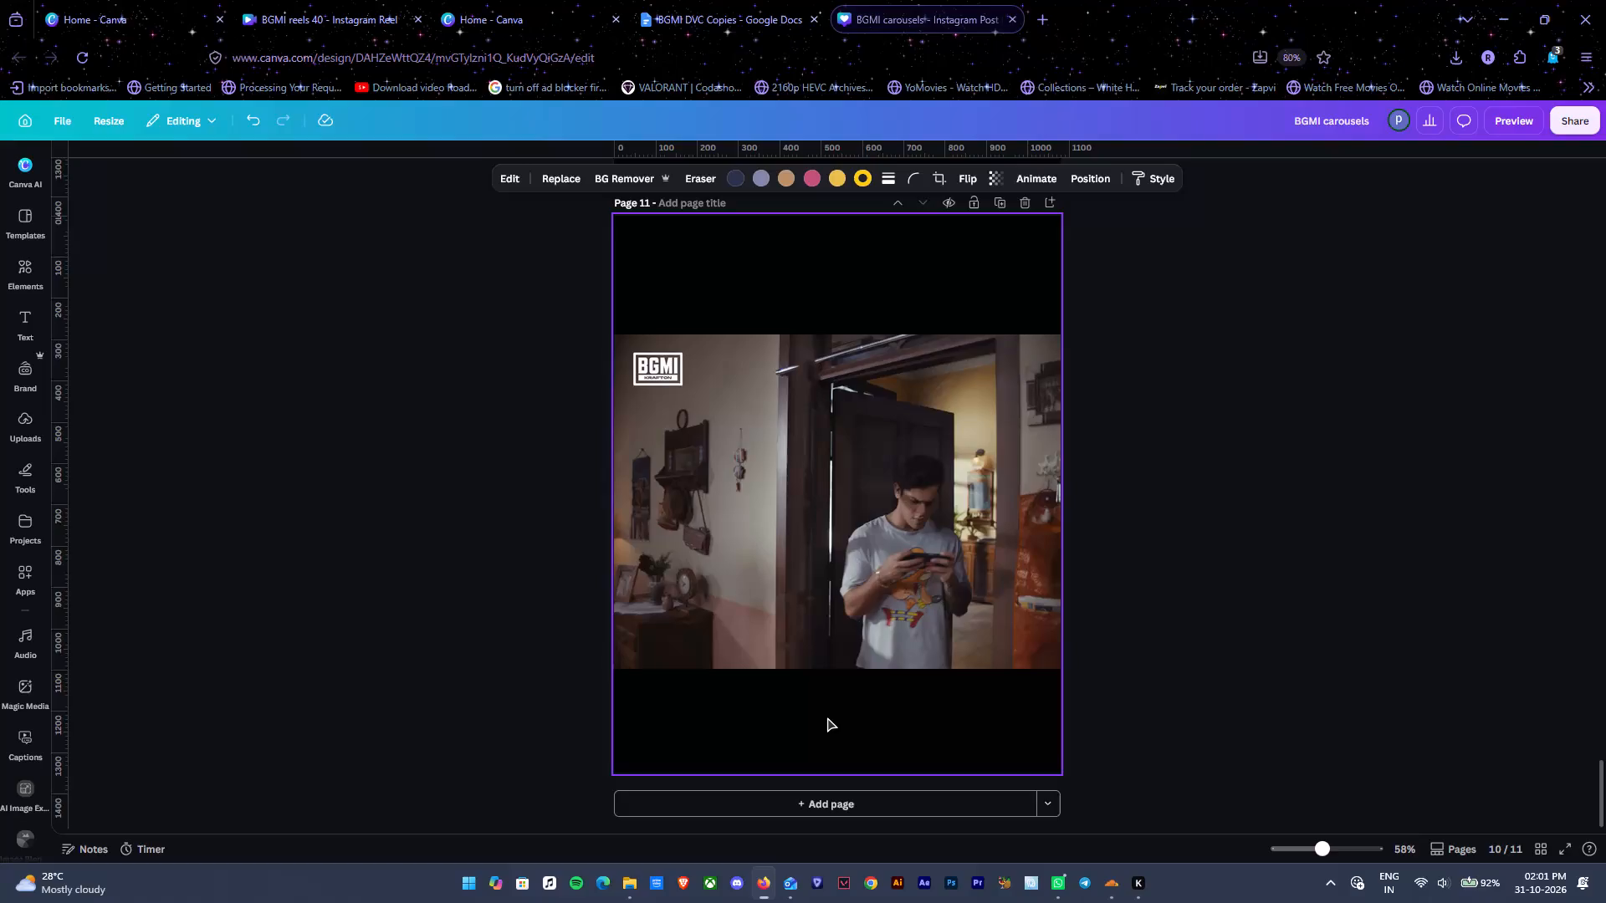
# Paste the copied "Top notch roasting" comment screenshot onto page 11 and place it along the video's lower edge, on the left.
pyautogui.scroll(-3, 827, 717)
pyautogui.hotkey('ctrl', 'v')
pyautogui.moveTo(734, 711); pyautogui.dragTo(737, 683)
# Copy the "Admin op in the chat" comment screenshot from page 10 onto page 11, placing it right of the yellow-bordered comment.
pyautogui.scroll(6, 1092, 638)
pyautogui.click(799, 616)
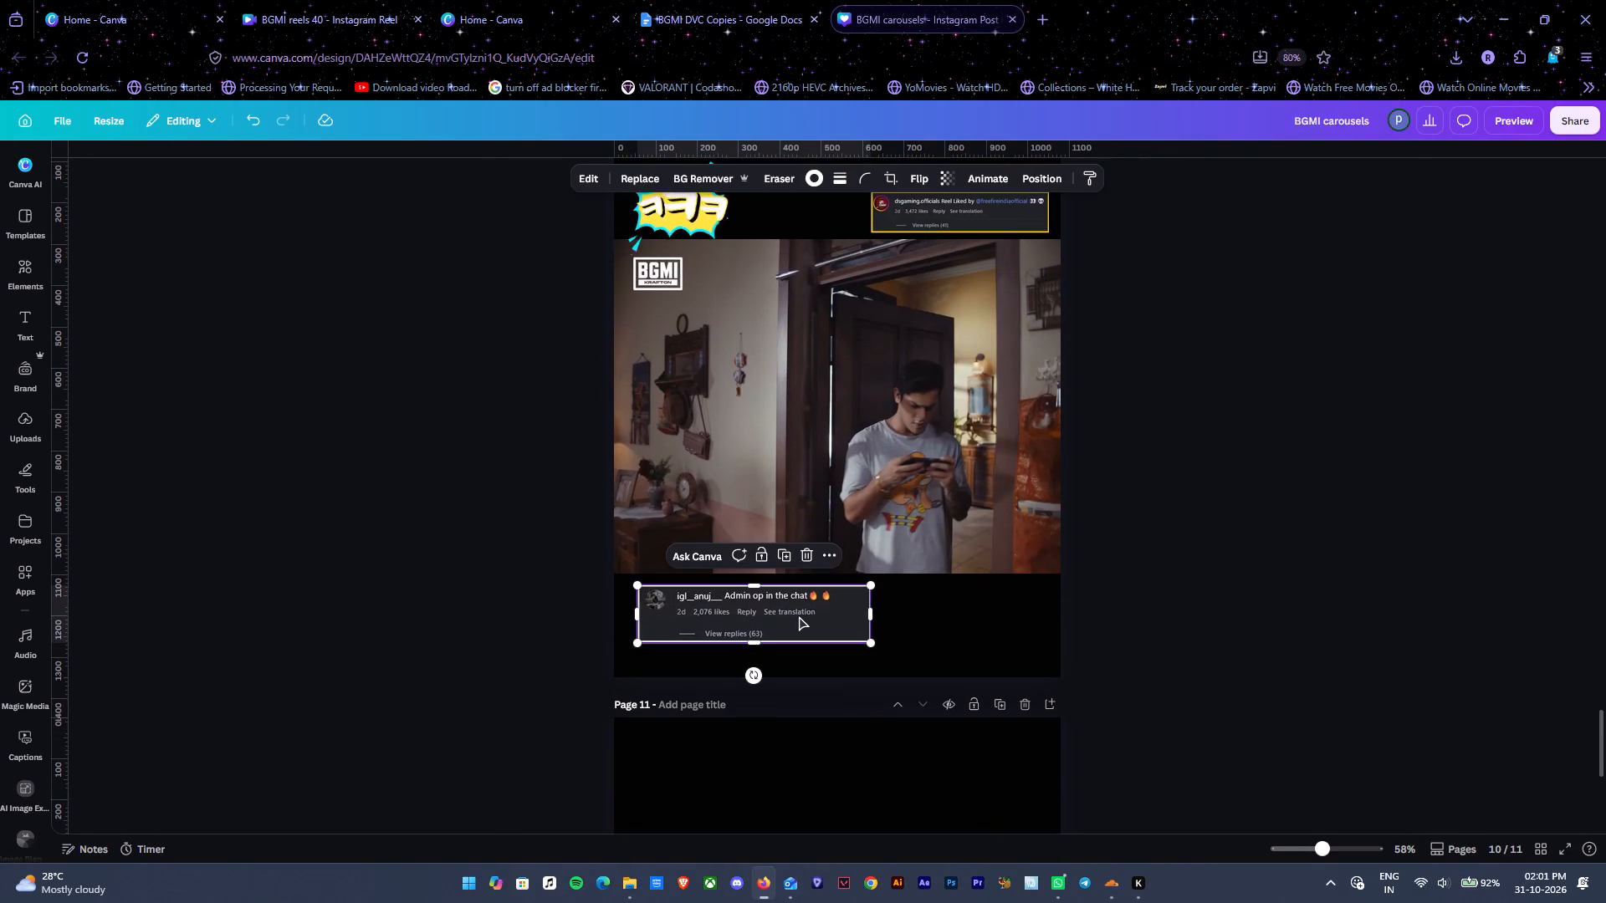
pyautogui.hotkey('ctrl', 'c')
pyautogui.scroll(-5, 799, 616)
pyautogui.hotkey('ctrl', 'v')
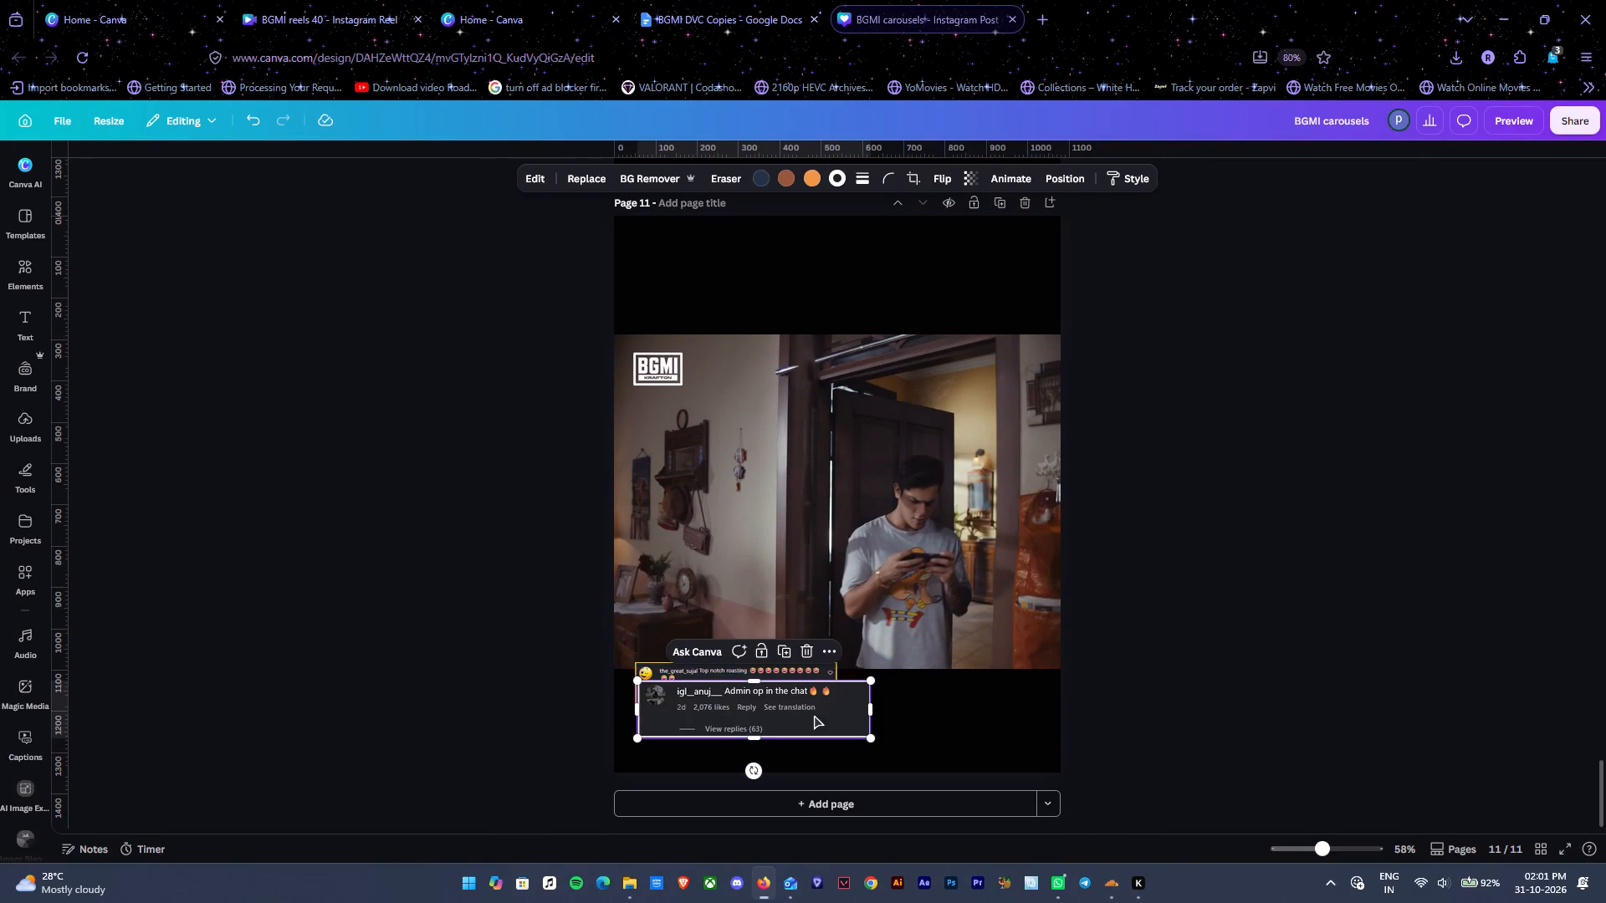
pyautogui.moveTo(814, 714); pyautogui.dragTo(1012, 696)
# Set the "Top notch roasting" comment flush with page 11's left edge and shrink the "Admin op" comment to fit flush at the right edge.
pyautogui.moveTo(720, 691); pyautogui.dragTo(708, 691)
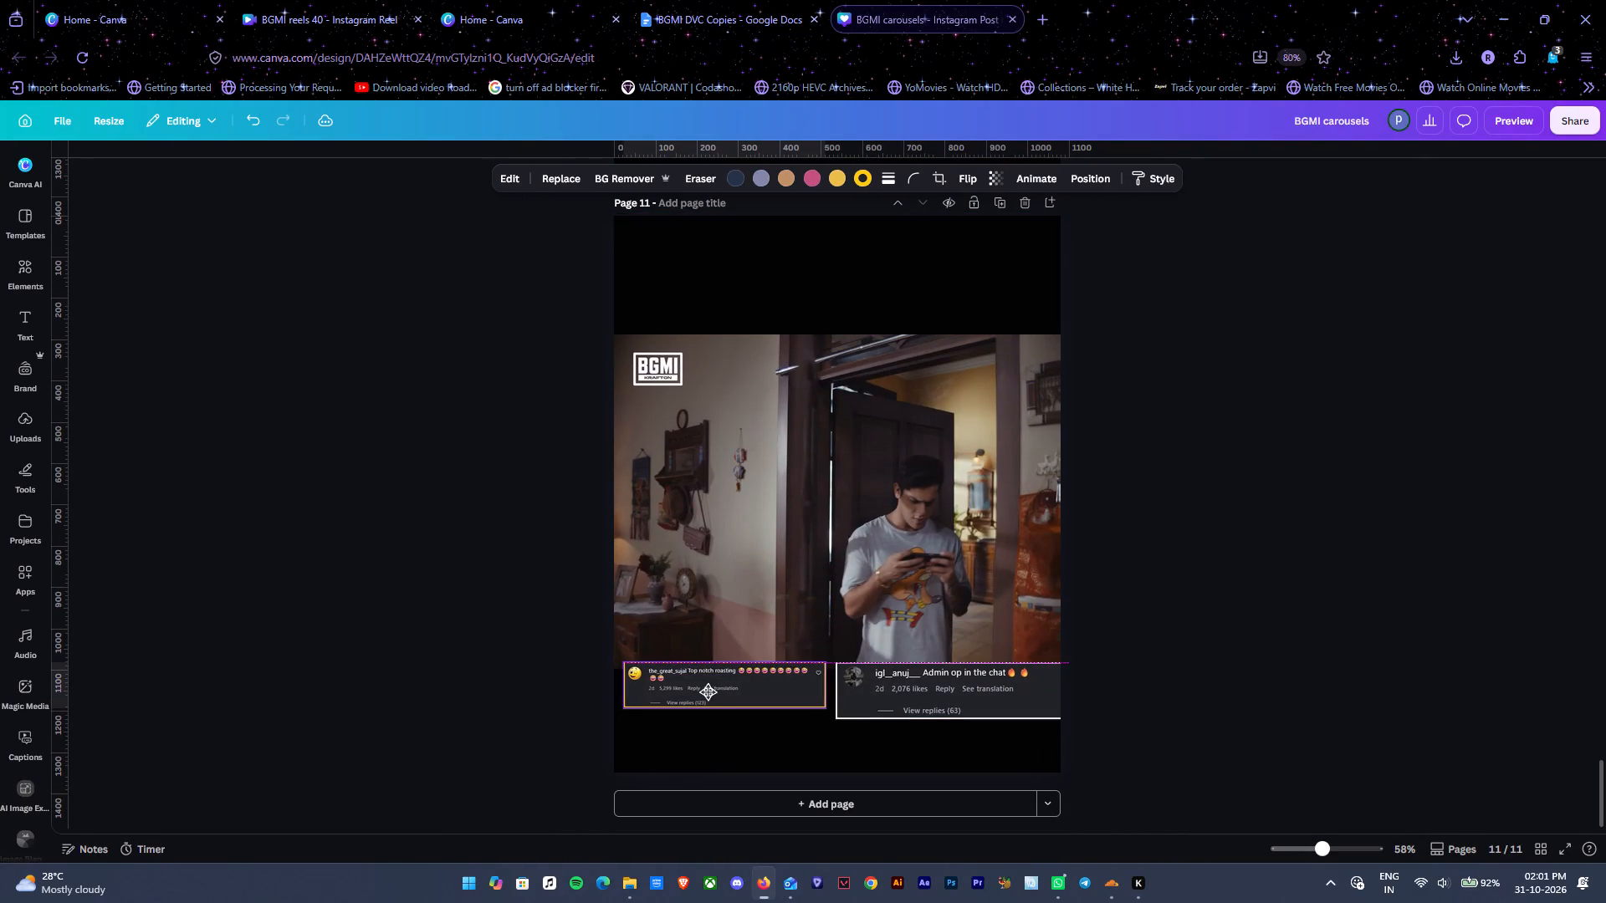
pyautogui.moveTo(708, 691); pyautogui.dragTo(703, 690)
pyautogui.click(957, 704)
pyautogui.moveTo(1072, 719); pyautogui.dragTo(1062, 710)
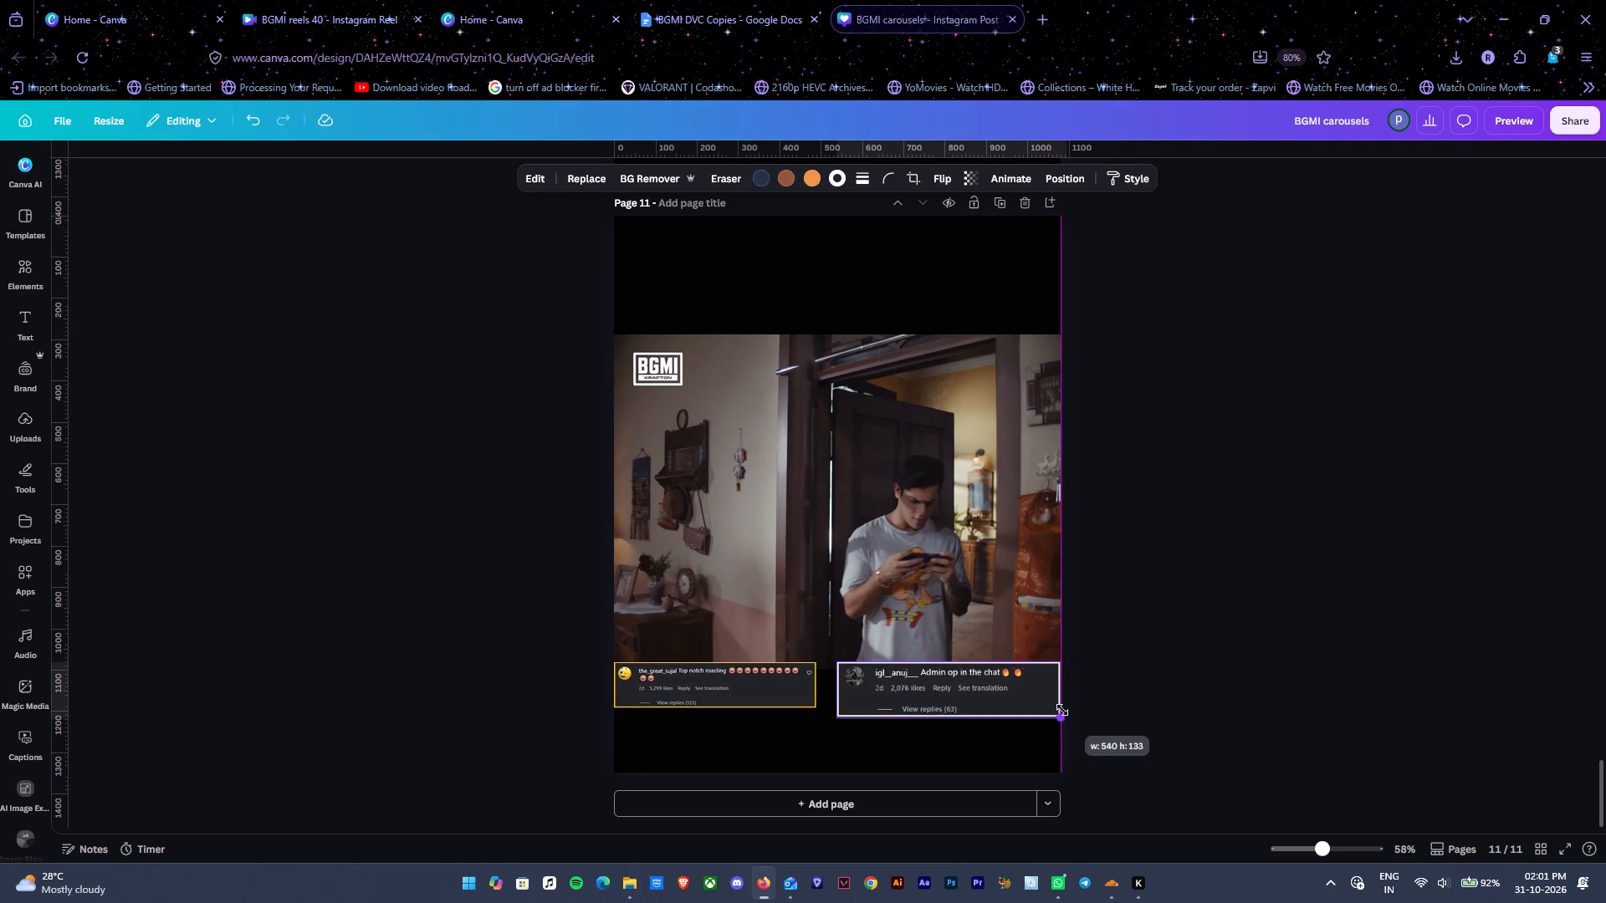
pyautogui.moveTo(1062, 710); pyautogui.dragTo(1046, 700)
pyautogui.moveTo(989, 695); pyautogui.dragTo(1008, 692)
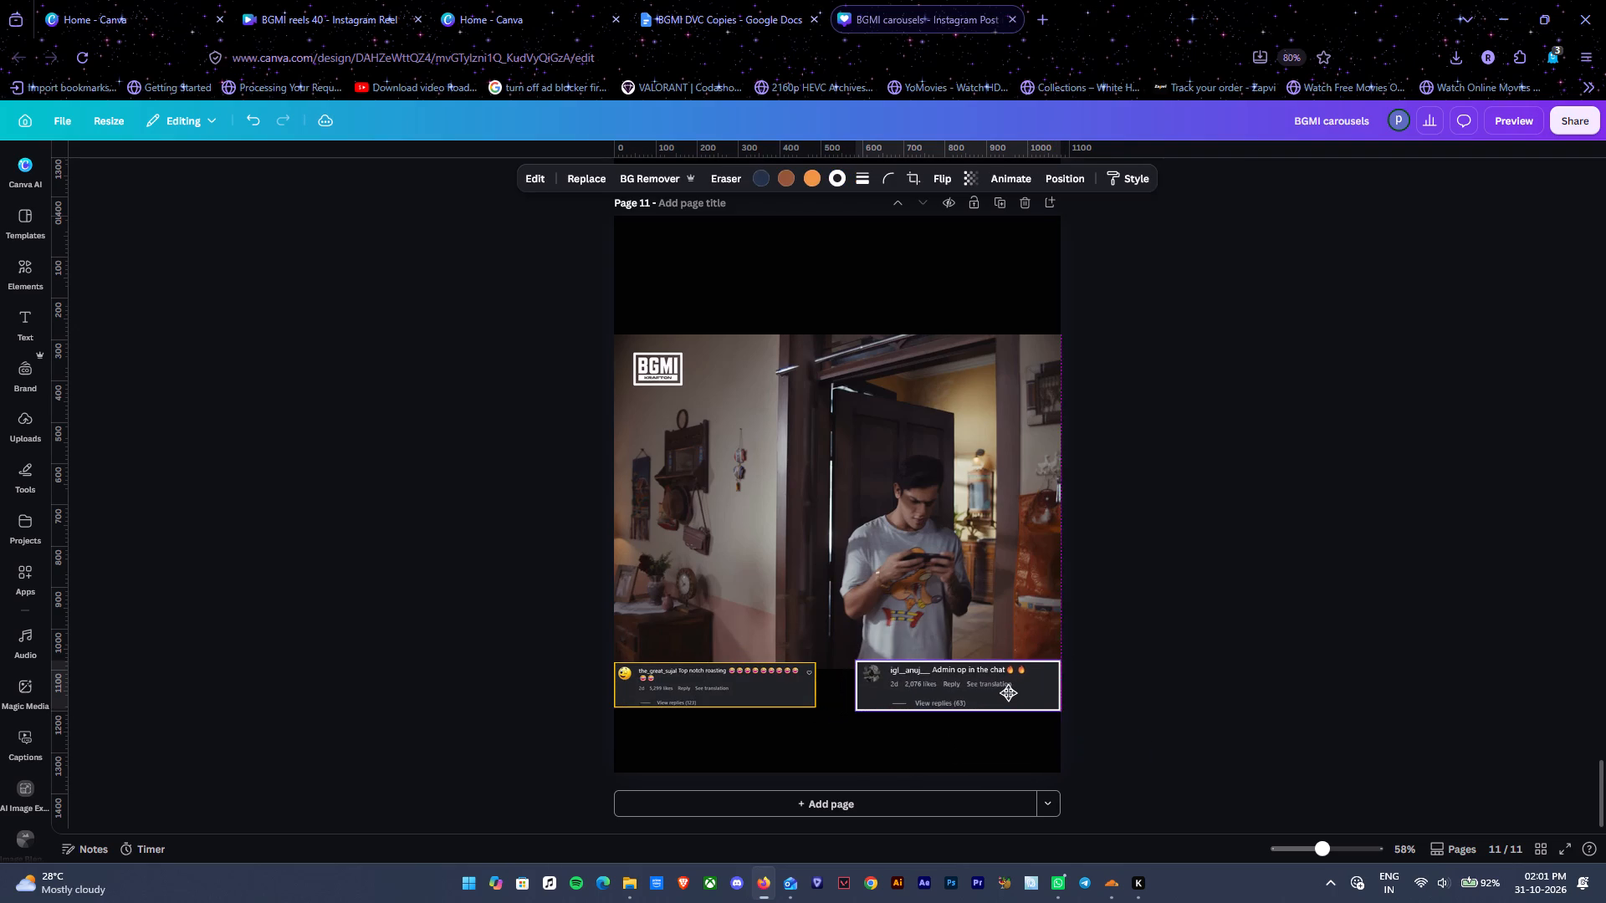
pyautogui.moveTo(1008, 692); pyautogui.dragTo(1006, 691)
pyautogui.click(1281, 482)
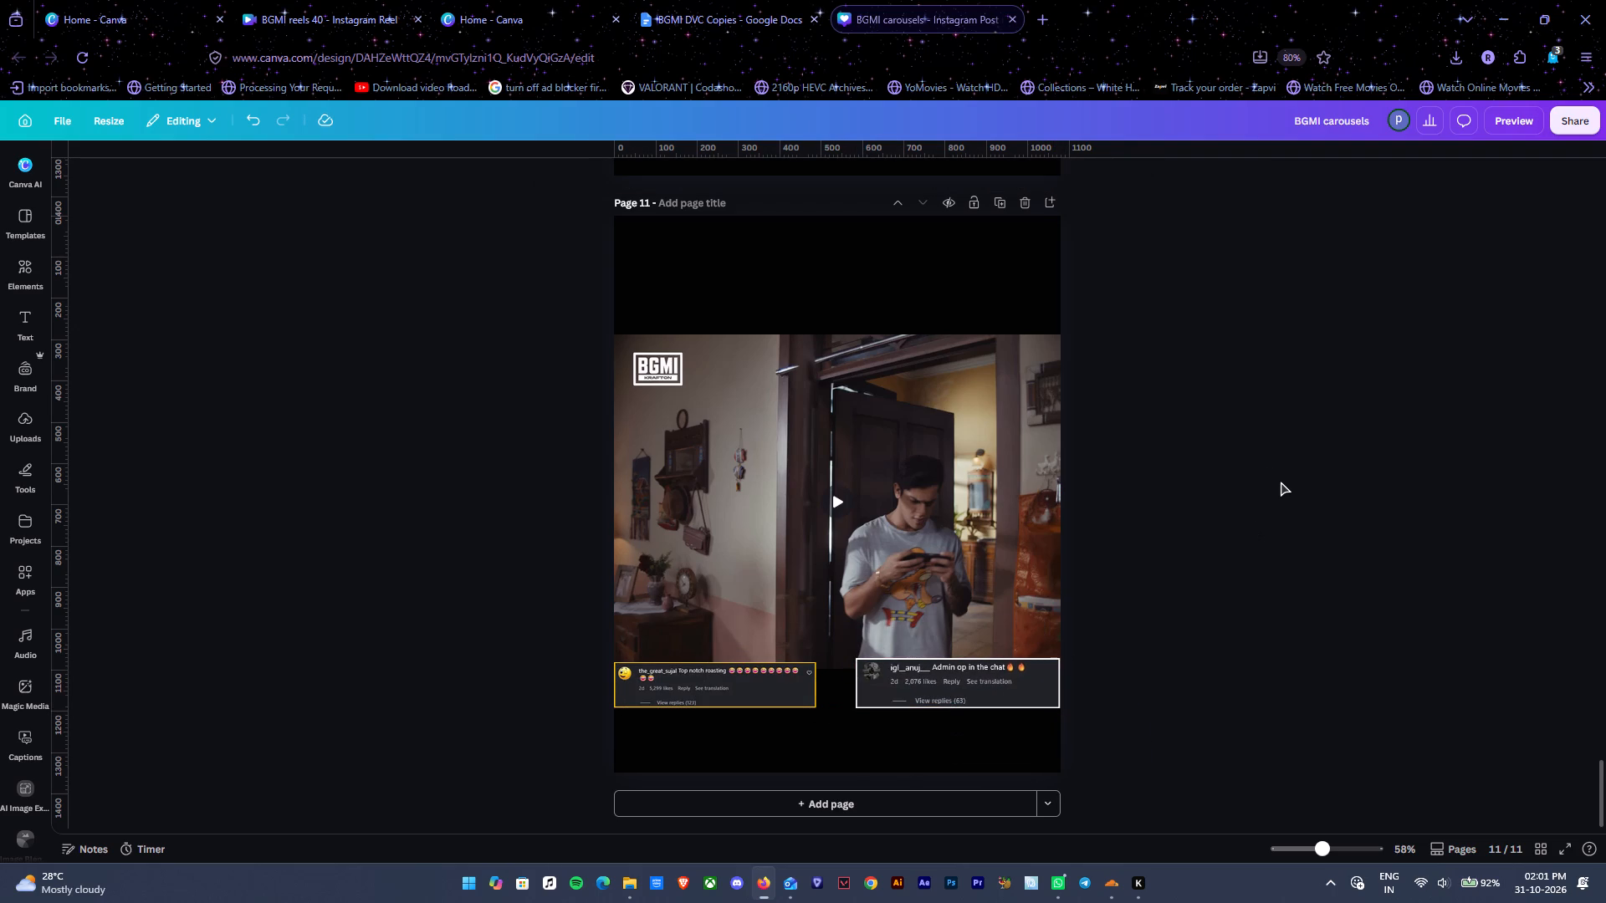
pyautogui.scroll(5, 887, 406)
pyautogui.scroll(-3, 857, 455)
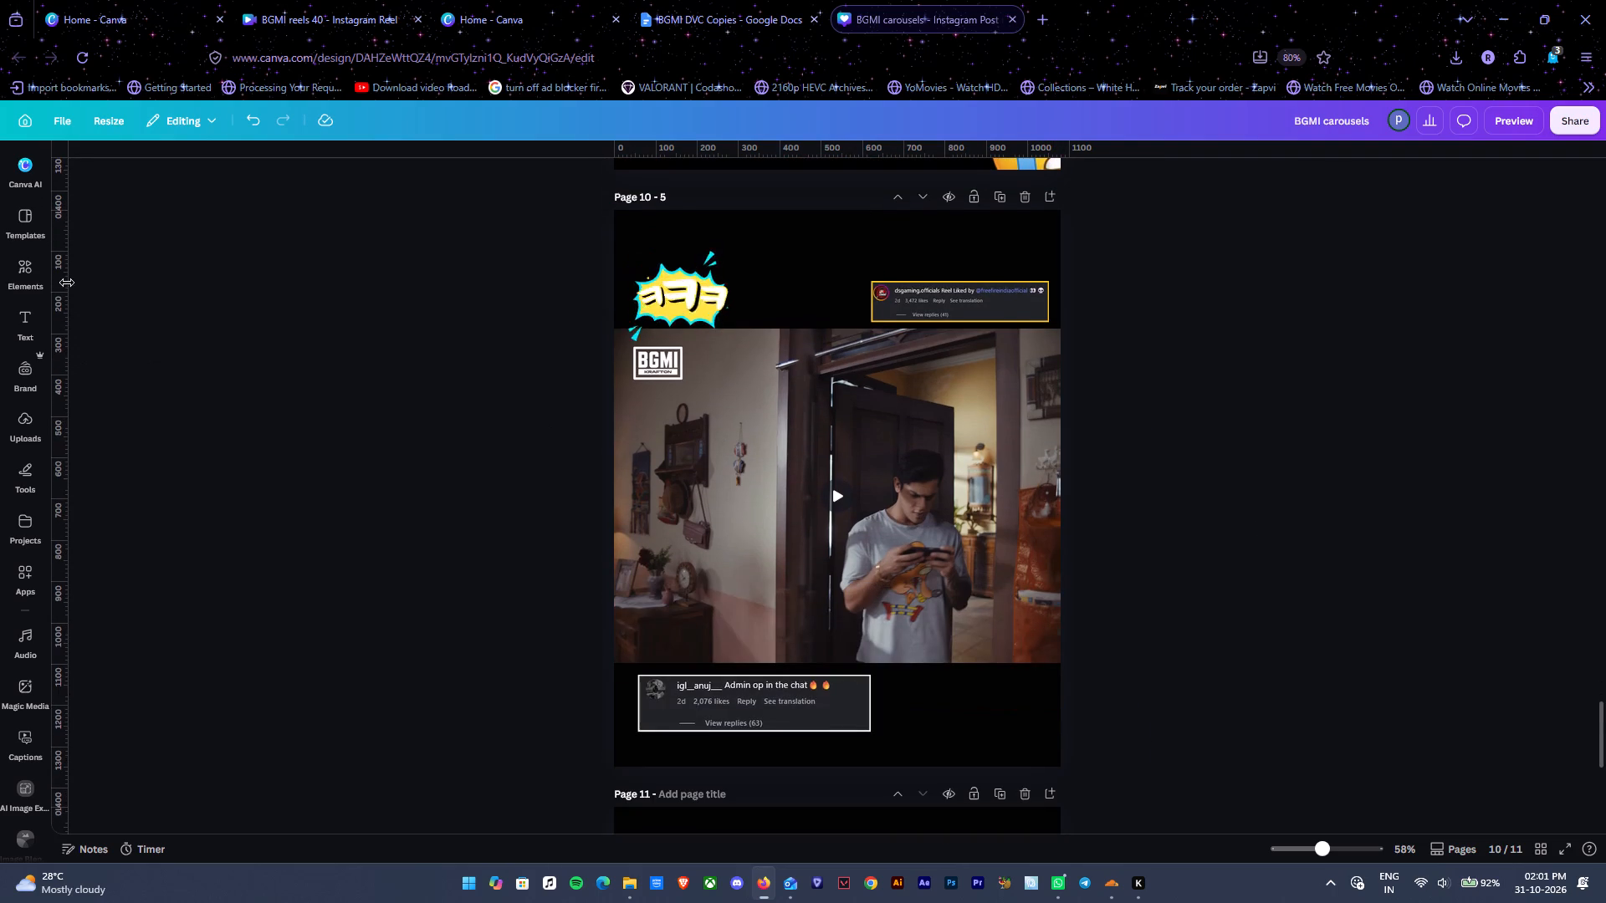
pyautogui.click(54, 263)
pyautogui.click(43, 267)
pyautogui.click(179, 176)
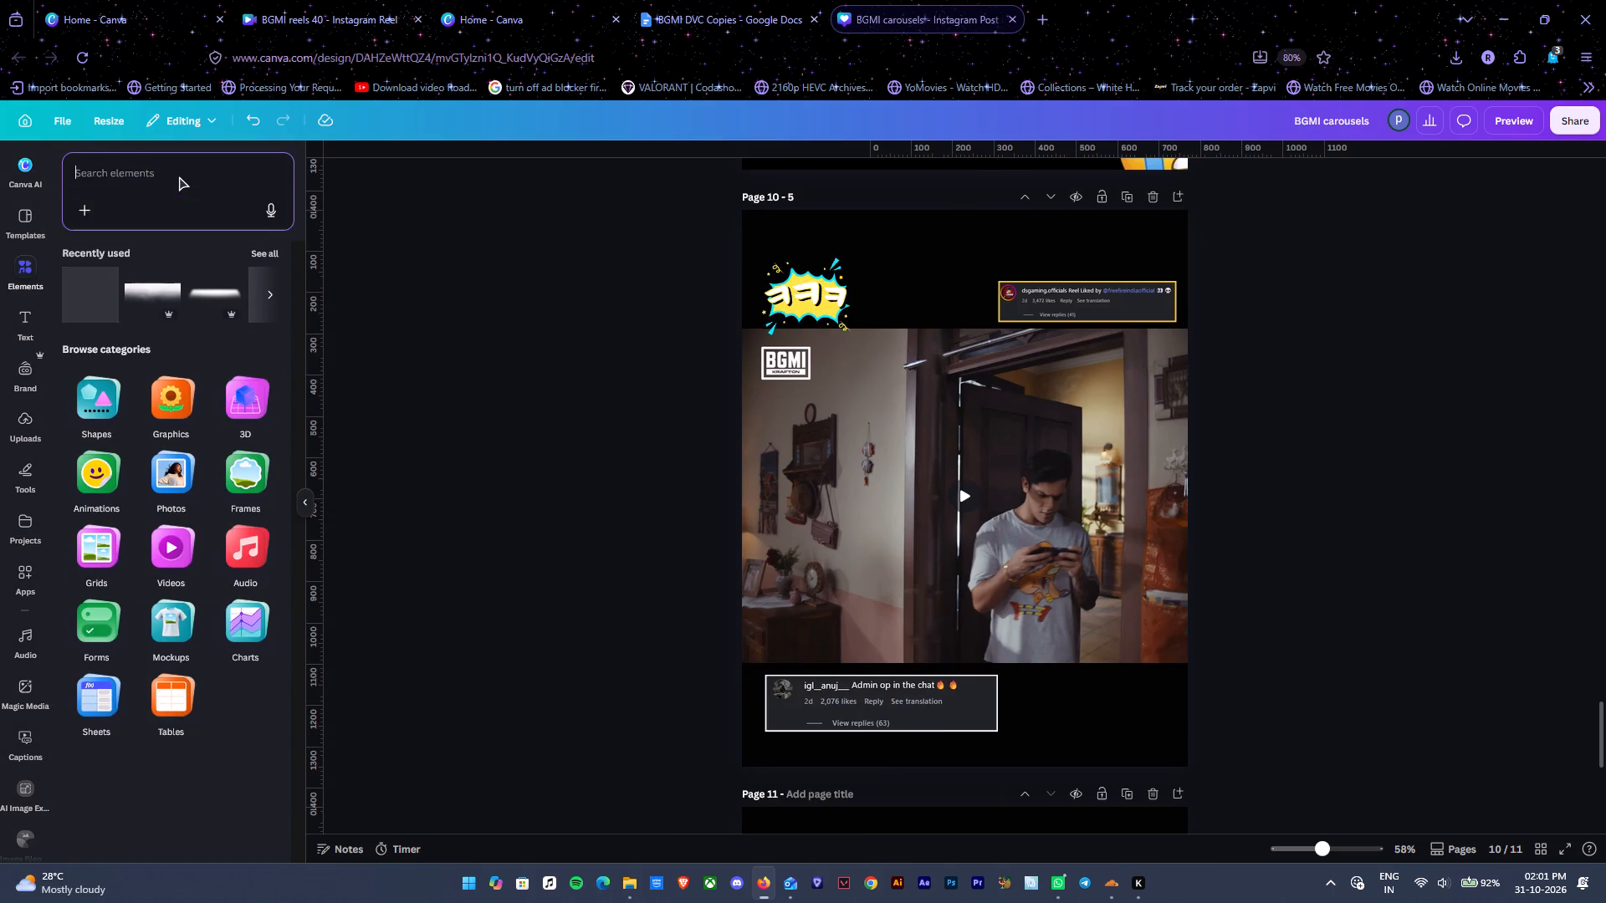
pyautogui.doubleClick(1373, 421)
# Add a solid white border to the video on page 11.
pyautogui.scroll(-7, 1328, 425)
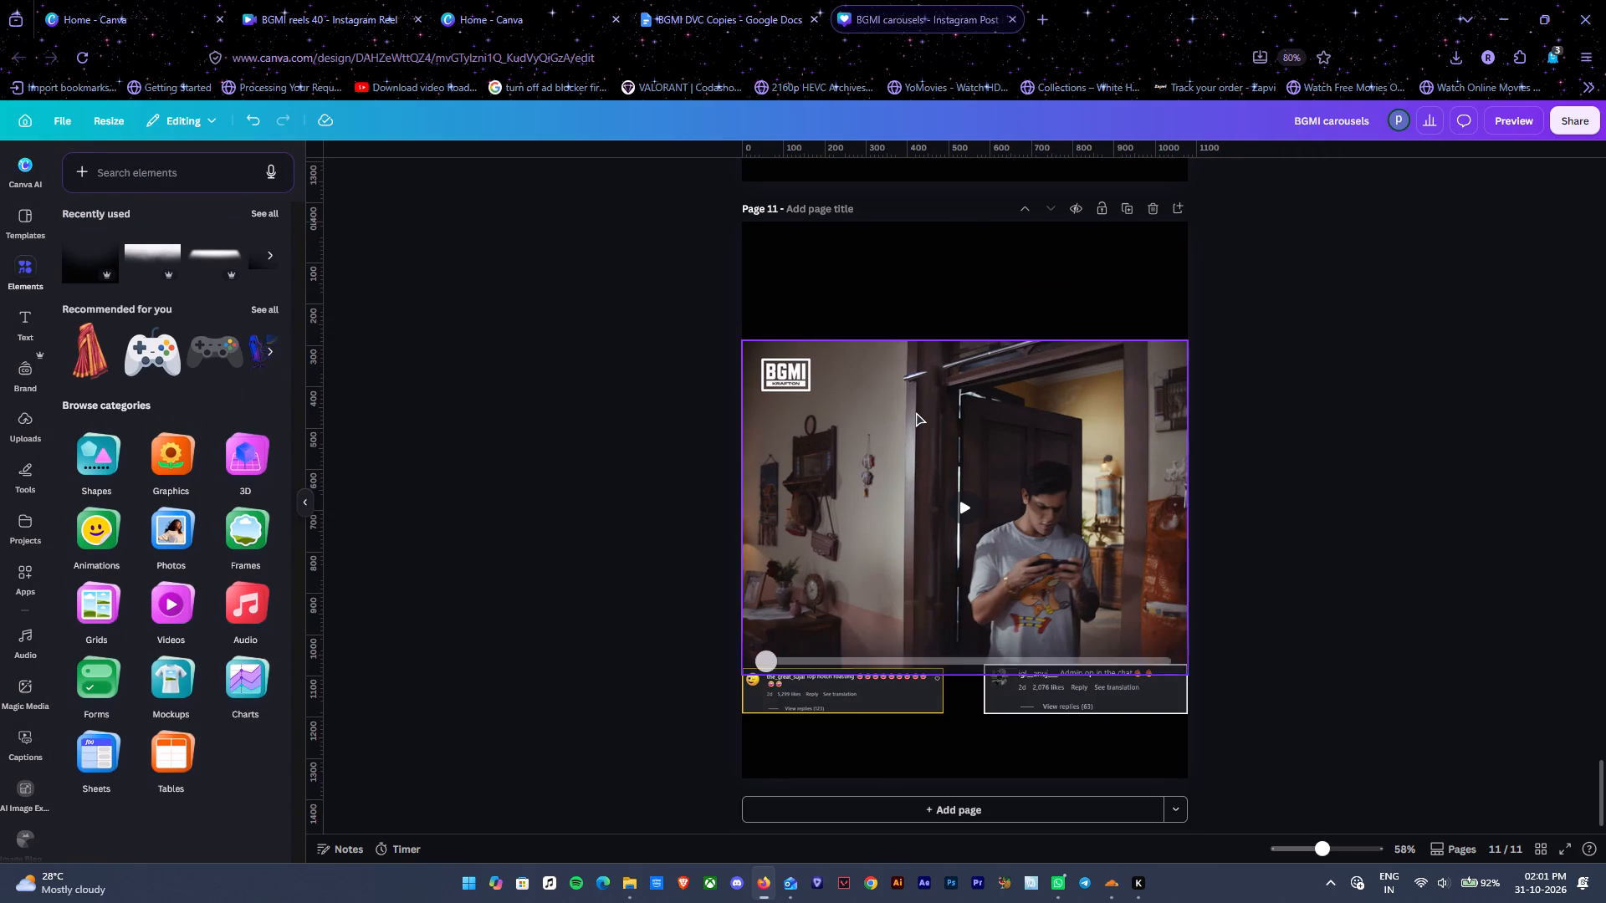
pyautogui.click(916, 412)
pyautogui.click(1100, 170)
pyautogui.click(1055, 222)
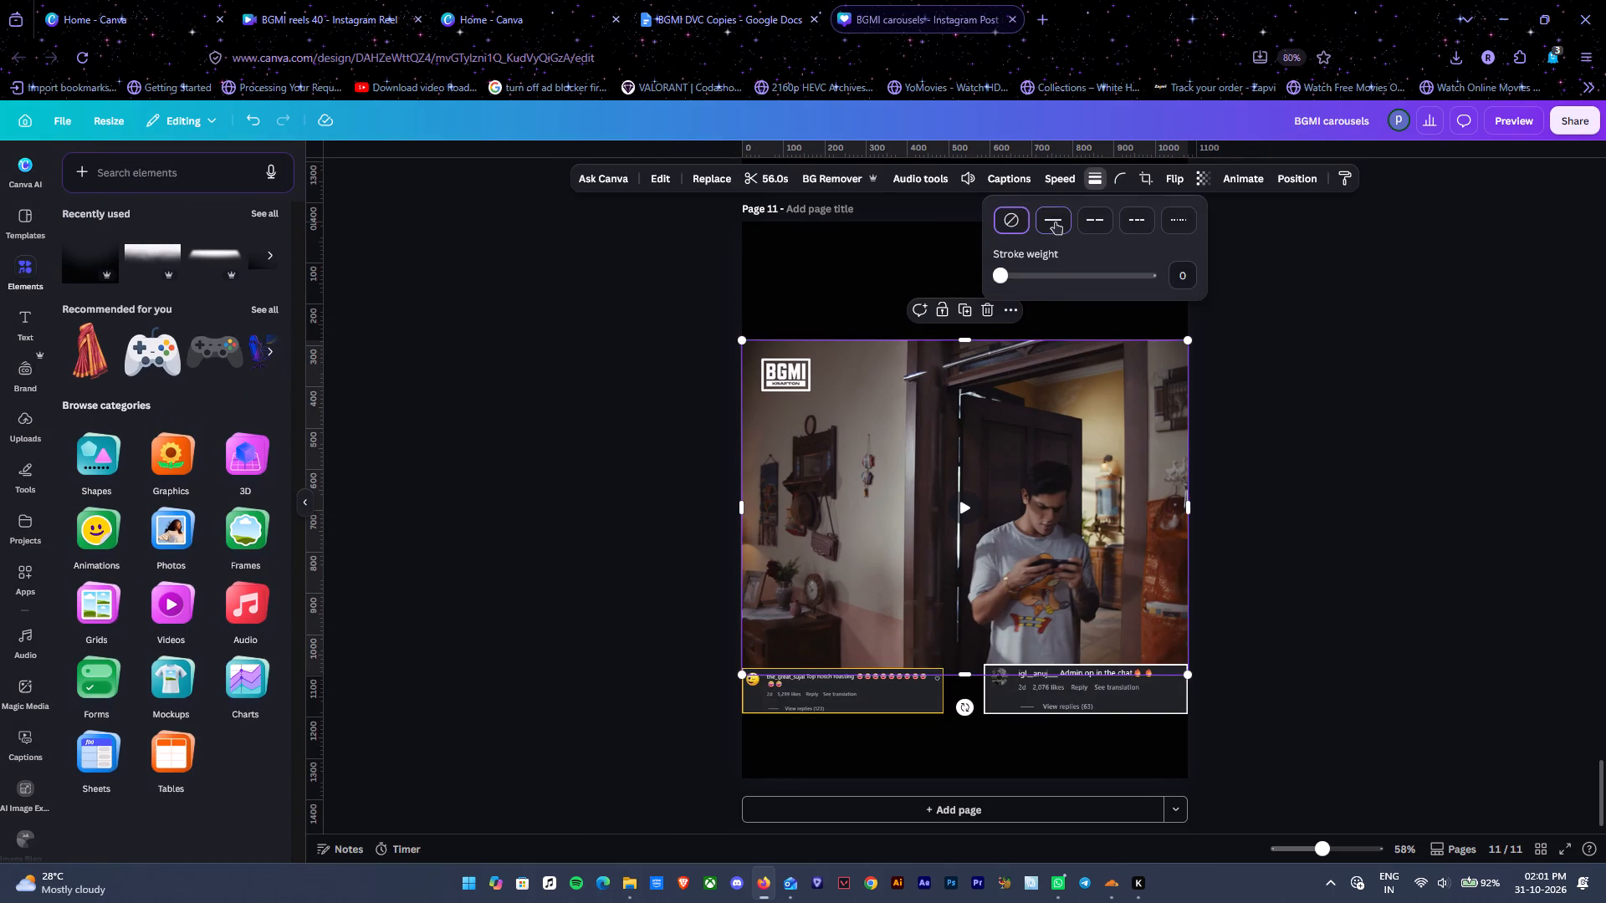
pyautogui.click(1082, 177)
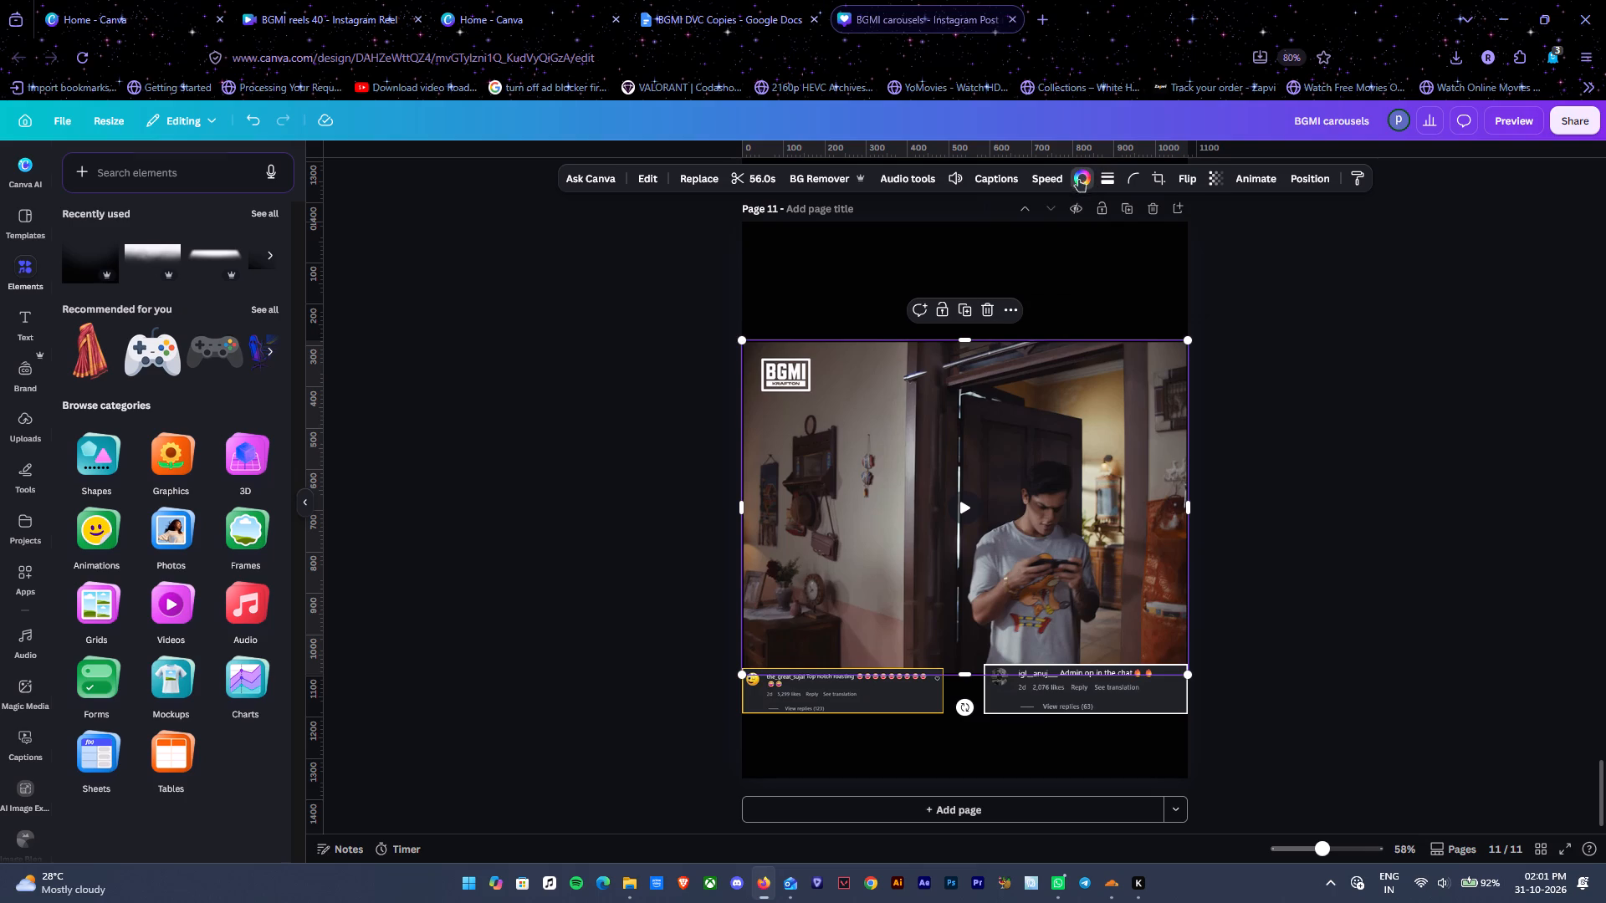
pyautogui.click(203, 263)
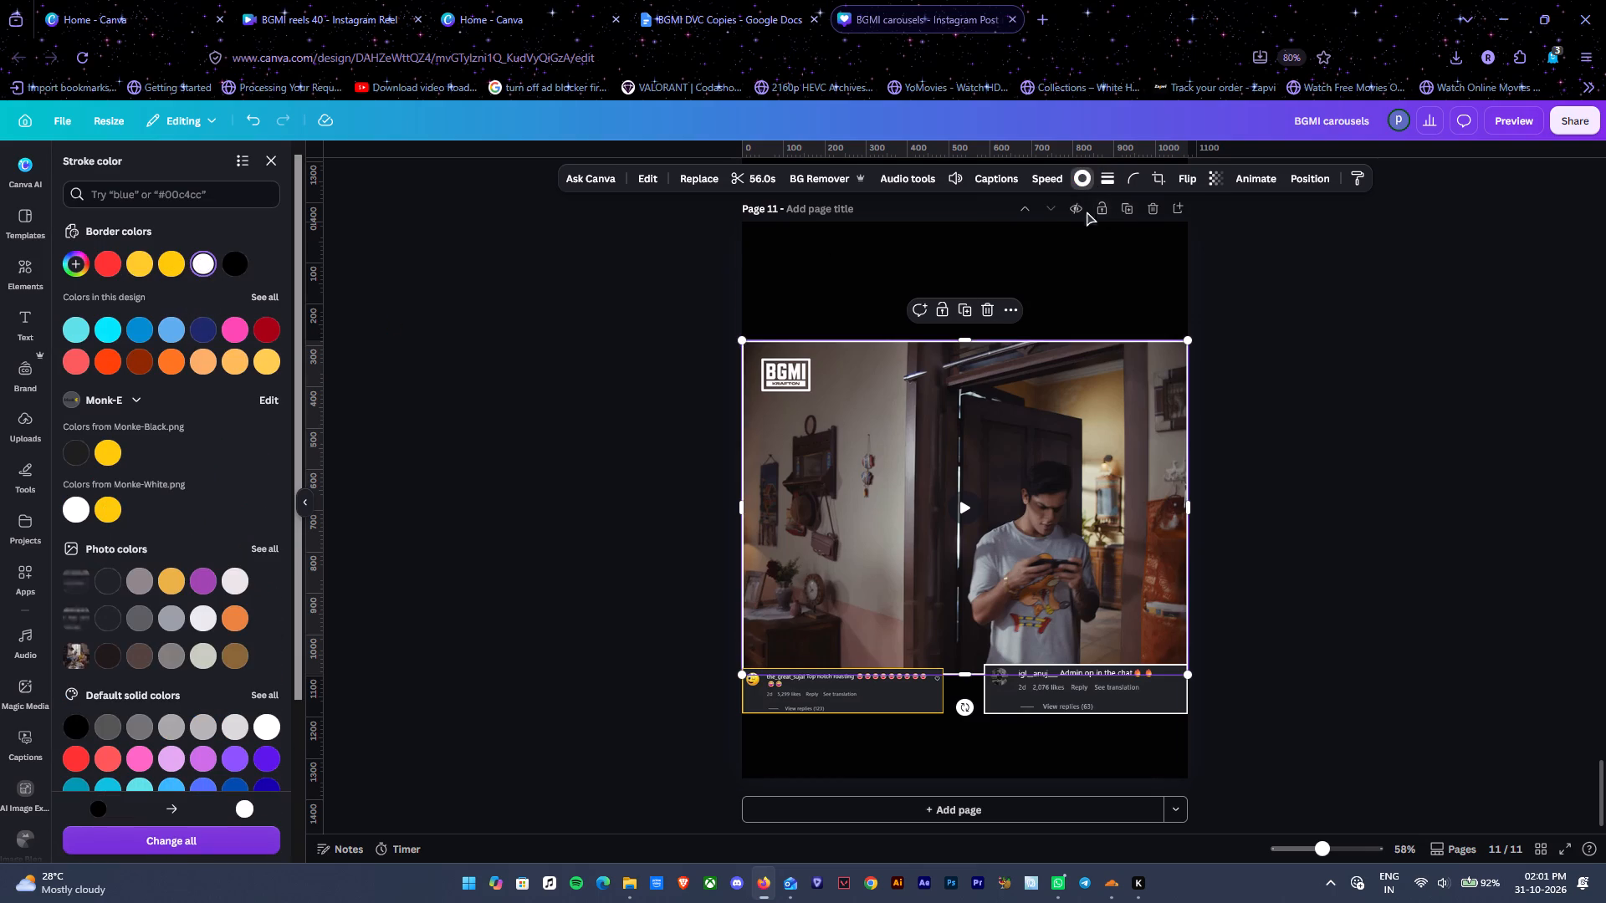
pyautogui.click(1278, 488)
pyautogui.click(1279, 487)
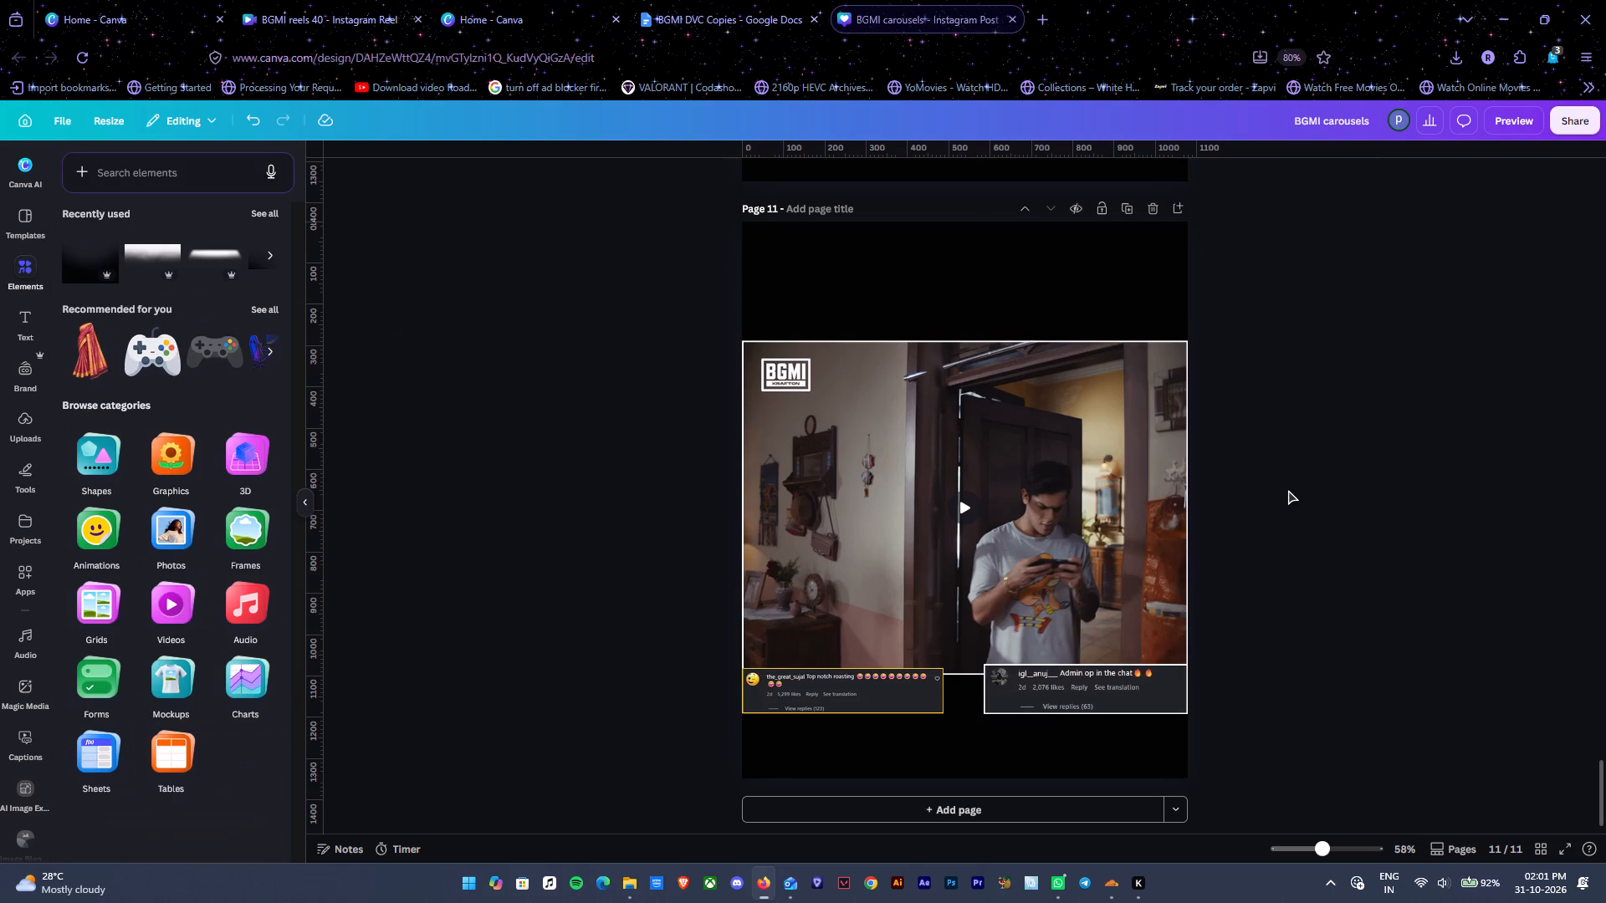
# Round the corners of page 11's video to 49.
pyautogui.keyDown('ctrl'); pyautogui.keyDown('alt'); pyautogui.scroll(1, 1288, 490); pyautogui.keyUp('alt'); pyautogui.keyUp('ctrl')
pyautogui.click(1094, 413)
pyautogui.click(1104, 177)
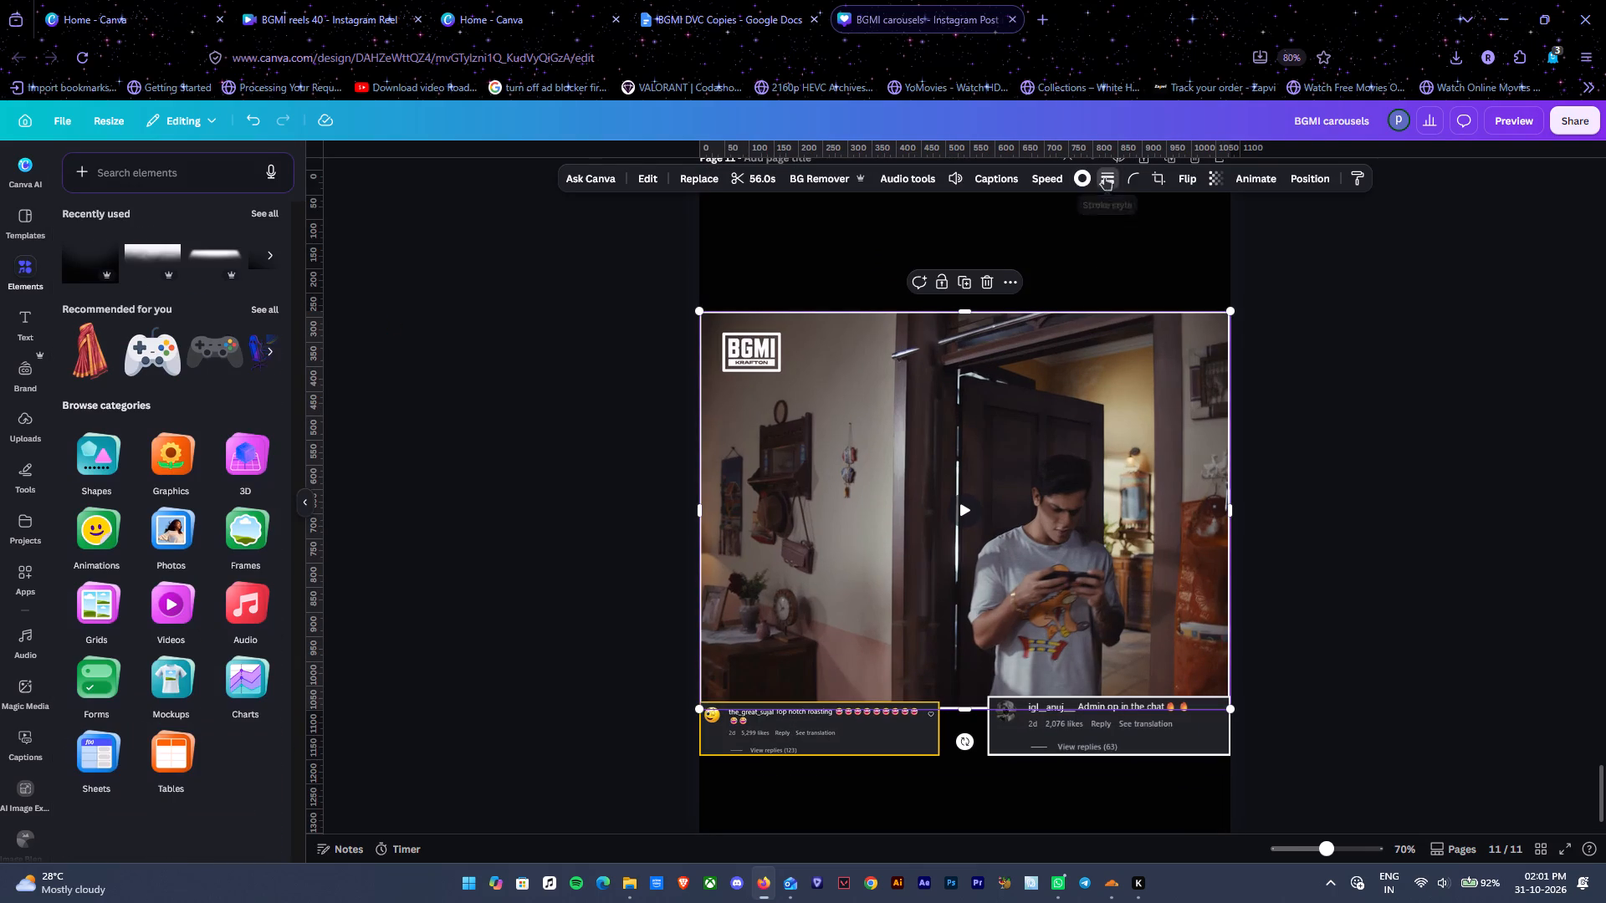
pyautogui.click(1128, 180)
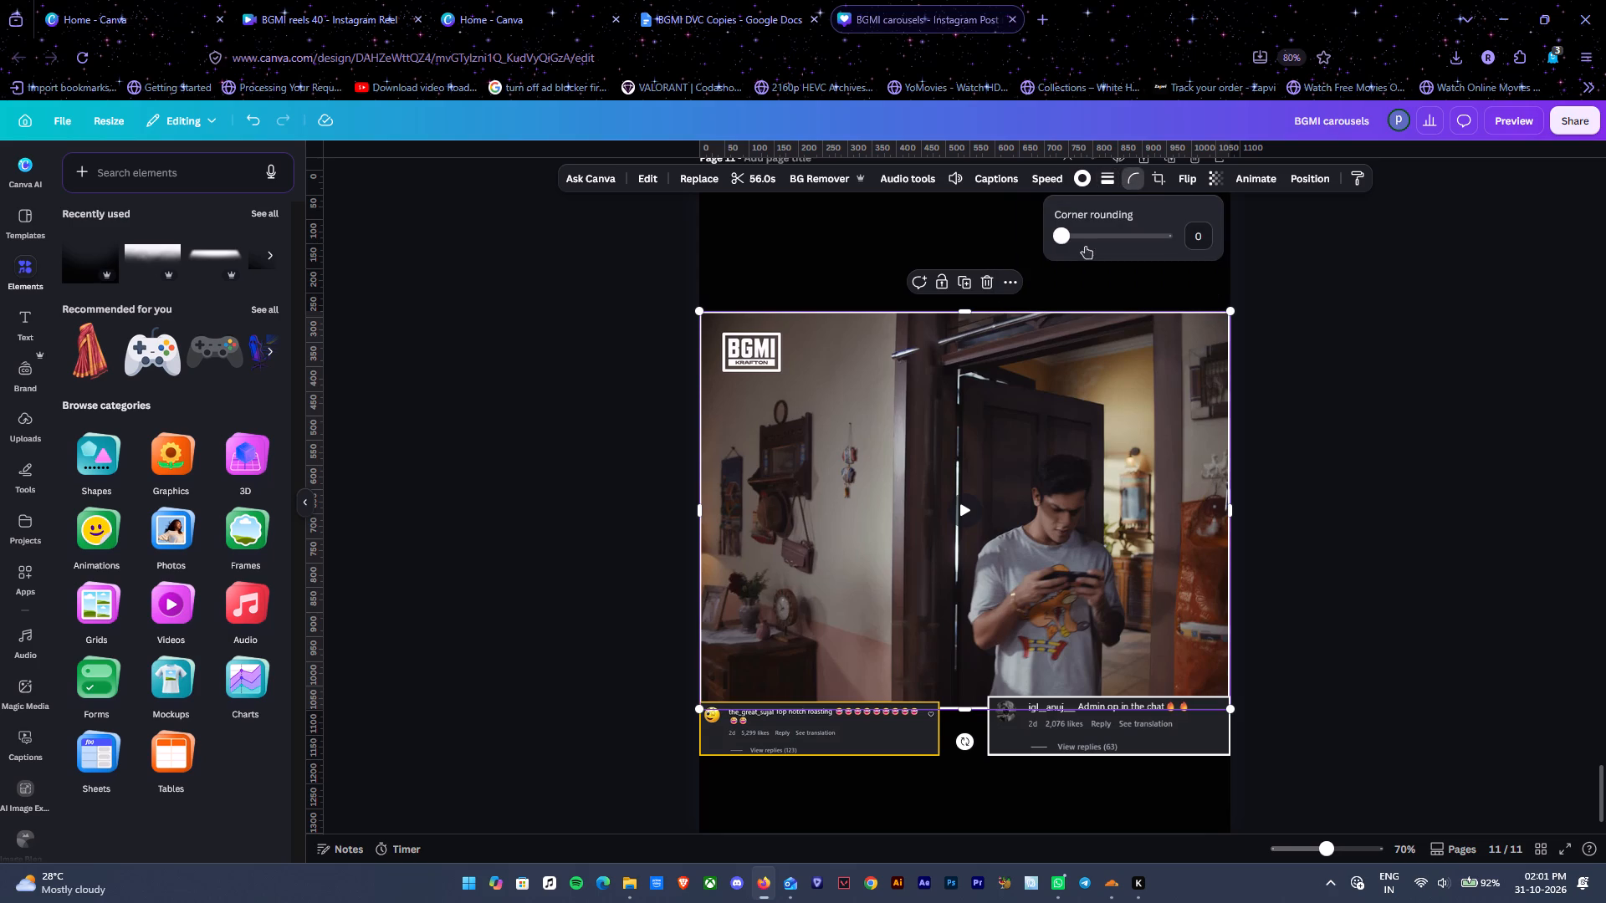
pyautogui.moveTo(1079, 239); pyautogui.dragTo(1113, 237)
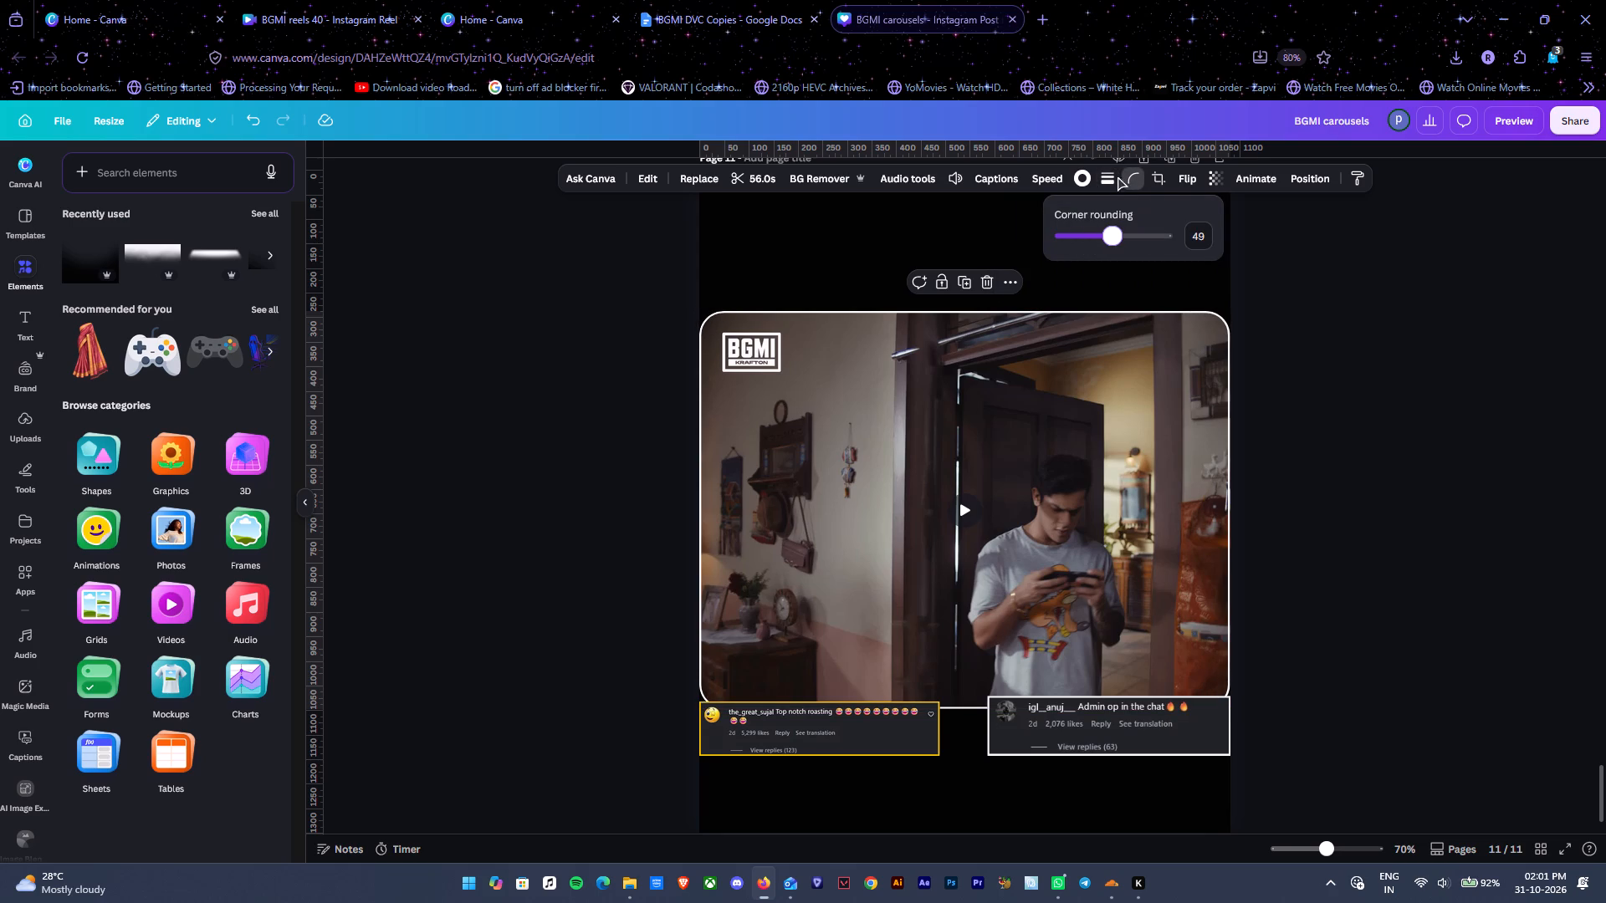
# Set the border weight of page 11's video to 12.
pyautogui.click(1105, 175)
pyautogui.moveTo(1041, 265); pyautogui.dragTo(1034, 266)
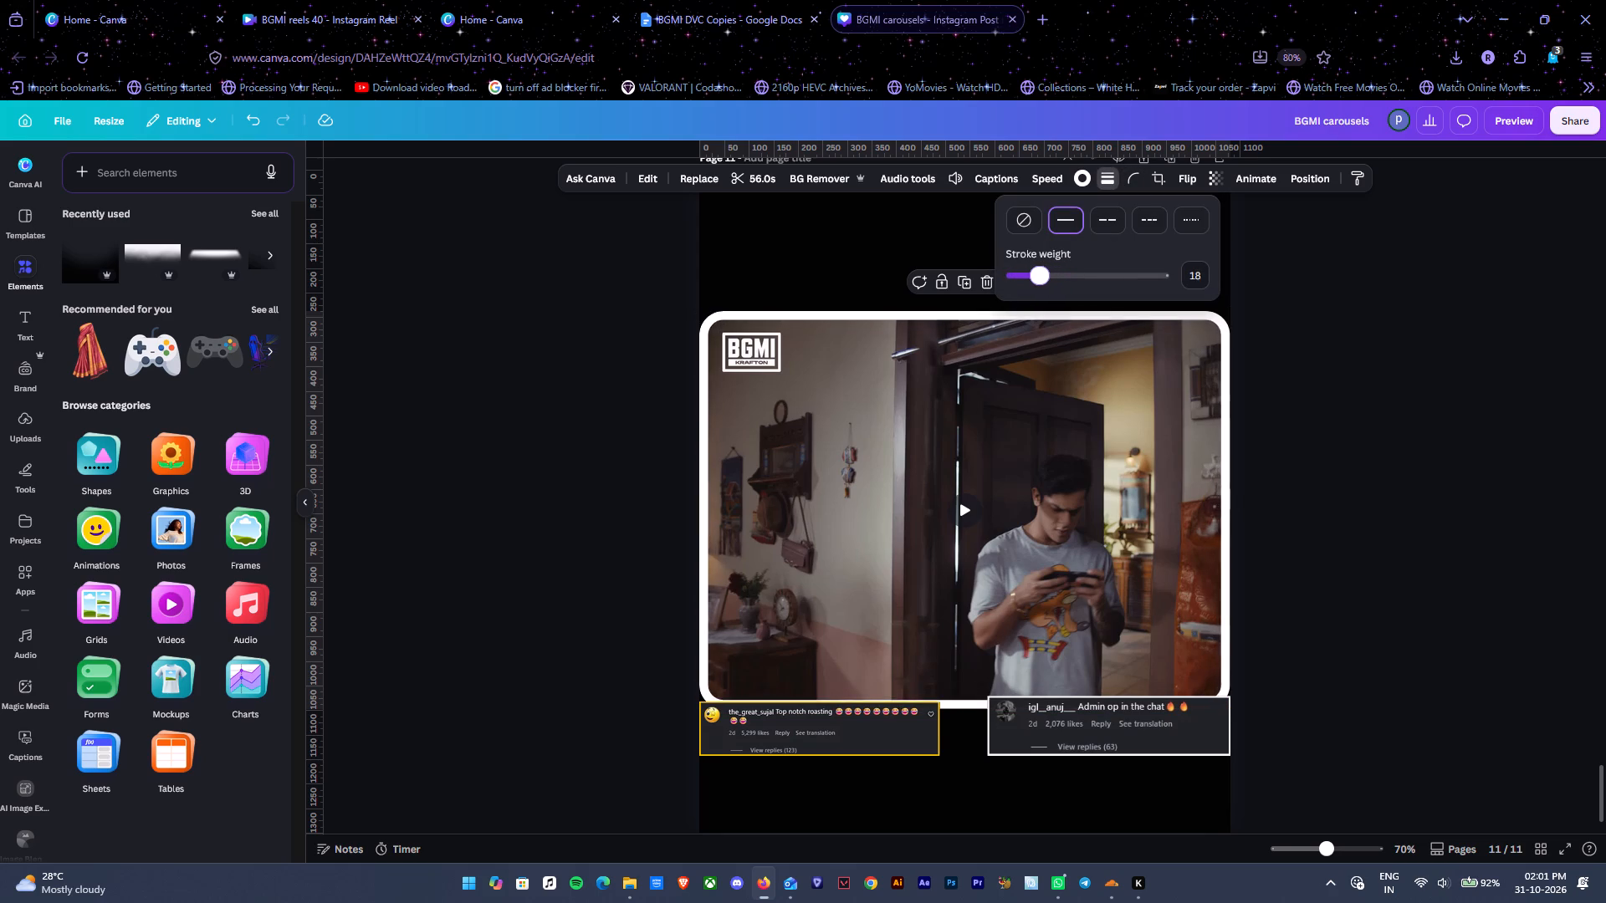
pyautogui.moveTo(1034, 266); pyautogui.dragTo(1031, 266)
pyautogui.doubleClick(1416, 392)
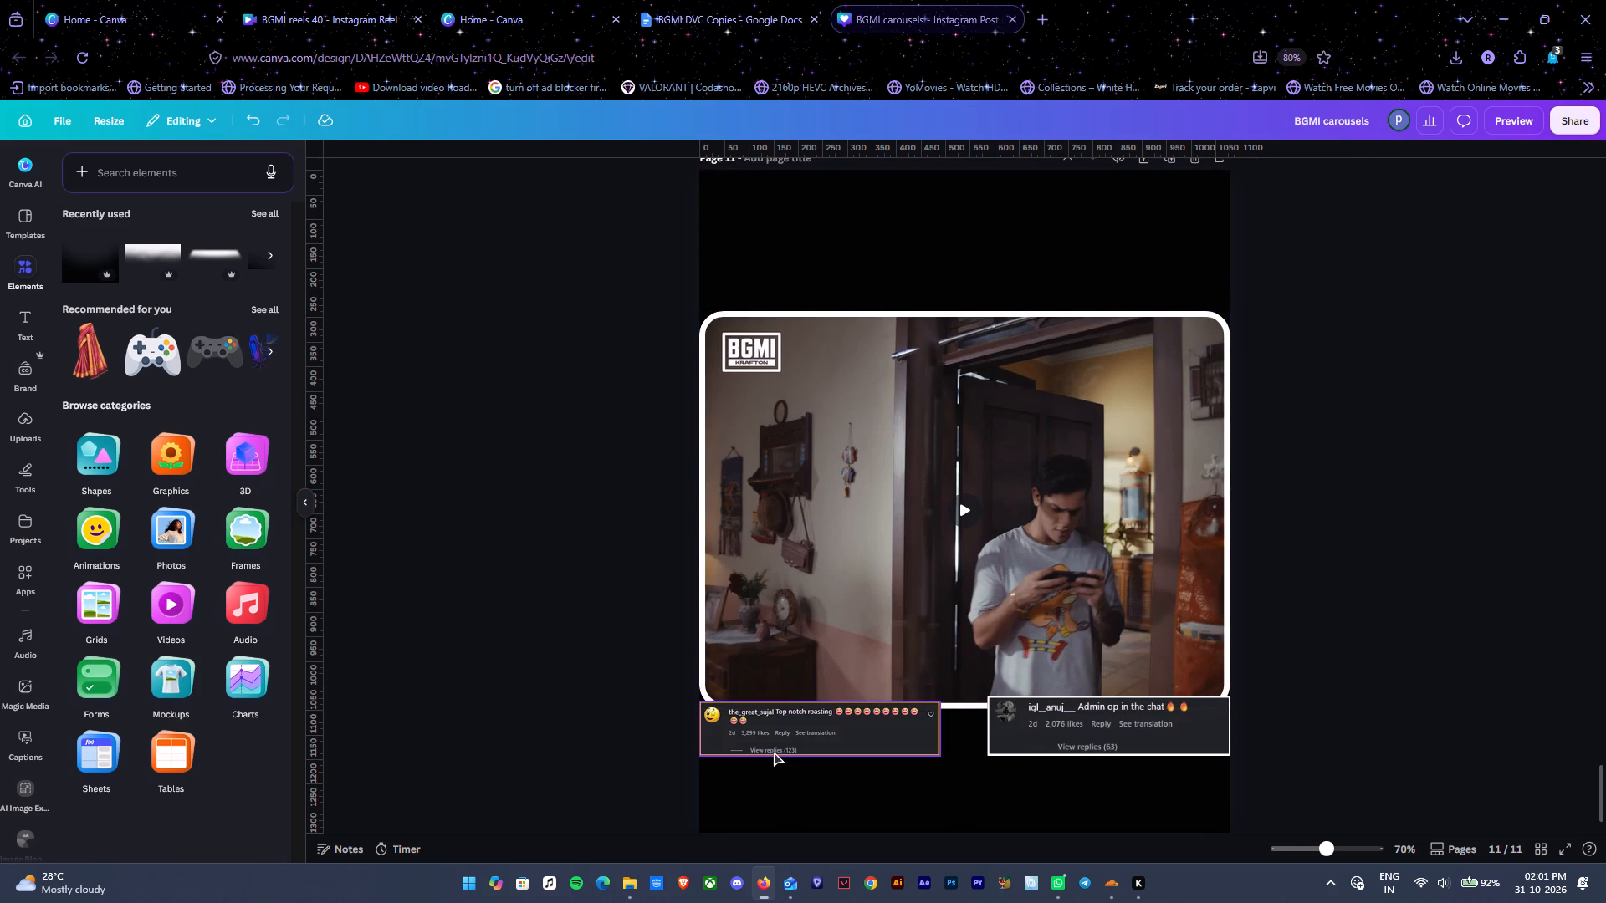
# Nudge both comment screenshots on page 11 inward from the page edges and shrink the "Admin op in the chat" comment slightly.
pyautogui.click(783, 742)
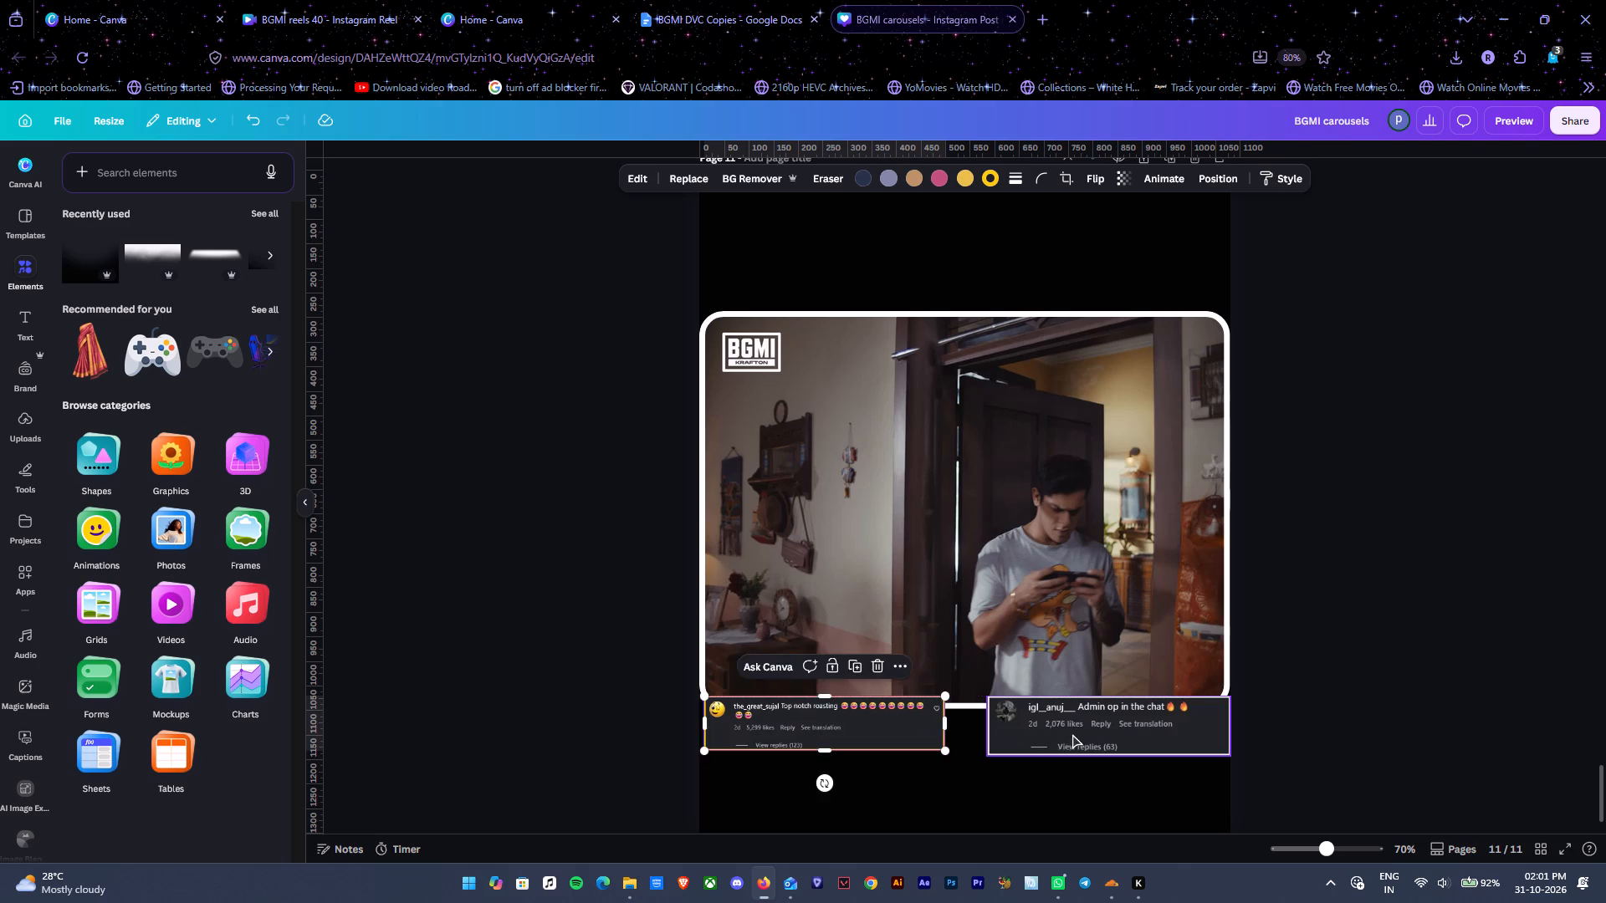
pyautogui.moveTo(1072, 734); pyautogui.dragTo(1065, 732)
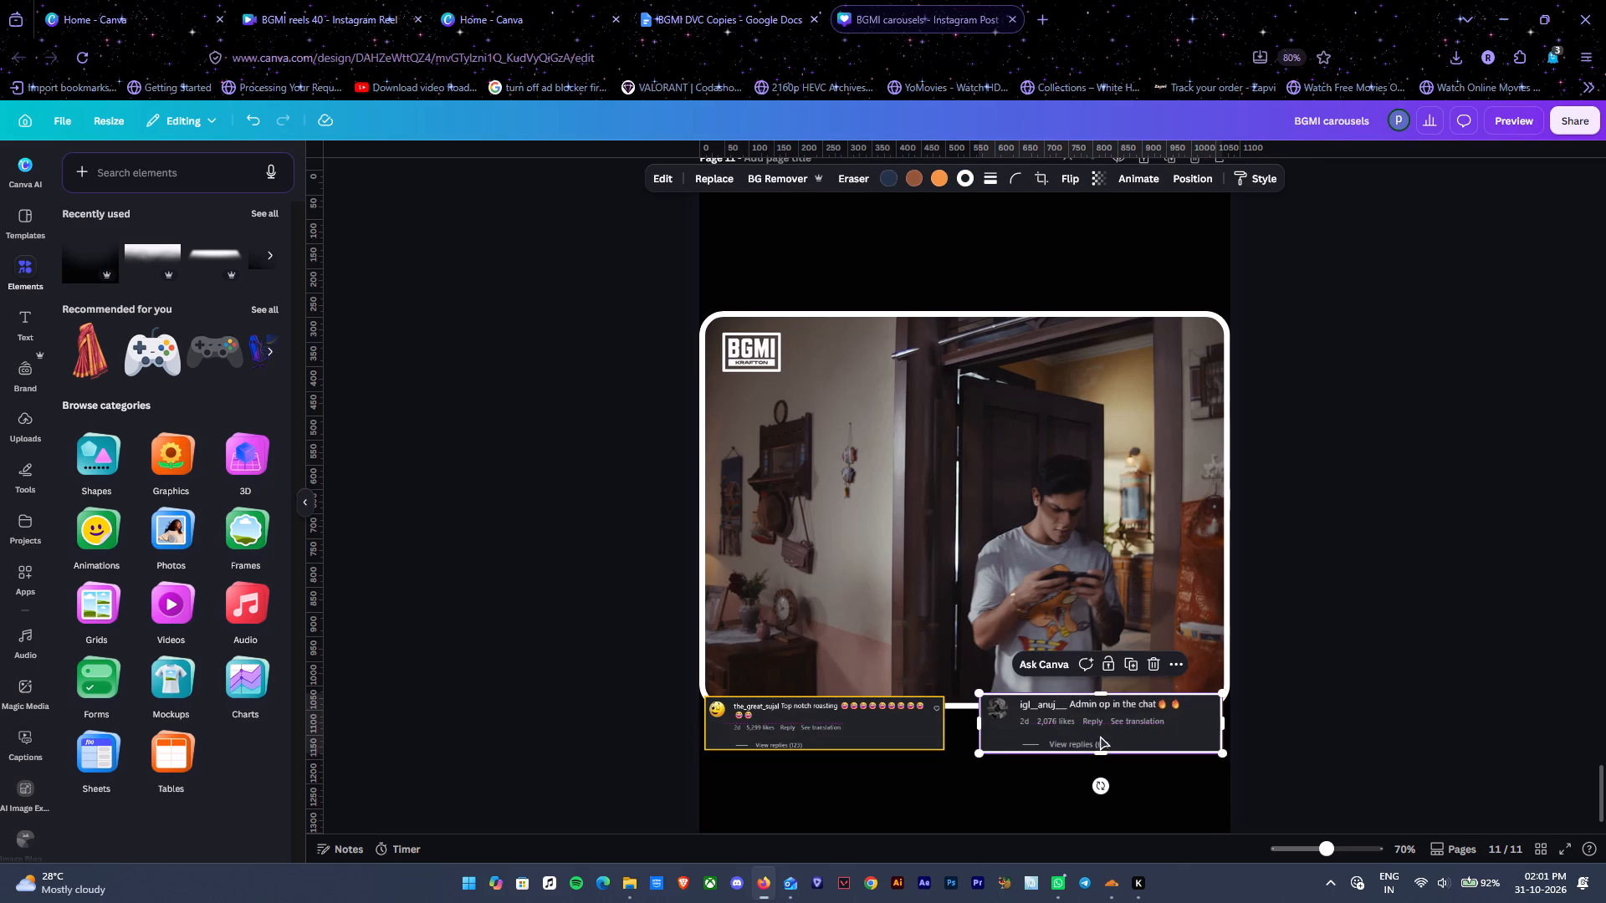
pyautogui.moveTo(1225, 756); pyautogui.dragTo(1215, 752)
pyautogui.click(1169, 730)
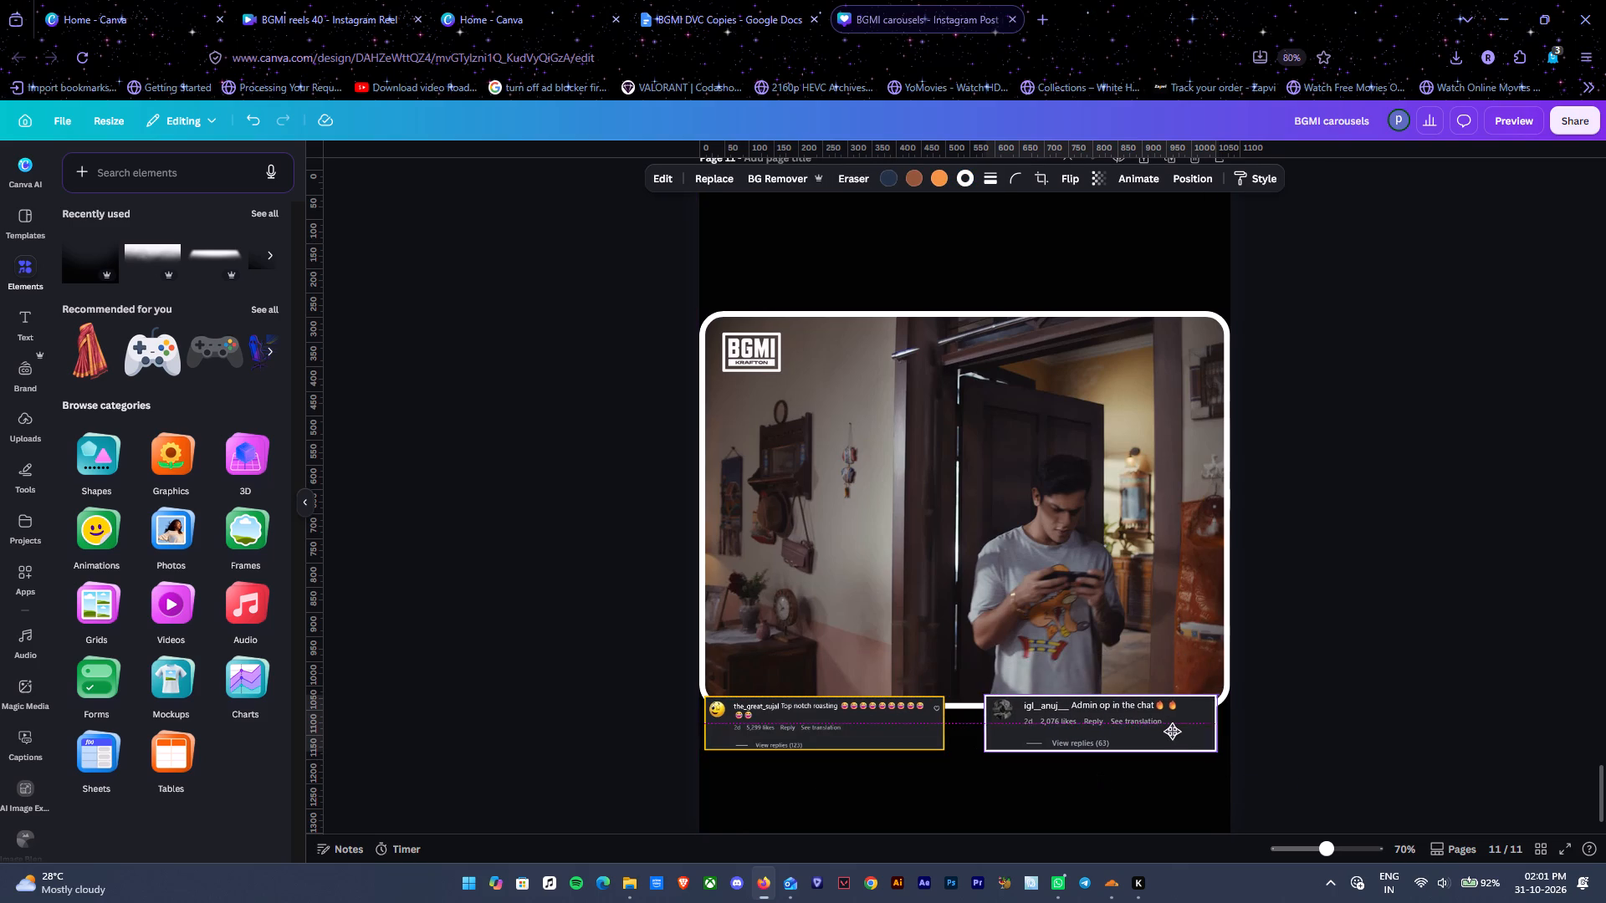
pyautogui.click(1418, 599)
# Add a new page after page 11.
pyautogui.keyDown('ctrl'); pyautogui.keyDown('alt'); pyautogui.scroll(-3, 1373, 445); pyautogui.keyUp('alt'); pyautogui.keyUp('ctrl')
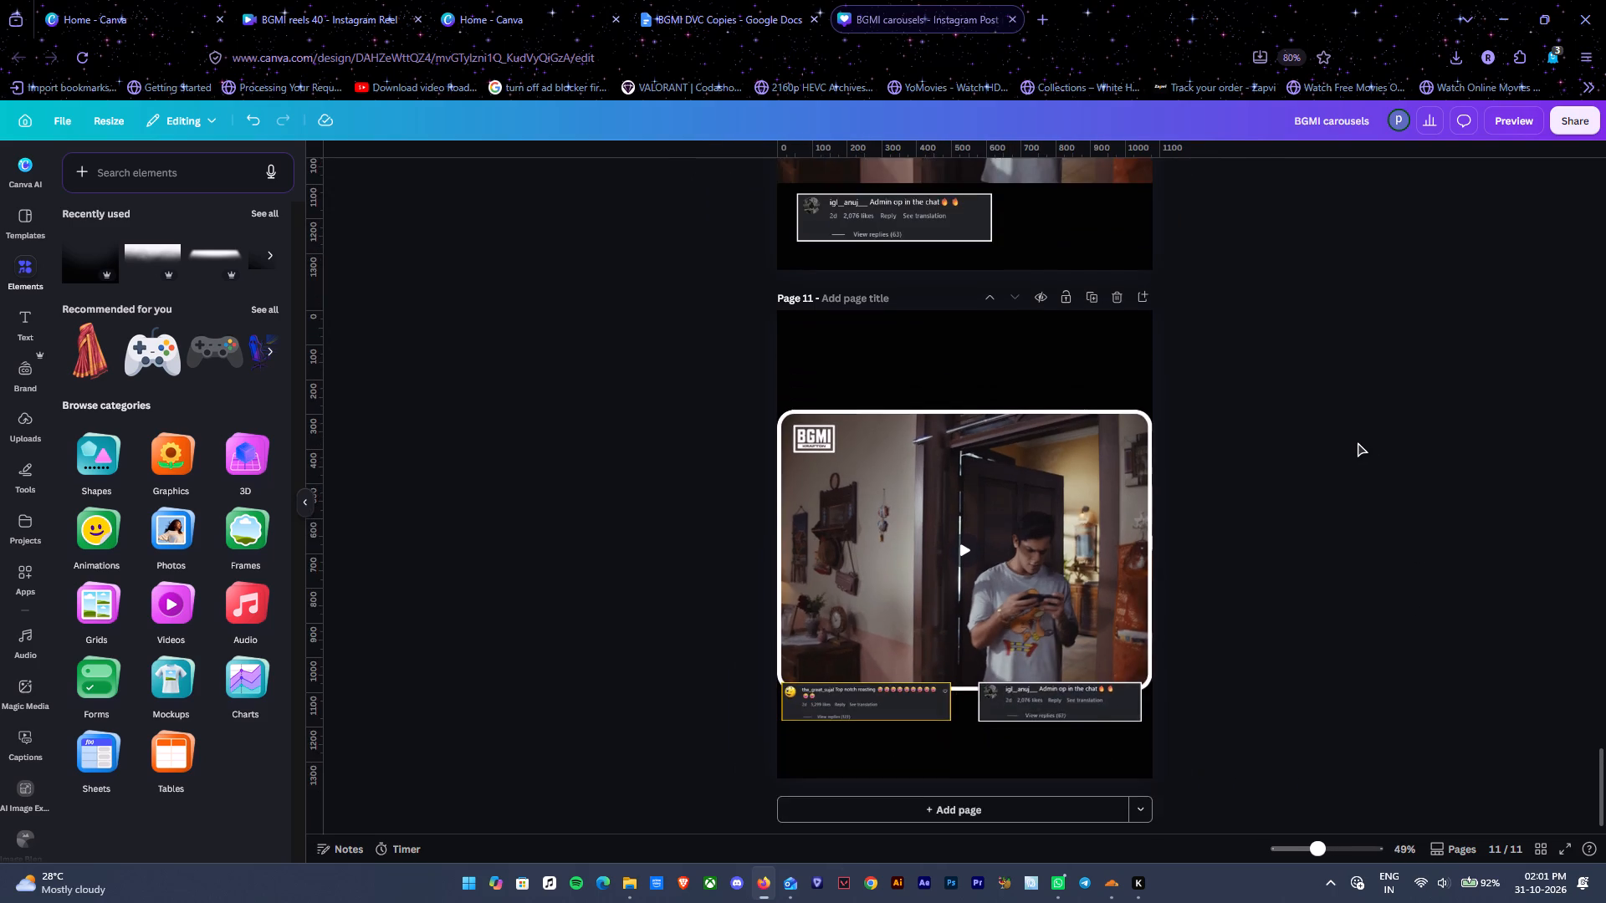
pyautogui.scroll(3, 1358, 442)
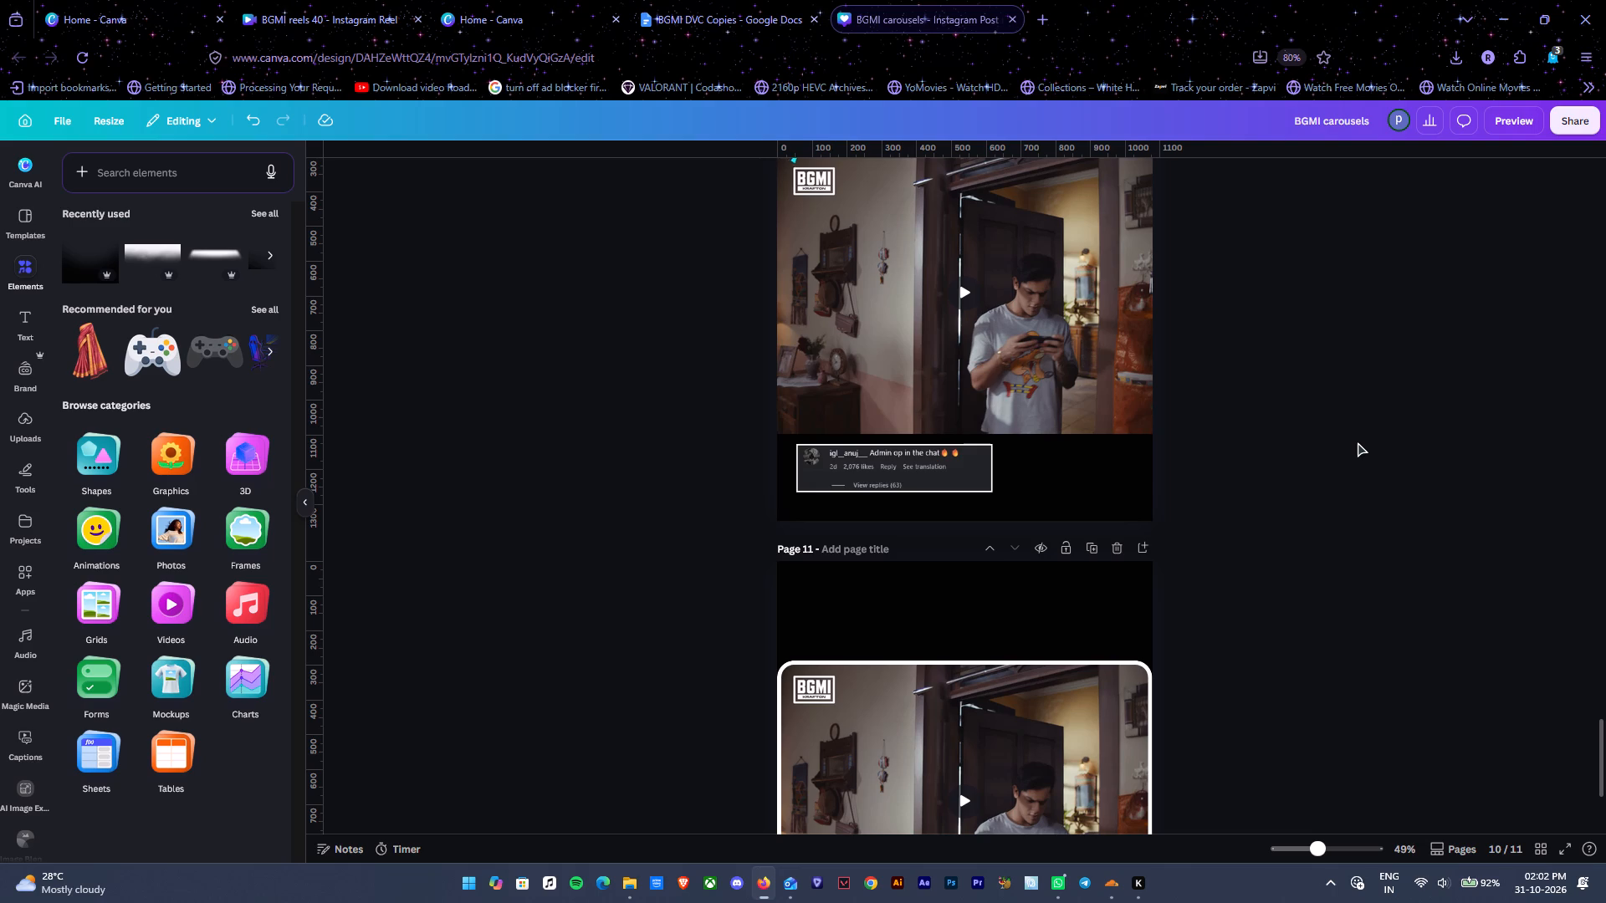
pyautogui.scroll(-6, 1445, 451)
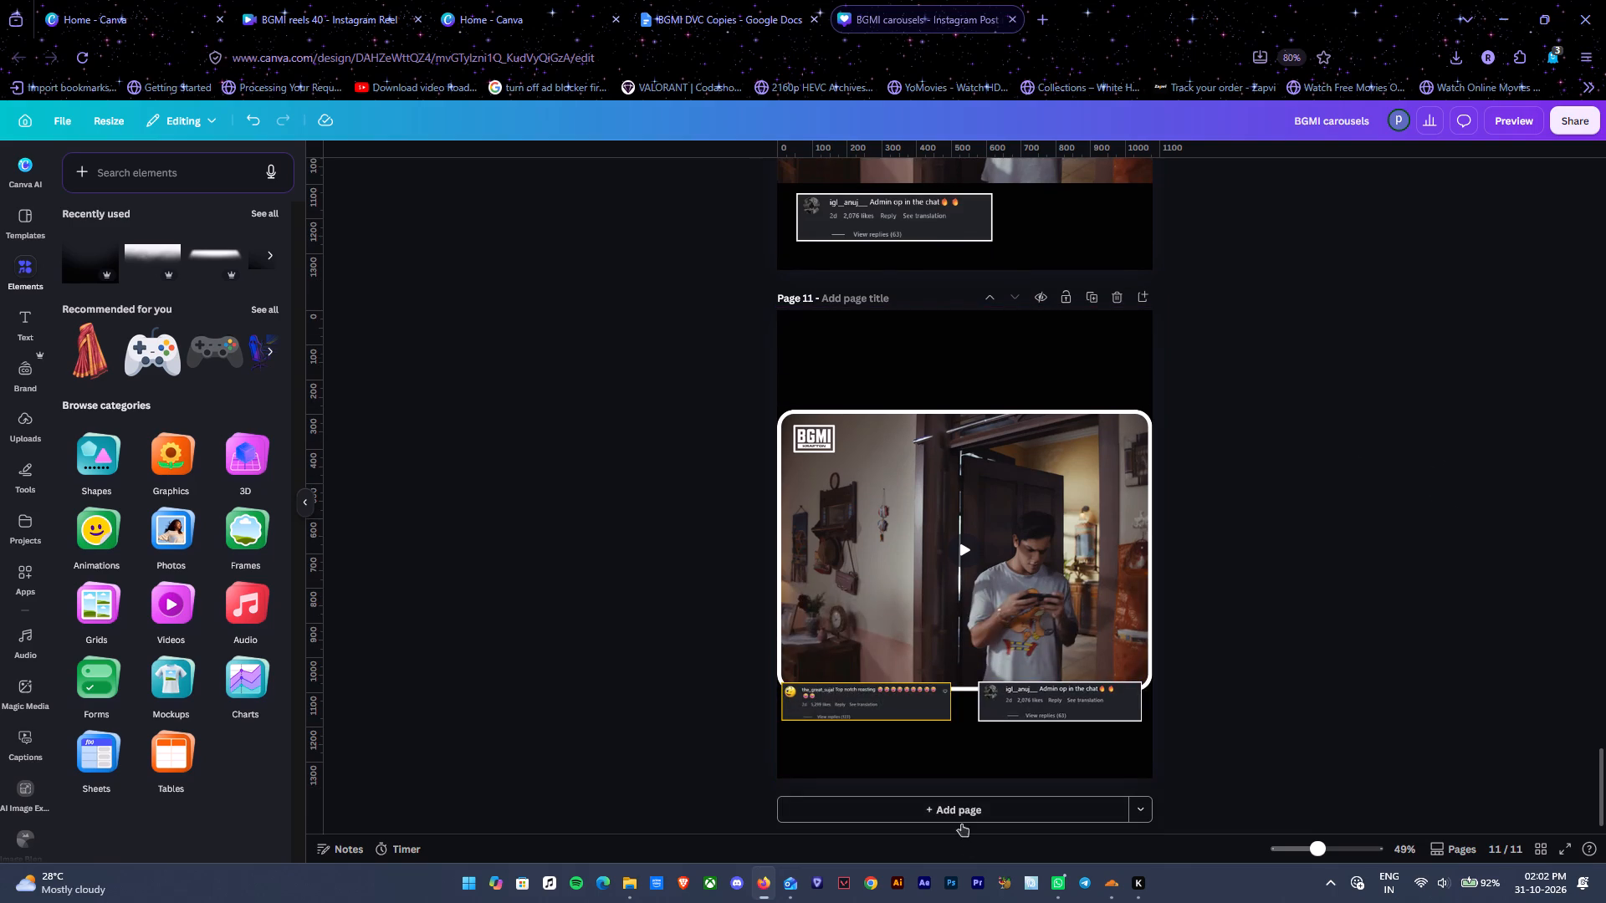
pyautogui.click(965, 806)
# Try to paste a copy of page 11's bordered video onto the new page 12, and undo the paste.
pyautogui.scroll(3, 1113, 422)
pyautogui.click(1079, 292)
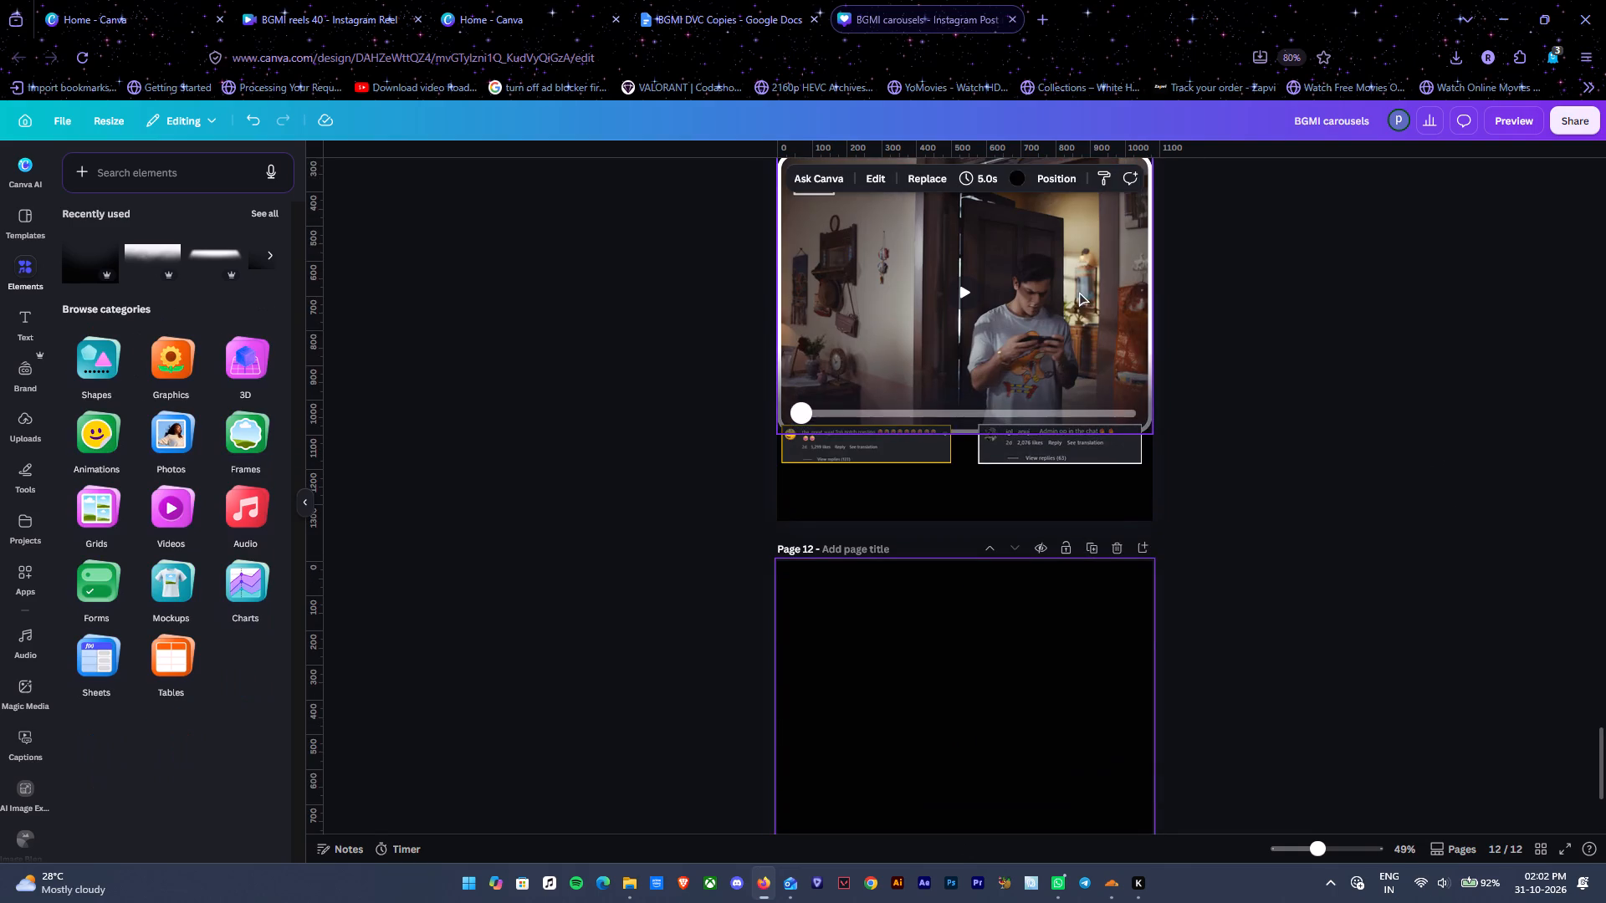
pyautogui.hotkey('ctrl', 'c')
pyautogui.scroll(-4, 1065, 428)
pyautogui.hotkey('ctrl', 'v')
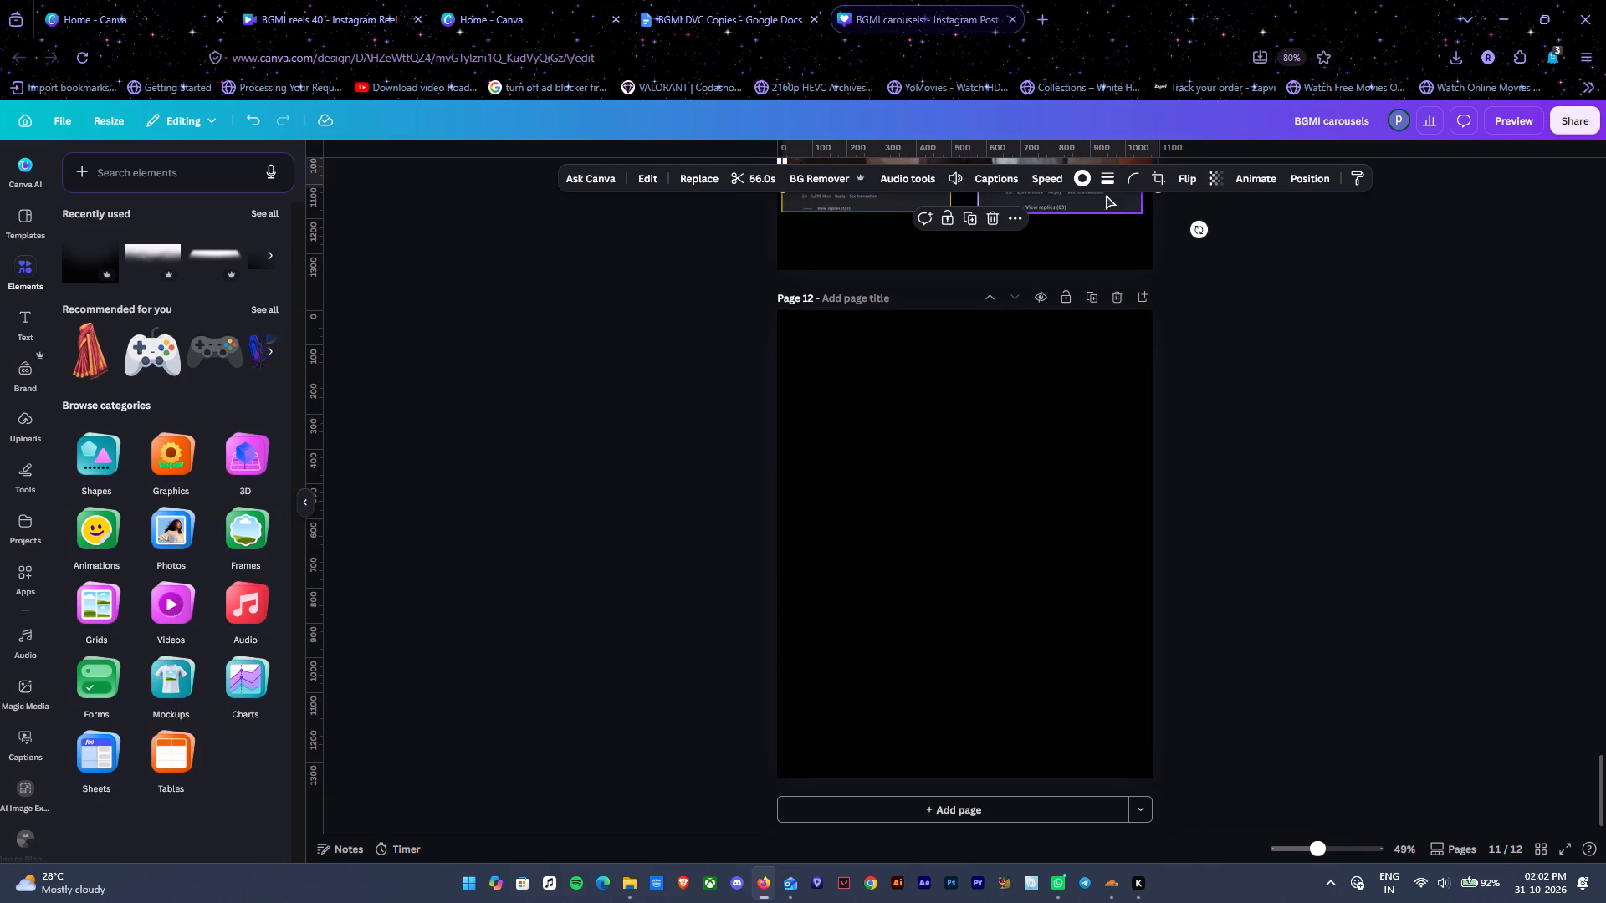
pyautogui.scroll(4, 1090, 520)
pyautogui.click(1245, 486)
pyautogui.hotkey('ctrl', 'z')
# Copy the bordered video from page 11 onto page 12.
pyautogui.click(951, 329)
pyautogui.hotkey('ctrl', 'c')
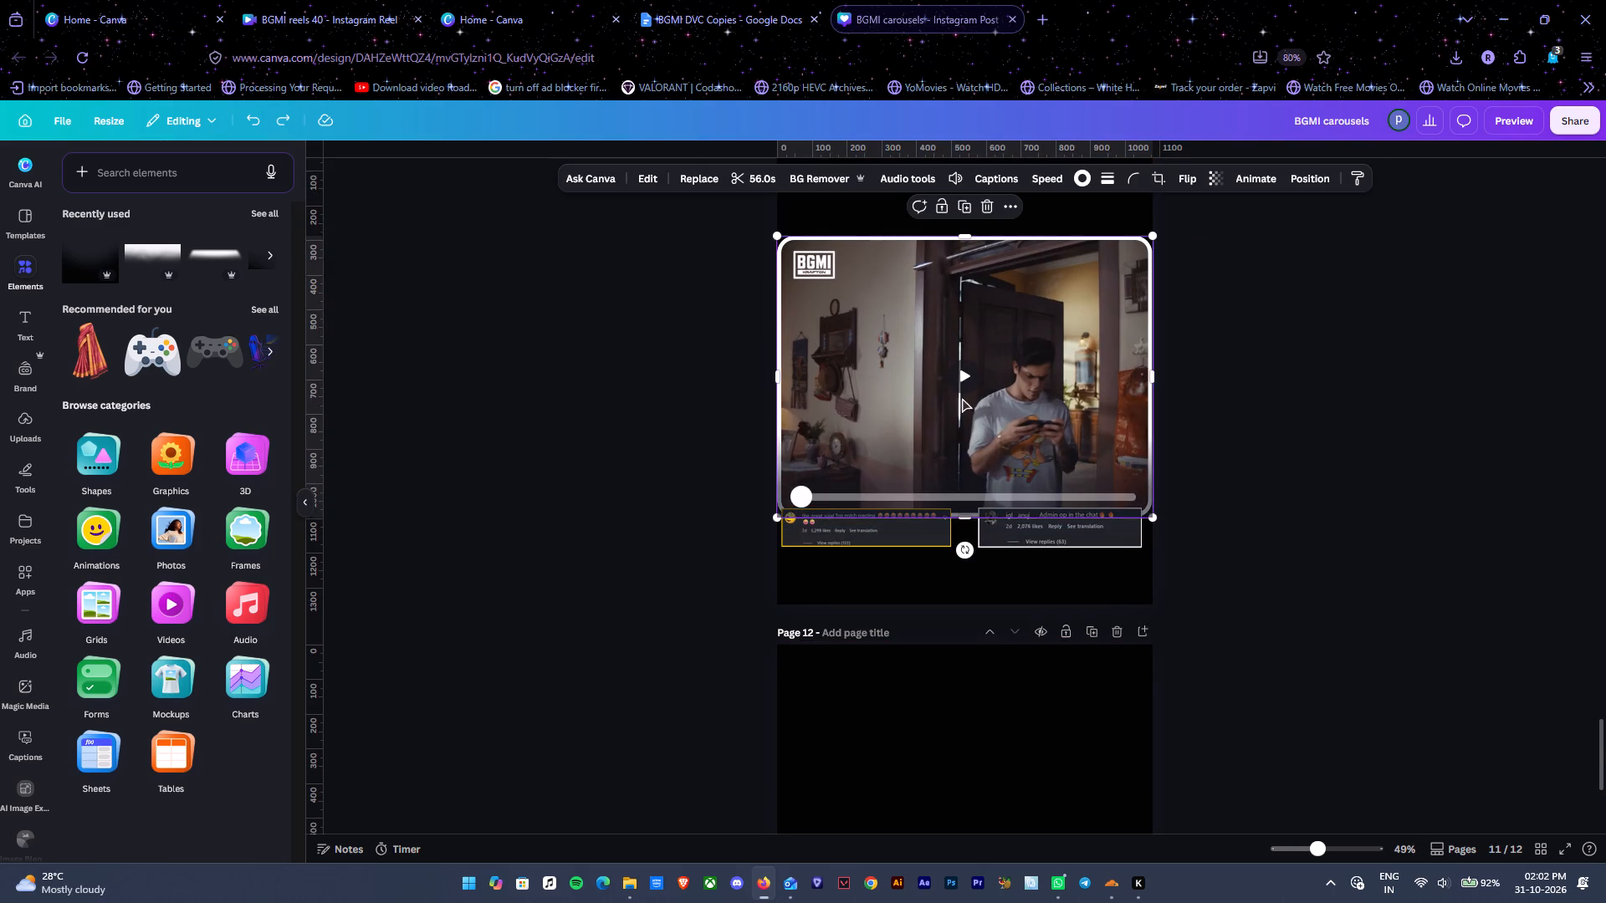
pyautogui.scroll(-3, 961, 429)
pyautogui.click(976, 484)
pyautogui.hotkey('ctrl', 'v')
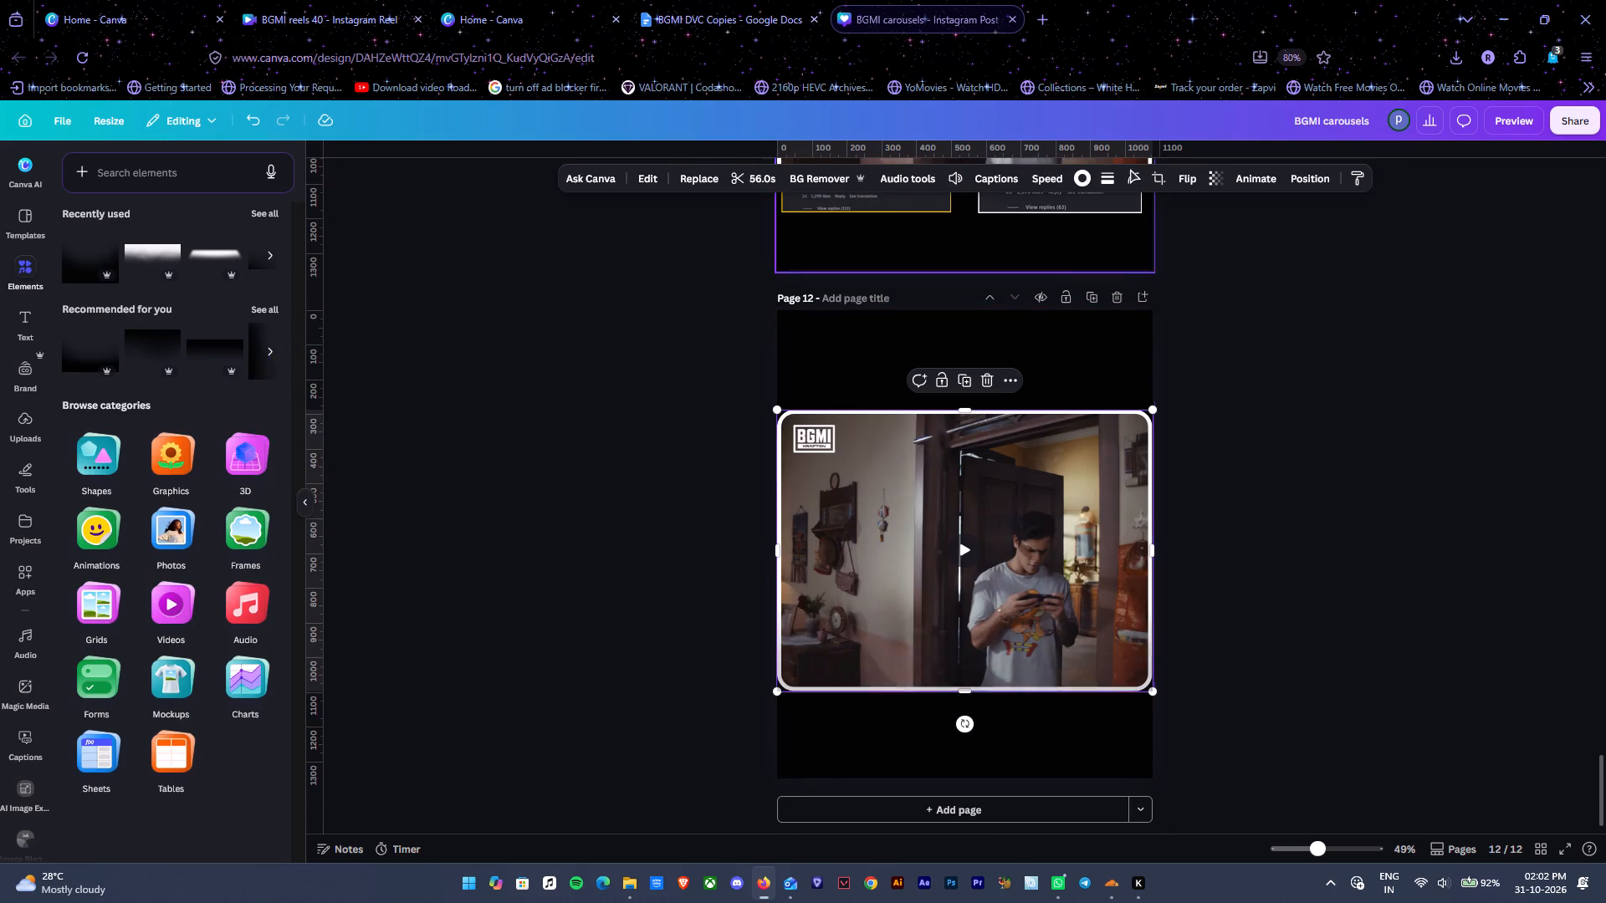
# Remove the white border from the video on page 12.
pyautogui.click(1104, 177)
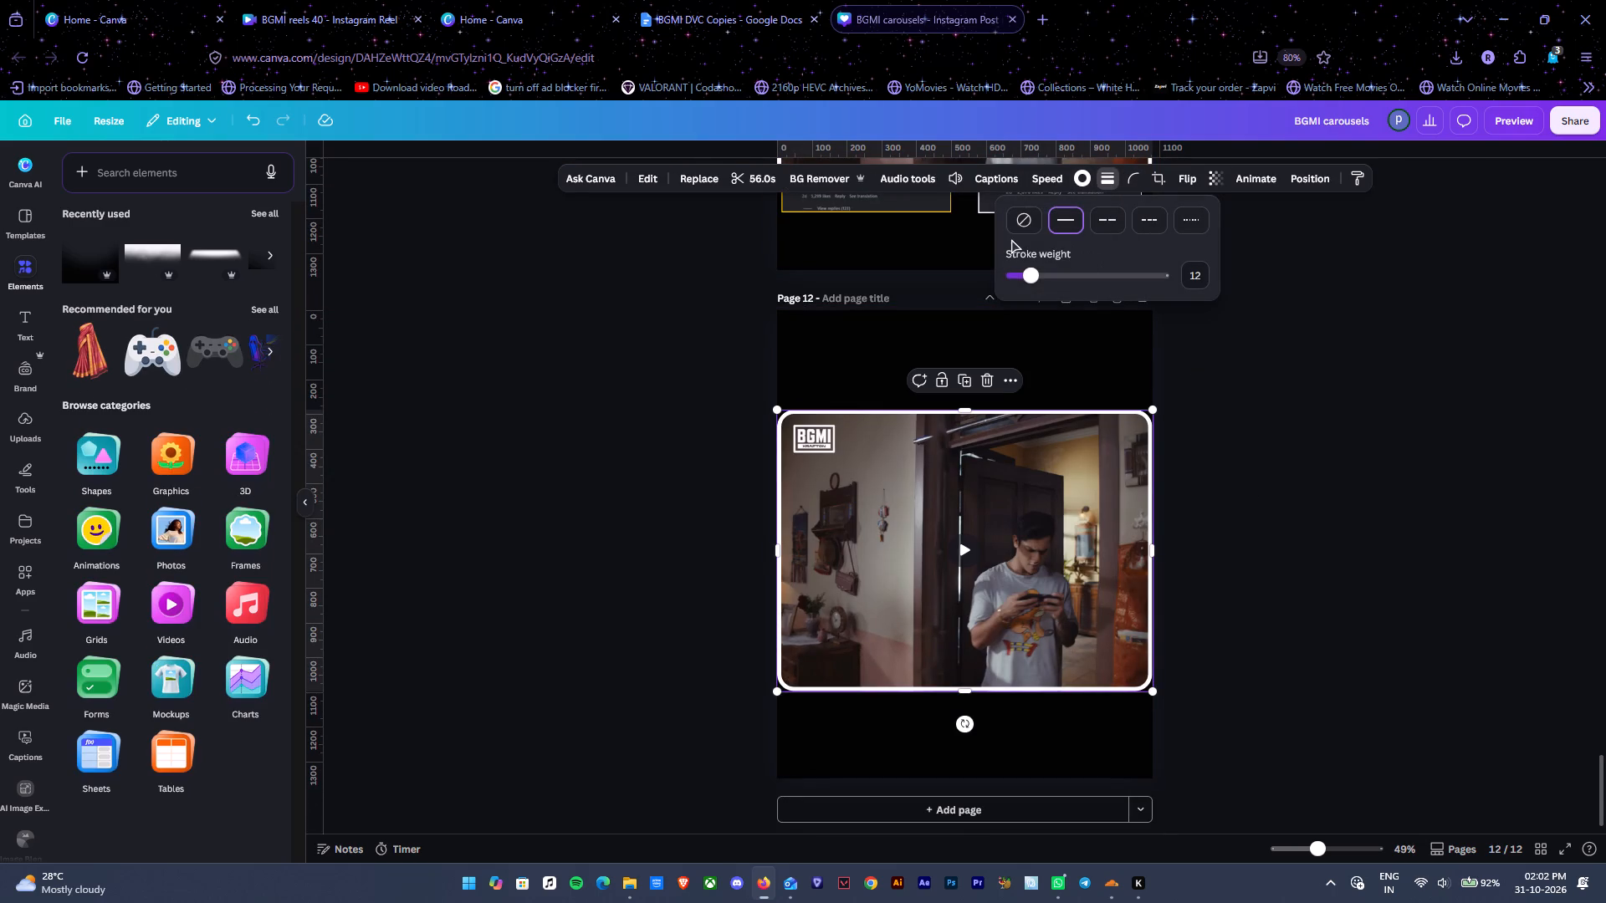
pyautogui.click(1031, 217)
pyautogui.click(1363, 418)
pyautogui.click(1363, 418)
# Copy both comment screenshots, "Top notch roasting" and "Roasting level", from page 8 onto page 12.
pyautogui.scroll(15, 1360, 426)
pyautogui.scroll(9, 1360, 427)
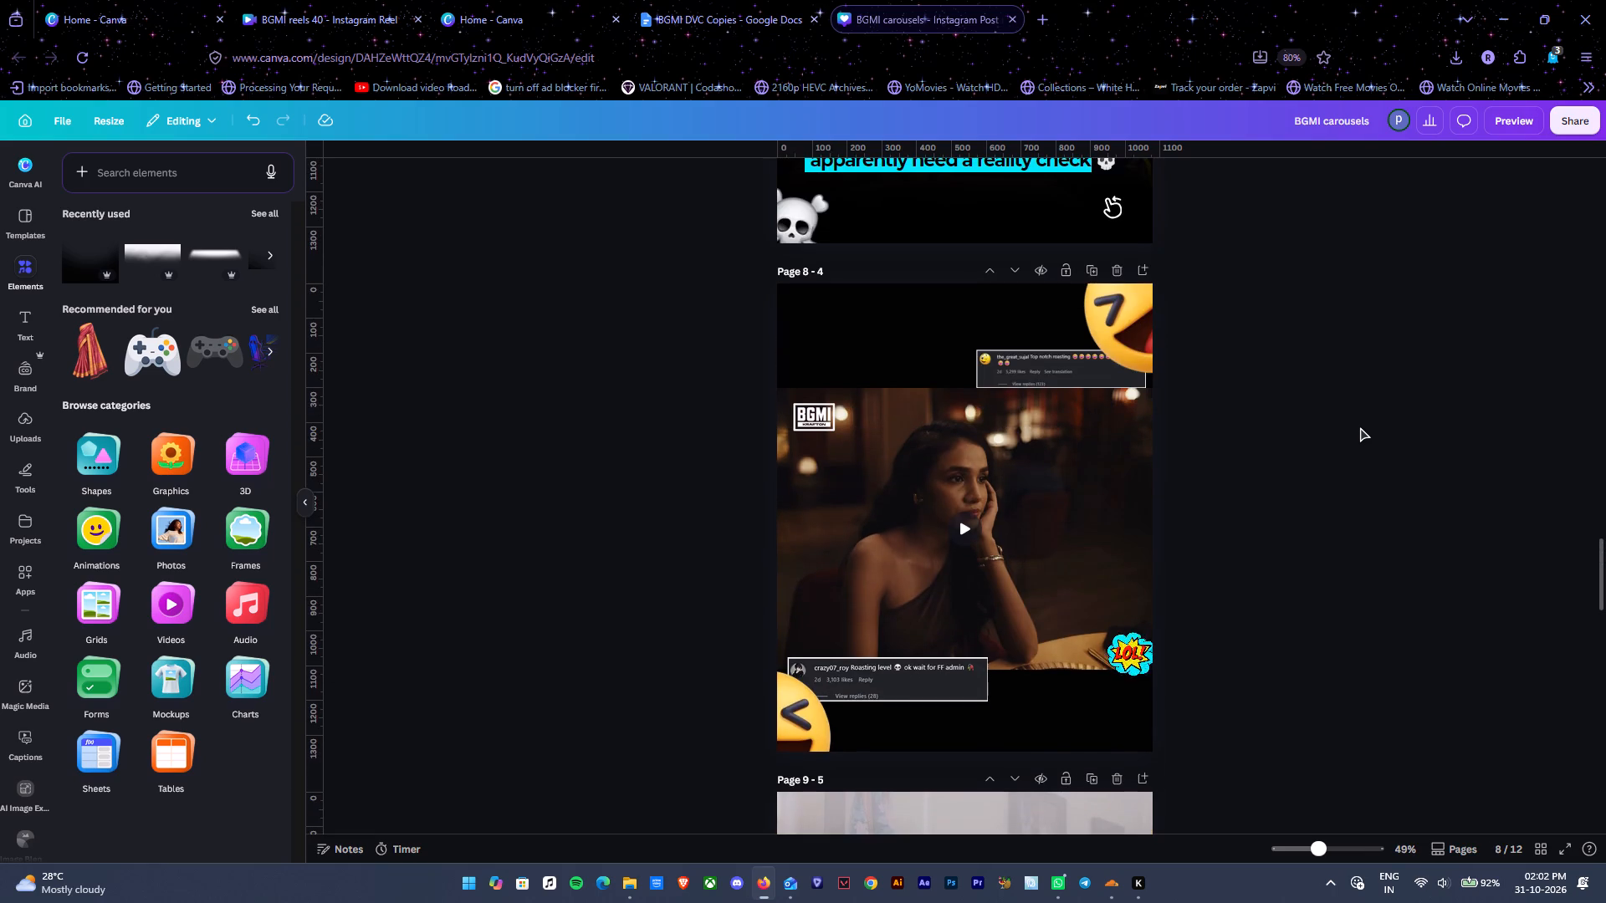
pyautogui.click(1031, 375)
pyautogui.keyDown('shift'); pyautogui.click(928, 680); pyautogui.keyUp('shift')
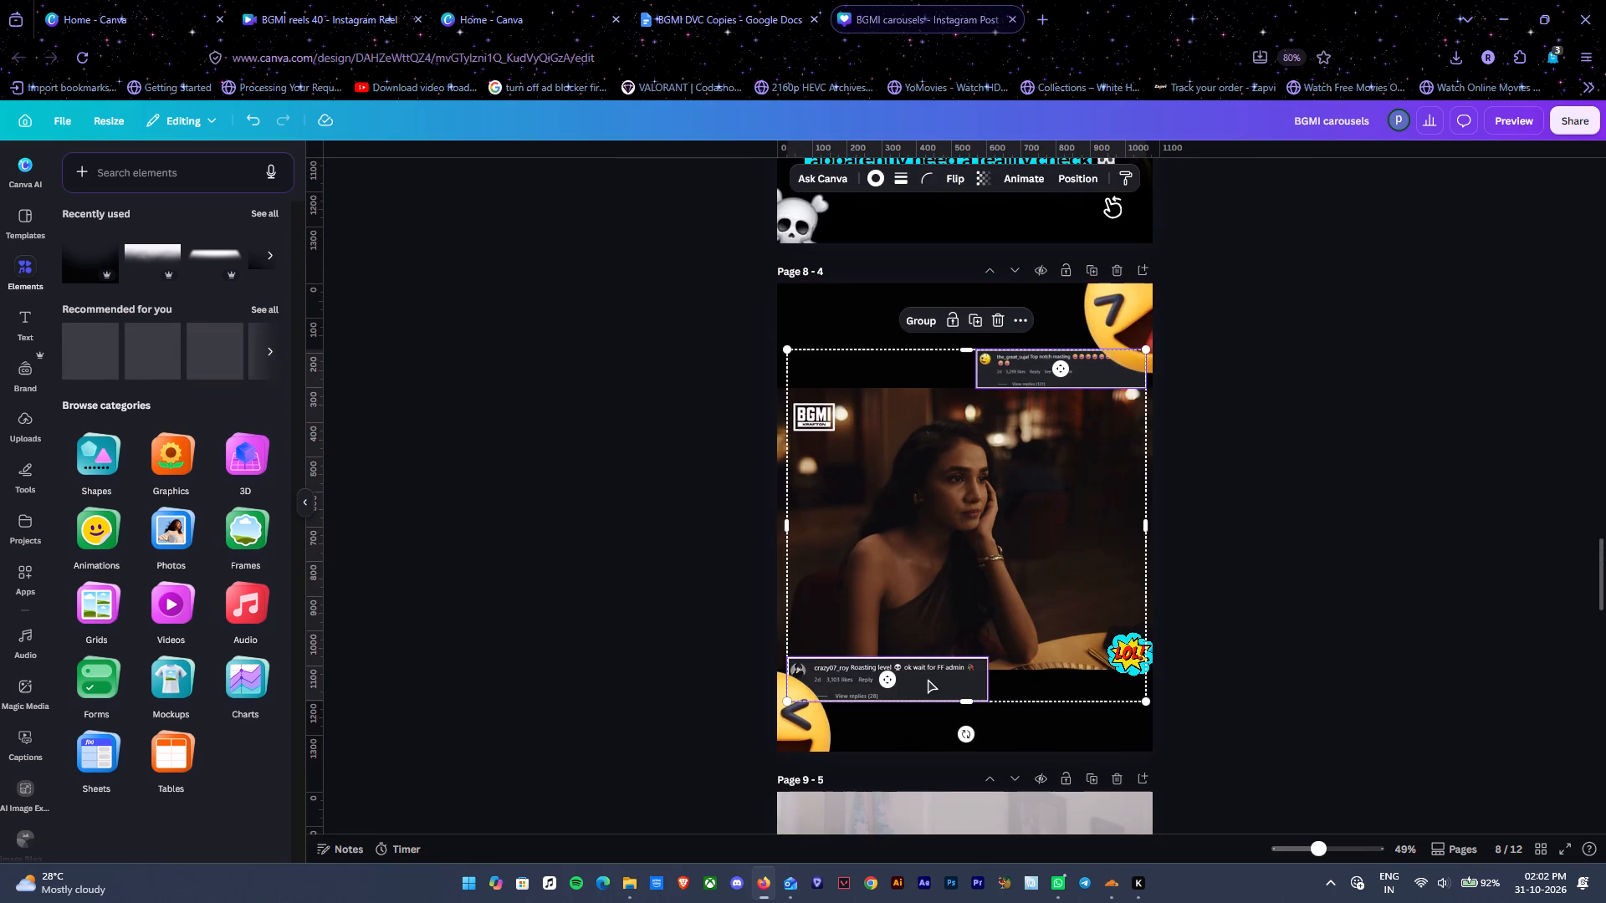
pyautogui.hotkey('ctrl', 'c')
pyautogui.scroll(-14, 928, 679)
pyautogui.hotkey('ctrl', 'v')
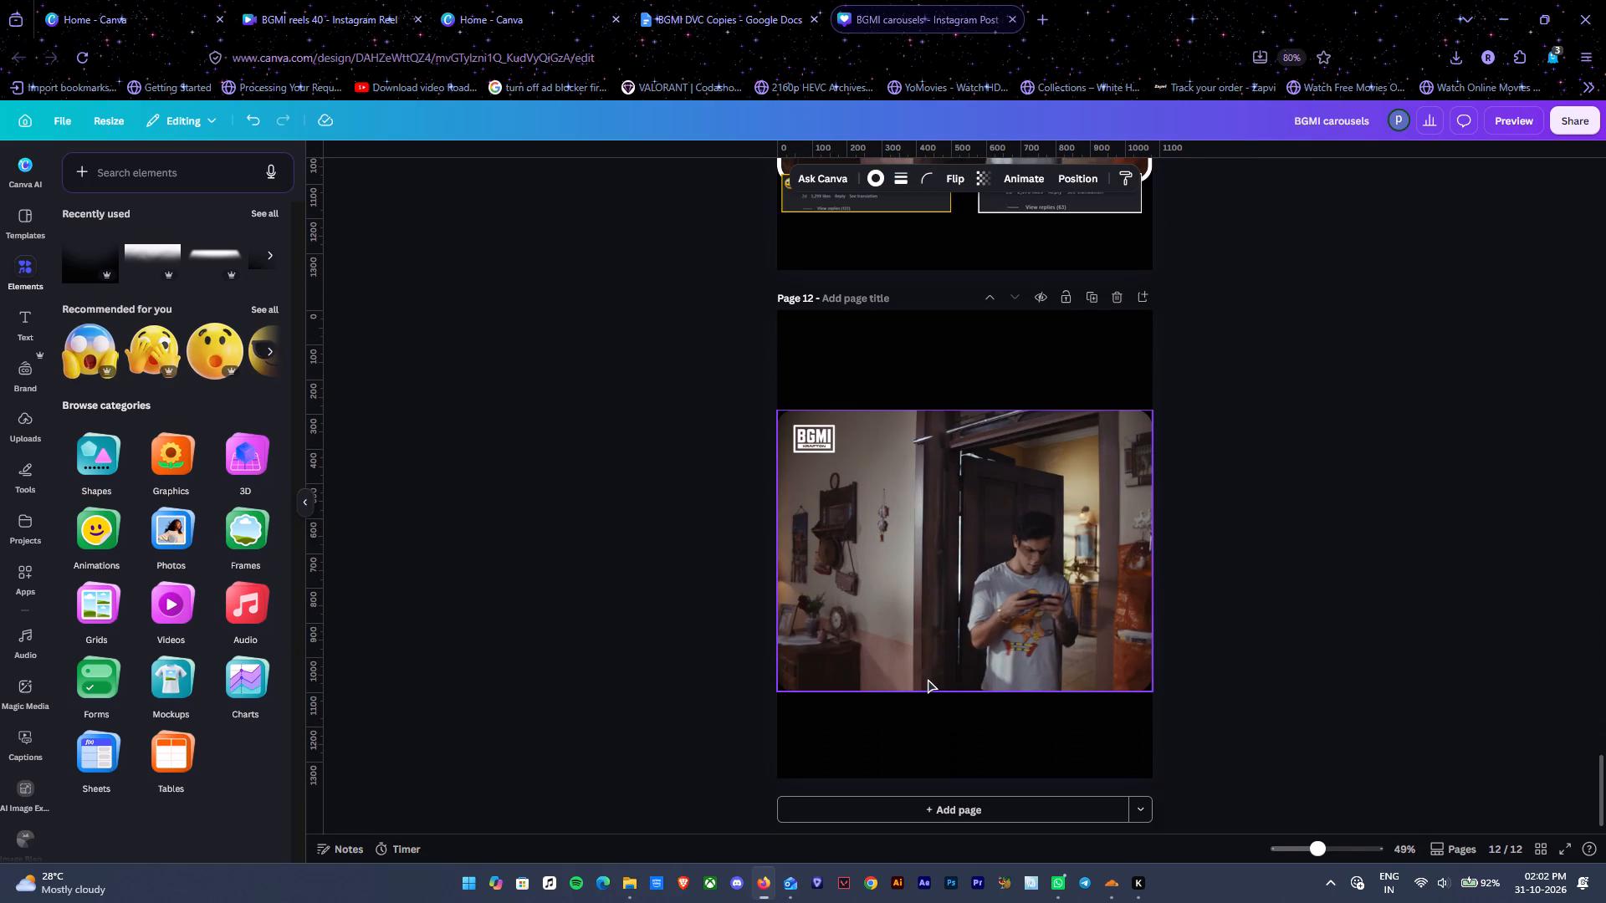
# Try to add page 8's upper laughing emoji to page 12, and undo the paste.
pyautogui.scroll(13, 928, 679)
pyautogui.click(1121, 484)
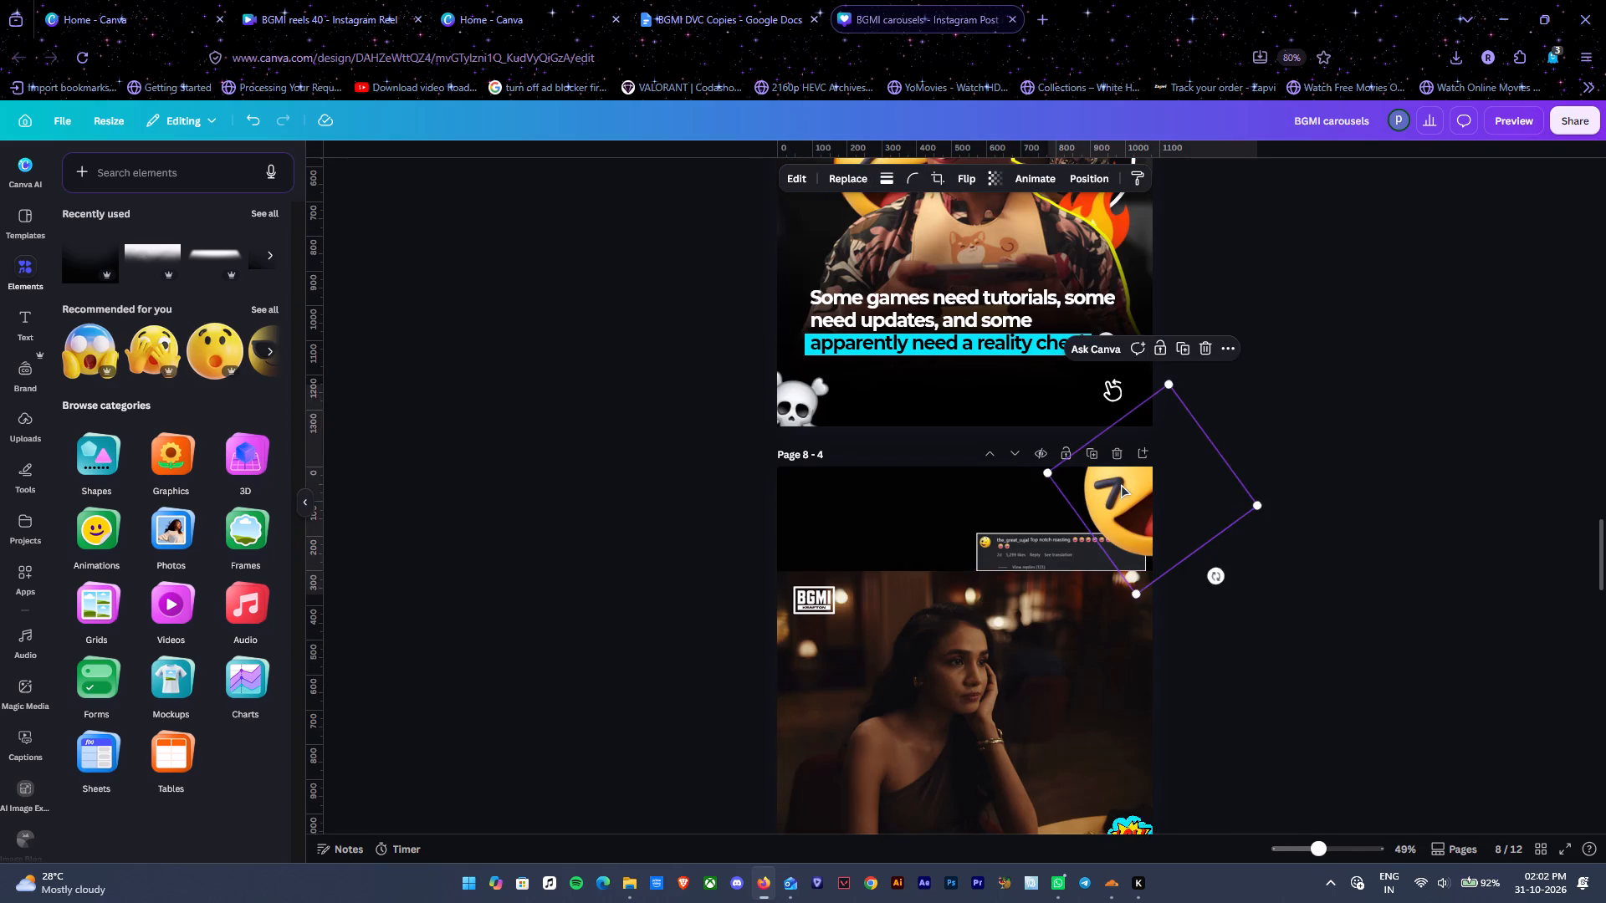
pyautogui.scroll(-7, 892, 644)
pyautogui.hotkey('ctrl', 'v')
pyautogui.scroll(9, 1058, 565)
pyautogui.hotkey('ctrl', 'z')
# Copy page 8's upper laughing emoji onto page 12, partly cropped by the page's upper-right corner.
pyautogui.scroll(3, 1061, 561)
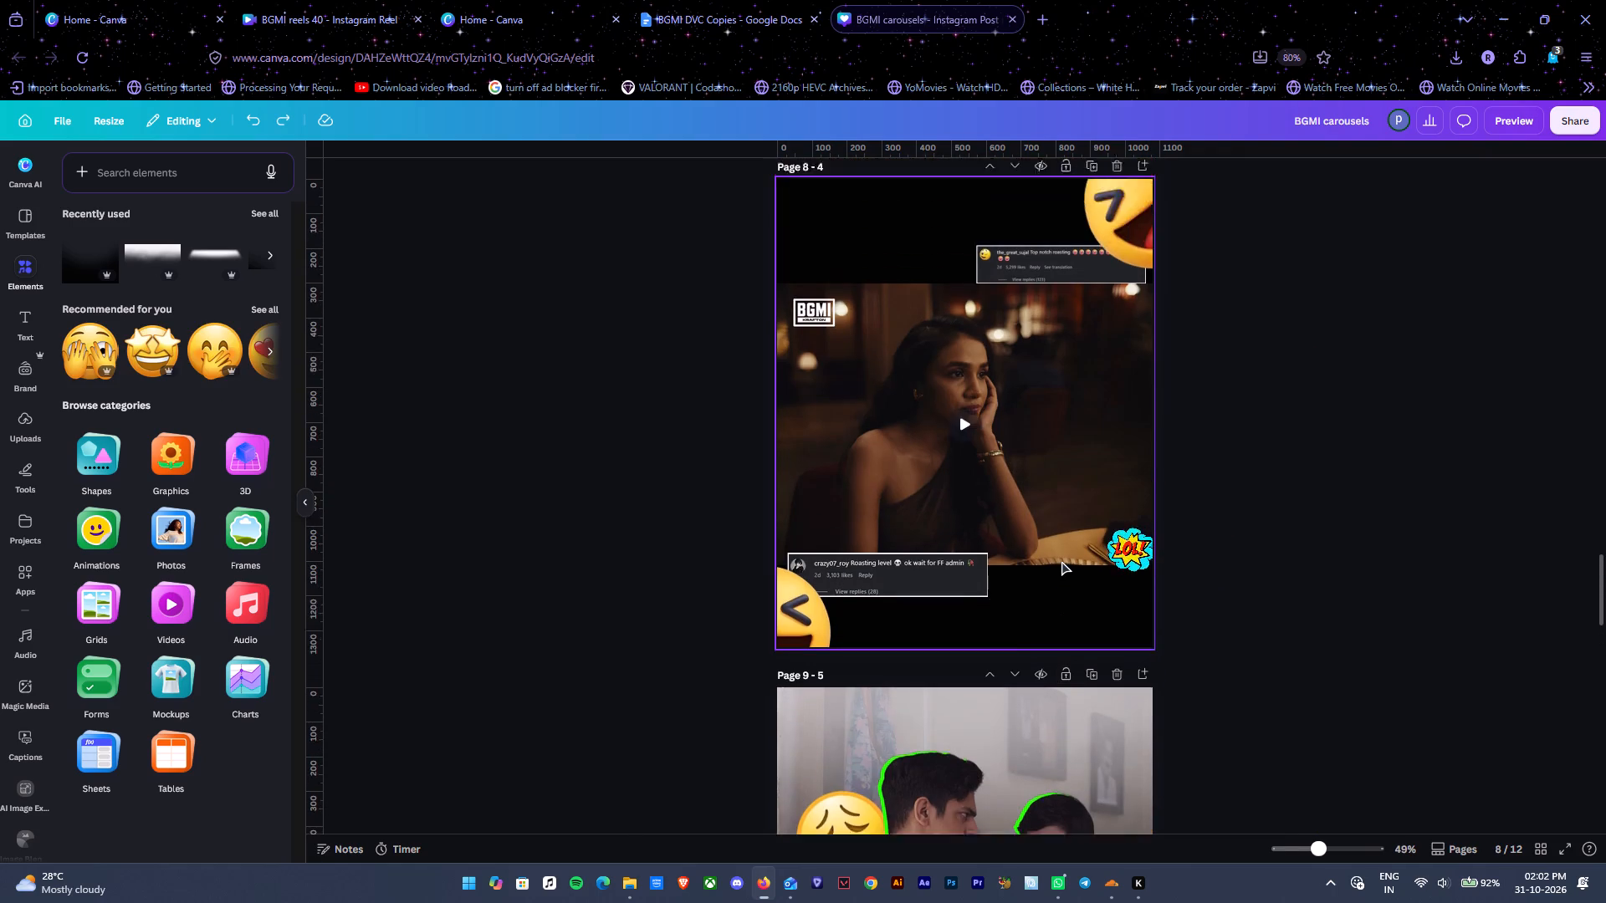
pyautogui.click(1128, 412)
pyautogui.hotkey('ctrl', 'c')
pyautogui.scroll(-9, 1125, 516)
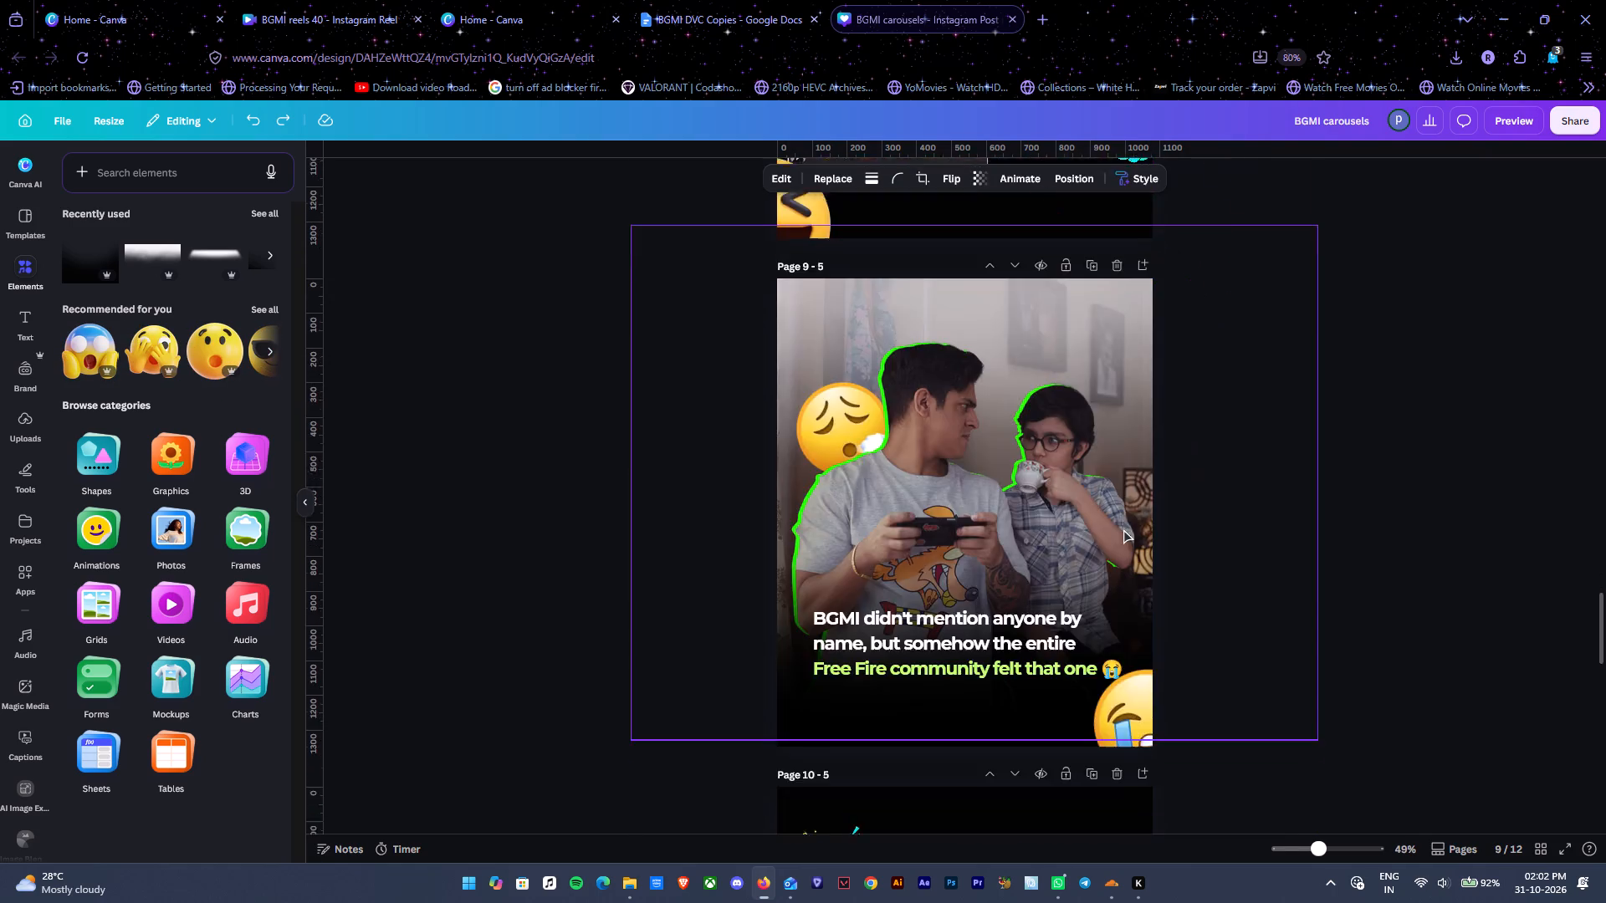
pyautogui.scroll(-15, 1123, 529)
pyautogui.hotkey('ctrl', 'v')
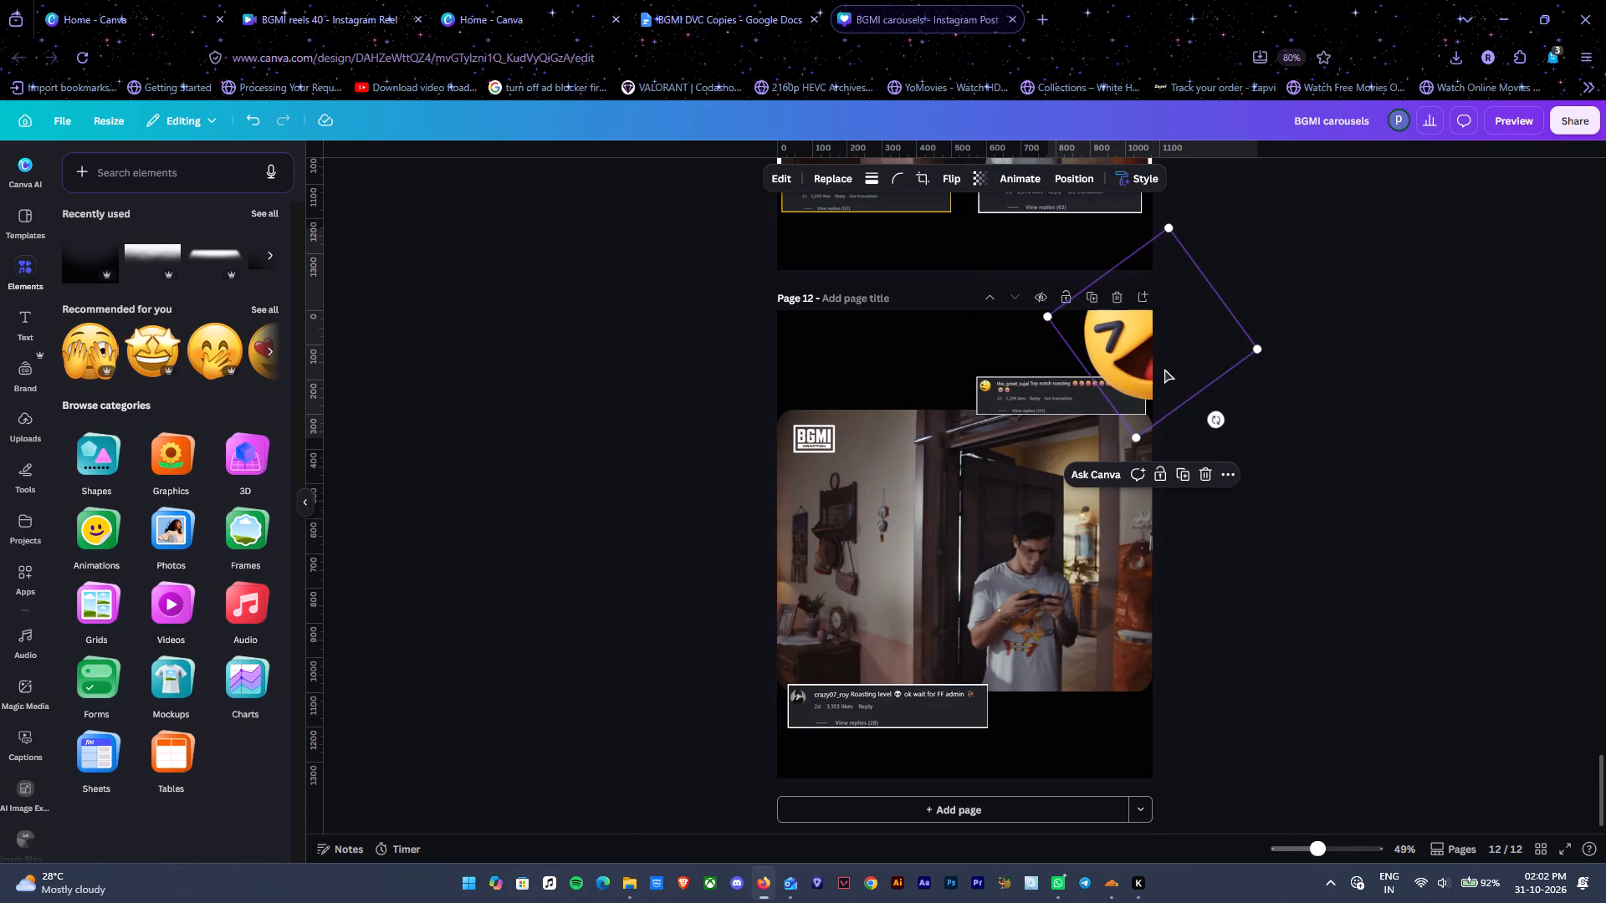
pyautogui.moveTo(1163, 361); pyautogui.dragTo(1170, 350)
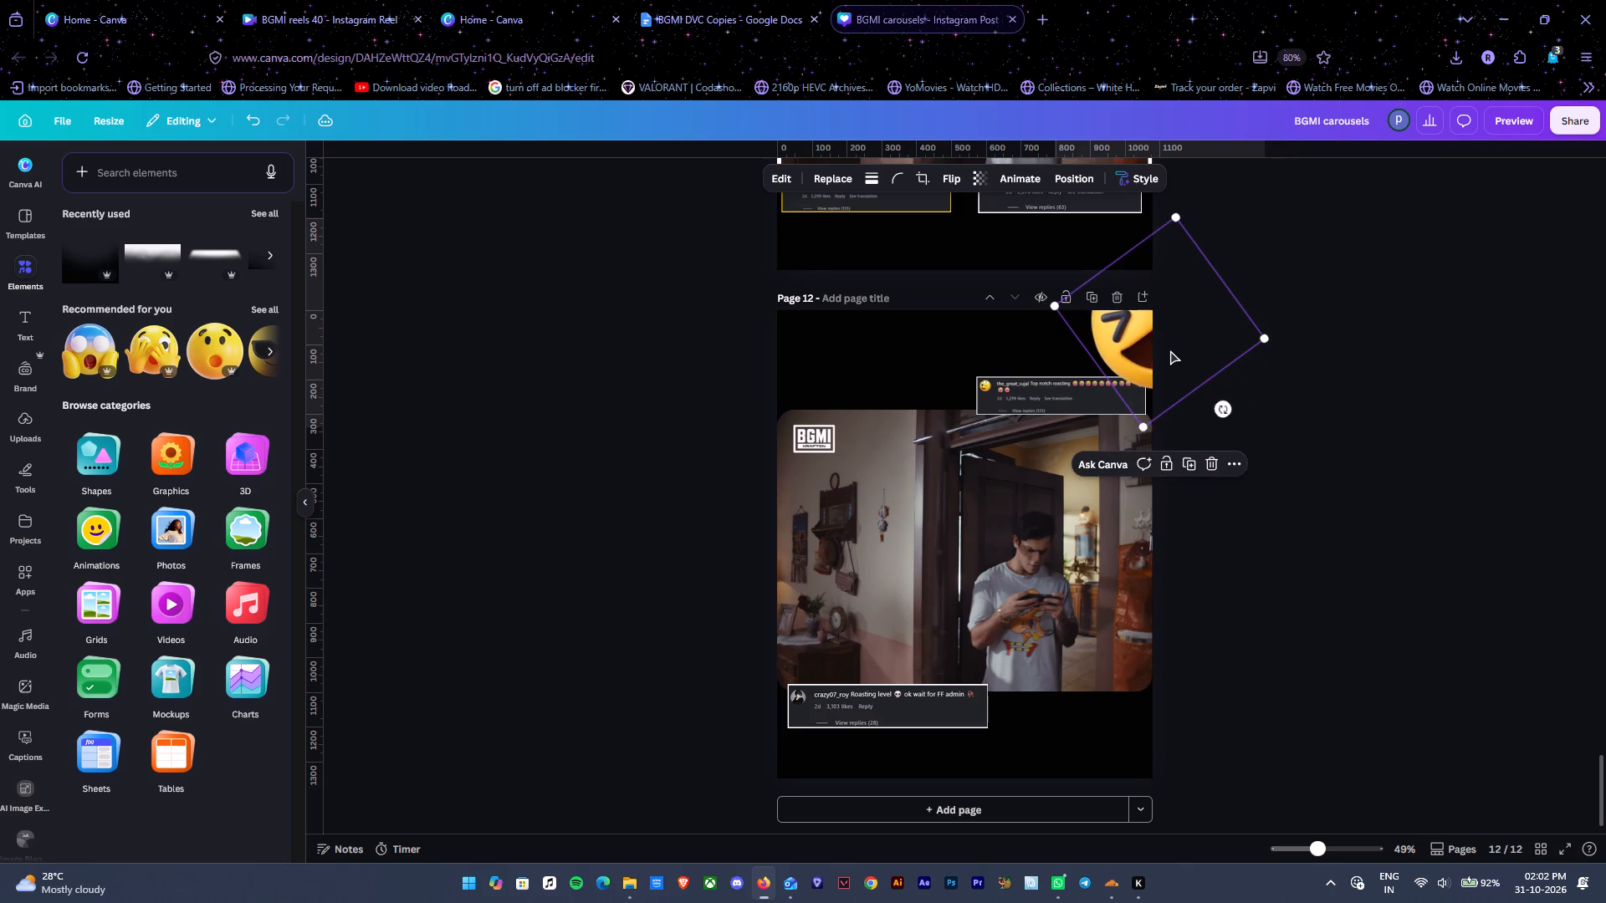
# Duplicate the laughing emoji on page 12, place the copy over the page's lower-left corner and rotate it.
pyautogui.hotkey('ctrl', 'd')
pyautogui.moveTo(1158, 322); pyautogui.dragTo(767, 768)
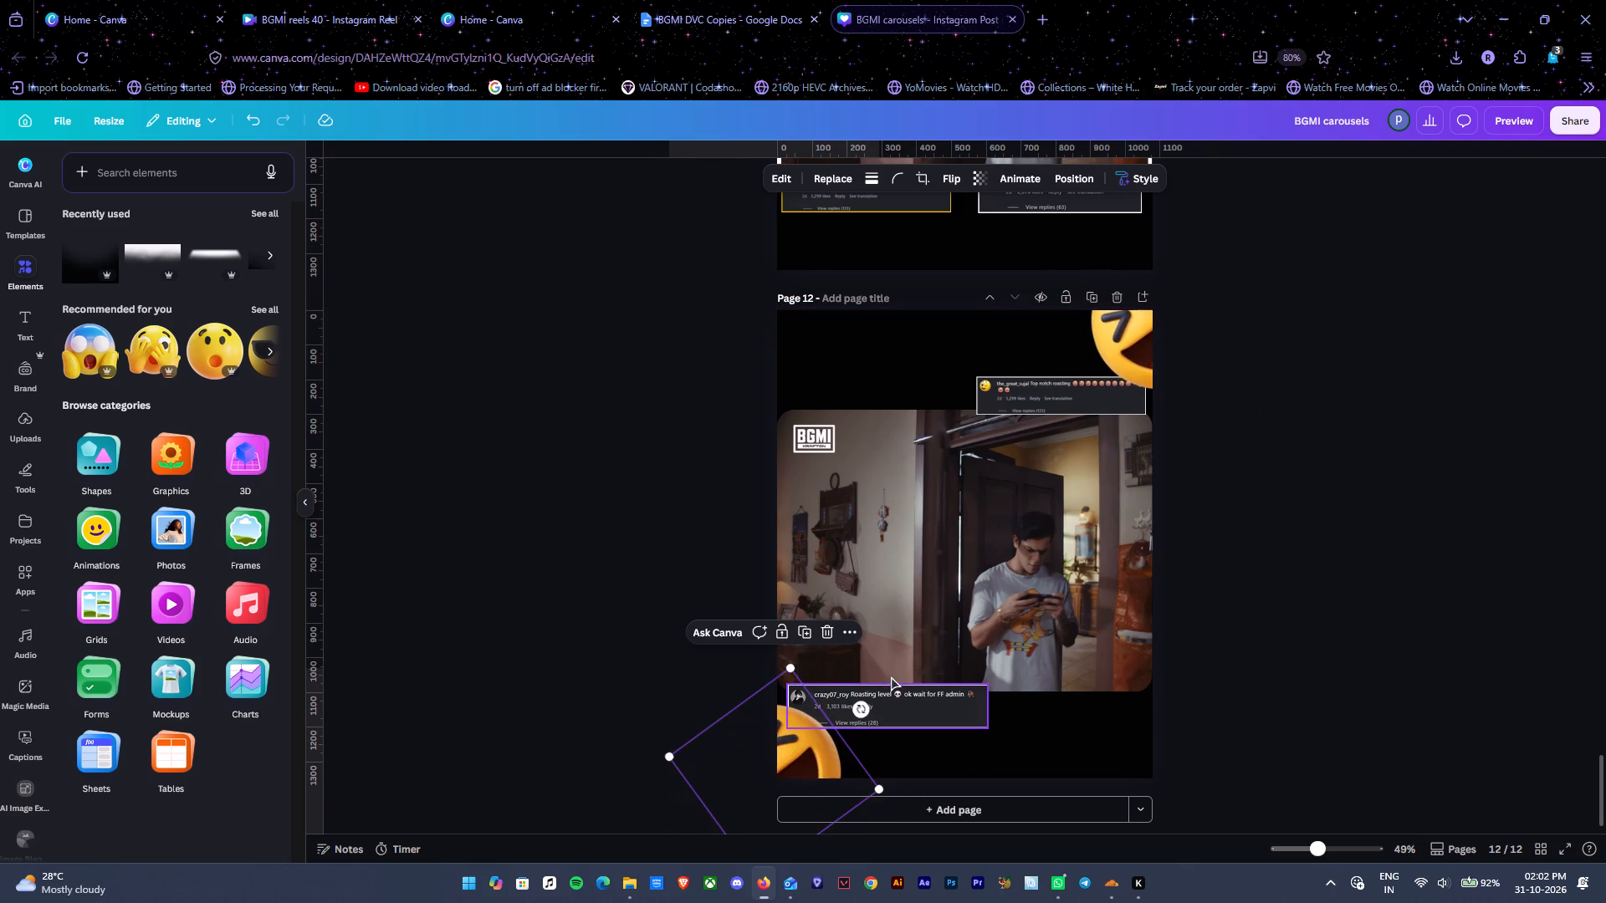
pyautogui.moveTo(857, 711); pyautogui.dragTo(878, 813)
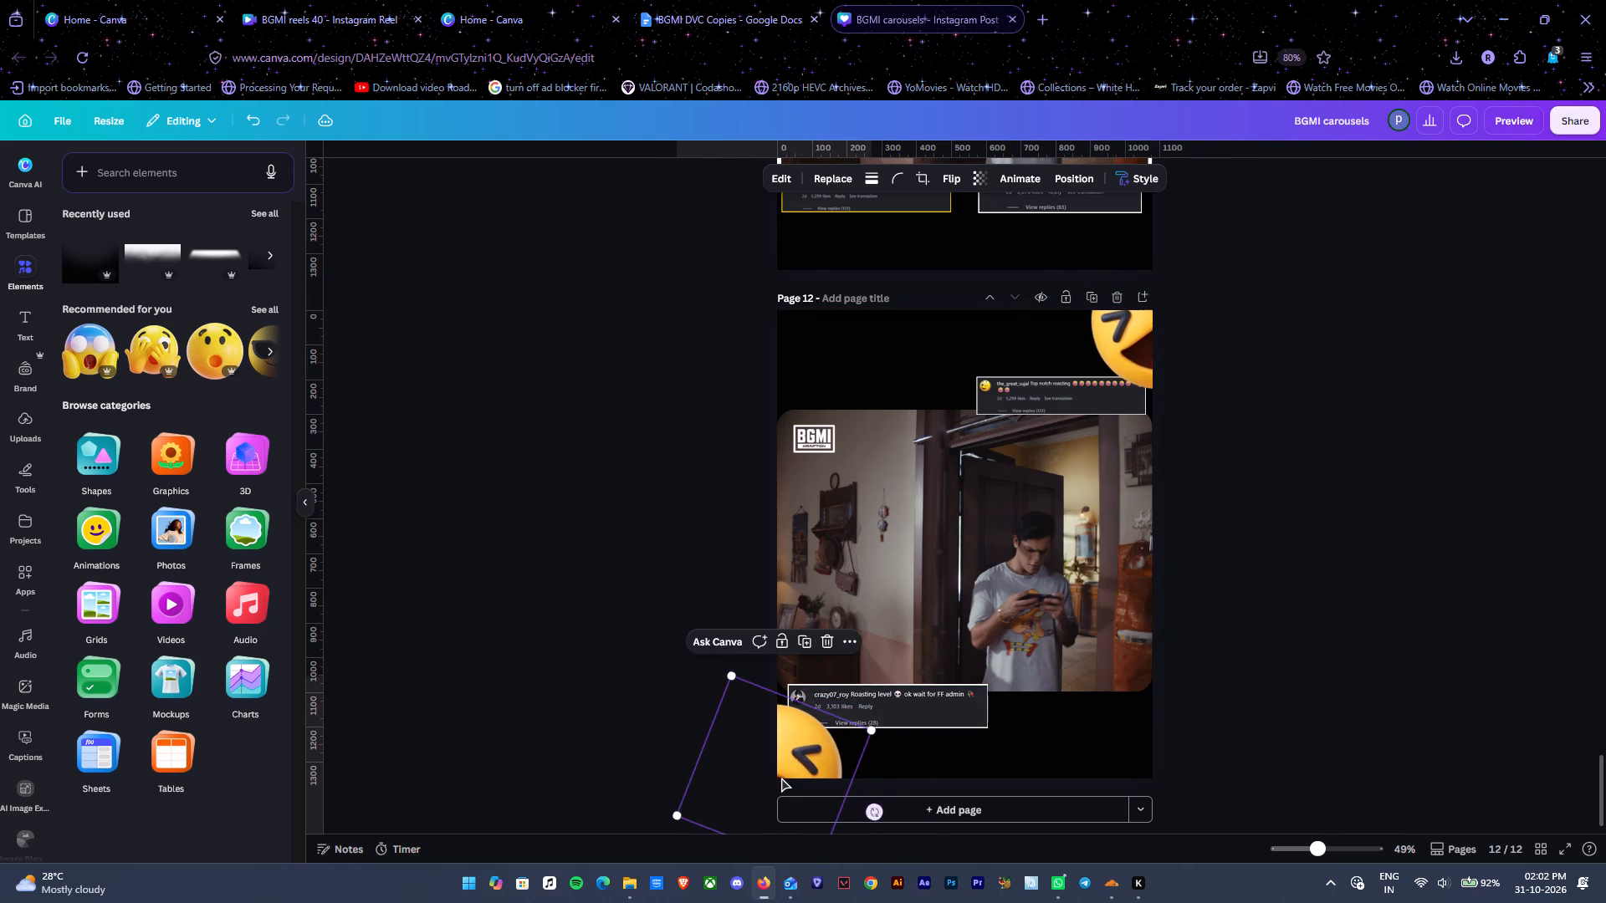
pyautogui.moveTo(781, 777); pyautogui.dragTo(793, 793)
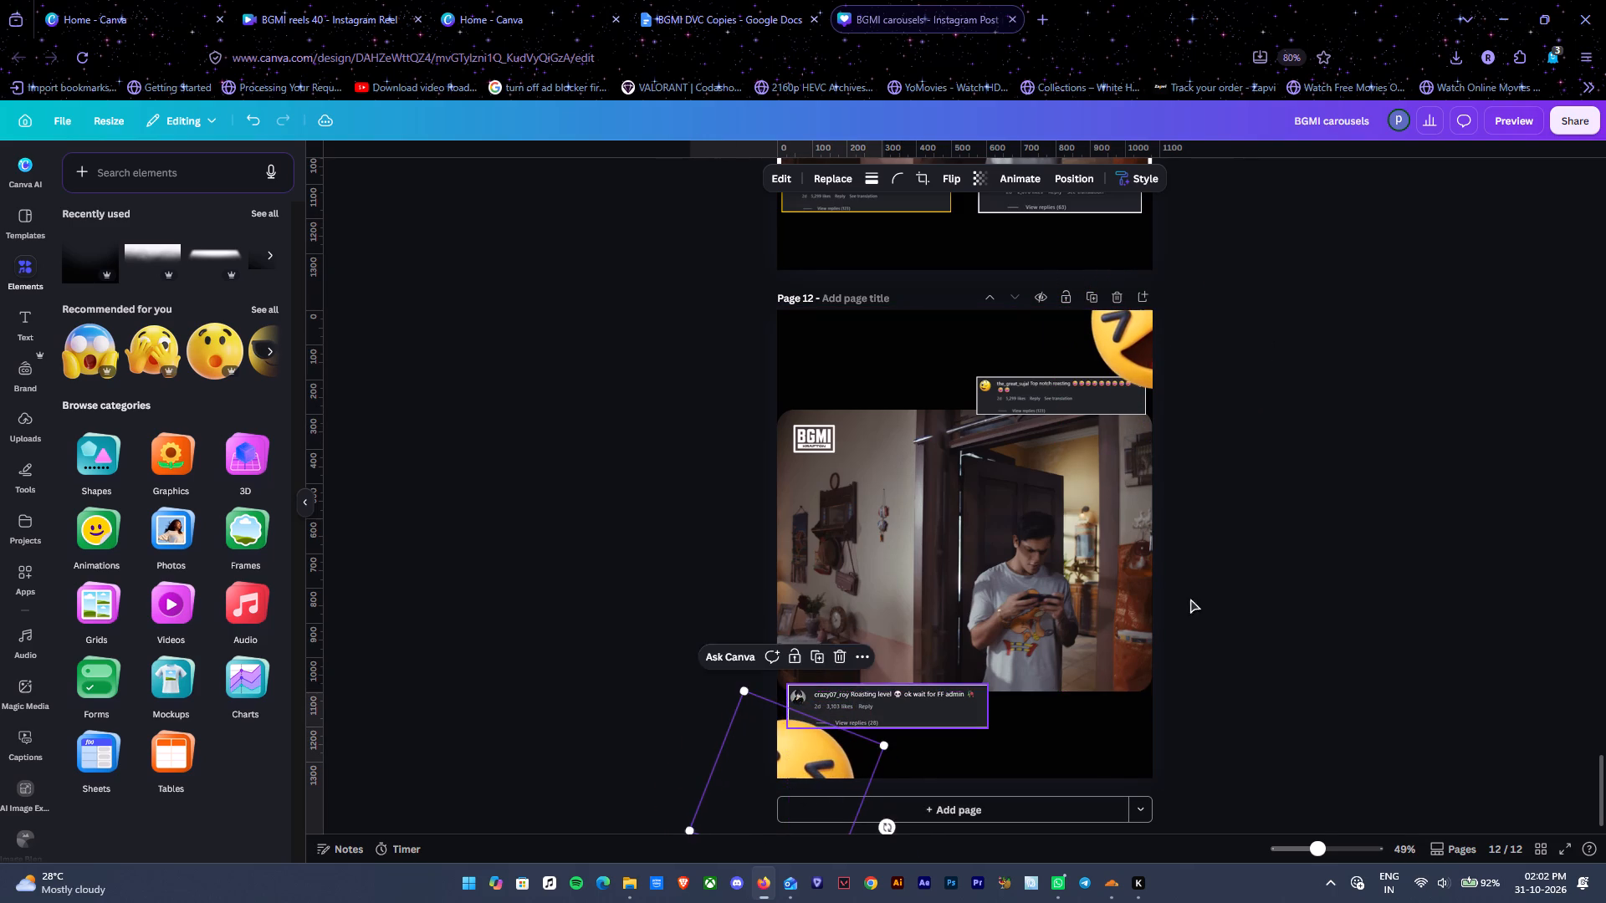
pyautogui.click(1333, 497)
# Add a new page after page 12 and copy page 12's borderless video onto it.
pyautogui.scroll(9, 1015, 719)
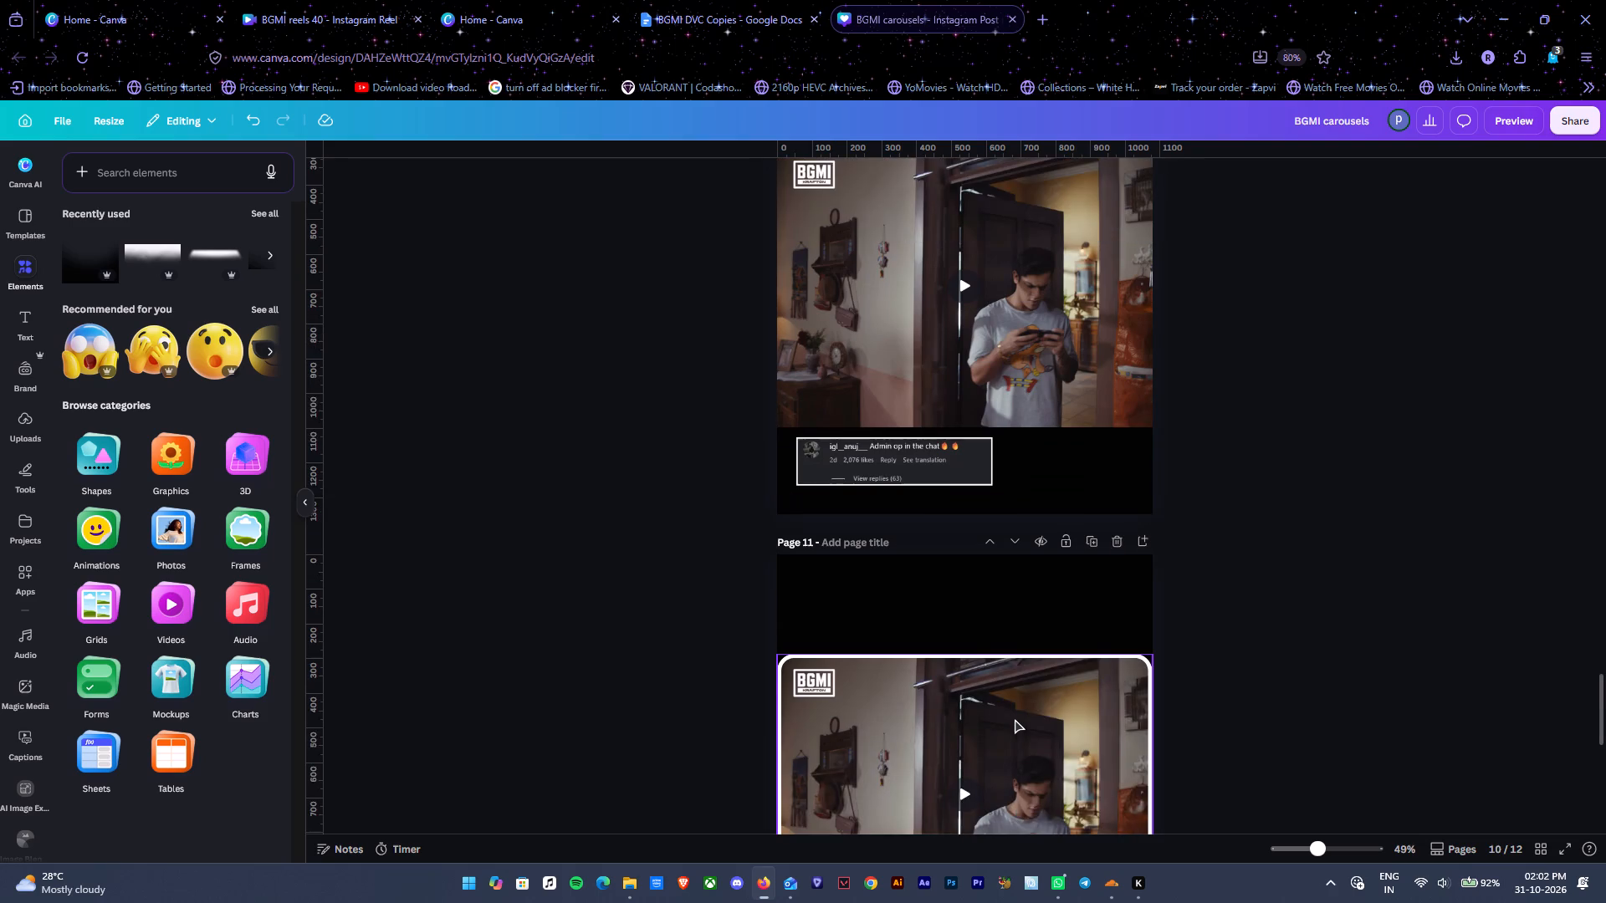
pyautogui.scroll(-3, 1015, 719)
pyautogui.scroll(4, 1050, 491)
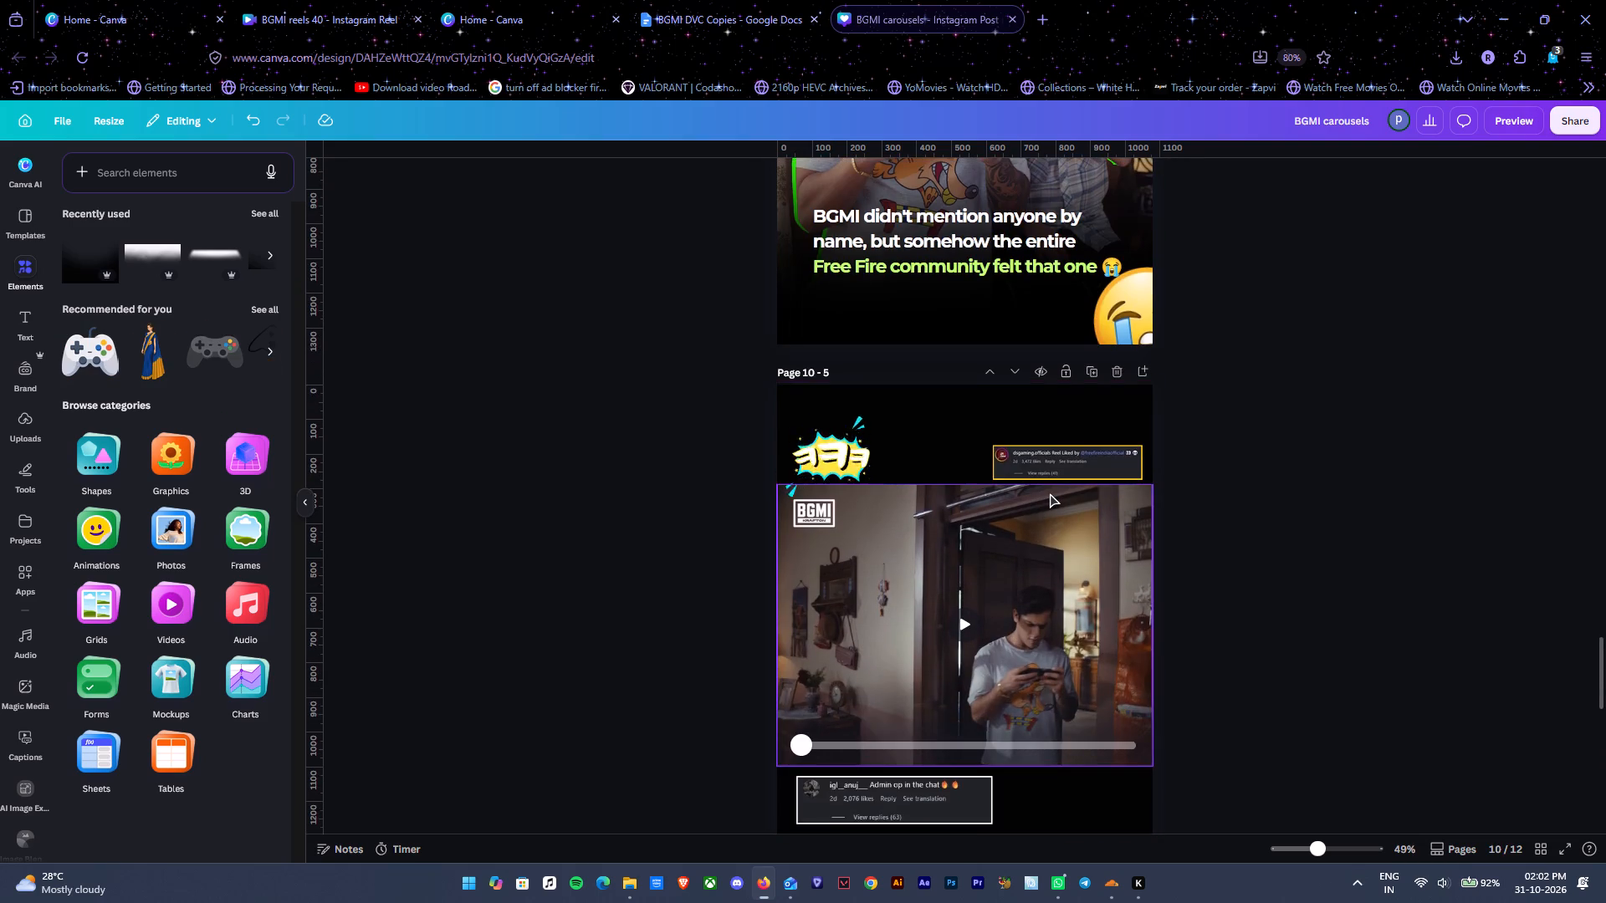
pyautogui.scroll(5, 1050, 493)
pyautogui.scroll(-16, 1050, 493)
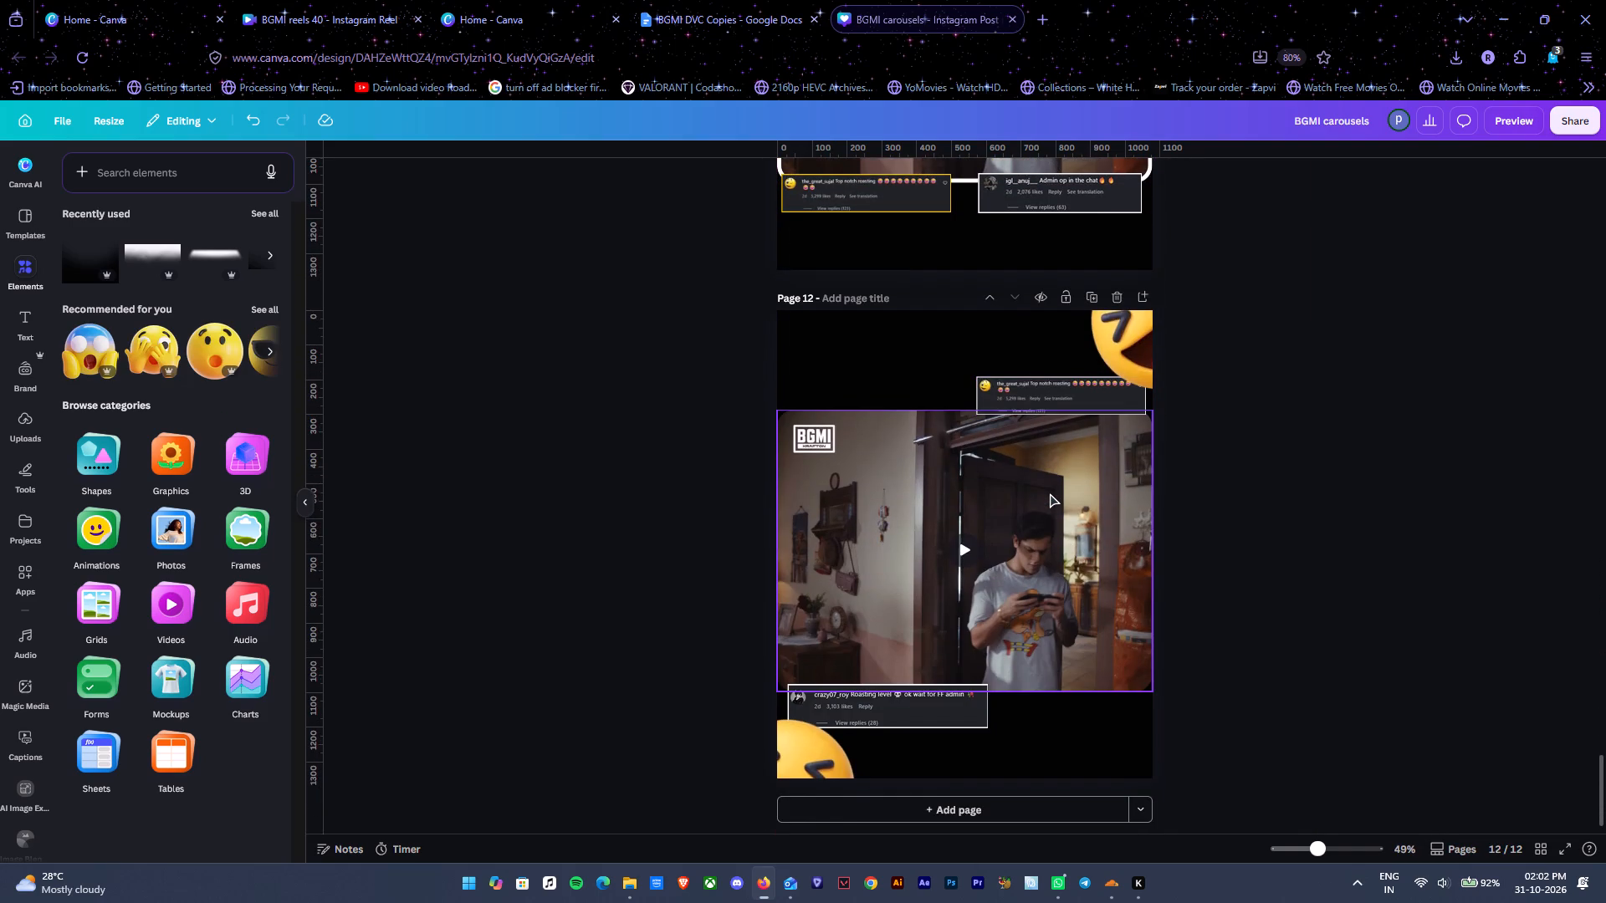
pyautogui.click(1050, 493)
pyautogui.hotkey('ctrl', 'c')
pyautogui.click(1016, 813)
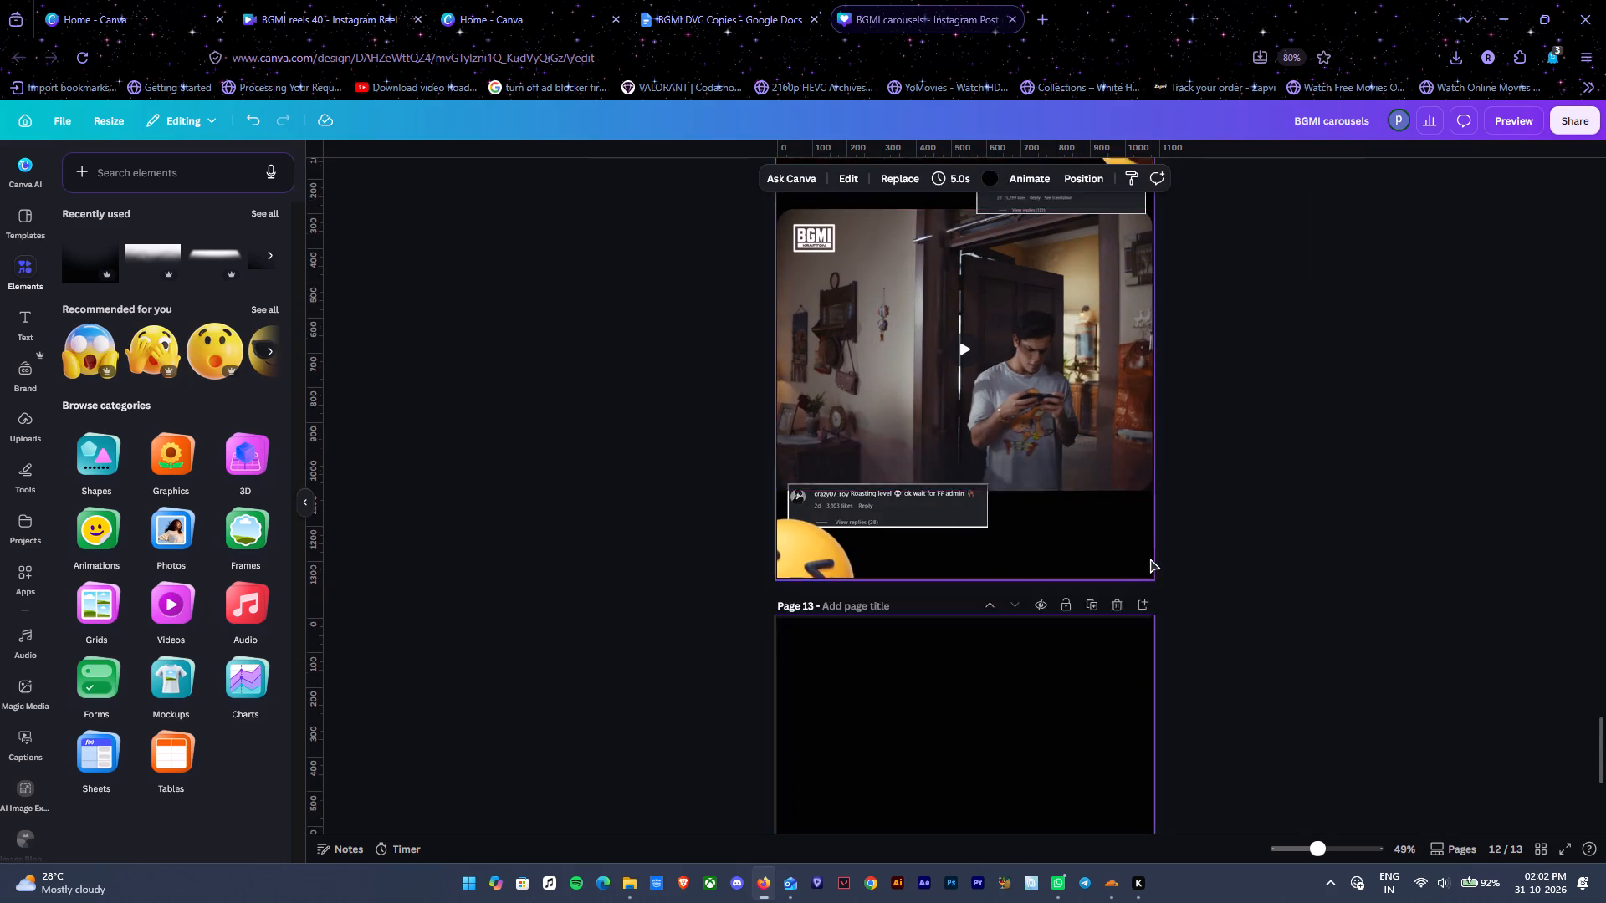
pyautogui.hotkey('ctrl', 'v')
# Copy page 4's "Reel Liked by" and "Top notch roasting" comment screenshots and "OMG!" sticker onto page 13.
pyautogui.scroll(18, 1141, 549)
pyautogui.scroll(5, 1141, 550)
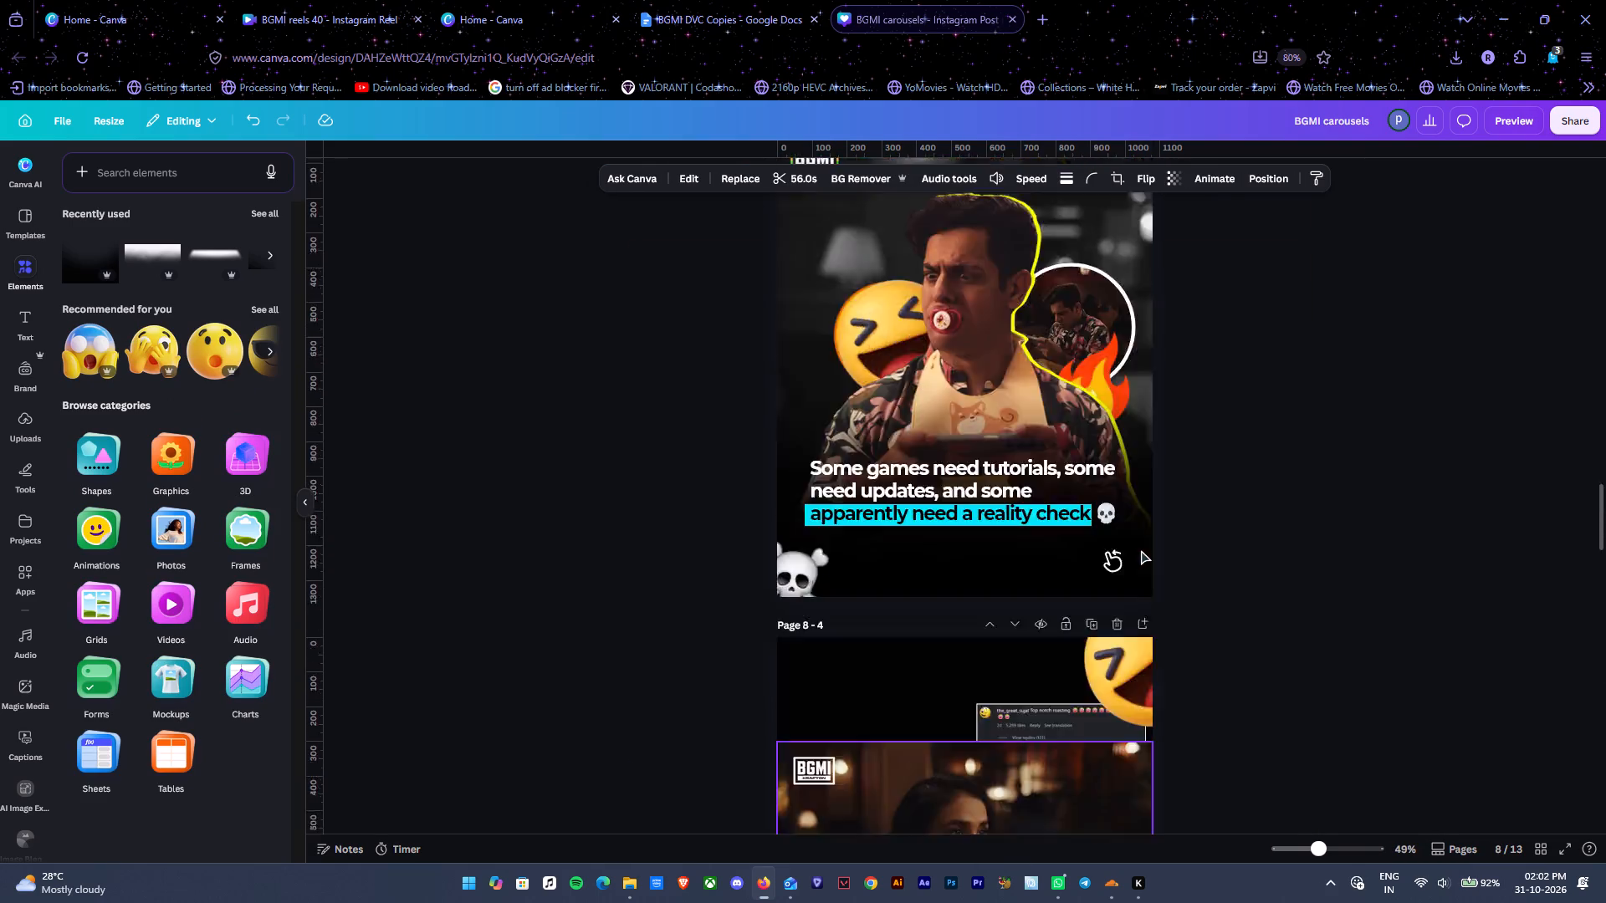
pyautogui.scroll(13, 1141, 550)
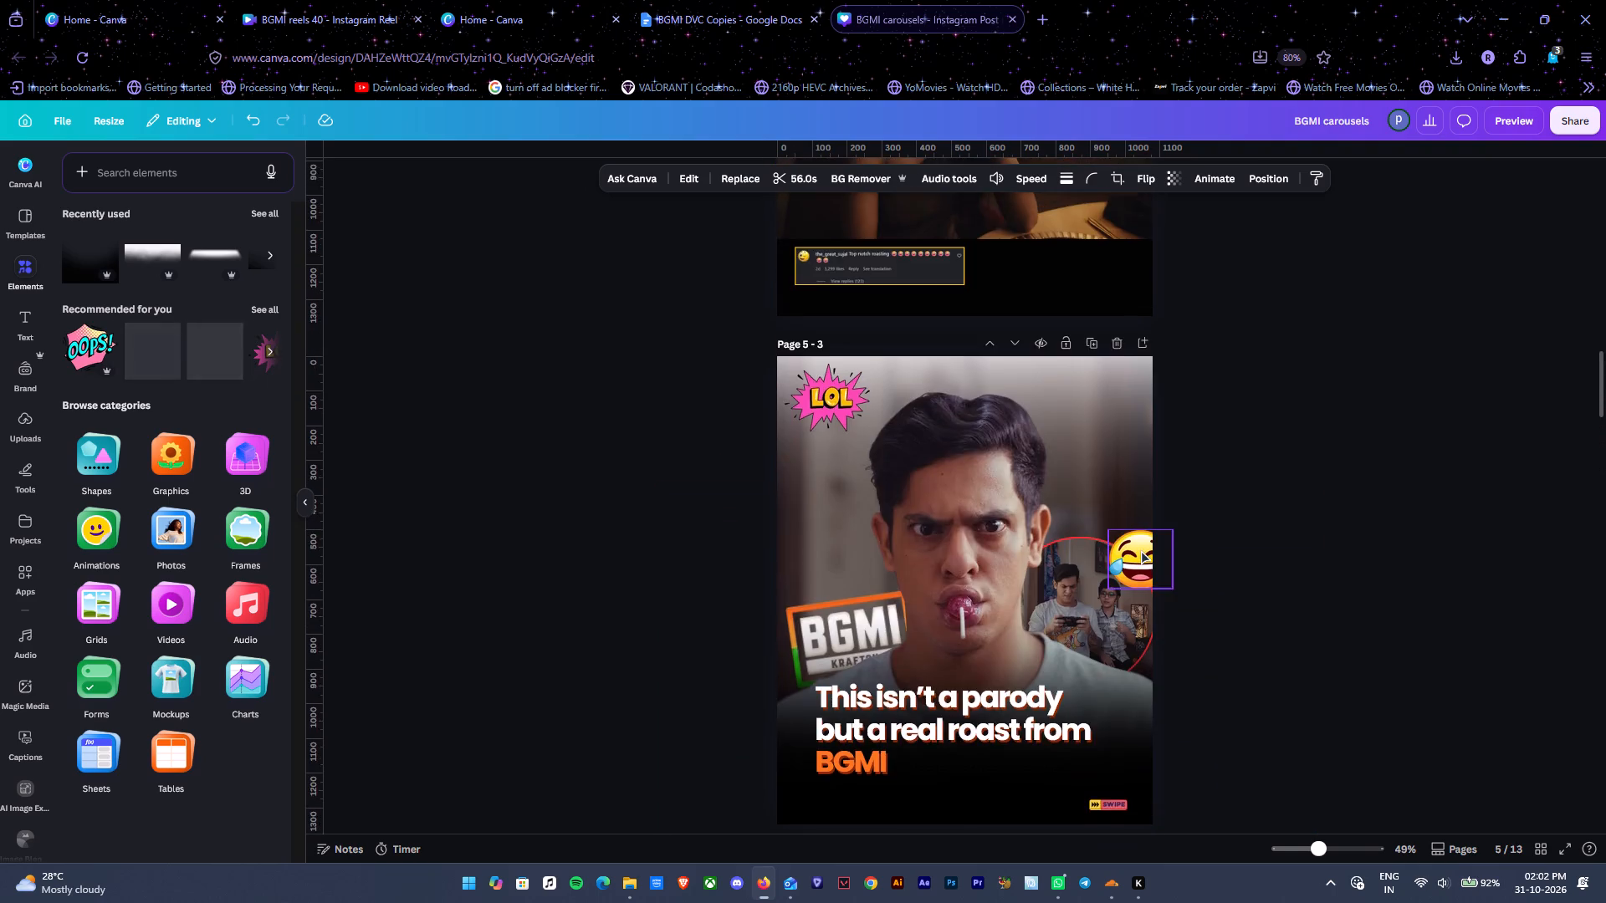
pyautogui.scroll(4, 1141, 550)
pyautogui.click(1069, 256)
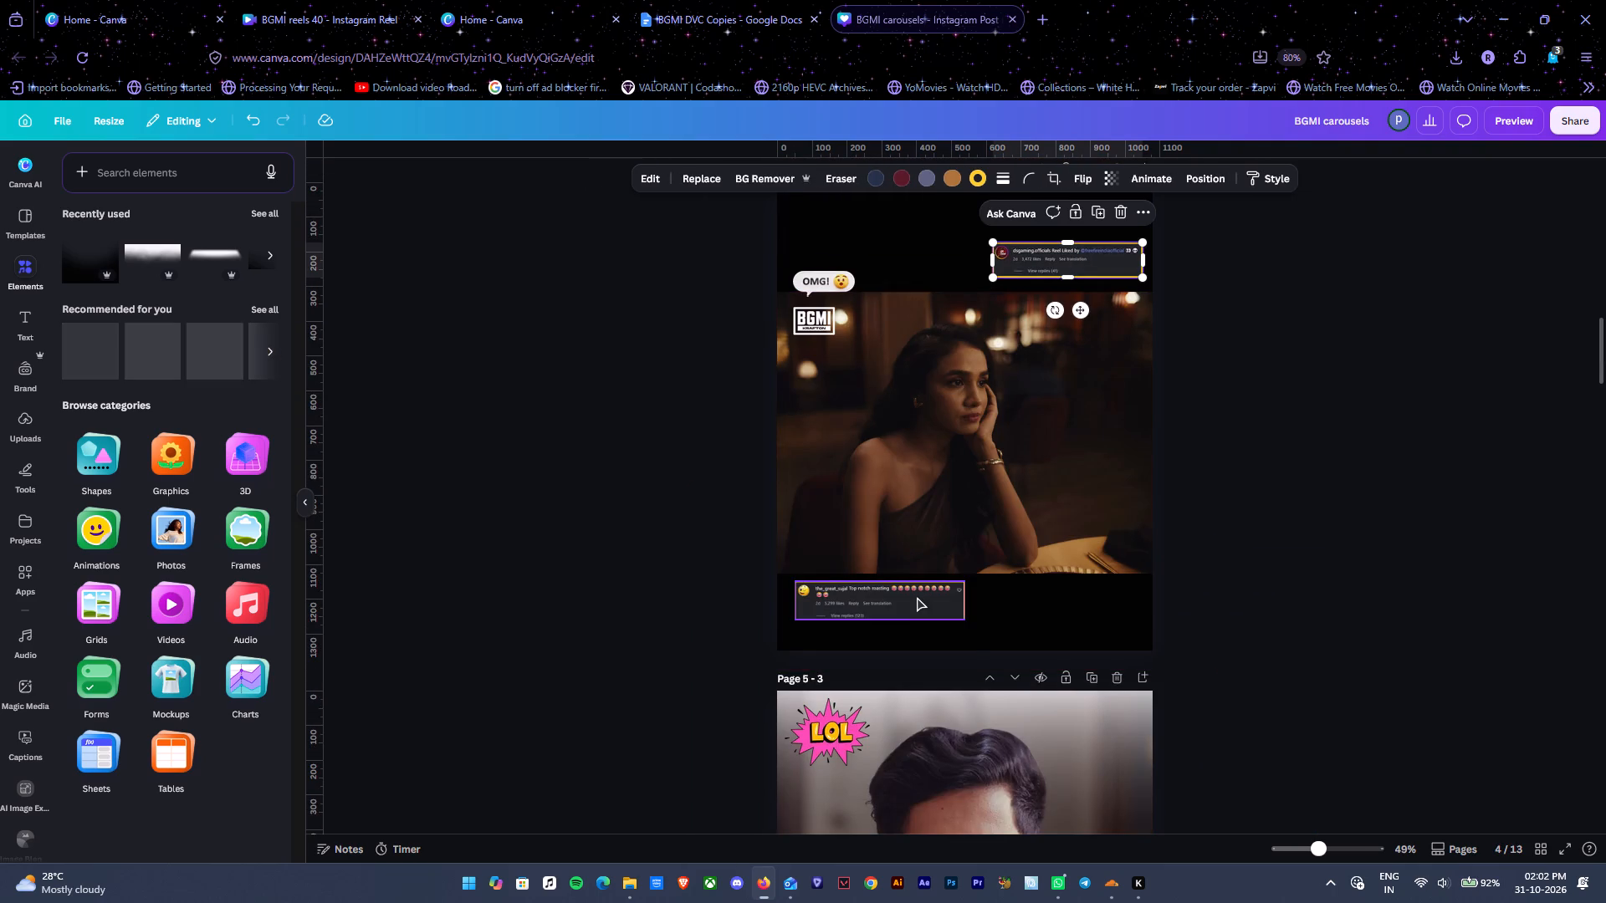
pyautogui.keyDown('shift'); pyautogui.click(917, 597); pyautogui.keyUp('shift')
pyautogui.keyDown('shift'); pyautogui.click(833, 279); pyautogui.keyUp('shift')
pyautogui.hotkey('ctrl', 'c')
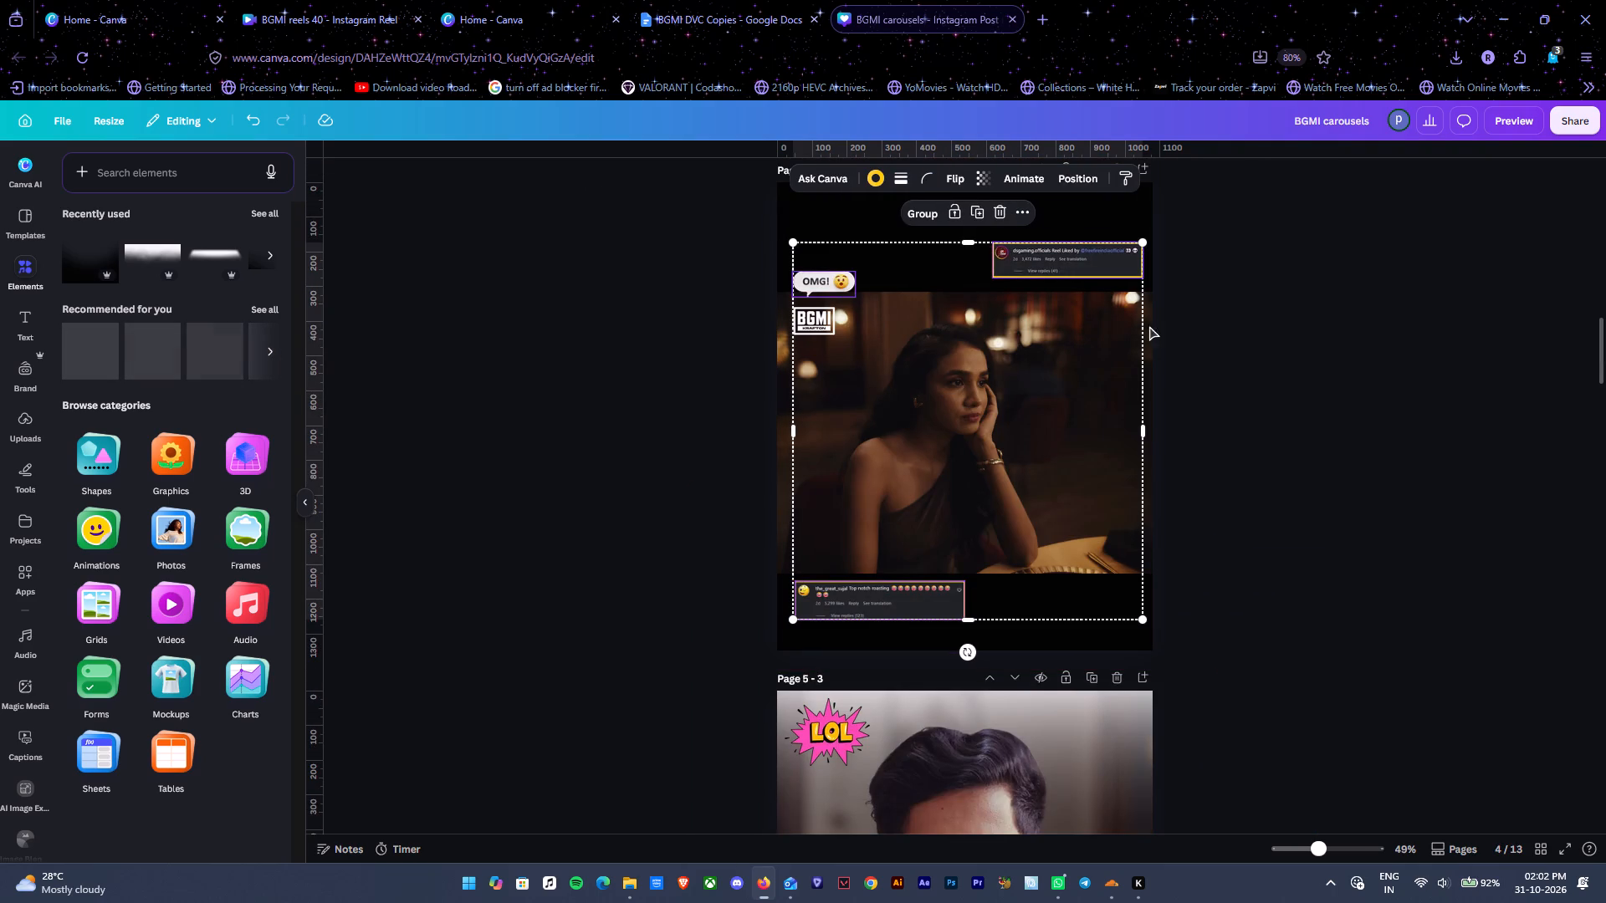
pyautogui.moveTo(1605, 324); pyautogui.dragTo(1605, 814)
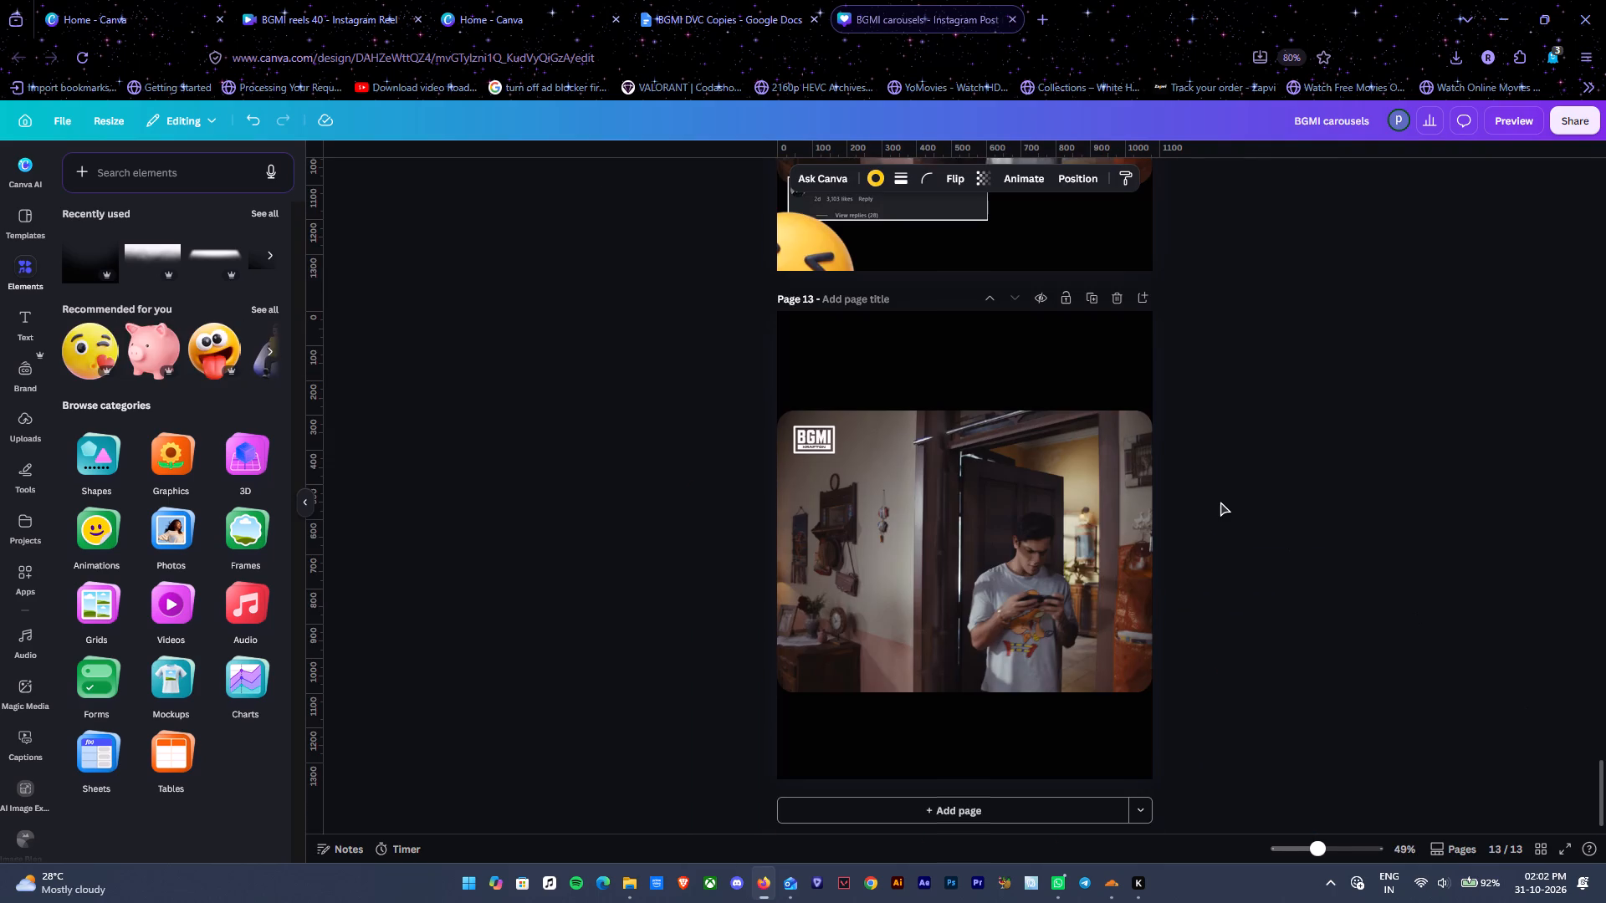
pyautogui.hotkey('ctrl', 'v')
pyautogui.click(1265, 474)
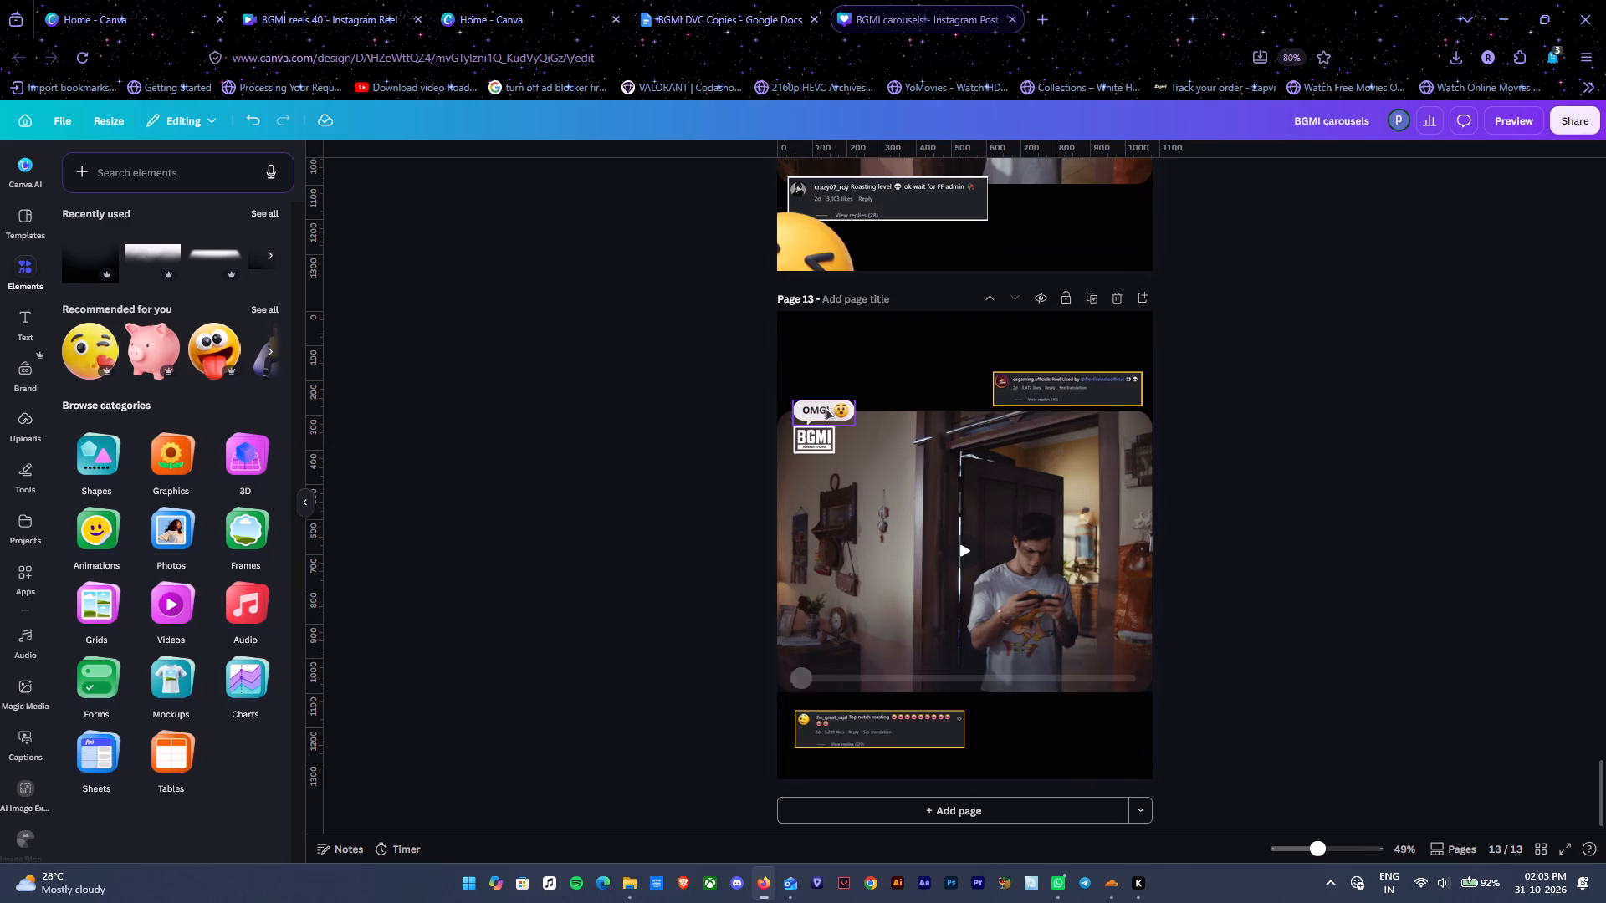
# Move the "OMG!" sticker on page 13 to the video's lower-right corner, overlapping its bottom edge.
pyautogui.moveTo(826, 406); pyautogui.dragTo(1104, 671)
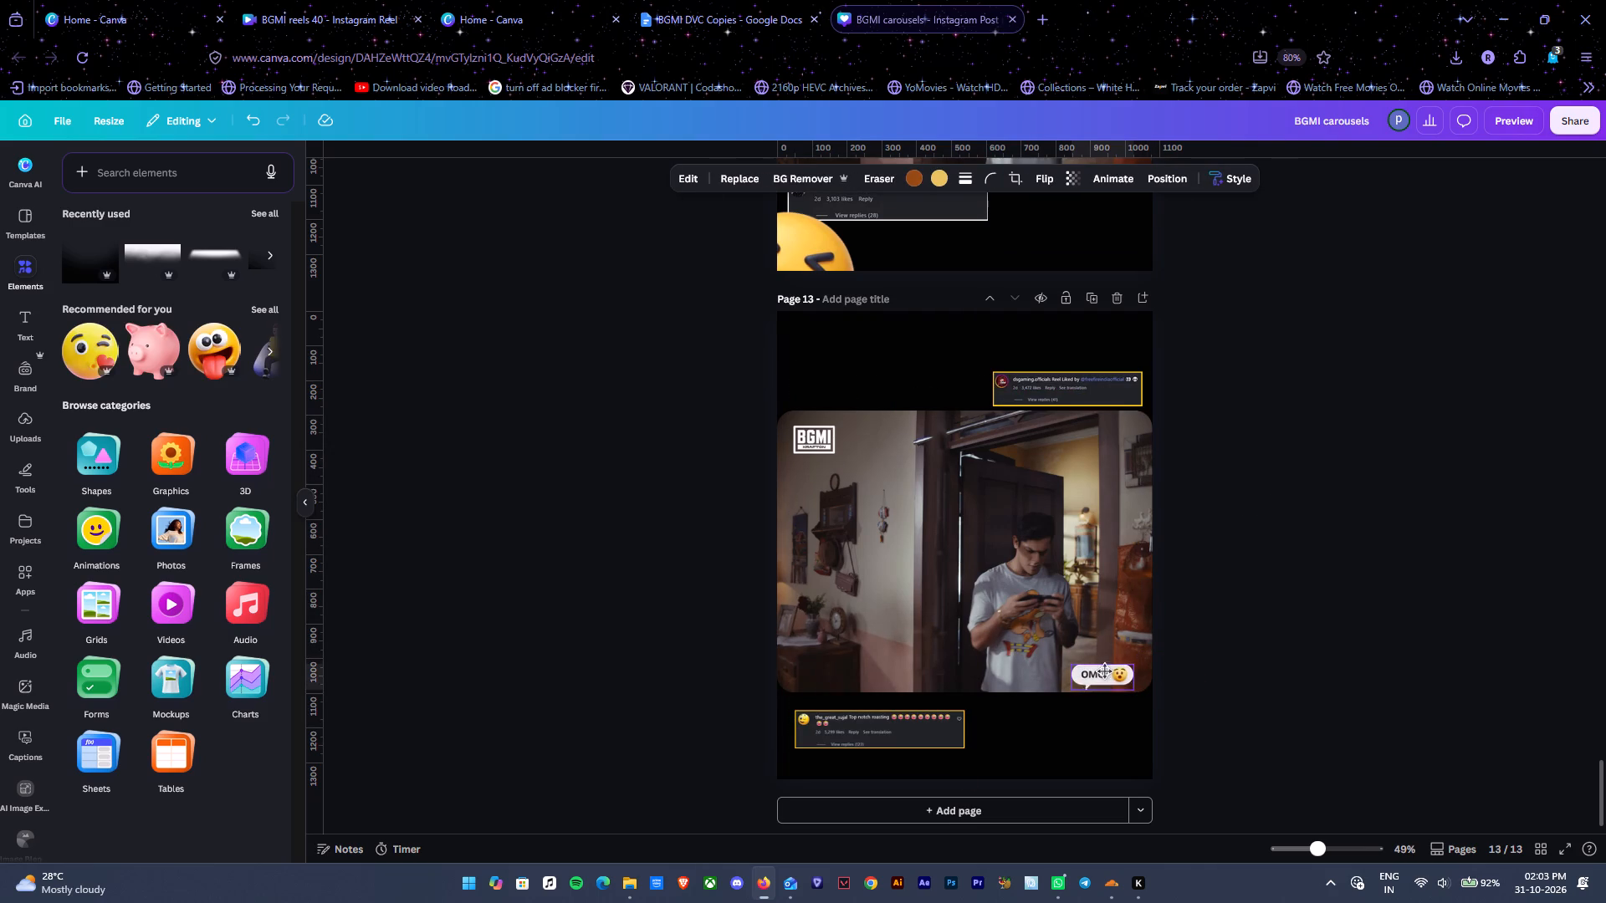
pyautogui.moveTo(1104, 671); pyautogui.dragTo(1109, 686)
pyautogui.click(1281, 554)
# Move the "Top notch roasting" comment on page 13 up against the video's bottom edge.
pyautogui.keyDown('ctrl'); pyautogui.keyDown('alt'); pyautogui.scroll(2, 1281, 554); pyautogui.keyUp('alt'); pyautogui.keyUp('ctrl')
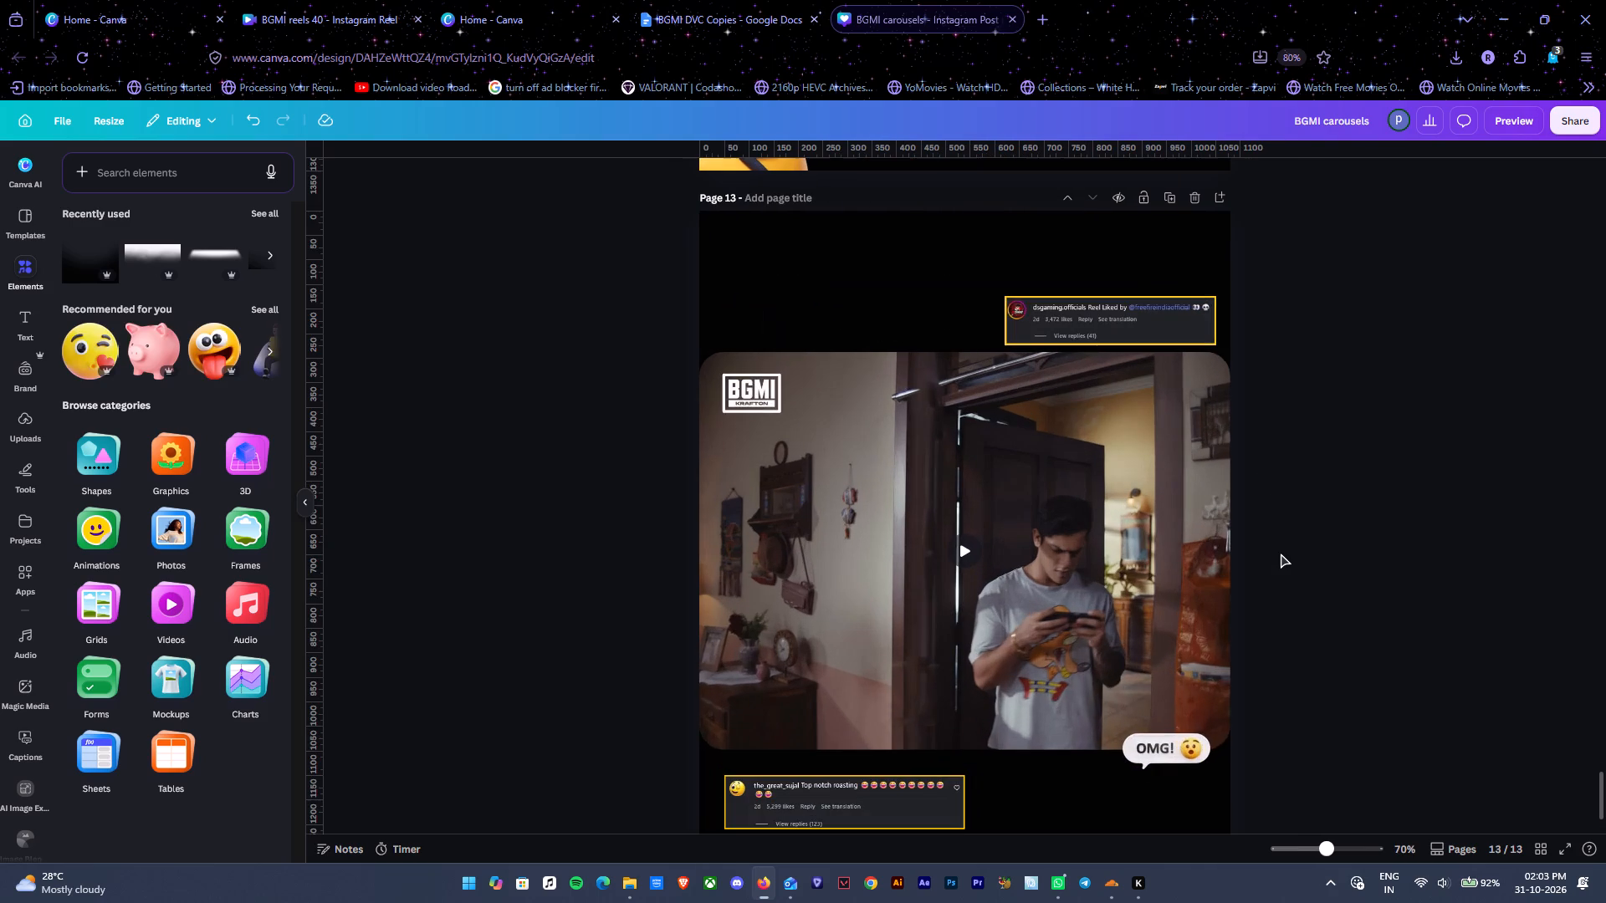
pyautogui.moveTo(874, 788); pyautogui.dragTo(876, 760)
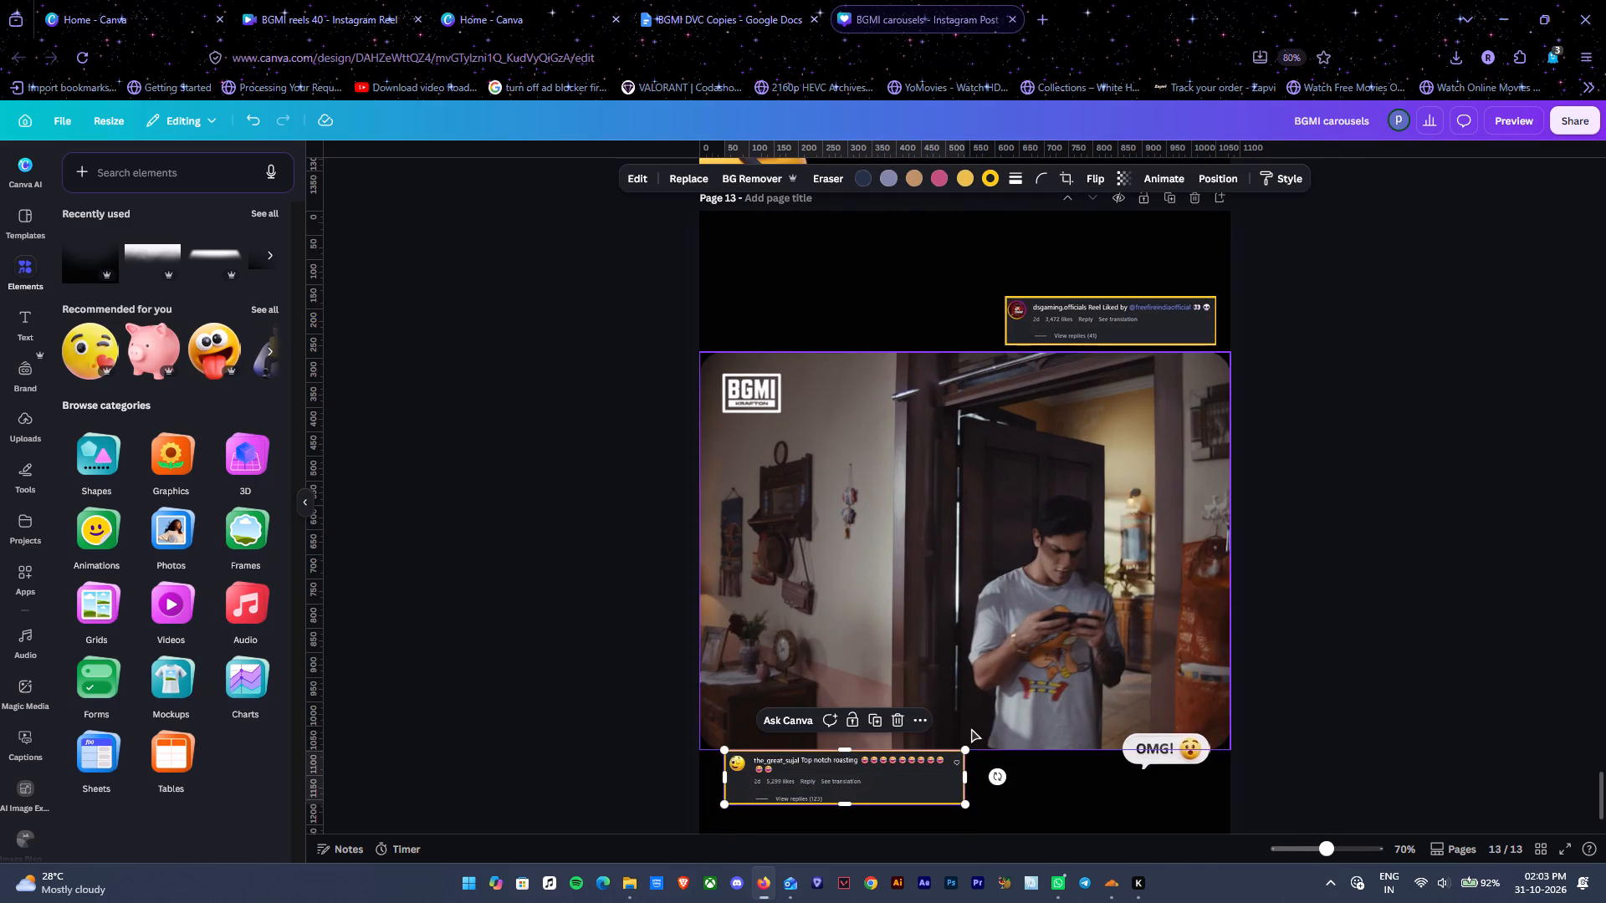
pyautogui.click(1384, 541)
# Remove the corner rounding from the video on page 13.
pyautogui.keyDown('ctrl'); pyautogui.keyDown('alt'); pyautogui.scroll(-2, 1384, 541); pyautogui.keyUp('alt'); pyautogui.keyUp('ctrl')
pyautogui.click(1090, 474)
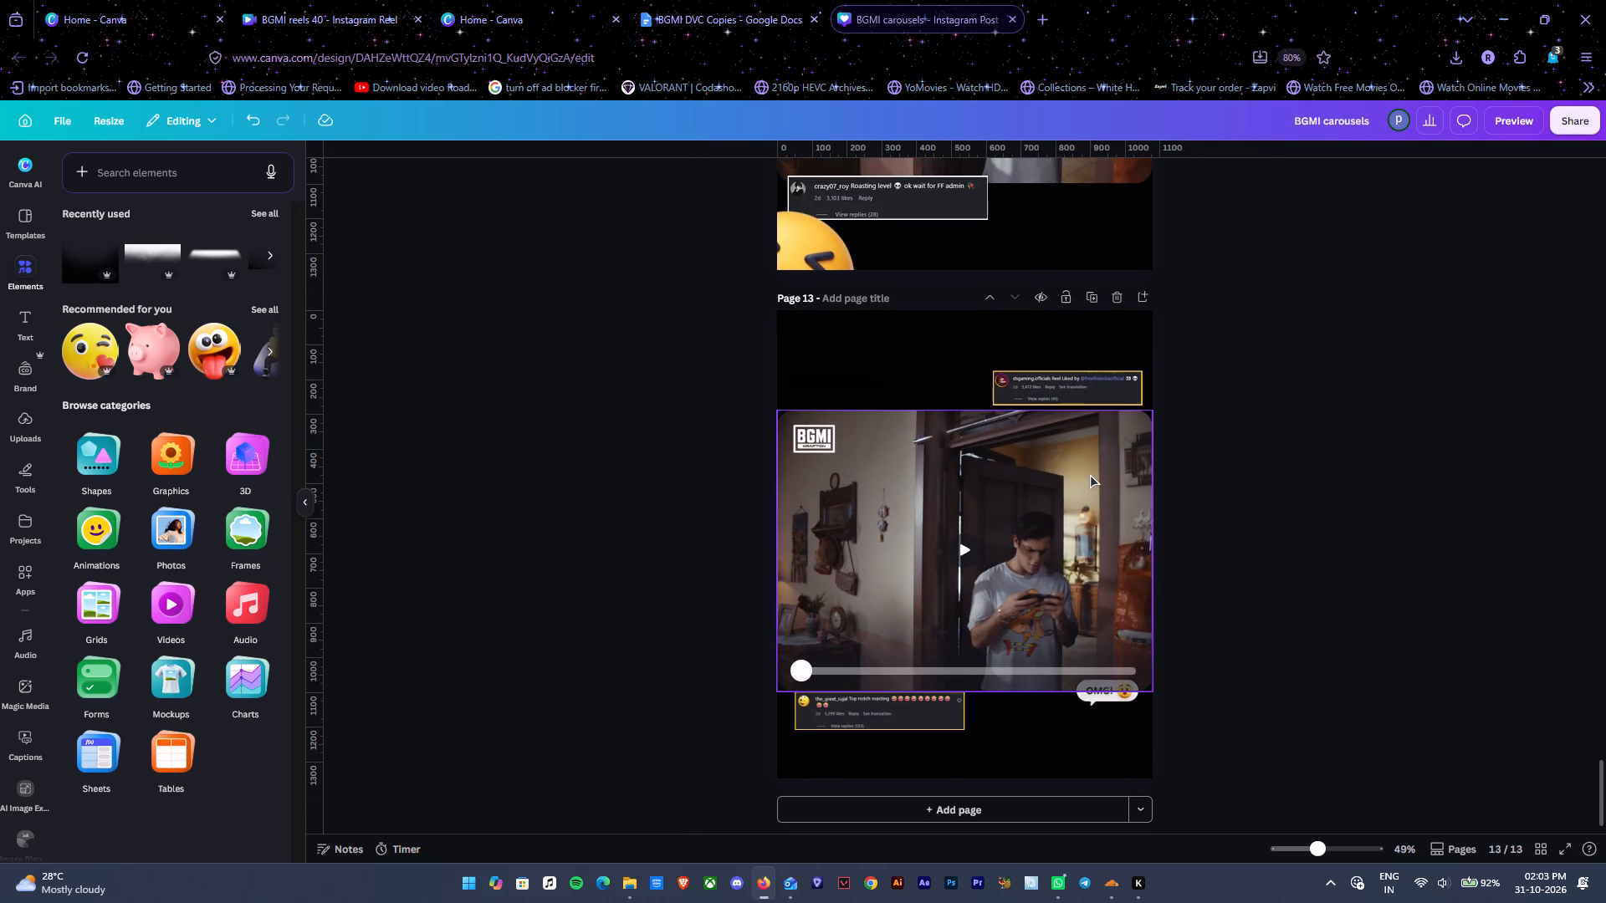
pyautogui.click(1116, 179)
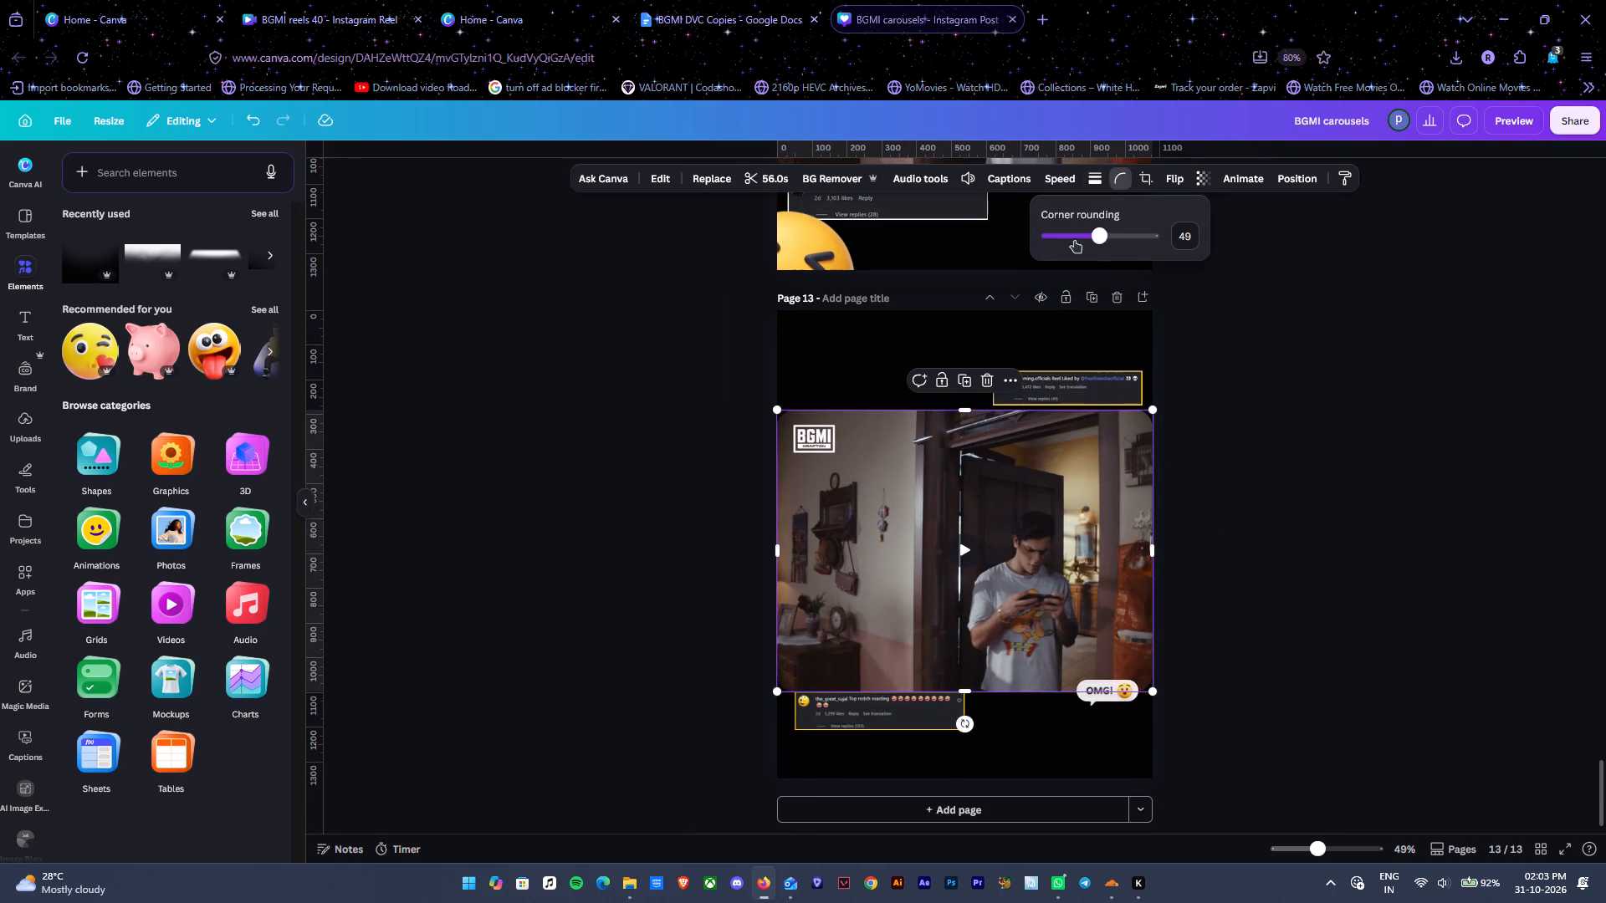
pyautogui.moveTo(1074, 240); pyautogui.dragTo(932, 237)
# Shrink the video on page 13 slightly and centre it, leaving a narrow margin on both sides.
pyautogui.moveTo(1150, 414); pyautogui.dragTo(1115, 430)
pyautogui.moveTo(1031, 494); pyautogui.dragTo(1045, 486)
pyautogui.click(1297, 445)
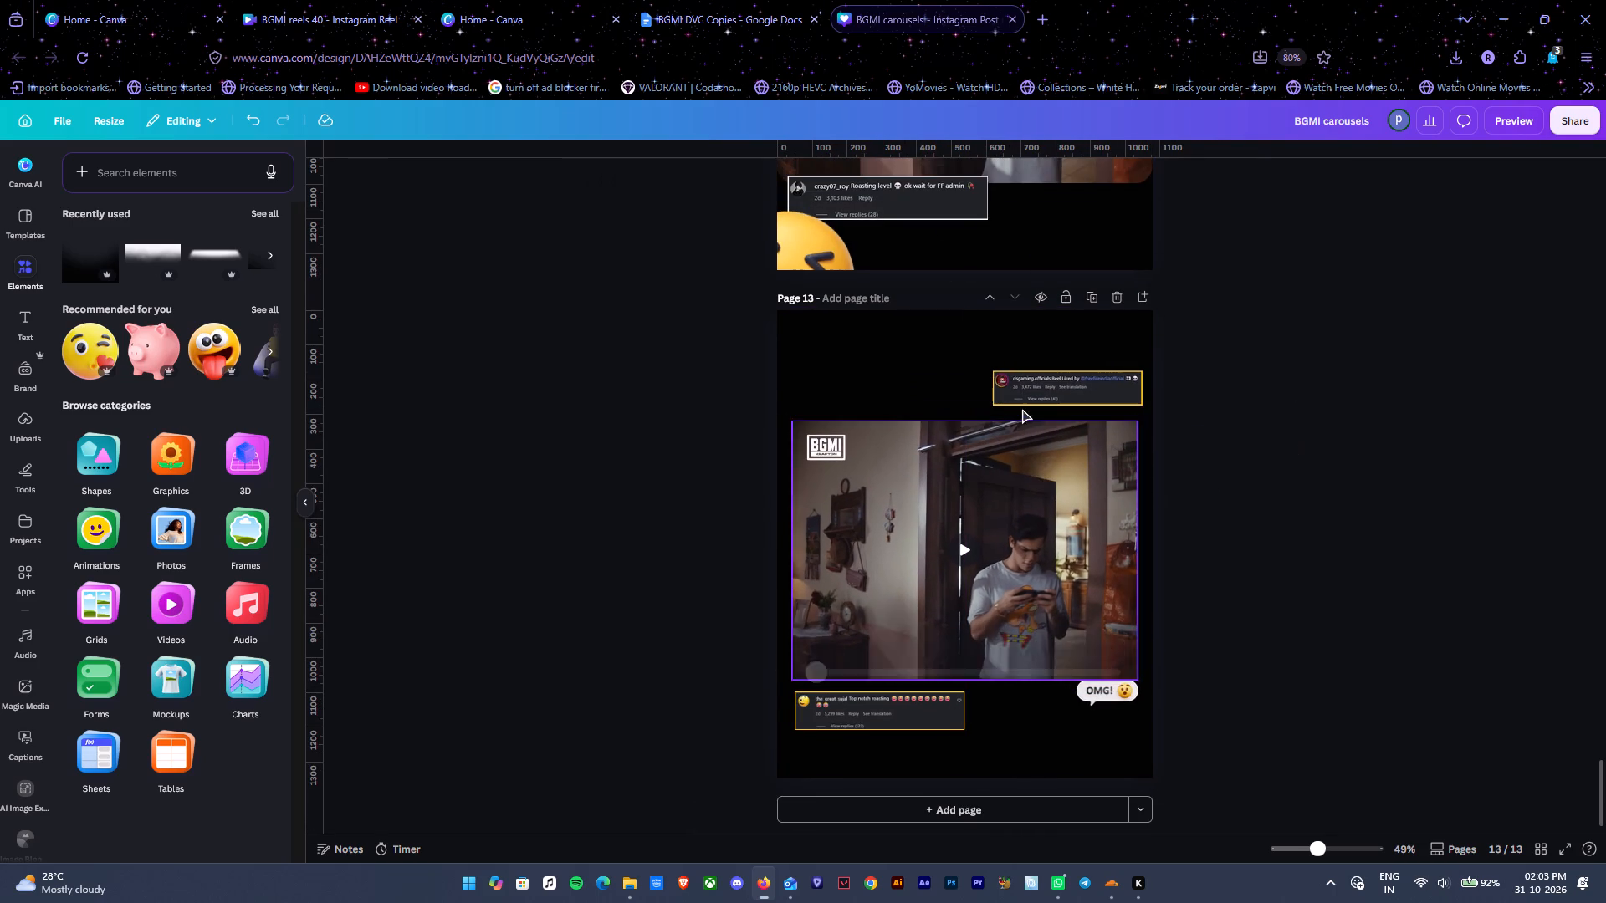
# Align page 13's two comments flush with the video's left corners, above and below it, and fit the "OMG!" sticker to its lower-right corner.
pyautogui.moveTo(1046, 392); pyautogui.dragTo(846, 411)
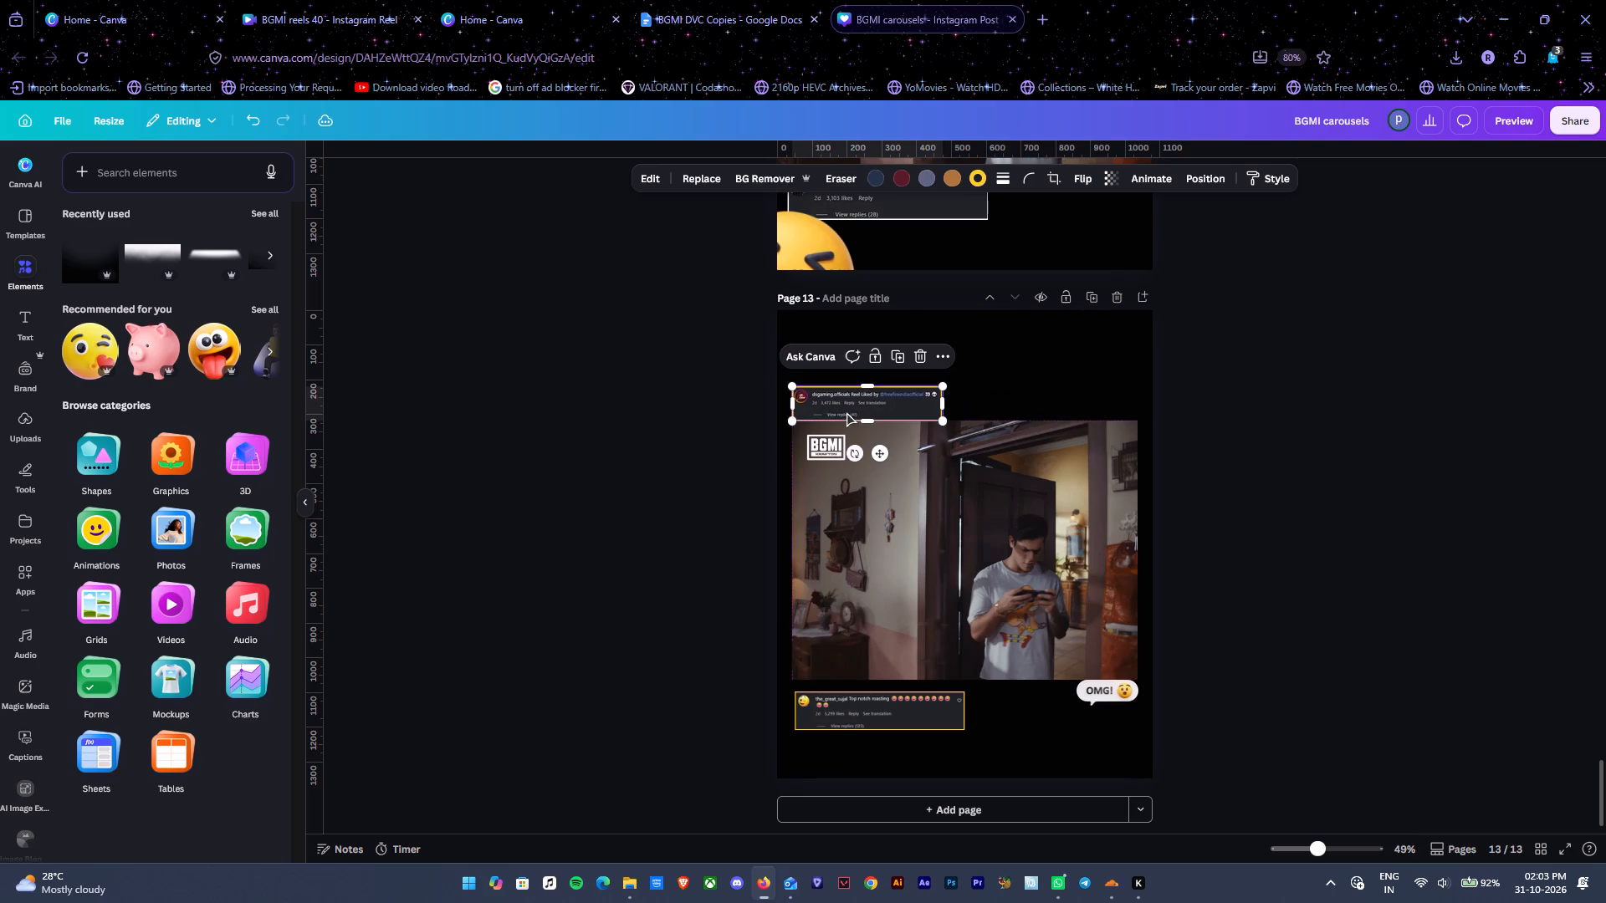
pyautogui.moveTo(883, 727); pyautogui.dragTo(880, 717)
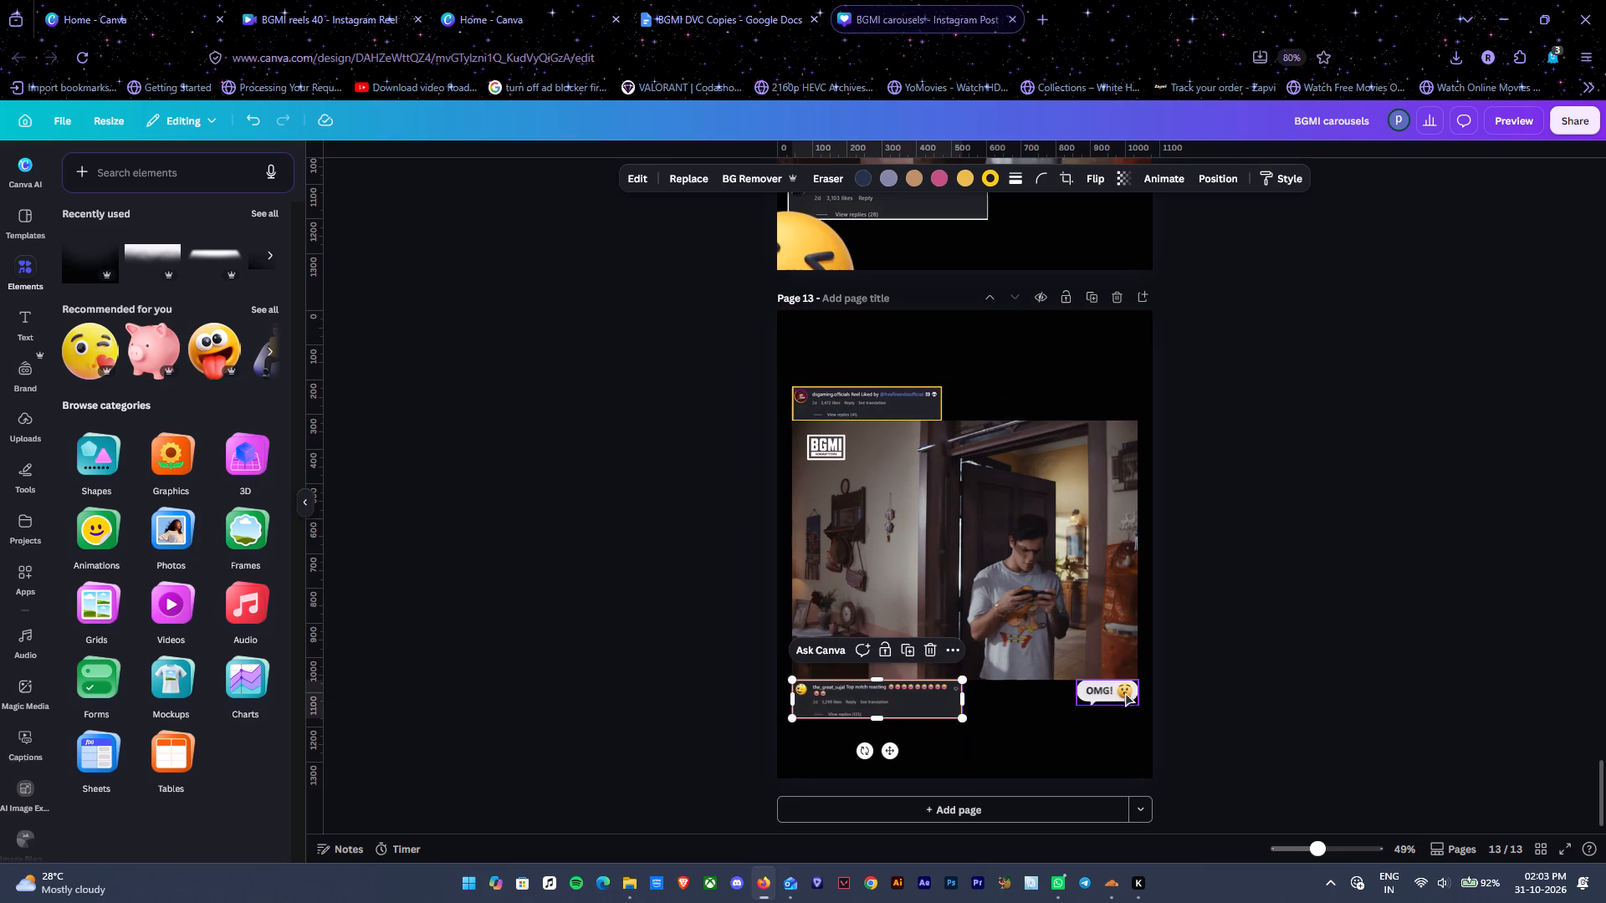
pyautogui.moveTo(1120, 691); pyautogui.dragTo(1118, 677)
pyautogui.click(1322, 562)
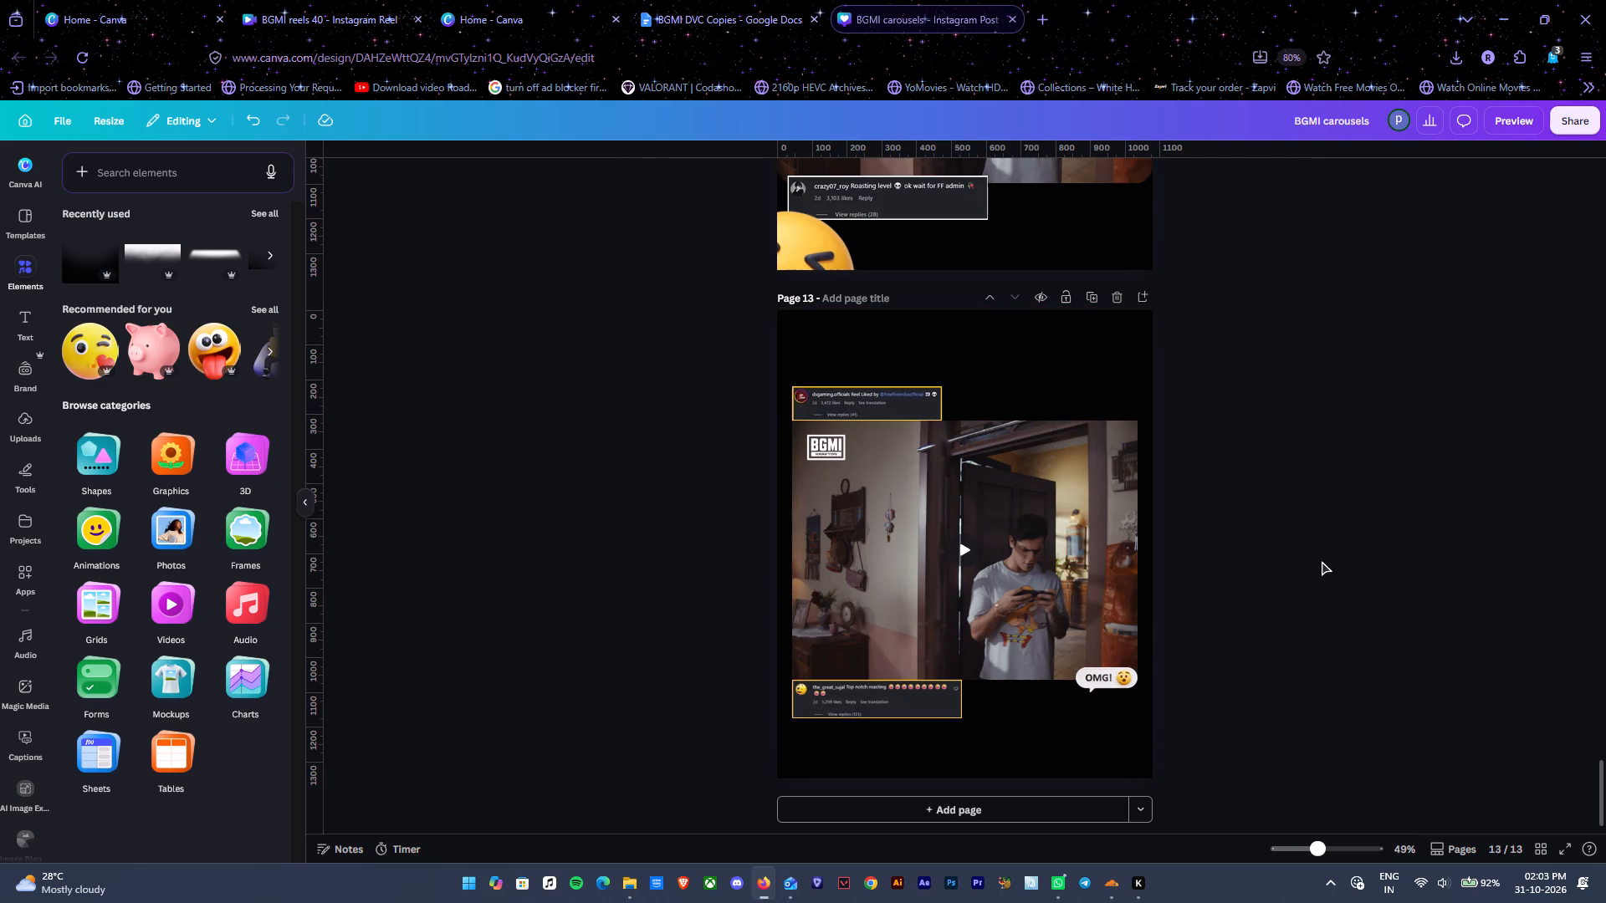
# Change the border of the upper "Reel Liked by" comment on page 13 to vivid red #a80014.
pyautogui.click(927, 404)
pyautogui.click(979, 176)
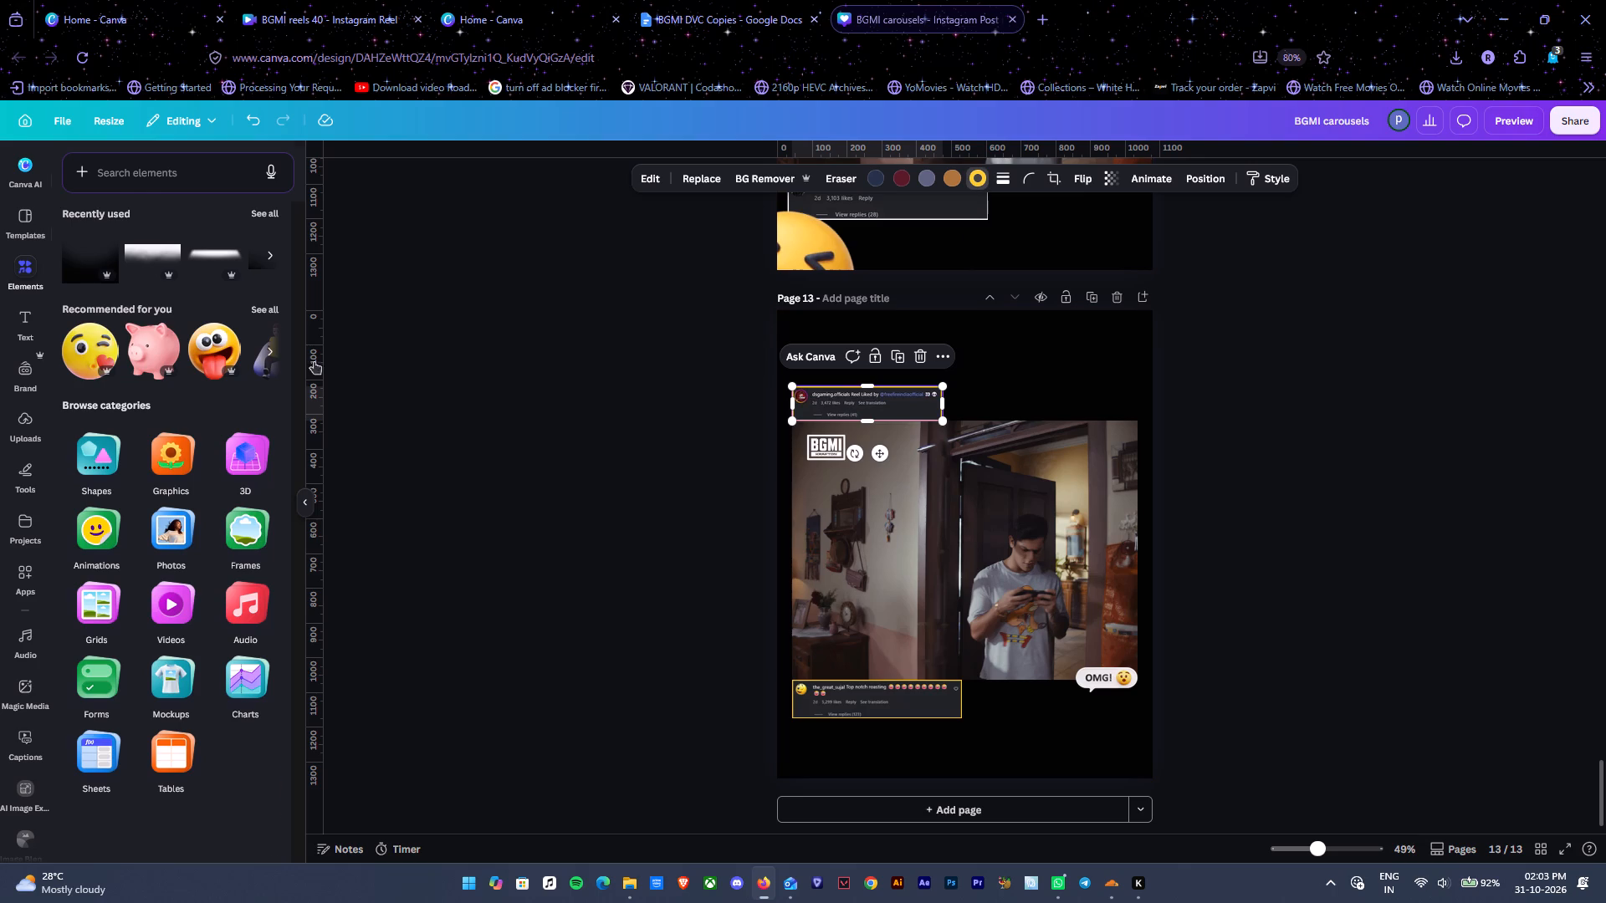
pyautogui.click(268, 321)
pyautogui.click(903, 399)
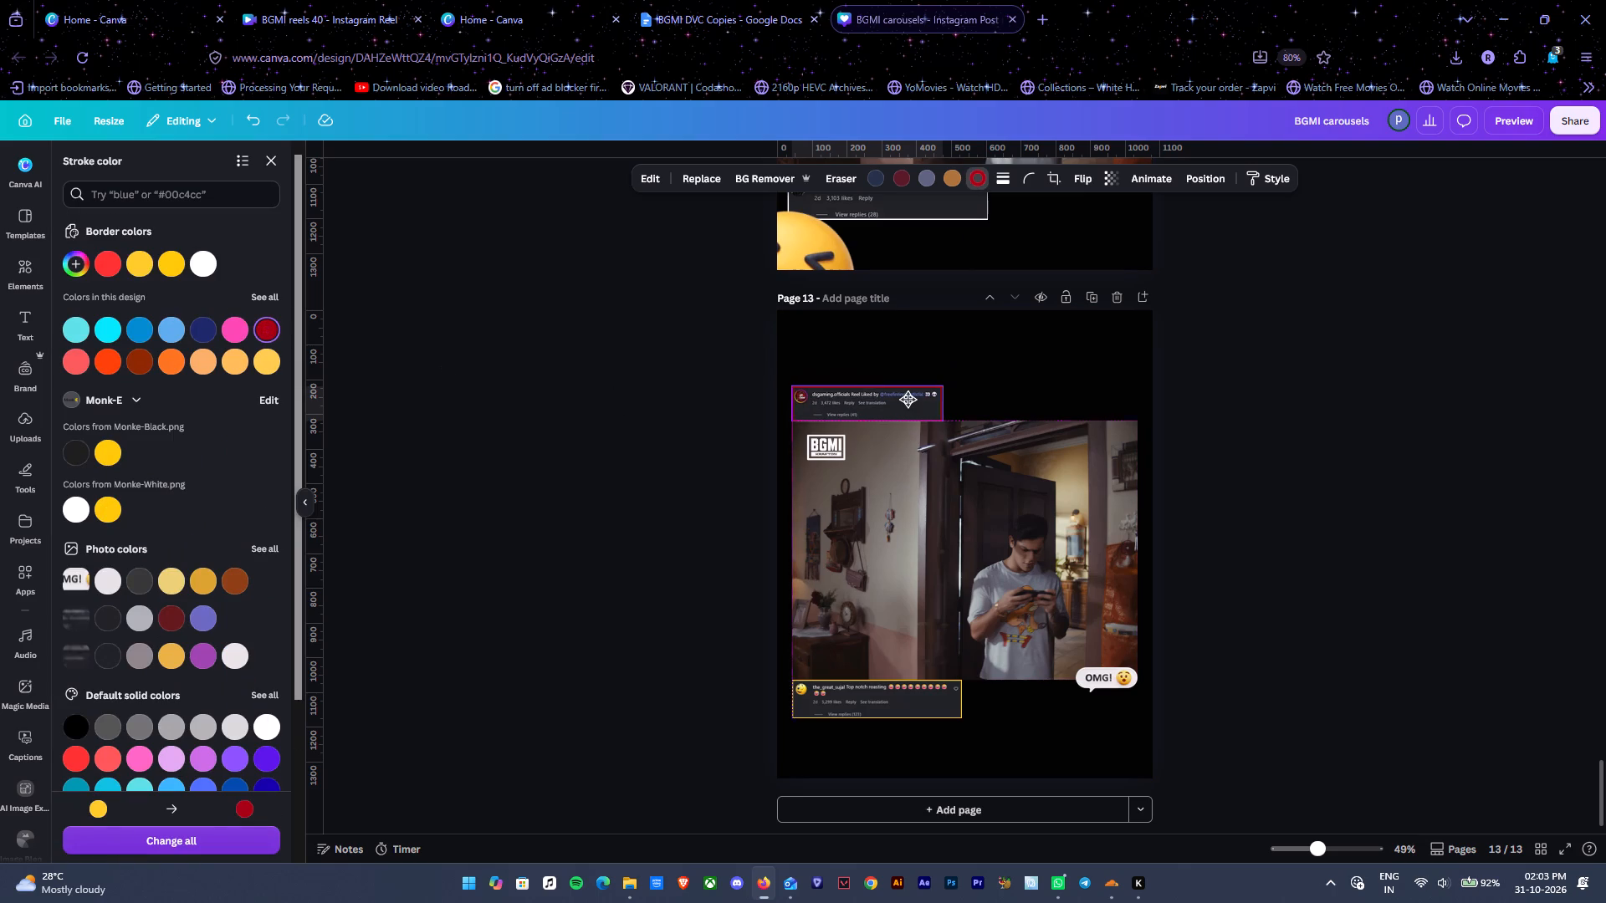
# Shrink the lower "Top notch roasting" comment on page 13 to roughly the upper comment's width.
pyautogui.click(940, 697)
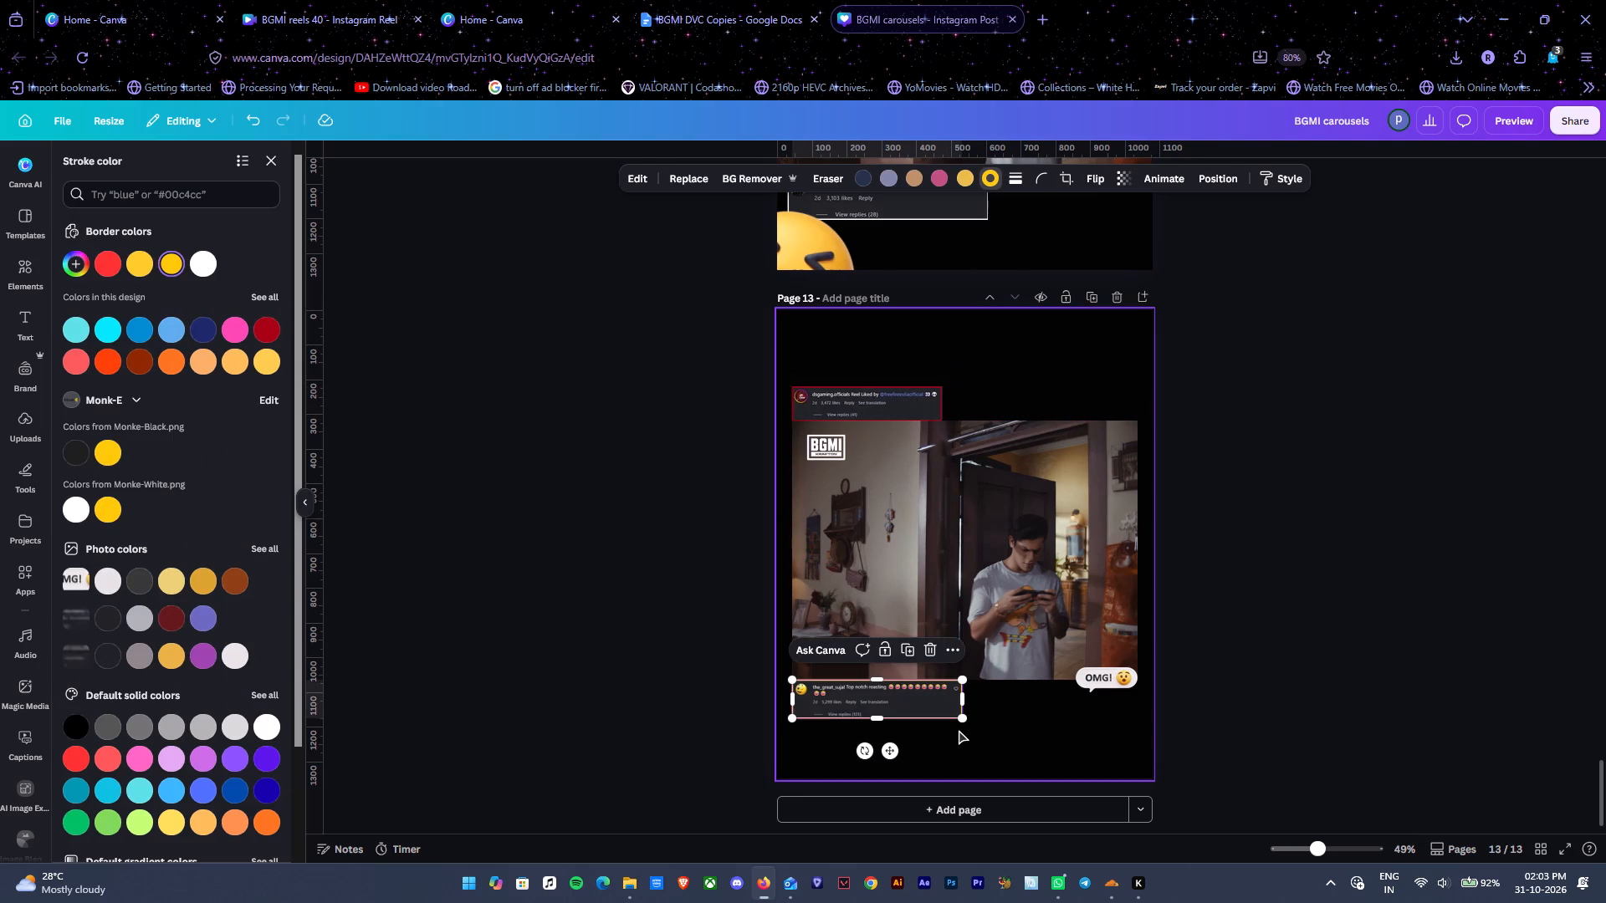
pyautogui.moveTo(961, 722); pyautogui.dragTo(946, 714)
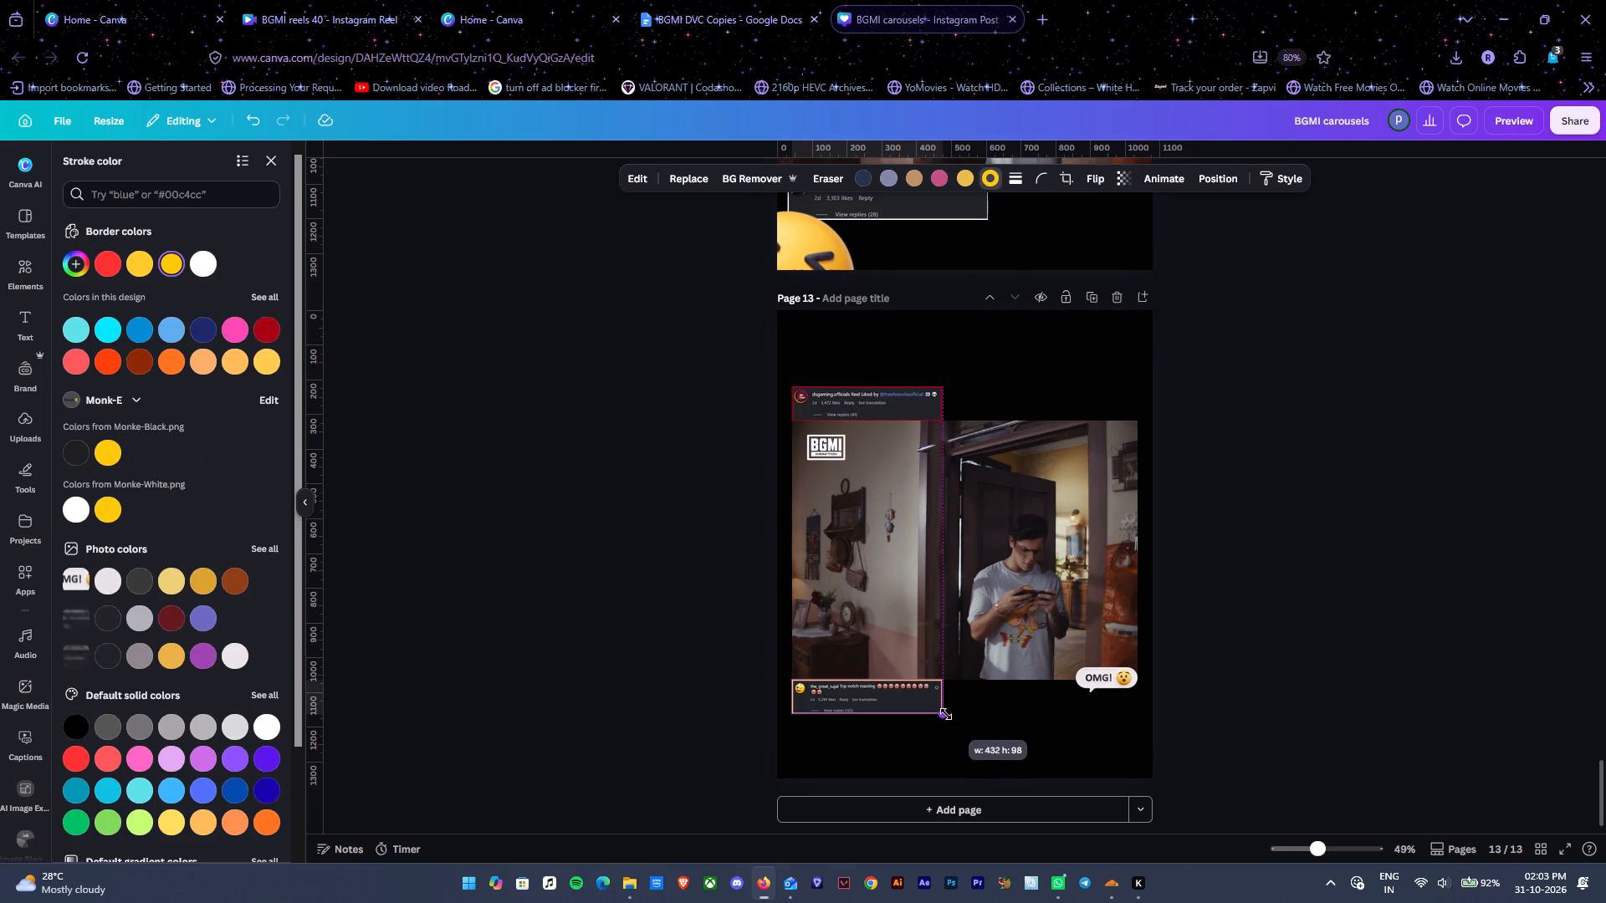
pyautogui.moveTo(946, 714); pyautogui.dragTo(949, 715)
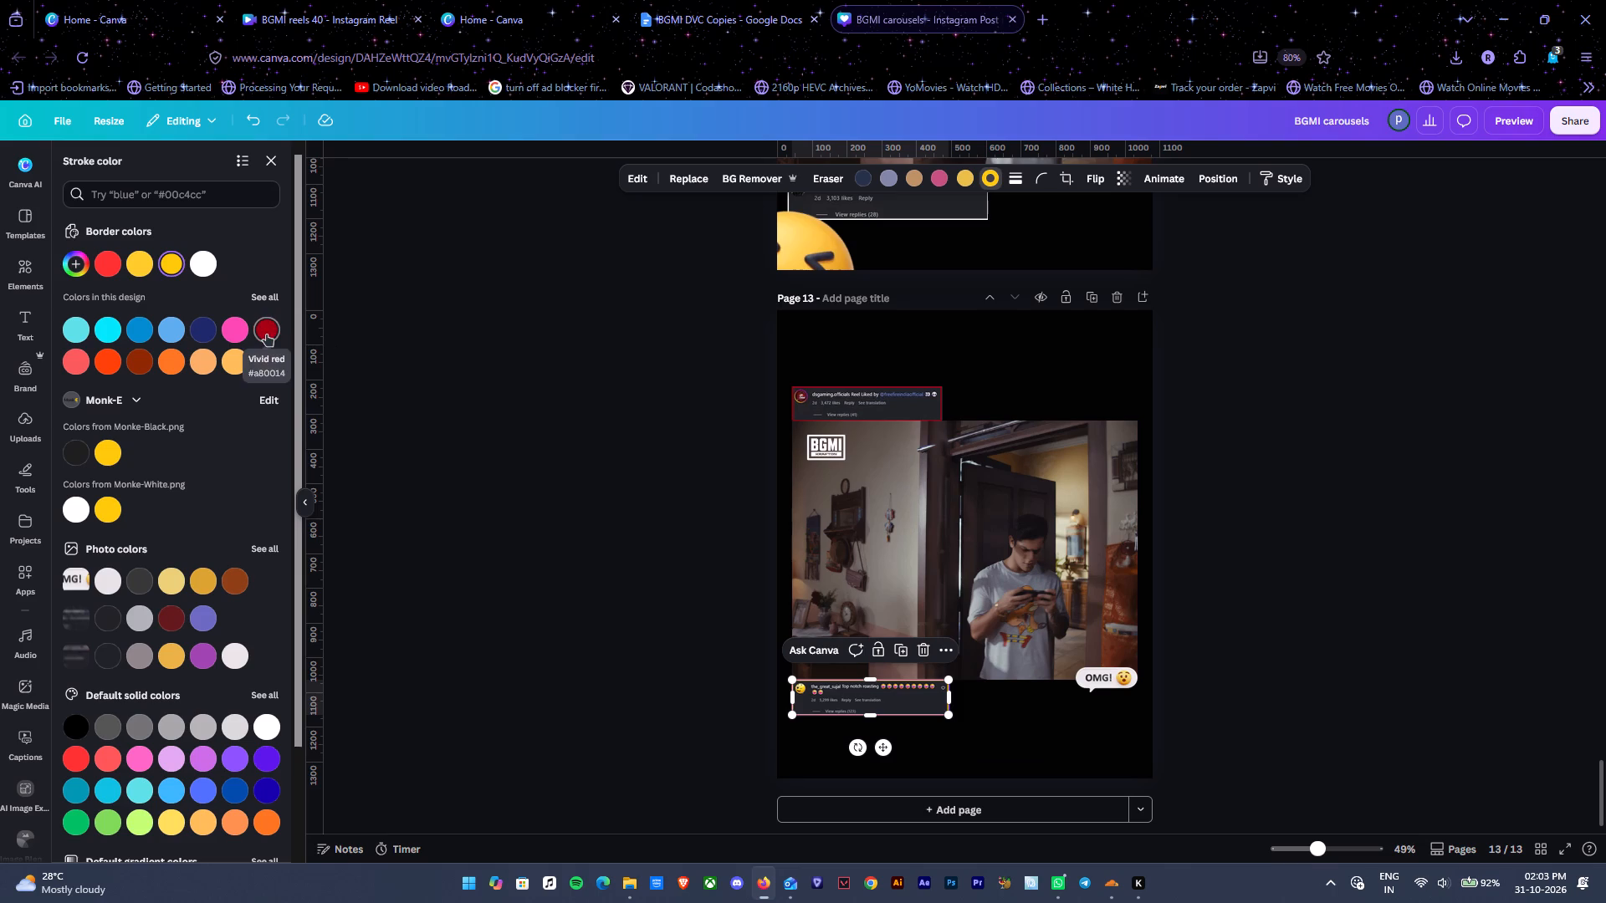
# Change the border of the "Top notch roasting" comment on page 13 to vivid red #a80014.
pyautogui.click(266, 332)
pyautogui.doubleClick(1423, 519)
# Add a new page after page 13 and copy page 13's square-cornered video onto it.
pyautogui.click(909, 501)
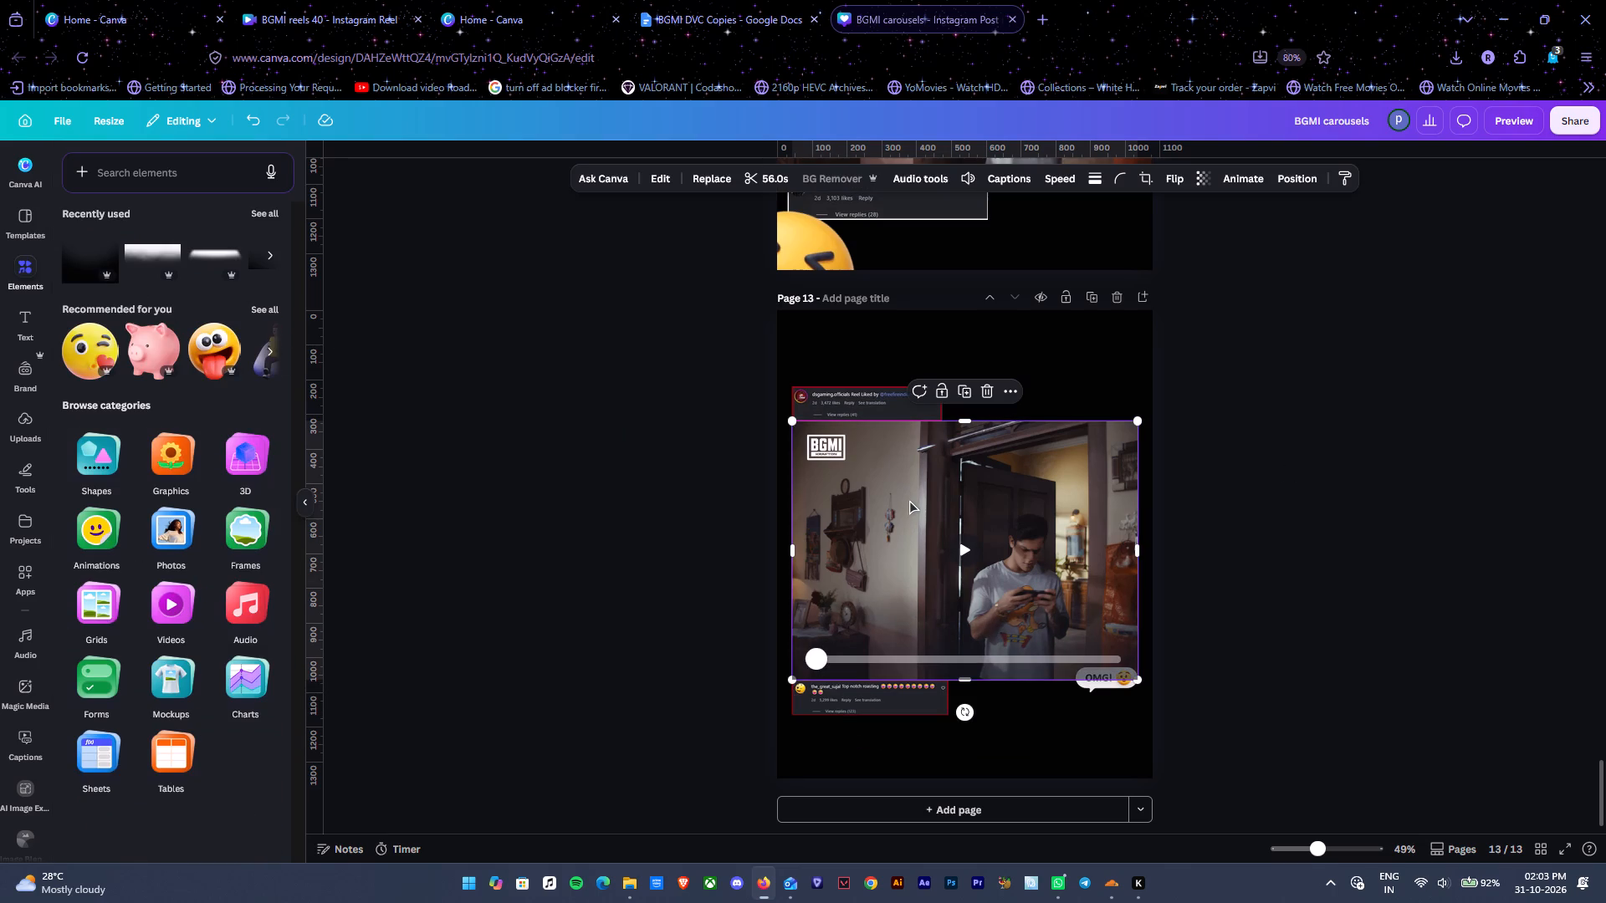
pyautogui.hotkey('ctrl', 'c')
pyautogui.click(975, 801)
pyautogui.scroll(-2, 1009, 578)
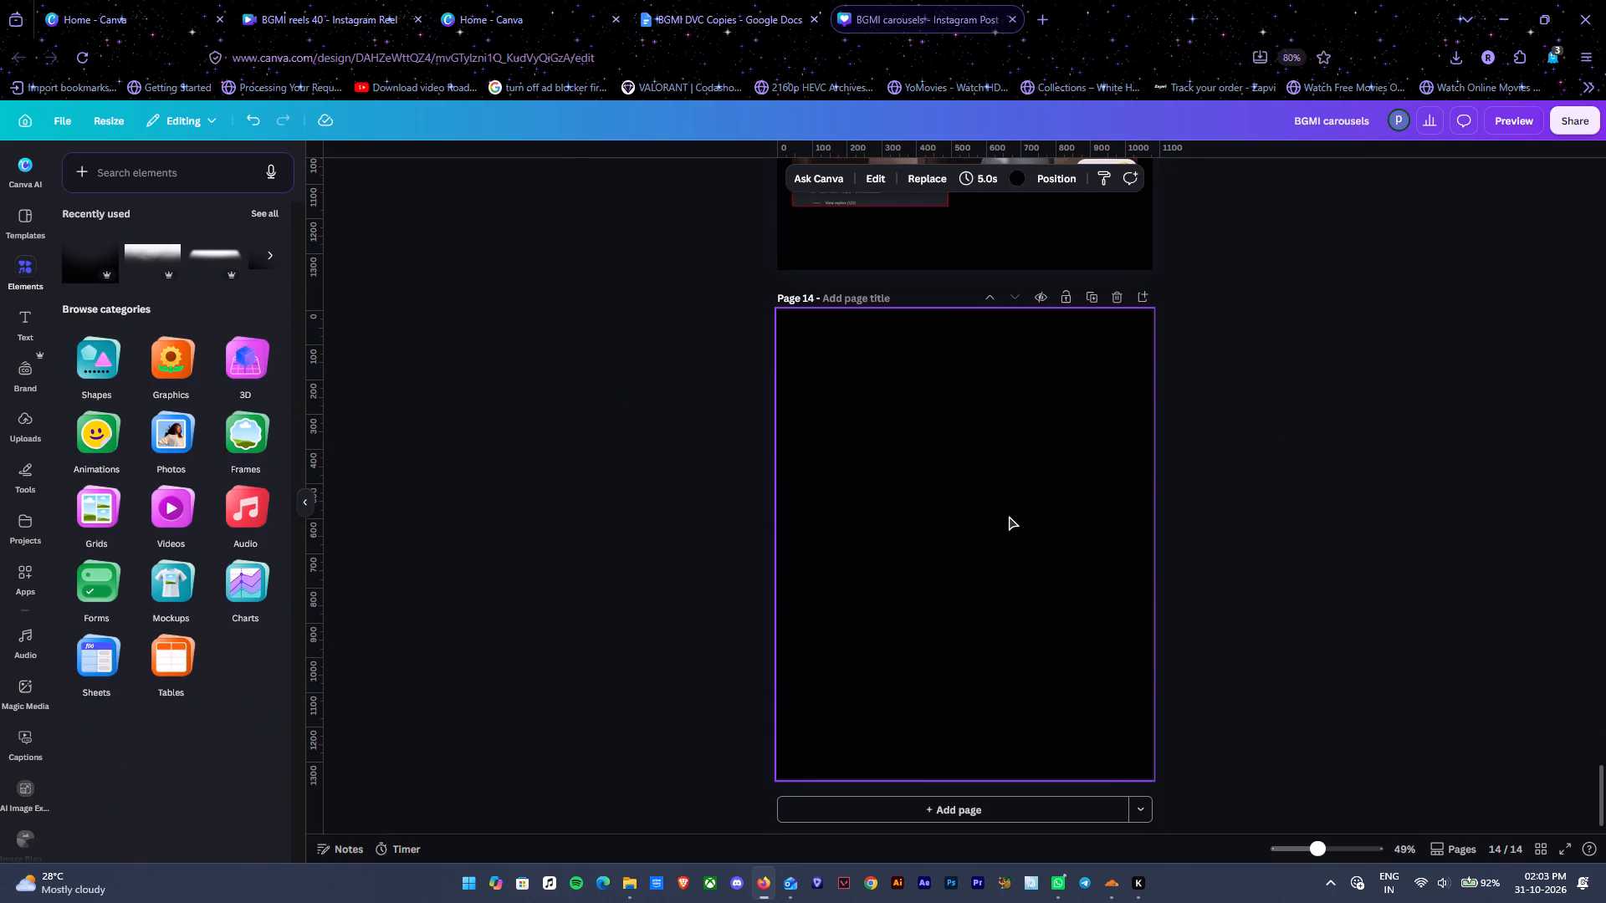
pyautogui.hotkey('ctrl', 'v')
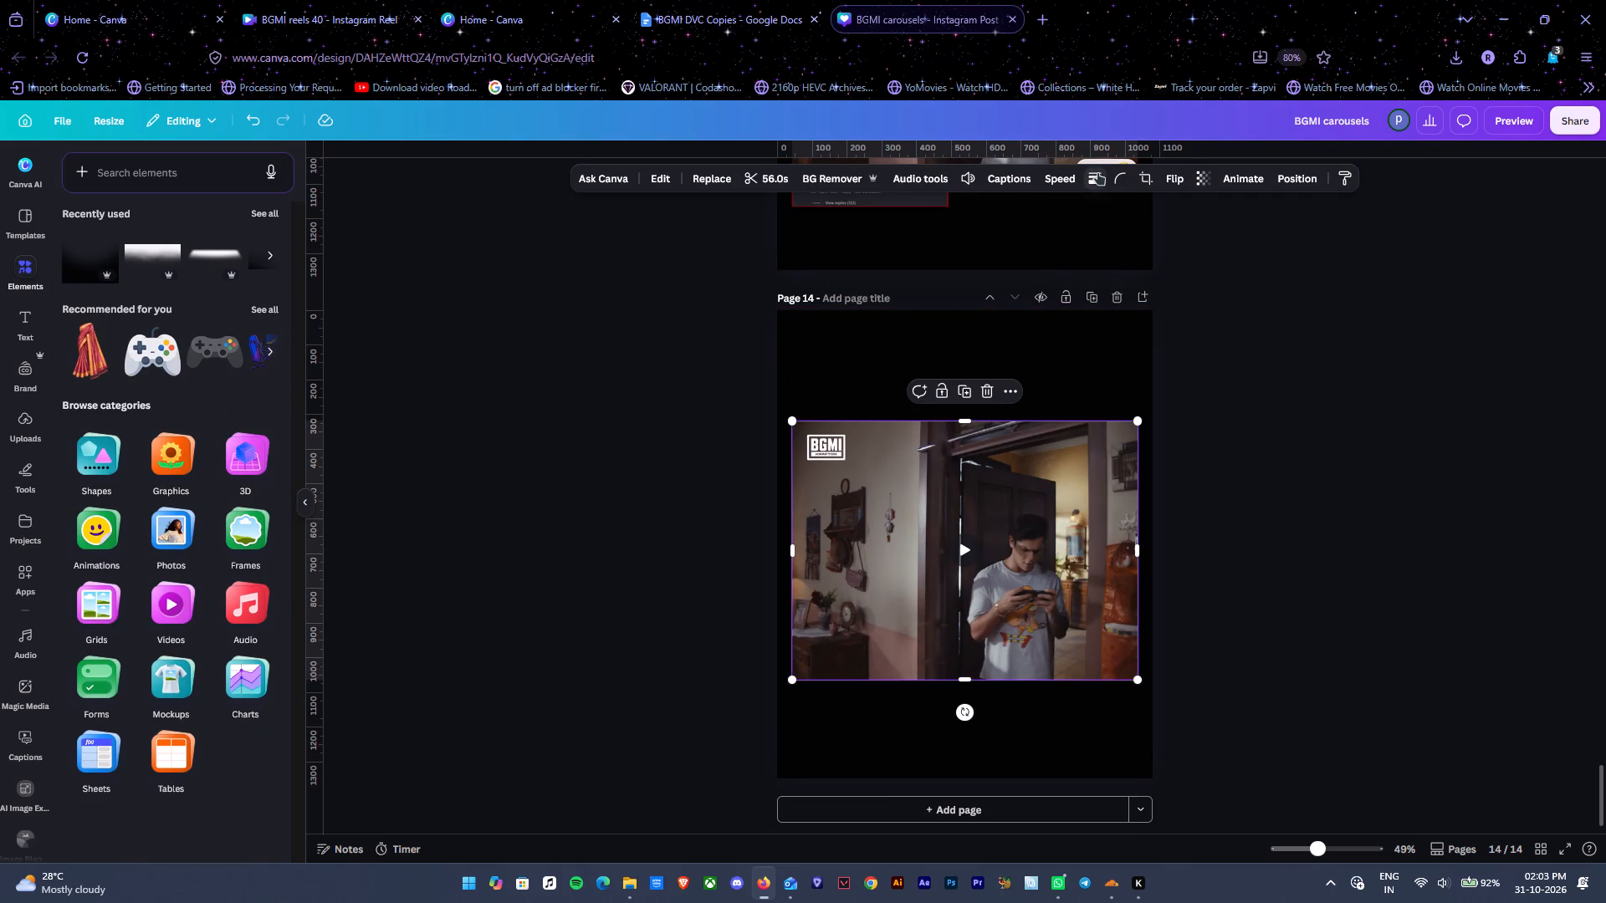
# Change page 14's background from black to the dark red used for page 13's comment borders.
pyautogui.click(1010, 393)
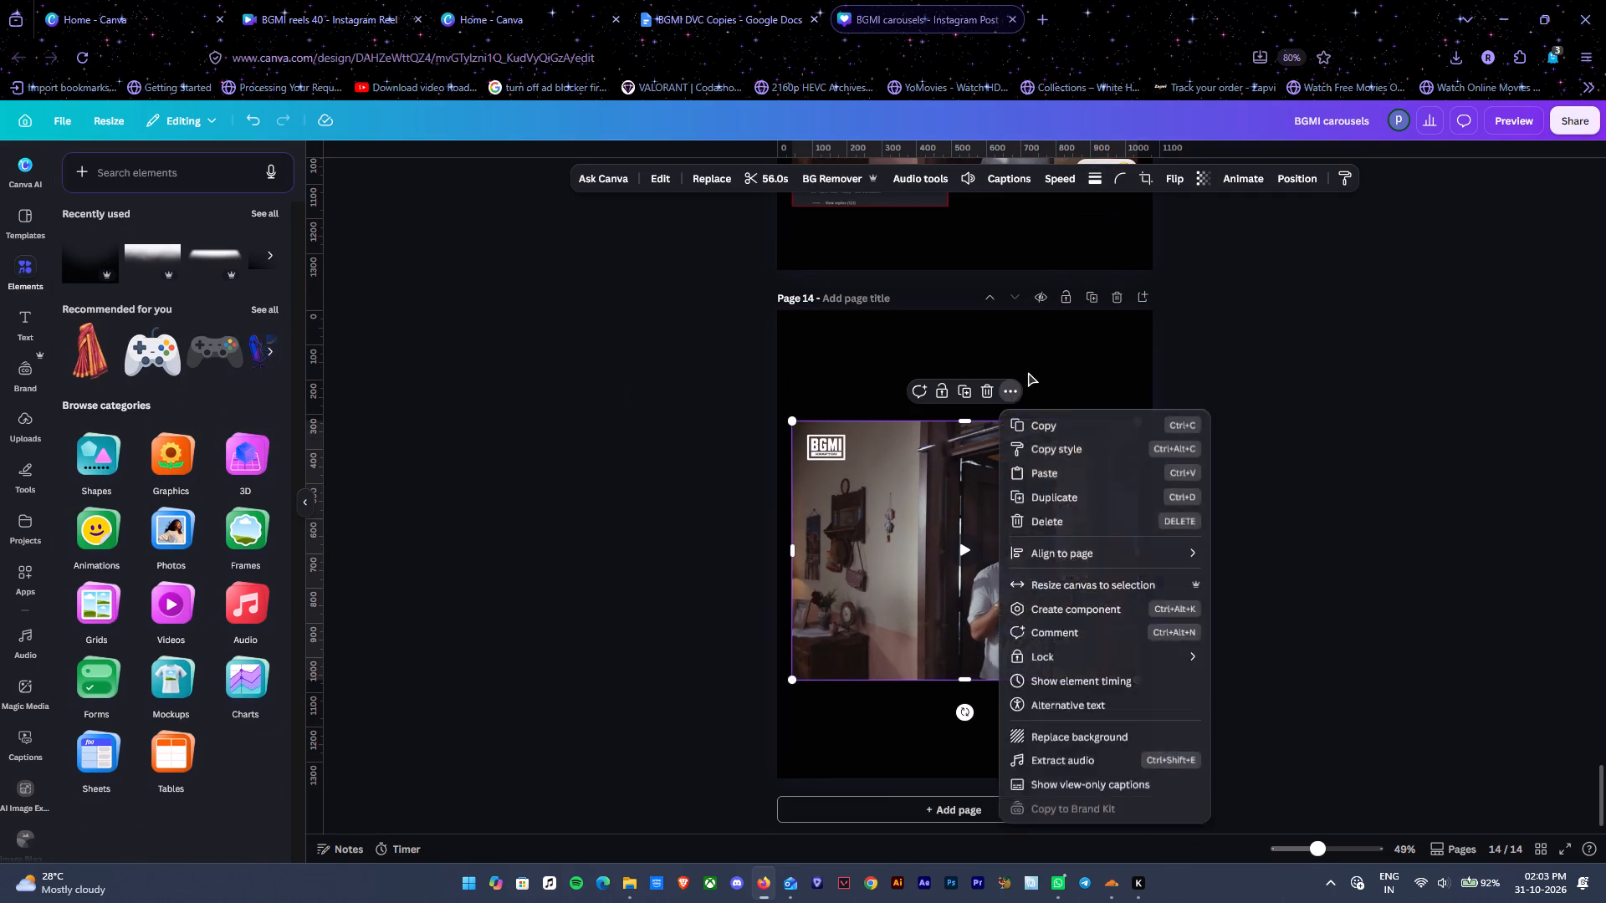
pyautogui.click(1028, 371)
pyautogui.click(966, 184)
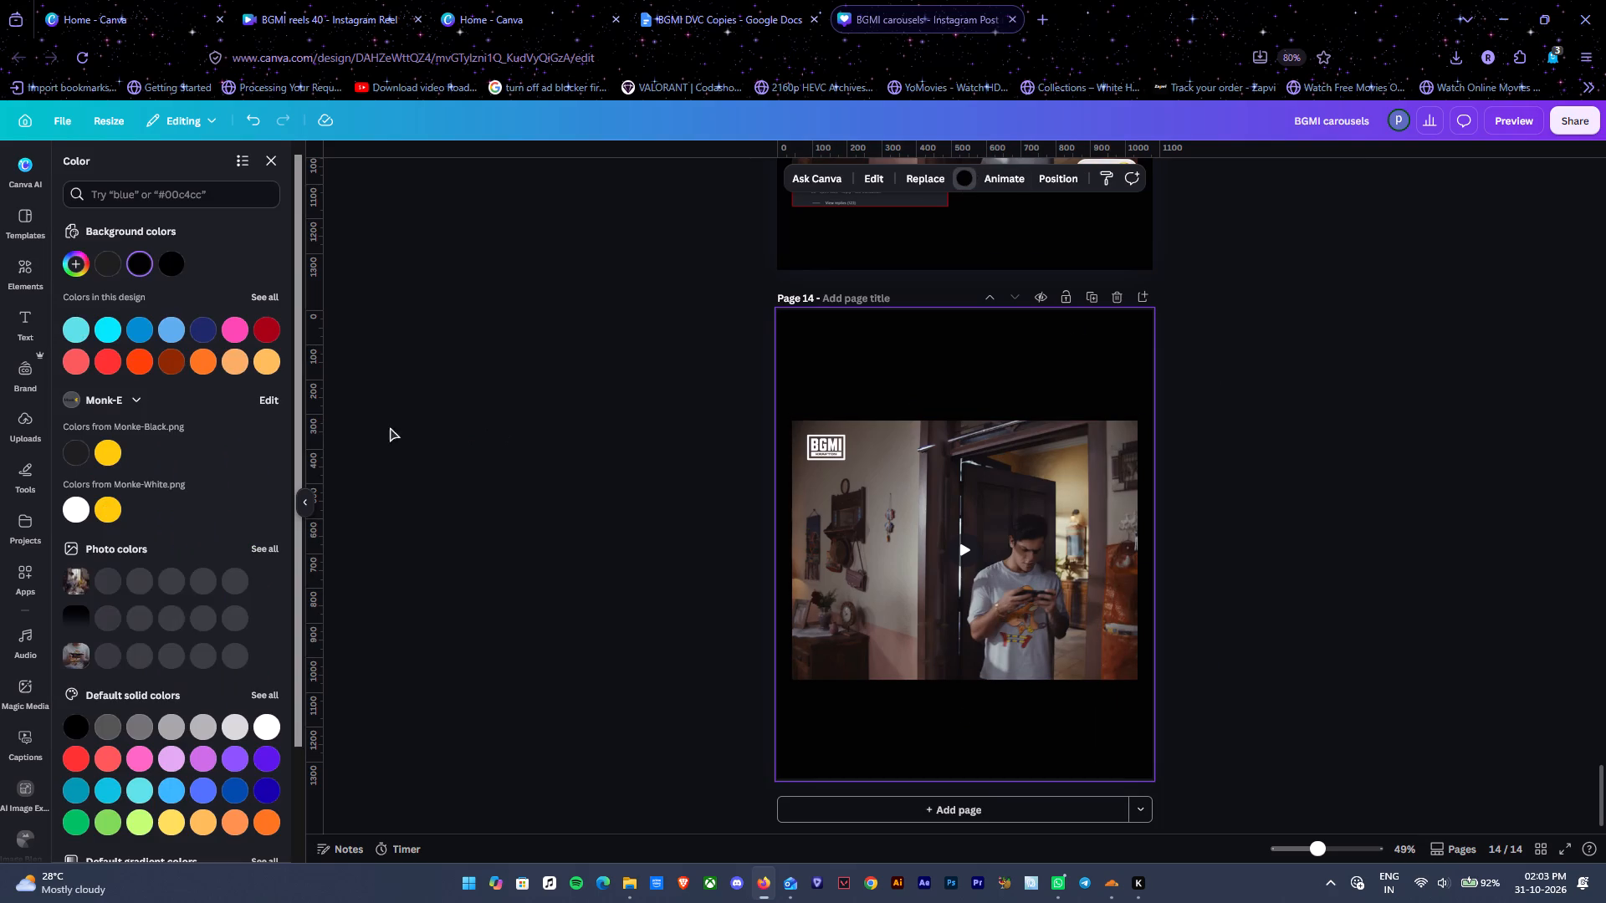
pyautogui.click(269, 333)
pyautogui.click(1037, 366)
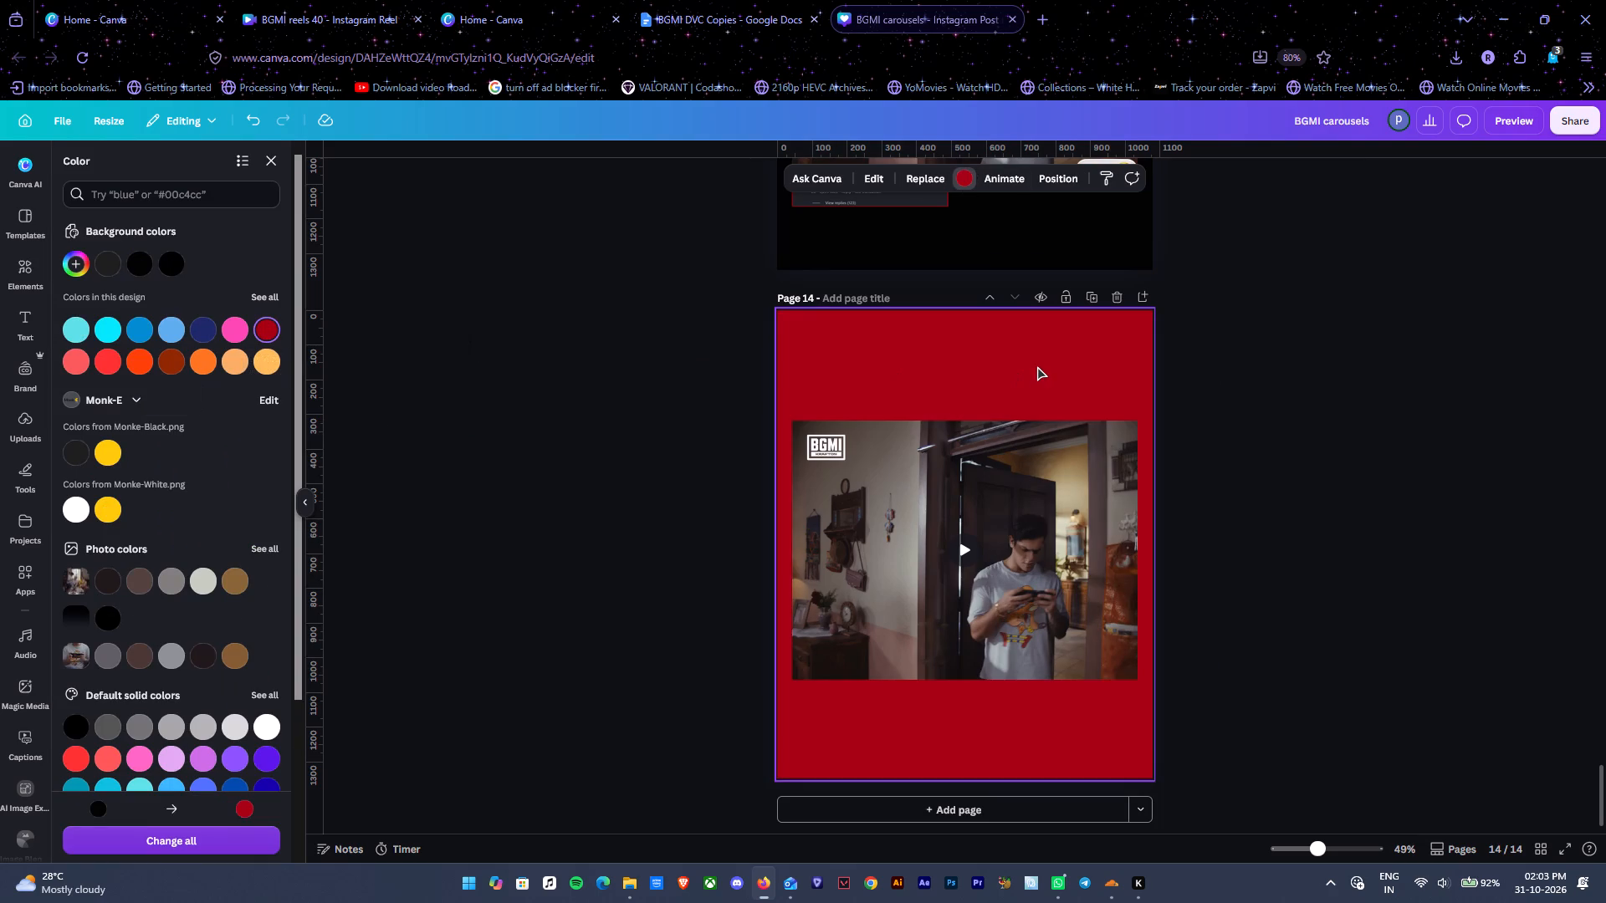
# Add a solid white border with a stroke weight of 21 around the video on page 14.
pyautogui.click(1016, 477)
pyautogui.click(1091, 181)
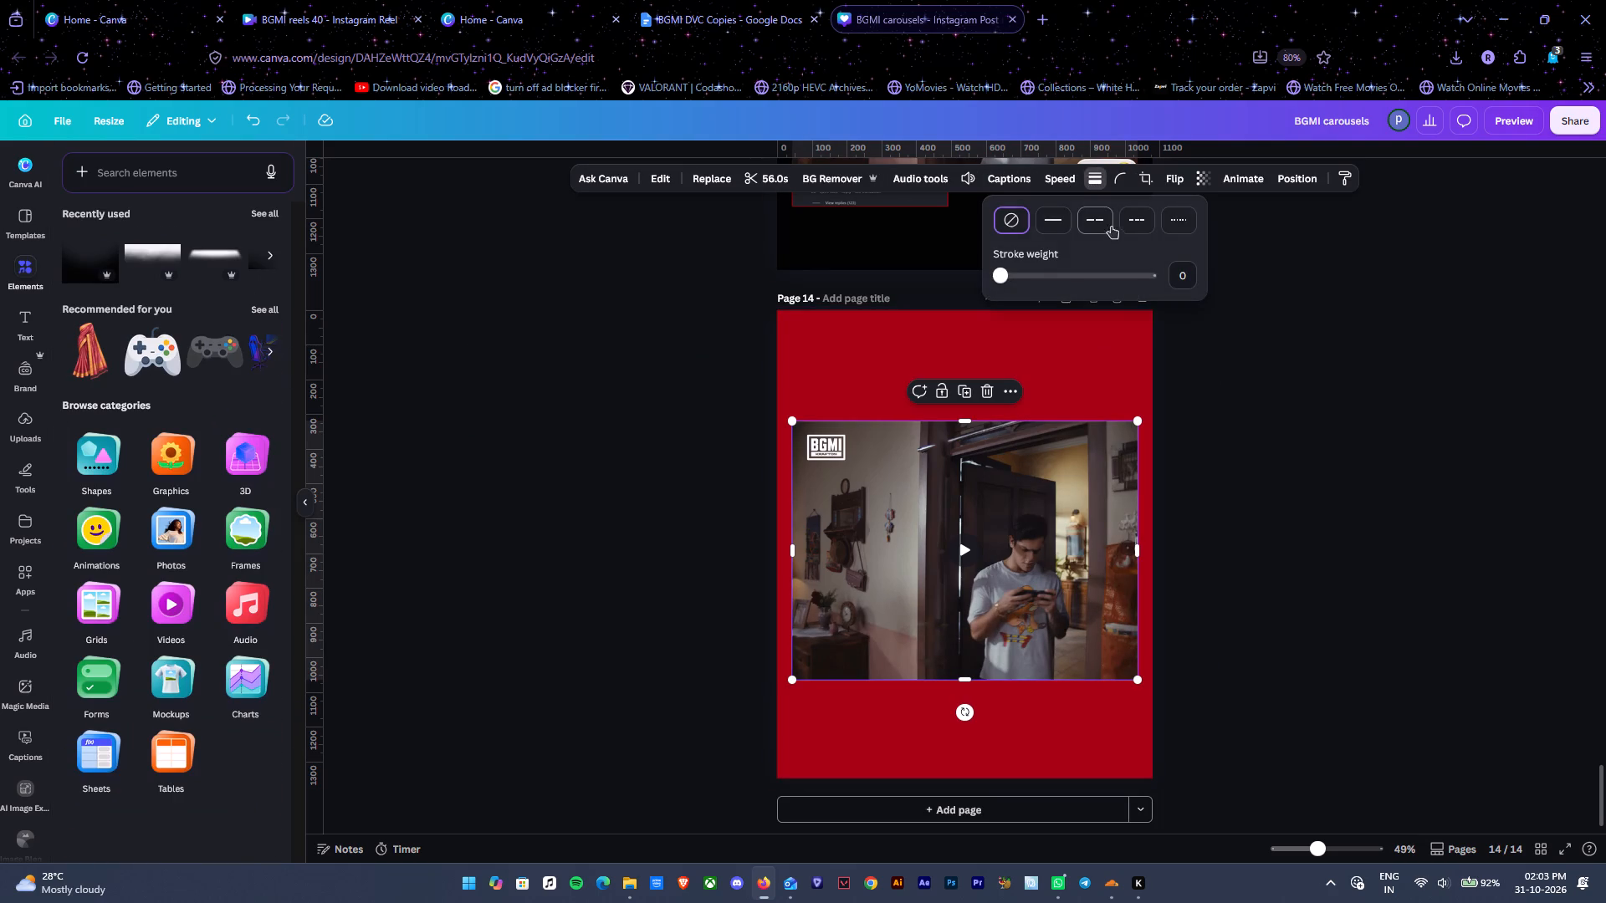
pyautogui.click(1050, 218)
pyautogui.moveTo(1052, 278); pyautogui.dragTo(1072, 278)
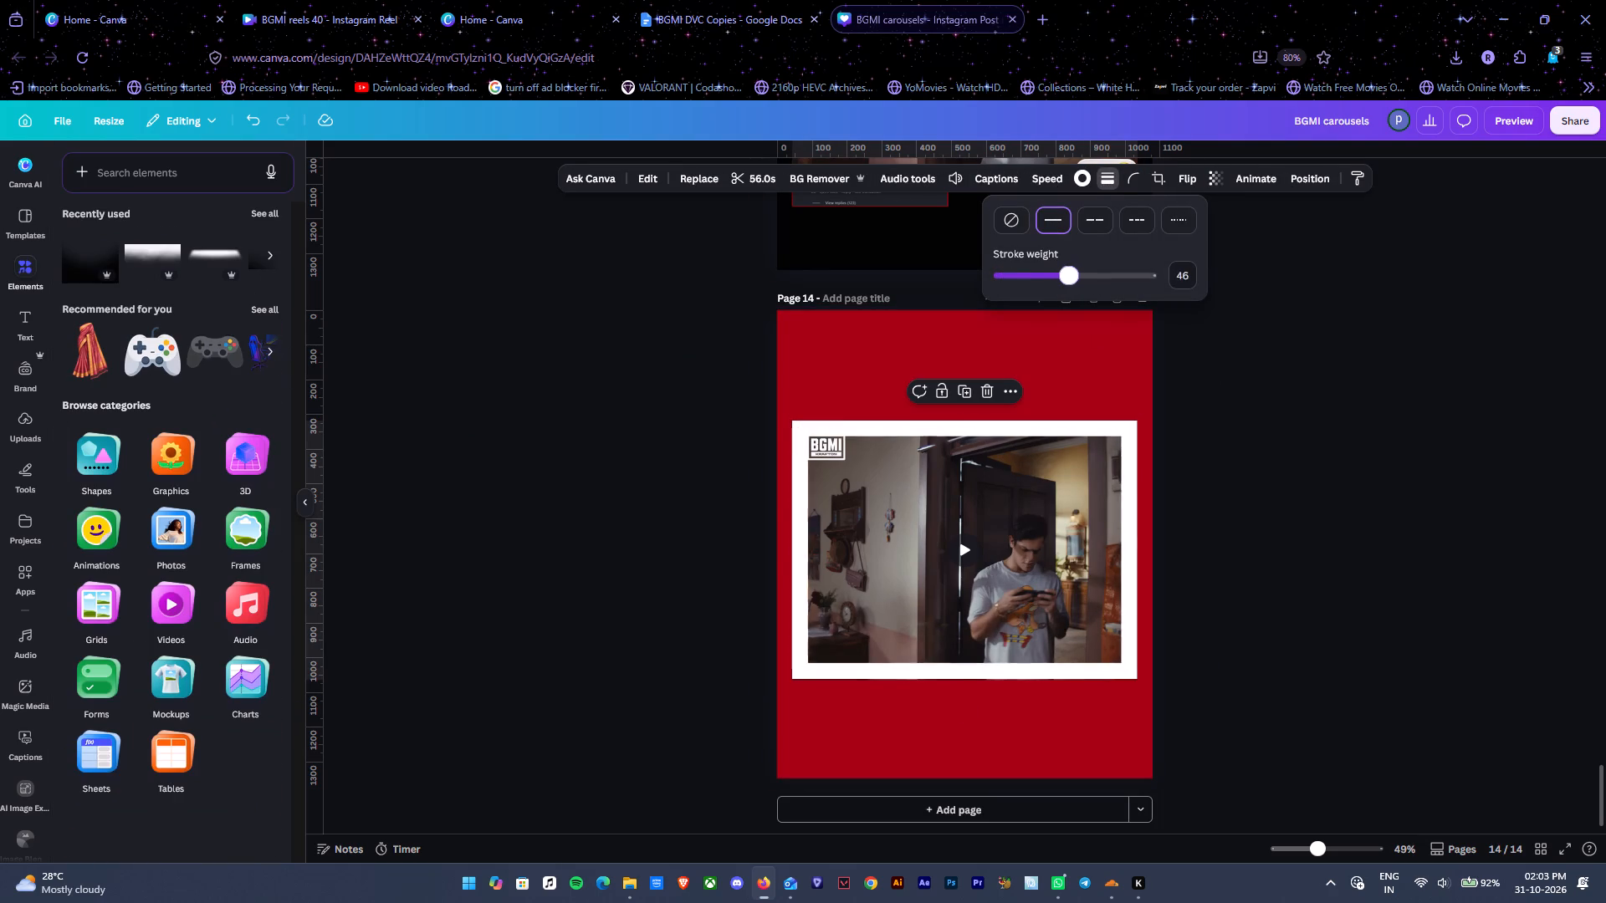
pyautogui.moveTo(1072, 278); pyautogui.dragTo(1035, 278)
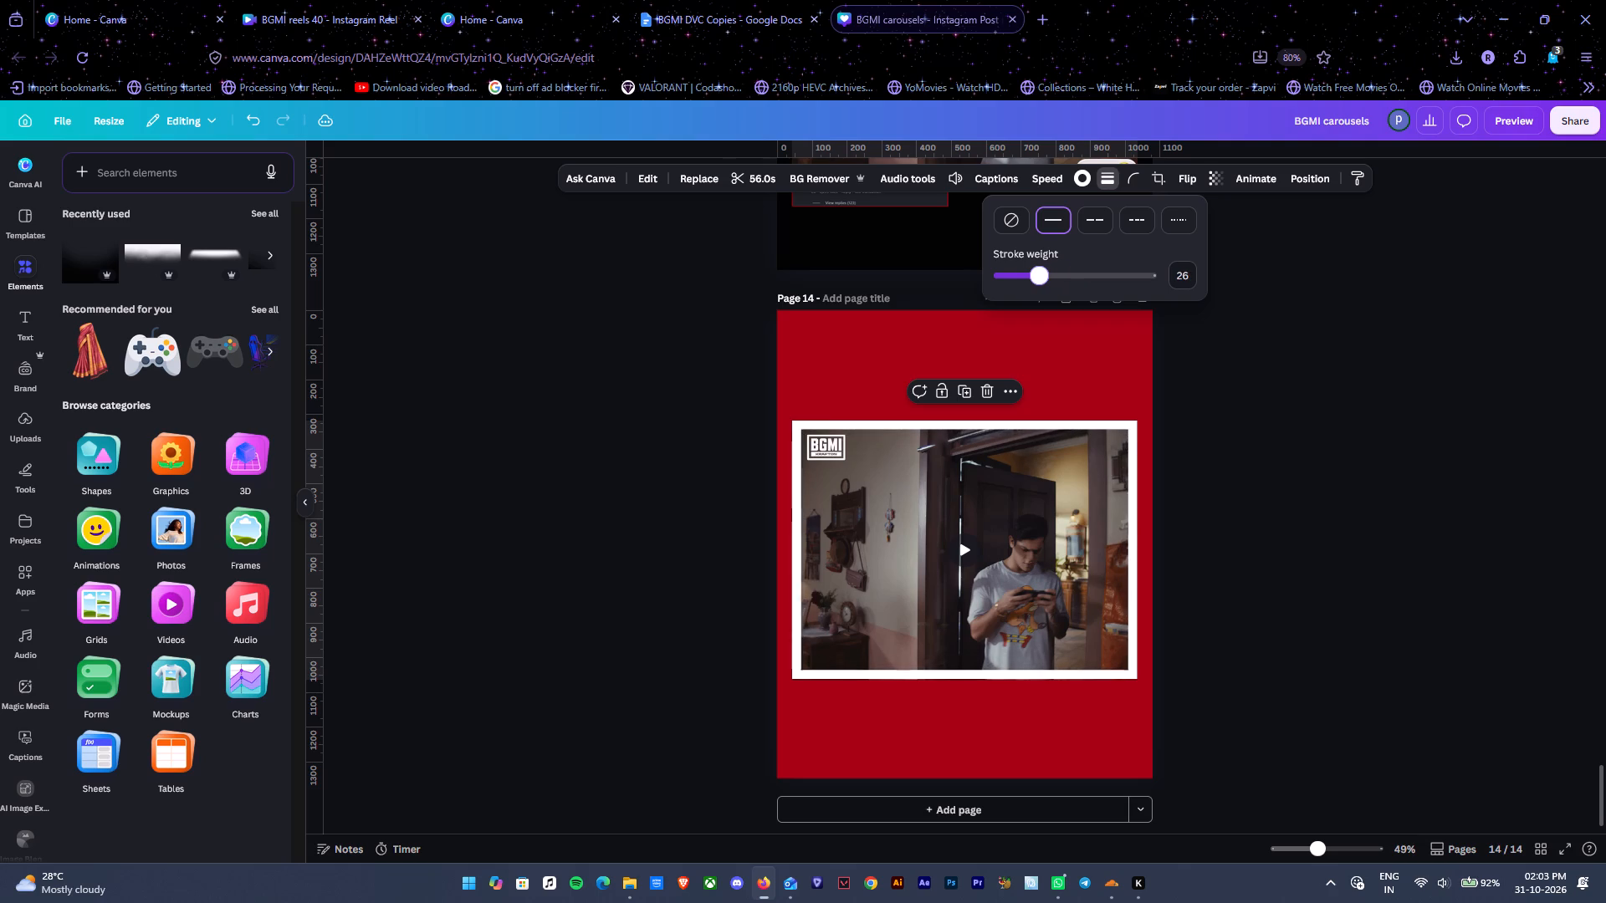
pyautogui.moveTo(1035, 278); pyautogui.dragTo(1031, 277)
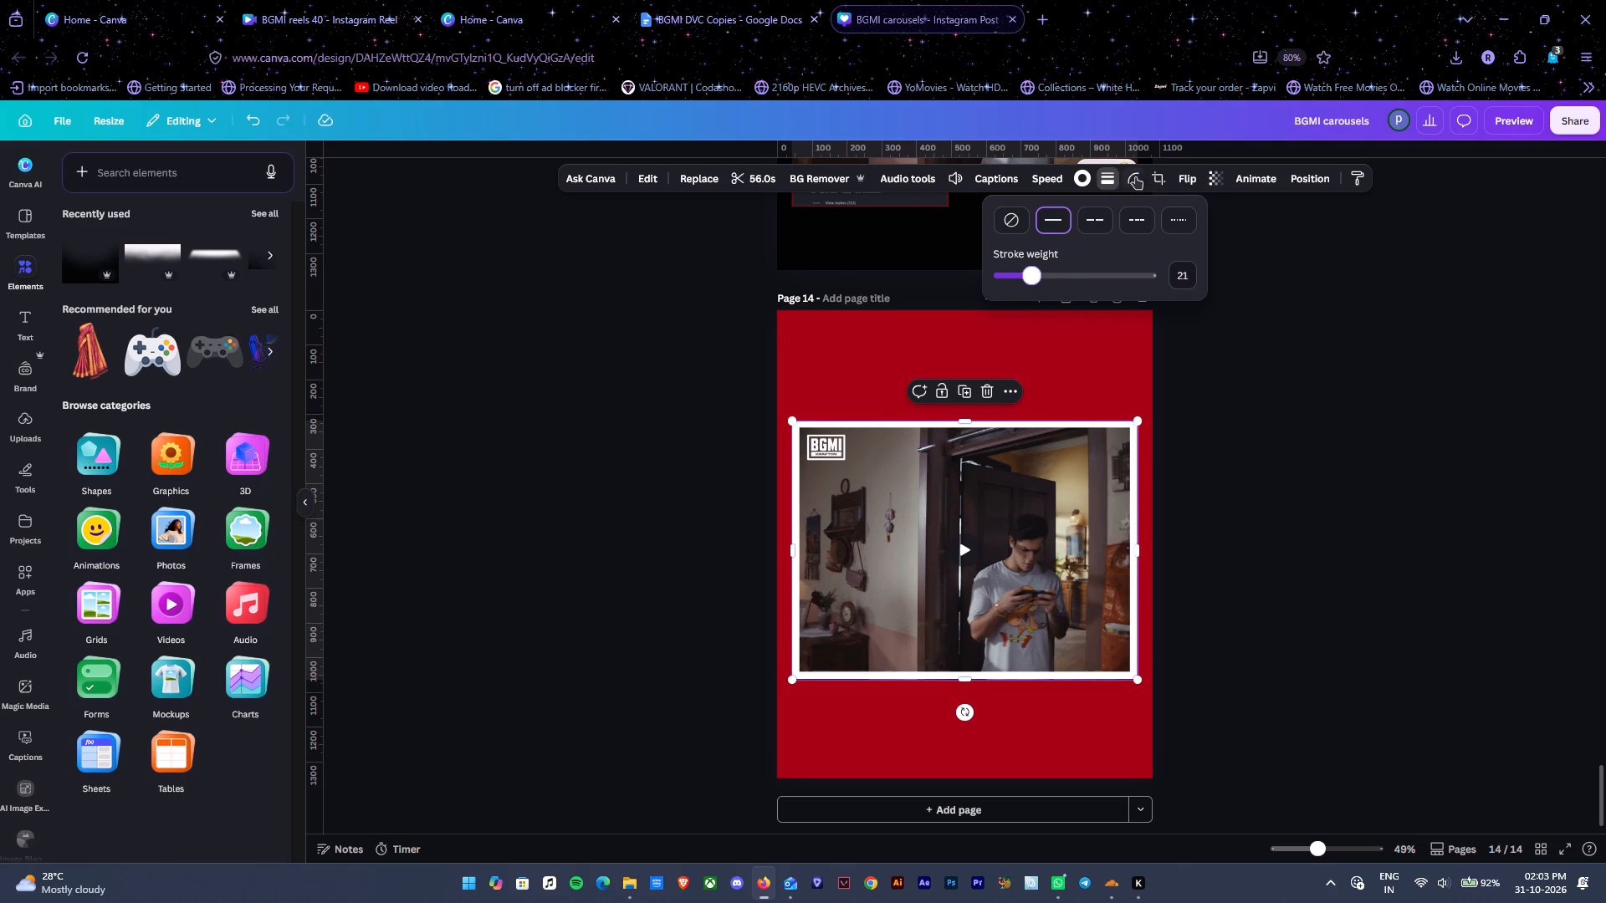
# Round the corners of page 14's bordered video slightly.
pyautogui.click(1135, 176)
pyautogui.moveTo(1089, 232); pyautogui.dragTo(1107, 250)
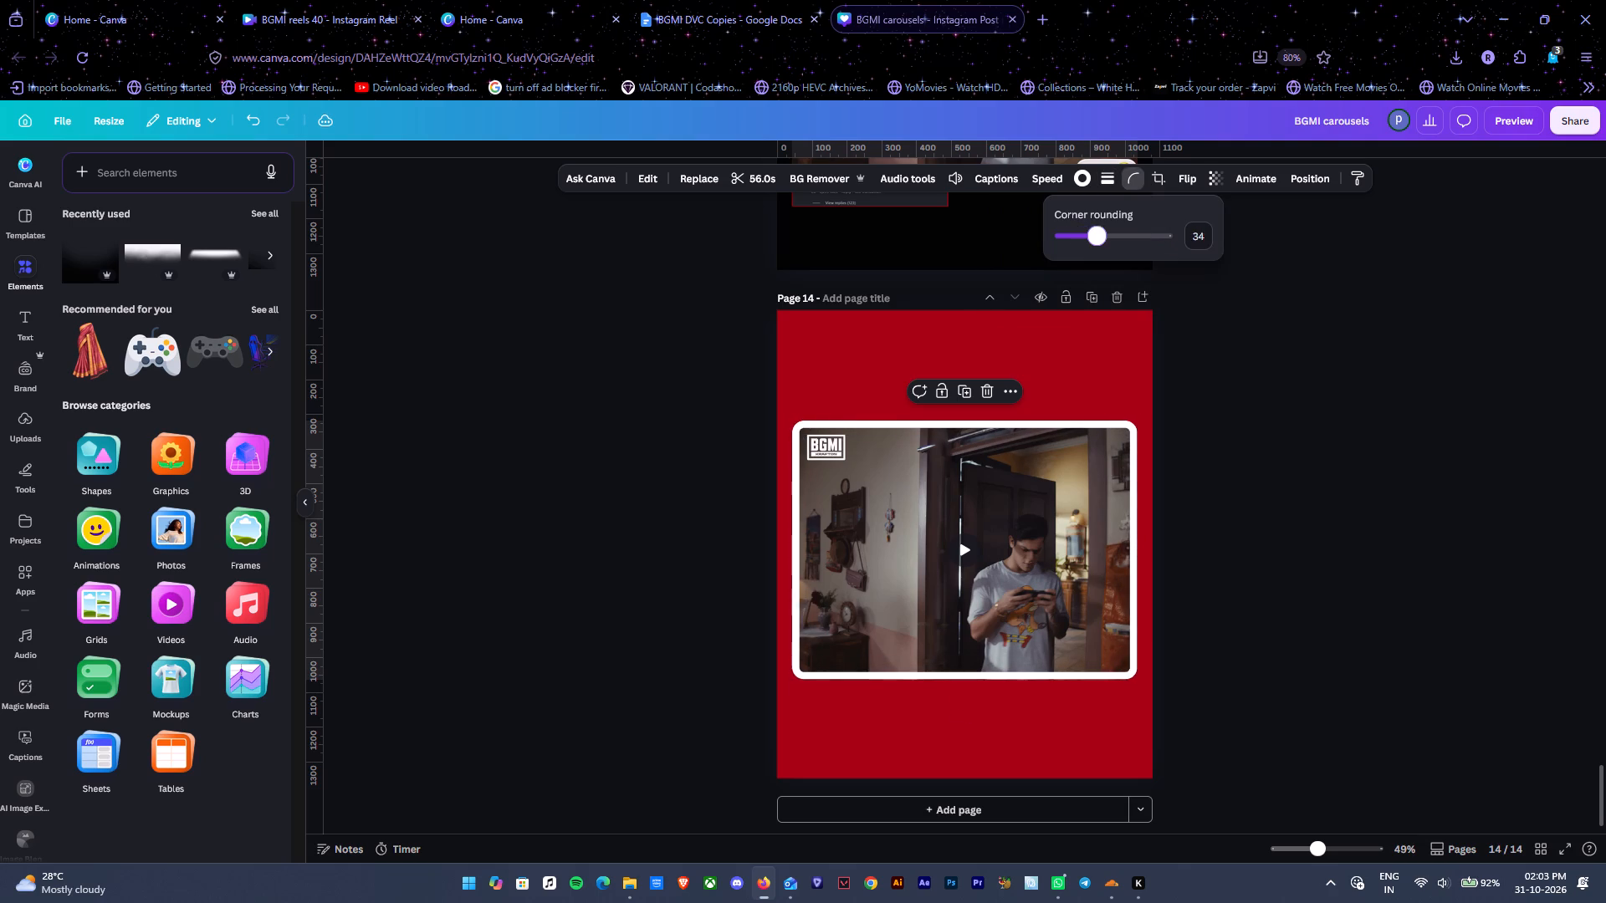
pyautogui.moveTo(1107, 250); pyautogui.dragTo(1087, 249)
# Make the white border around page 14's video thinner.
pyautogui.click(1023, 594)
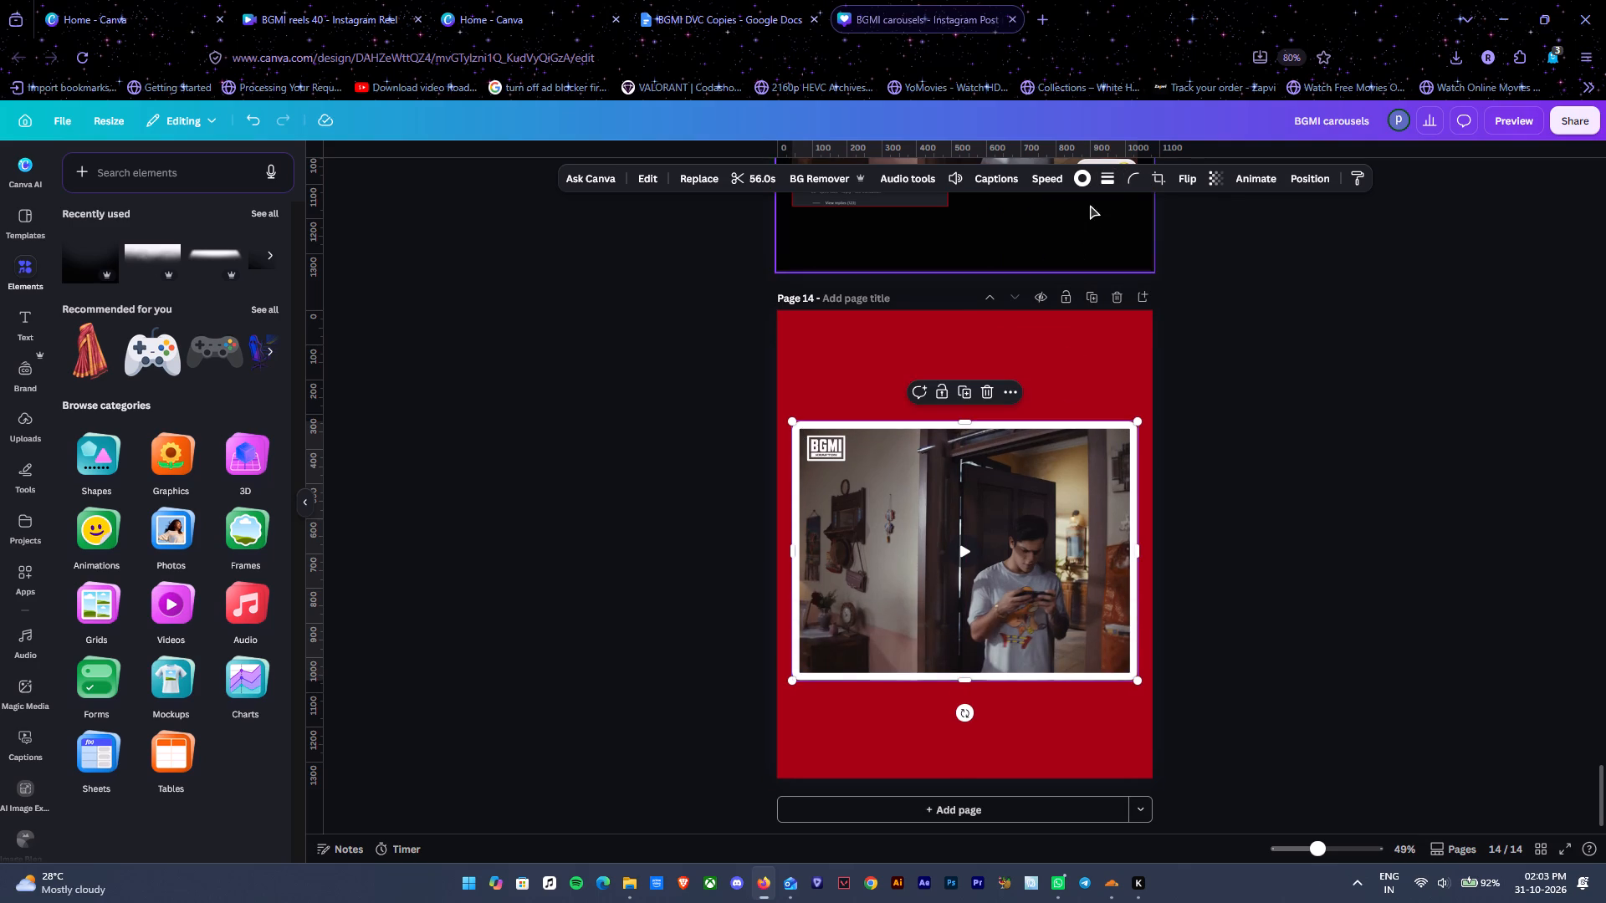
pyautogui.click(1103, 185)
pyautogui.moveTo(1042, 282); pyautogui.dragTo(1031, 280)
pyautogui.click(1320, 369)
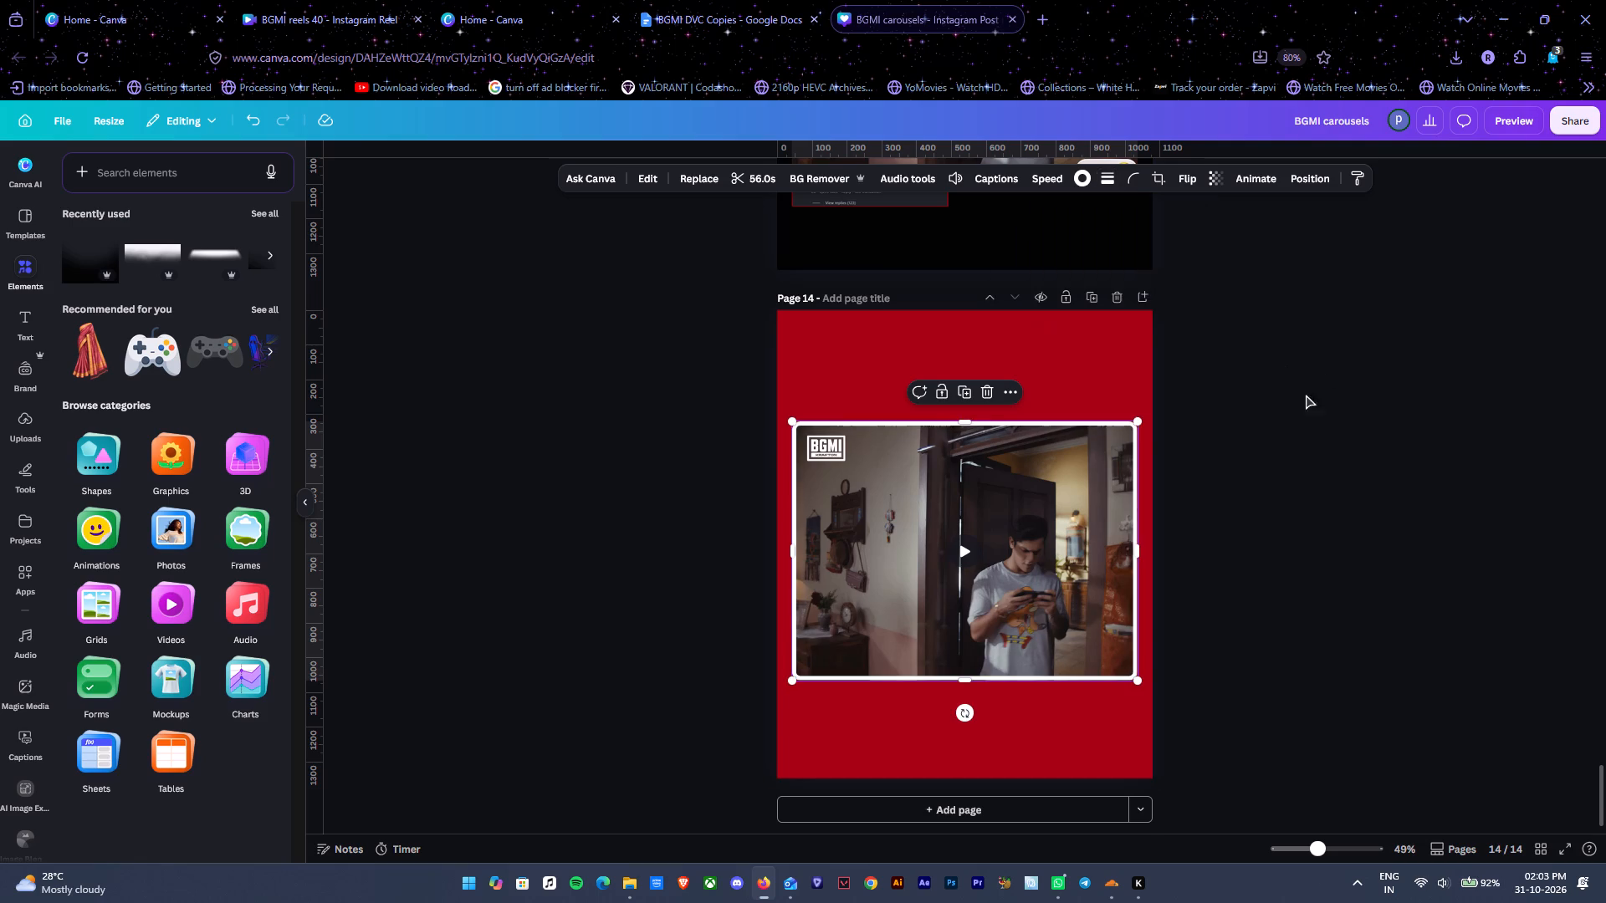
# Copy the "Admin ate others in breakfast" comment from page 2 onto page 14.
pyautogui.scroll(15, 1267, 472)
pyautogui.scroll(9, 1269, 491)
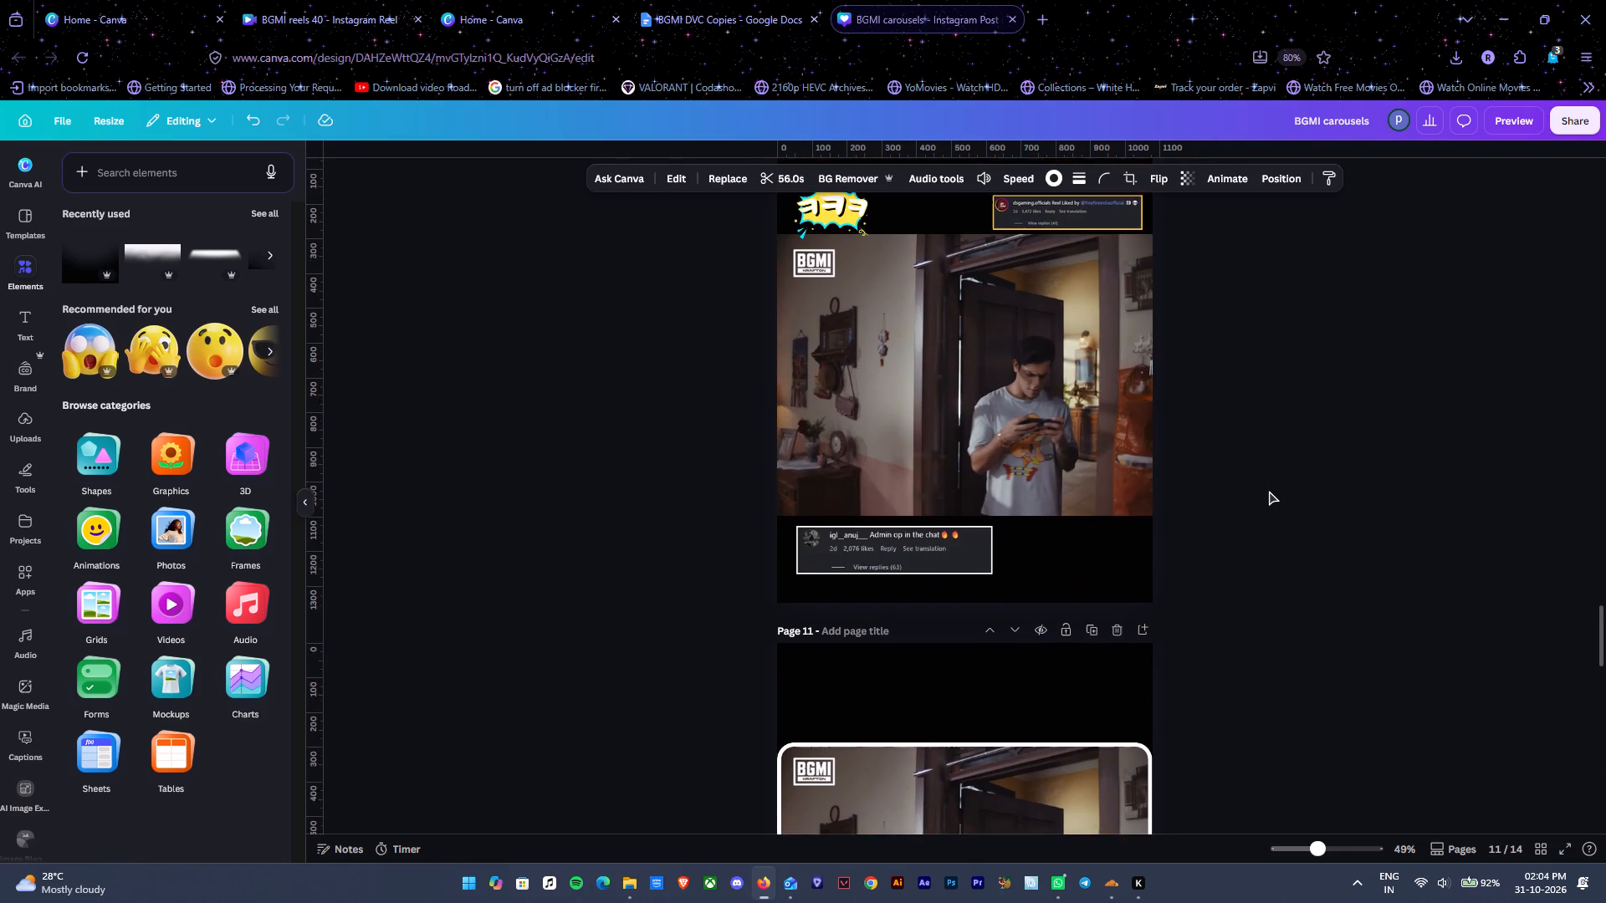
pyautogui.scroll(-5, 1269, 500)
pyautogui.scroll(3, 1269, 500)
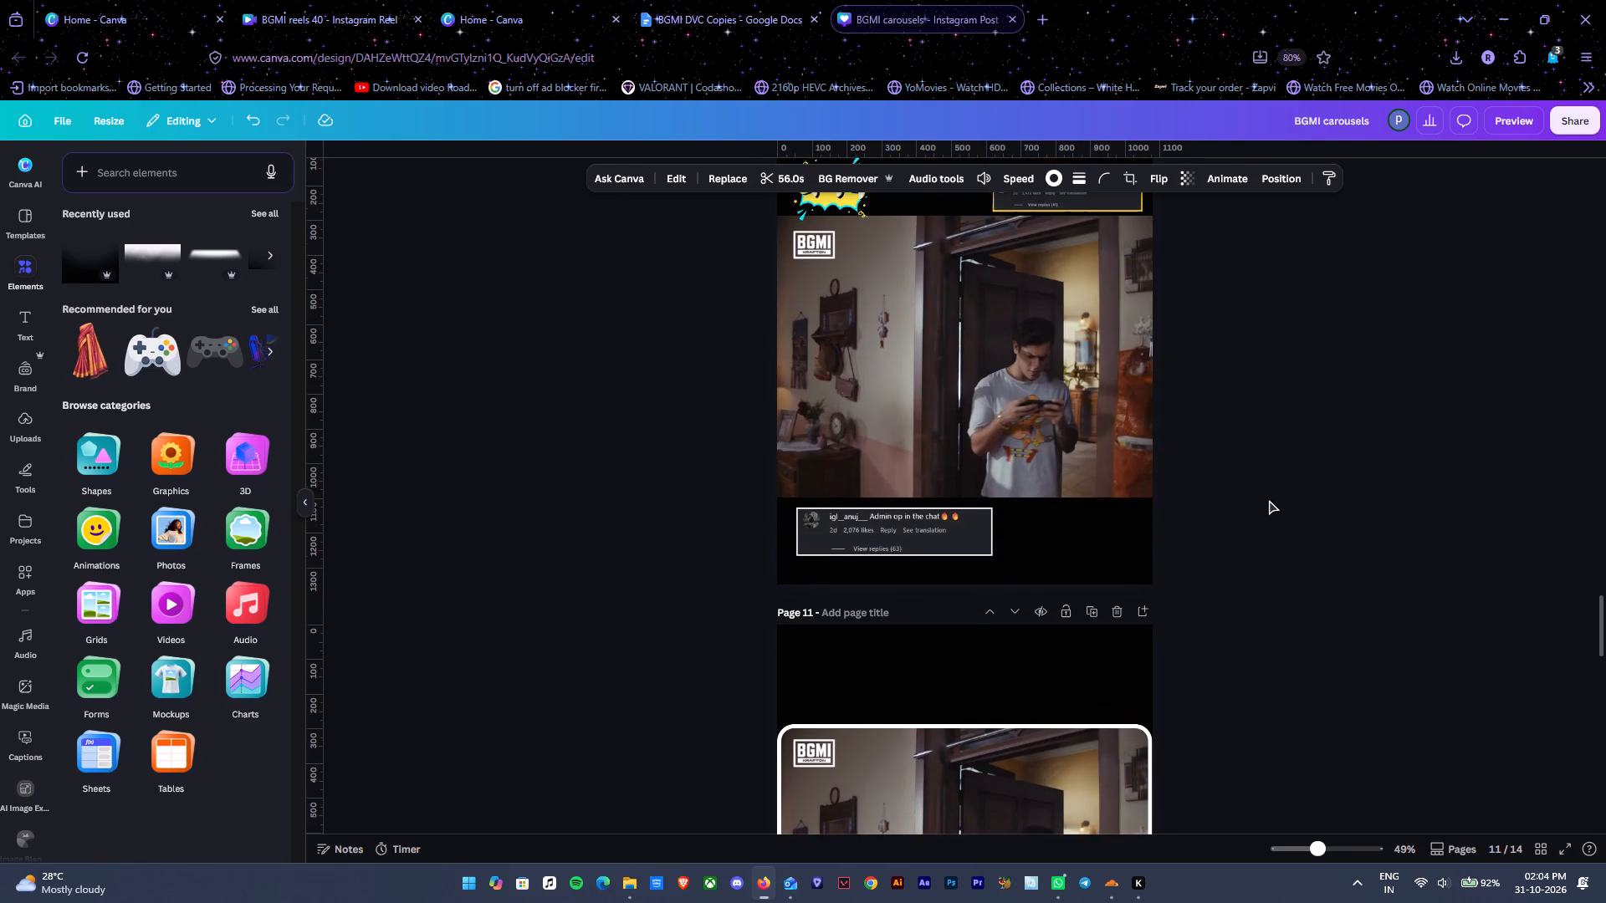
pyautogui.scroll(3, 1269, 500)
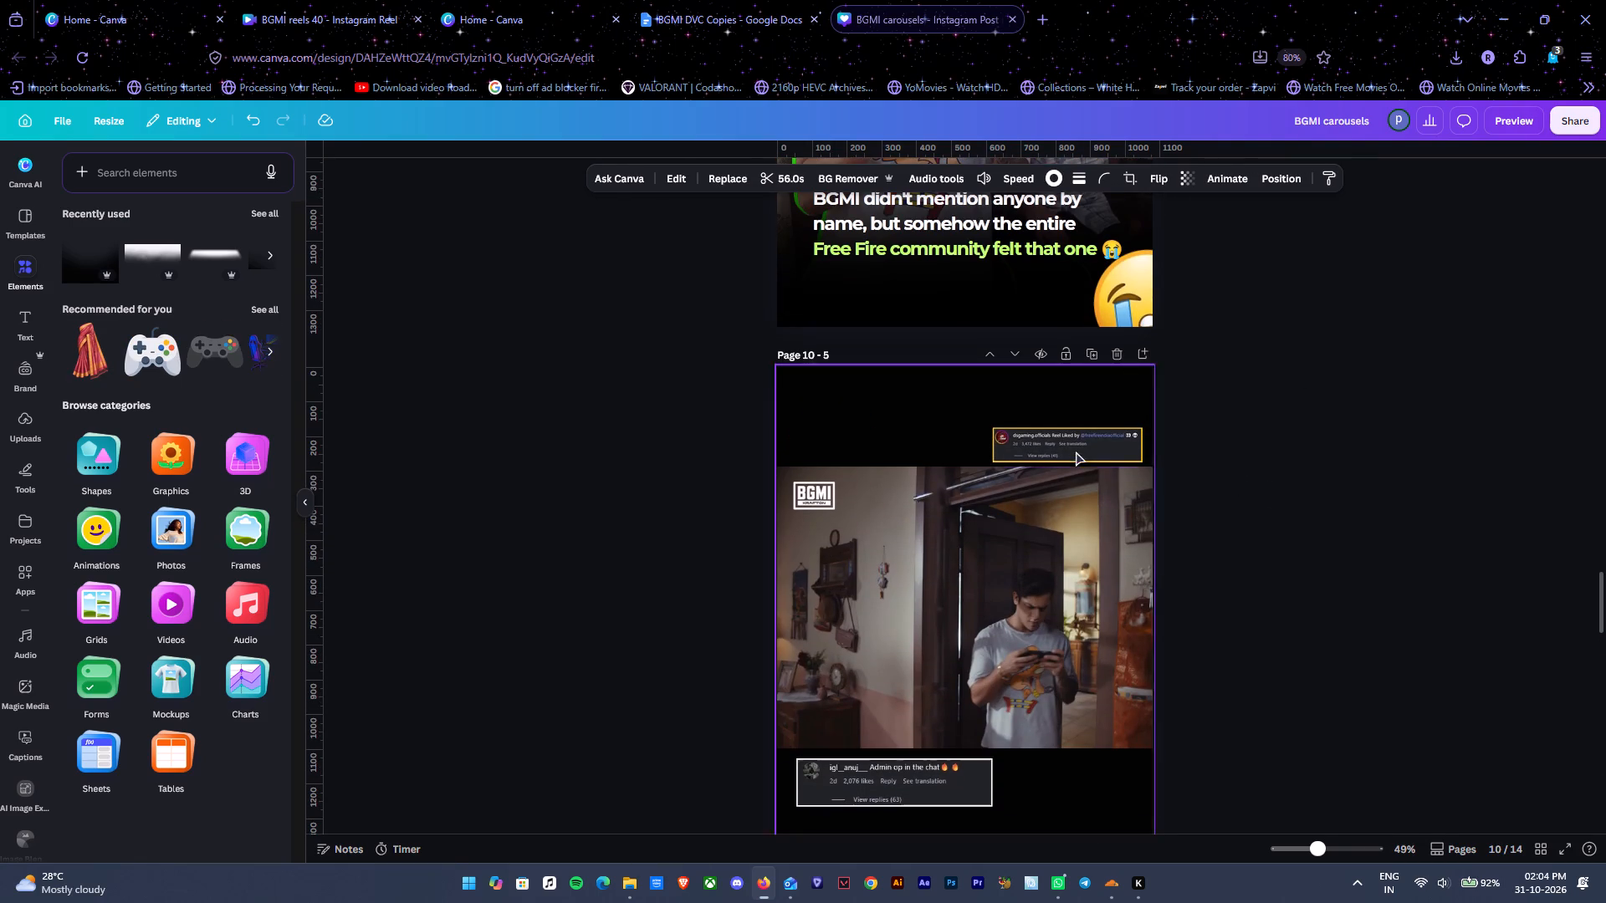
pyautogui.click(1078, 437)
pyautogui.scroll(10, 1078, 437)
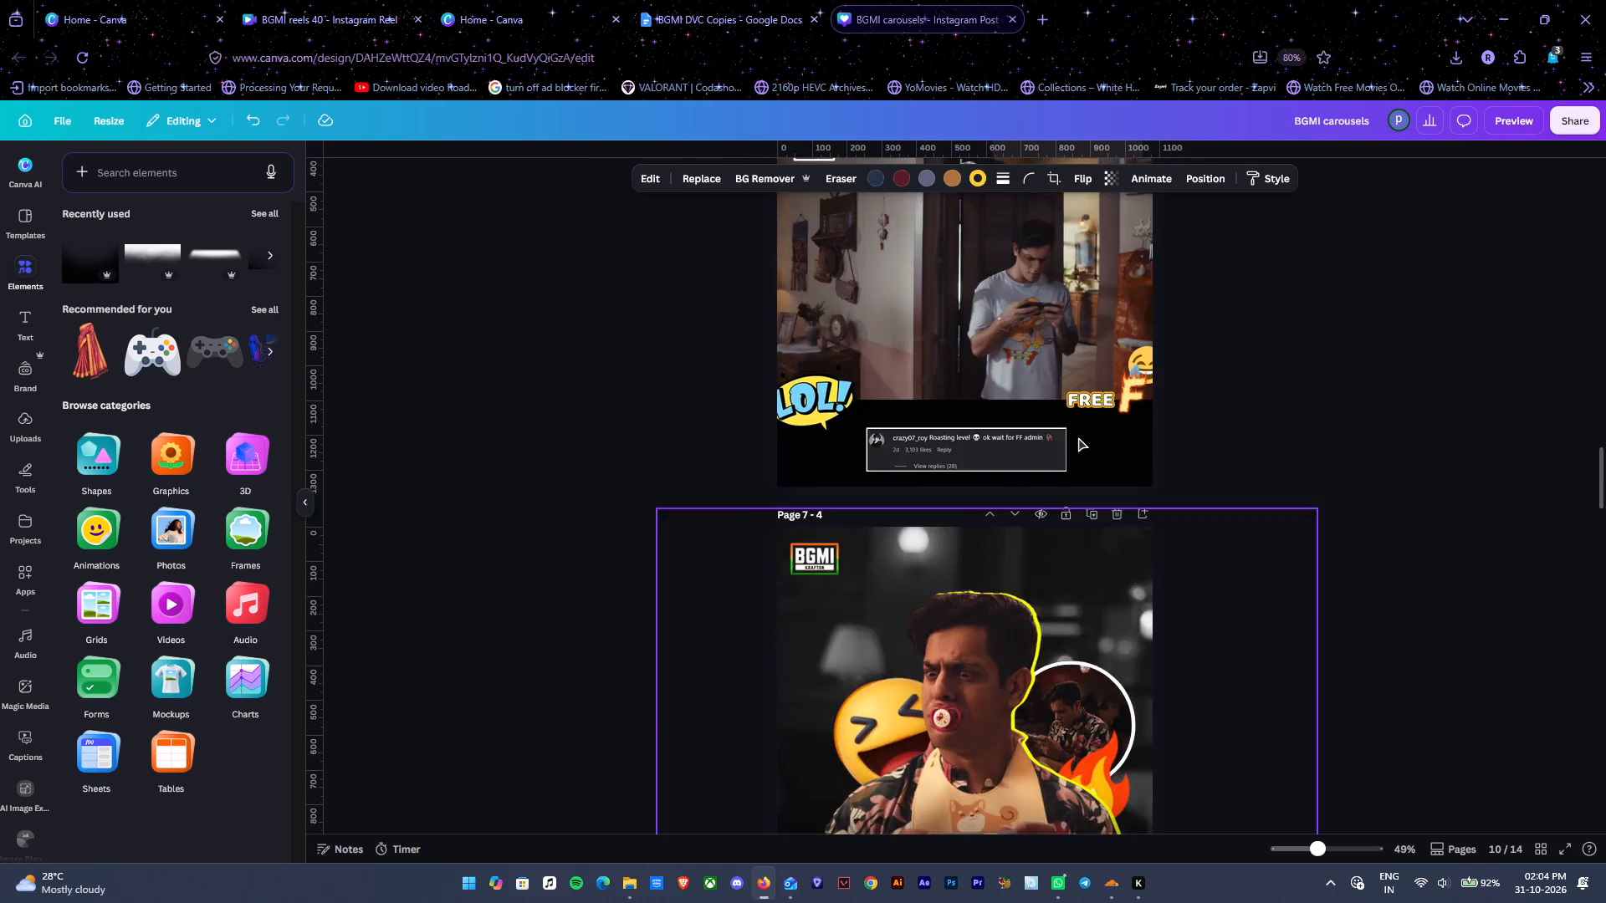
pyautogui.scroll(12, 1078, 437)
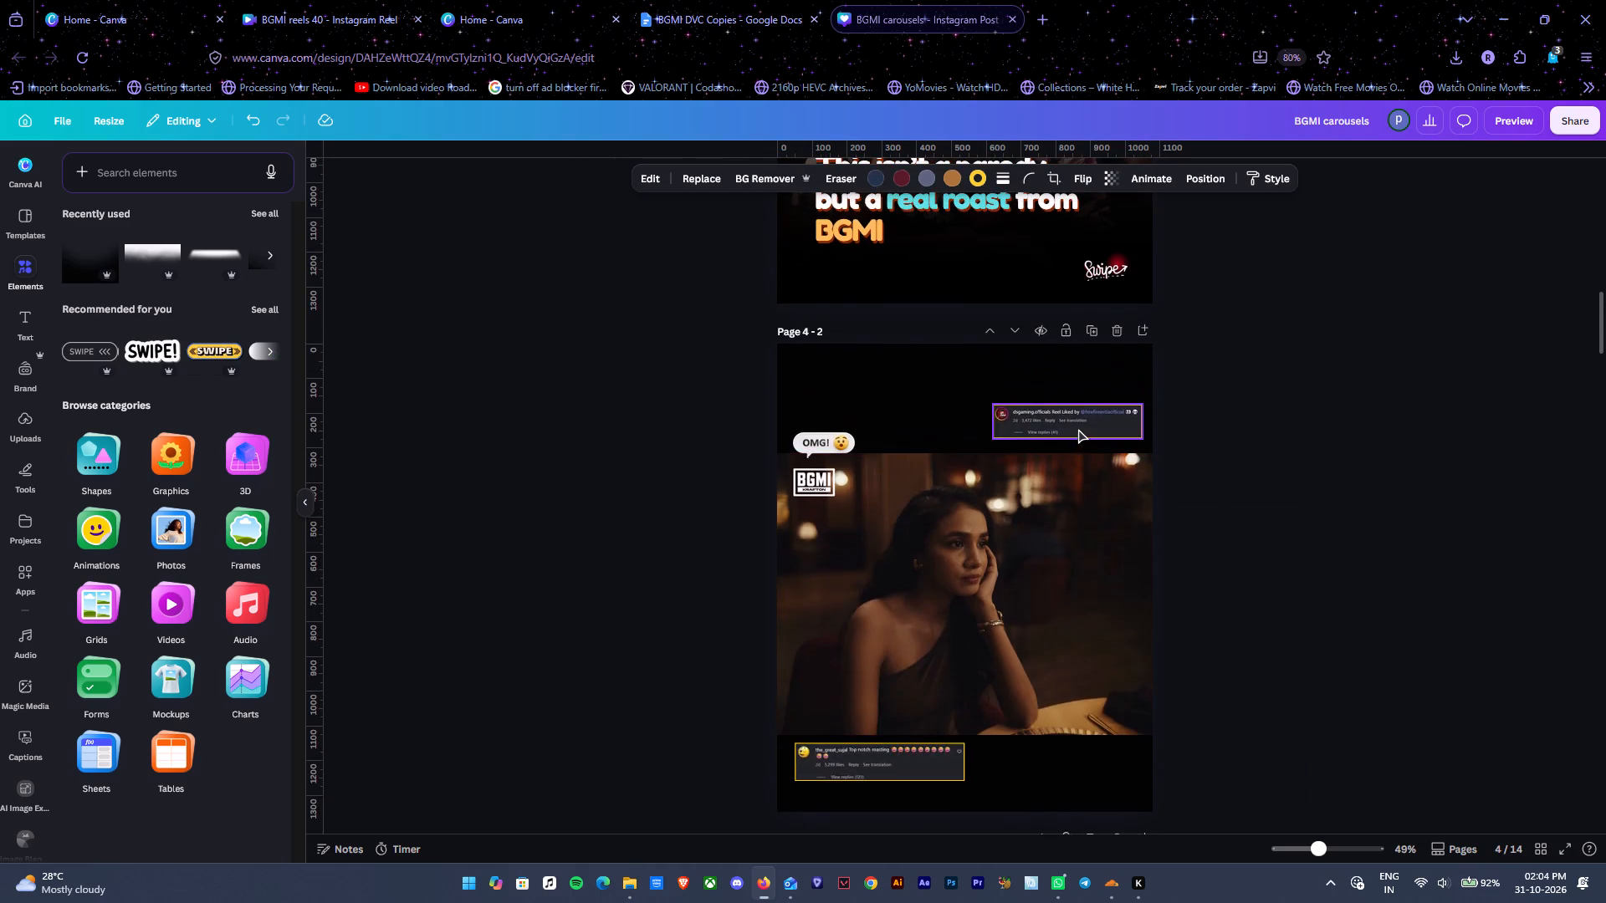
pyautogui.scroll(5, 1078, 428)
pyautogui.click(891, 569)
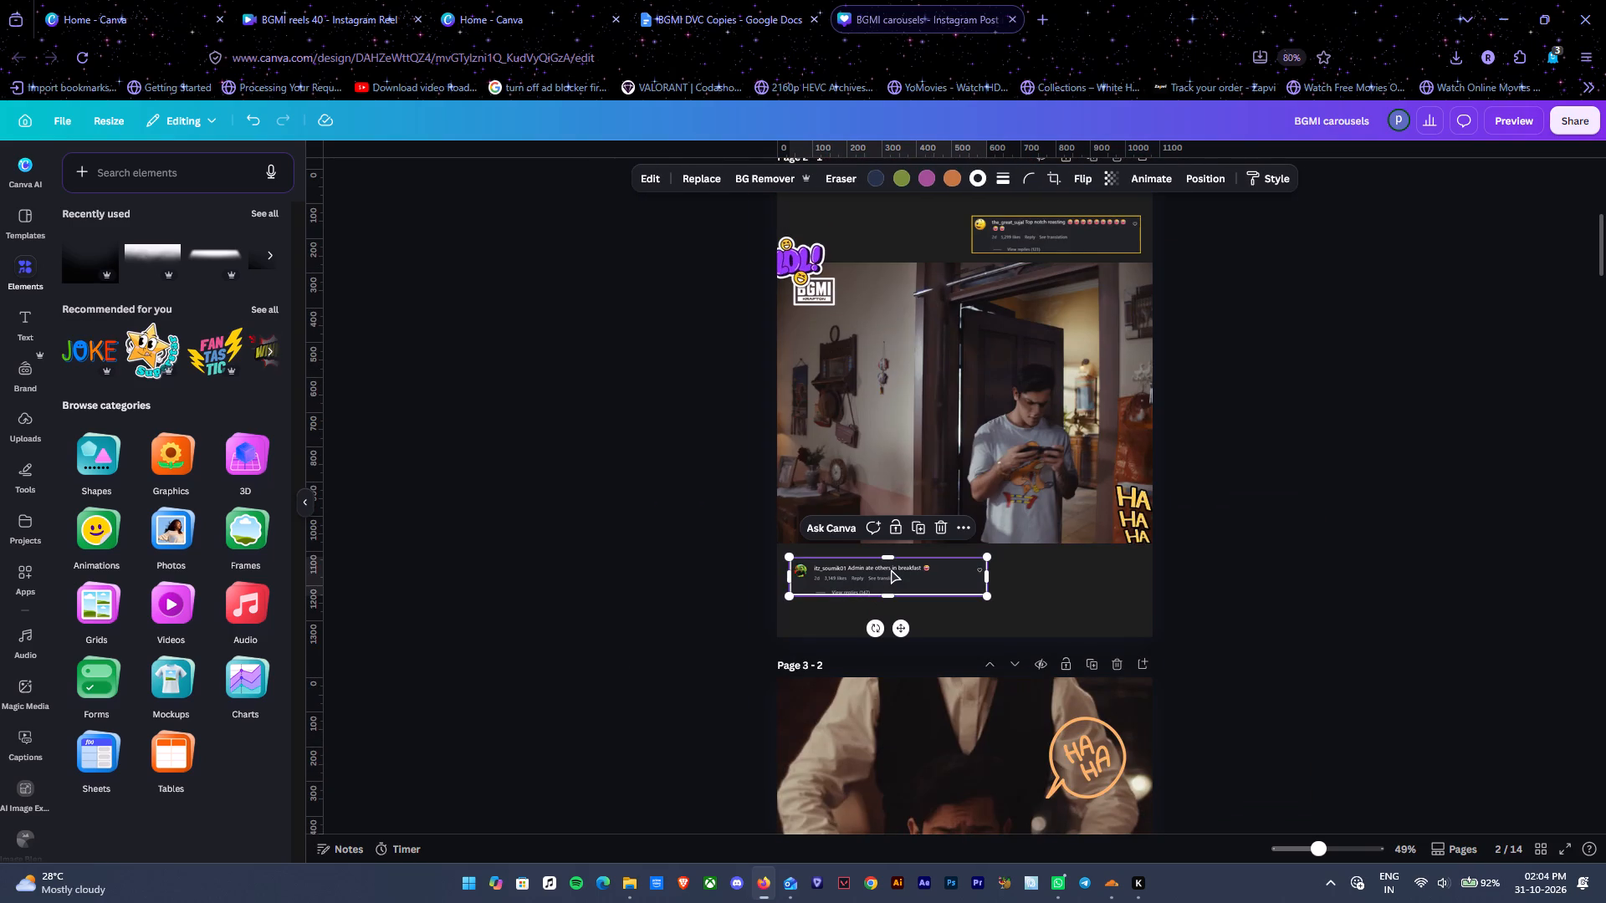
pyautogui.hotkey('ctrl', 'c')
pyautogui.scroll(-20, 891, 569)
pyautogui.scroll(-1, 891, 569)
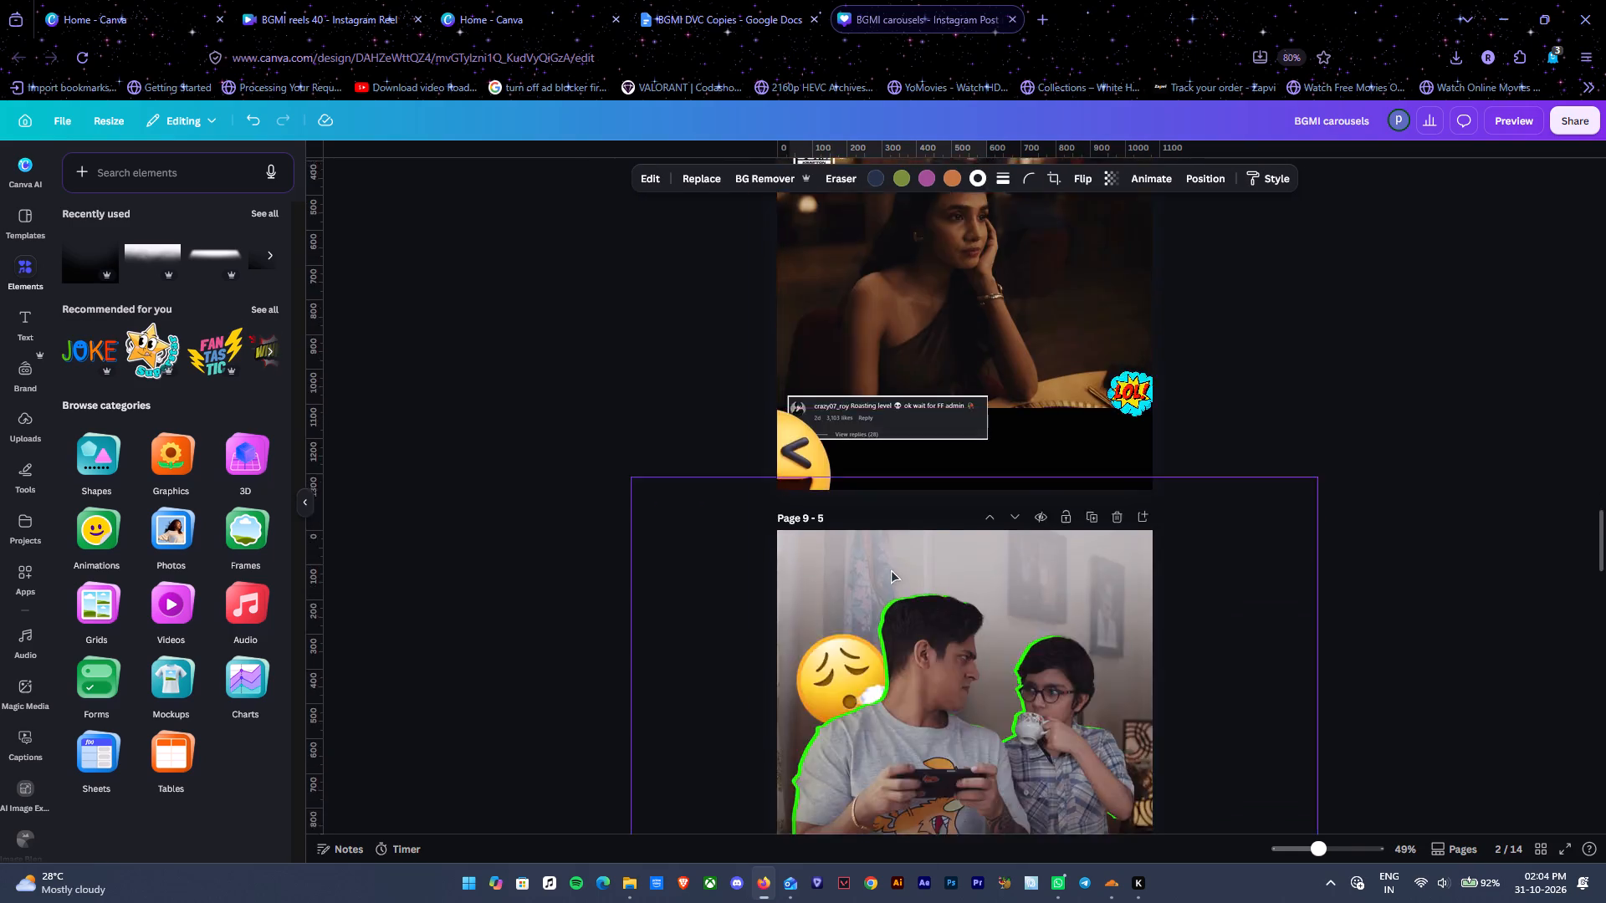
pyautogui.scroll(-20, 891, 569)
pyautogui.scroll(-8, 891, 569)
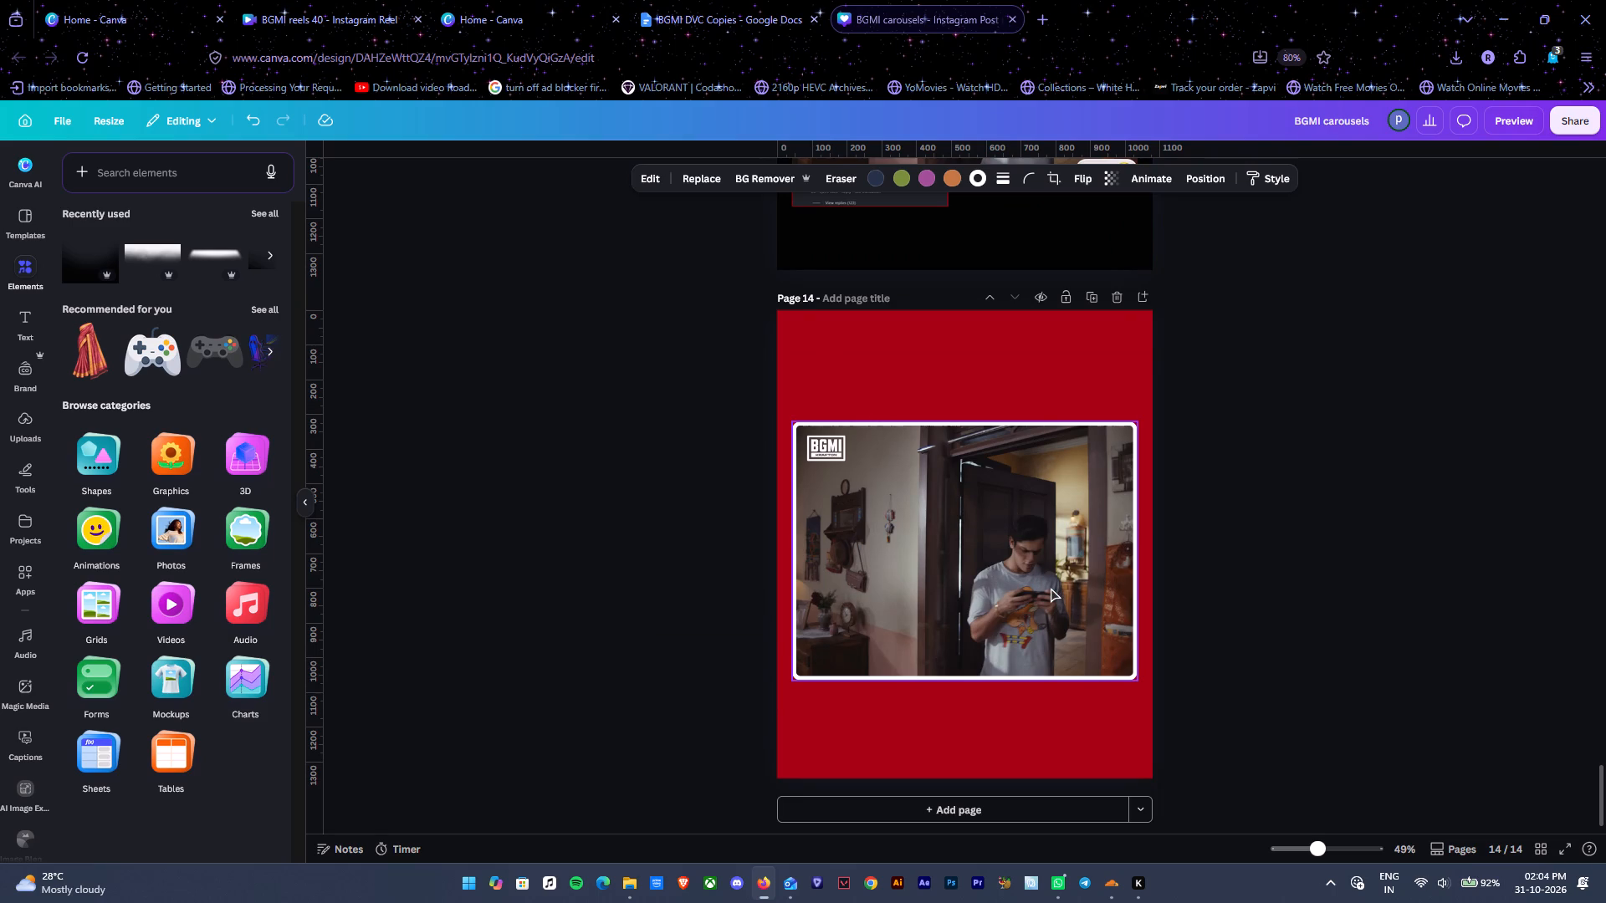
pyautogui.hotkey('ctrl', 'v')
# Enlarge the "Admin ate others in breakfast" comment to nearly the video's width and centre it directly beneath the video on page 14.
pyautogui.moveTo(918, 725); pyautogui.dragTo(921, 693)
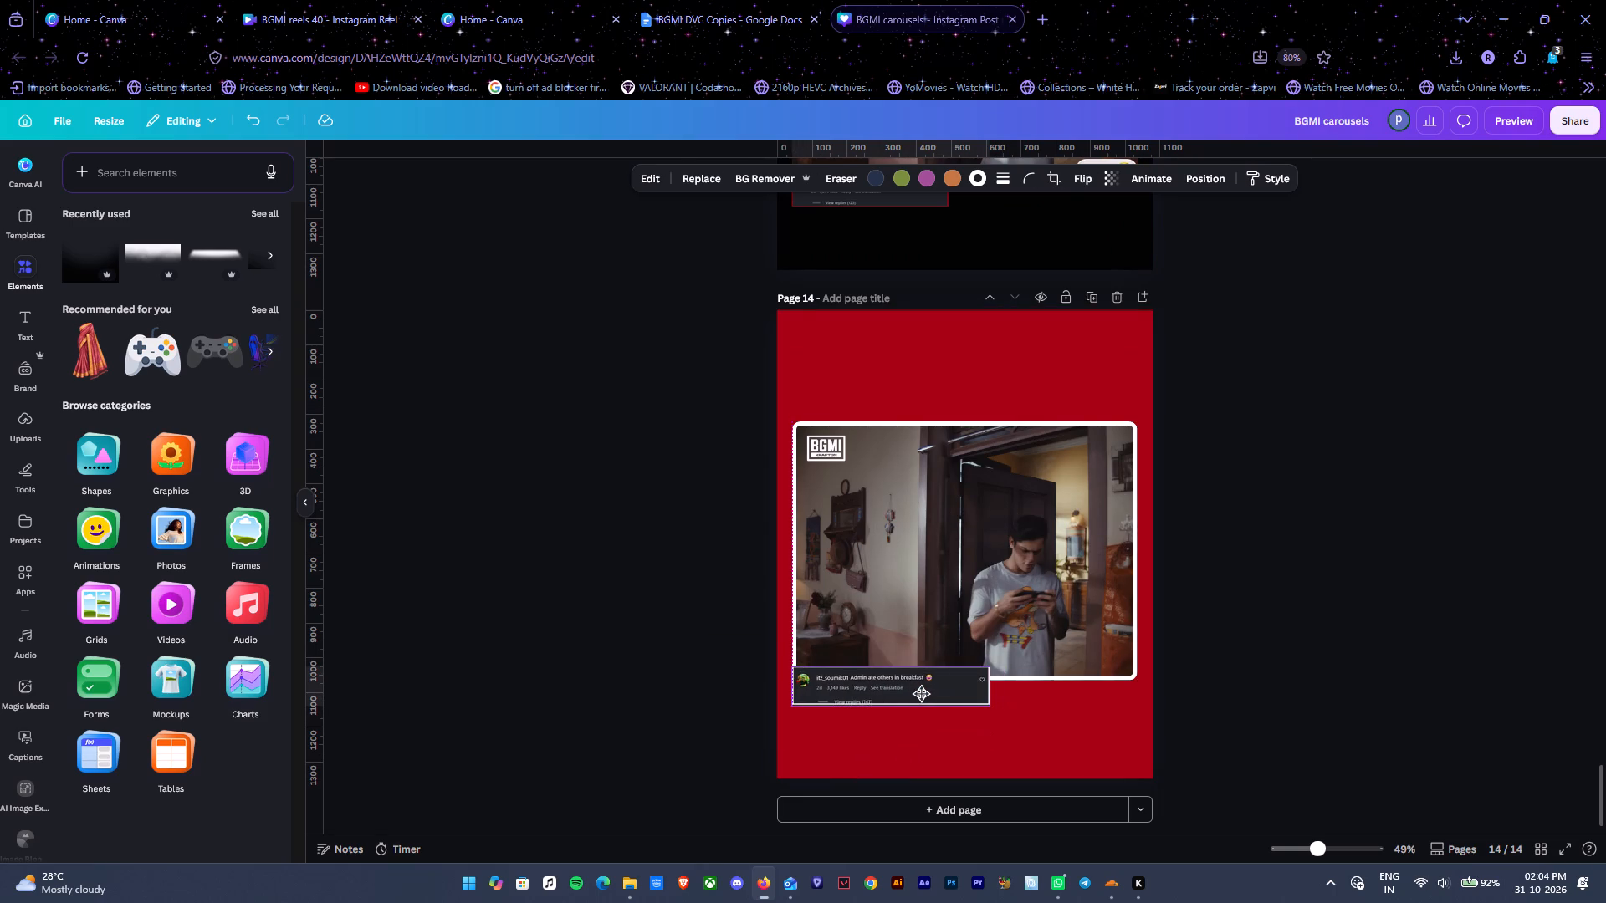
pyautogui.moveTo(921, 693); pyautogui.dragTo(926, 744)
pyautogui.moveTo(995, 721); pyautogui.dragTo(1131, 684)
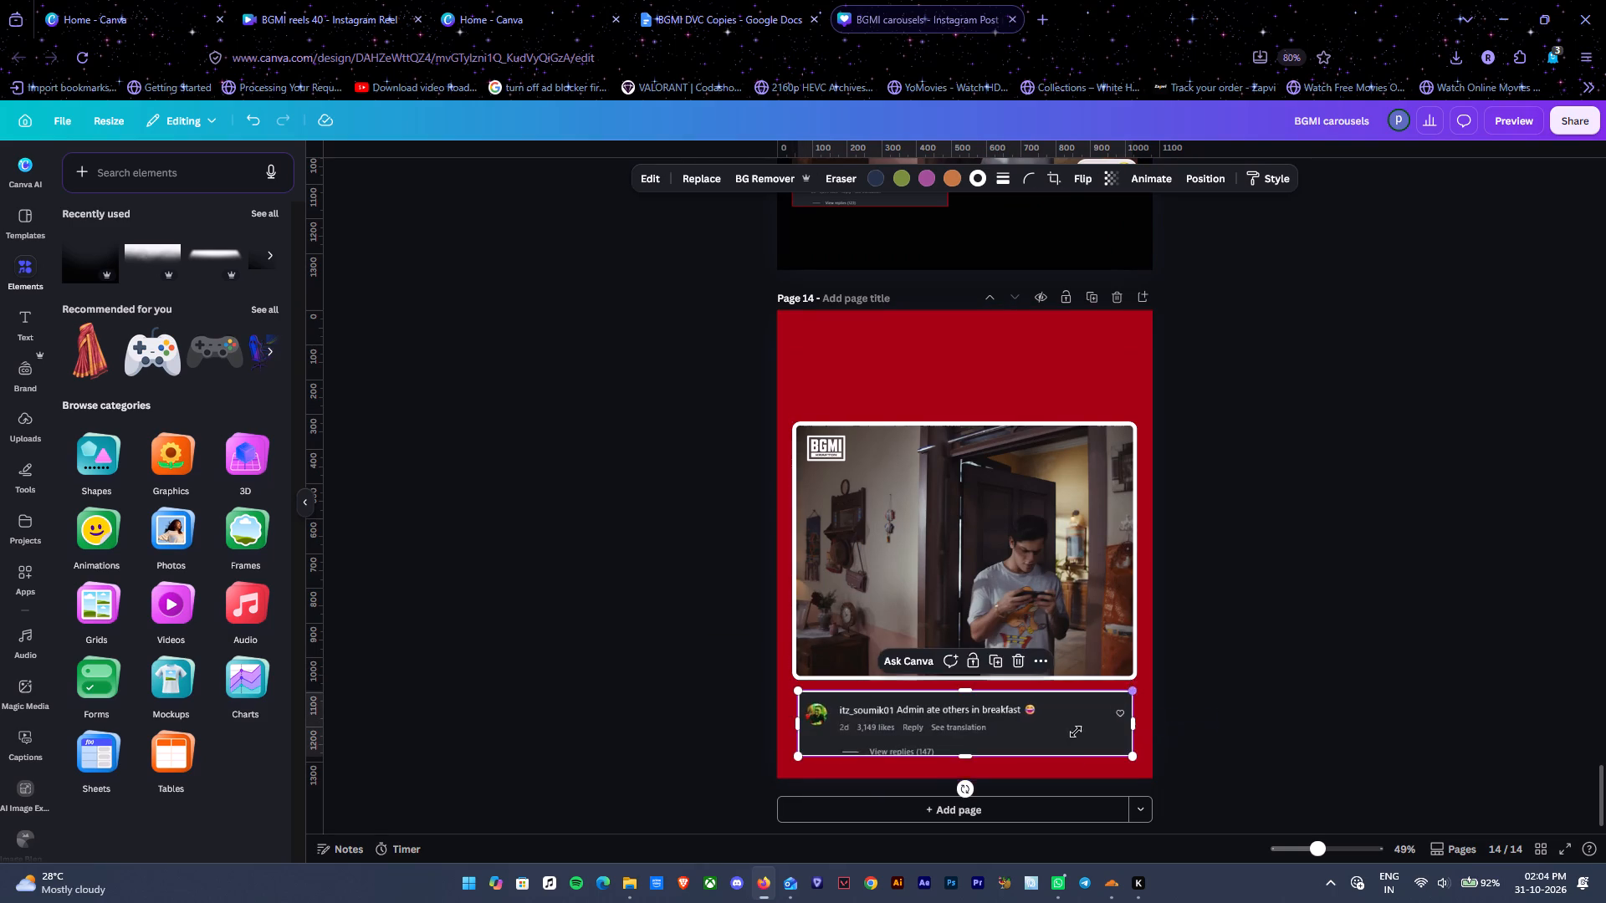
pyautogui.moveTo(1062, 739); pyautogui.dragTo(1063, 728)
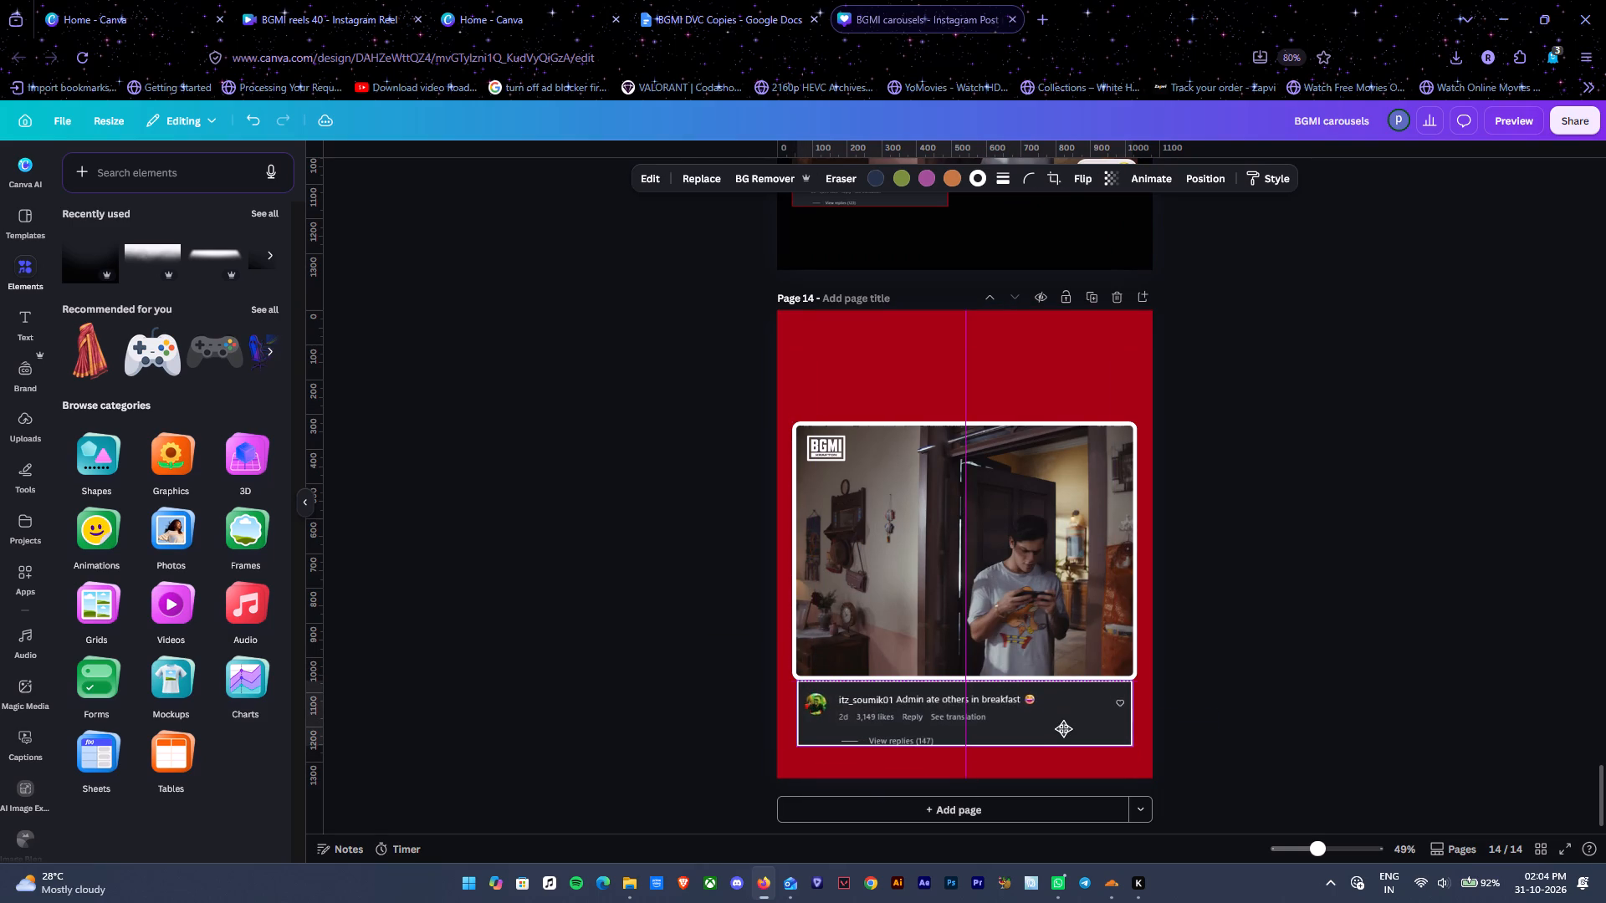
pyautogui.moveTo(1063, 728); pyautogui.dragTo(1063, 727)
pyautogui.click(1264, 584)
# Copy the "Admin op in the chat" comment from page 11 to page 14 and place it above the video's upper-right corner.
pyautogui.scroll(6, 1264, 584)
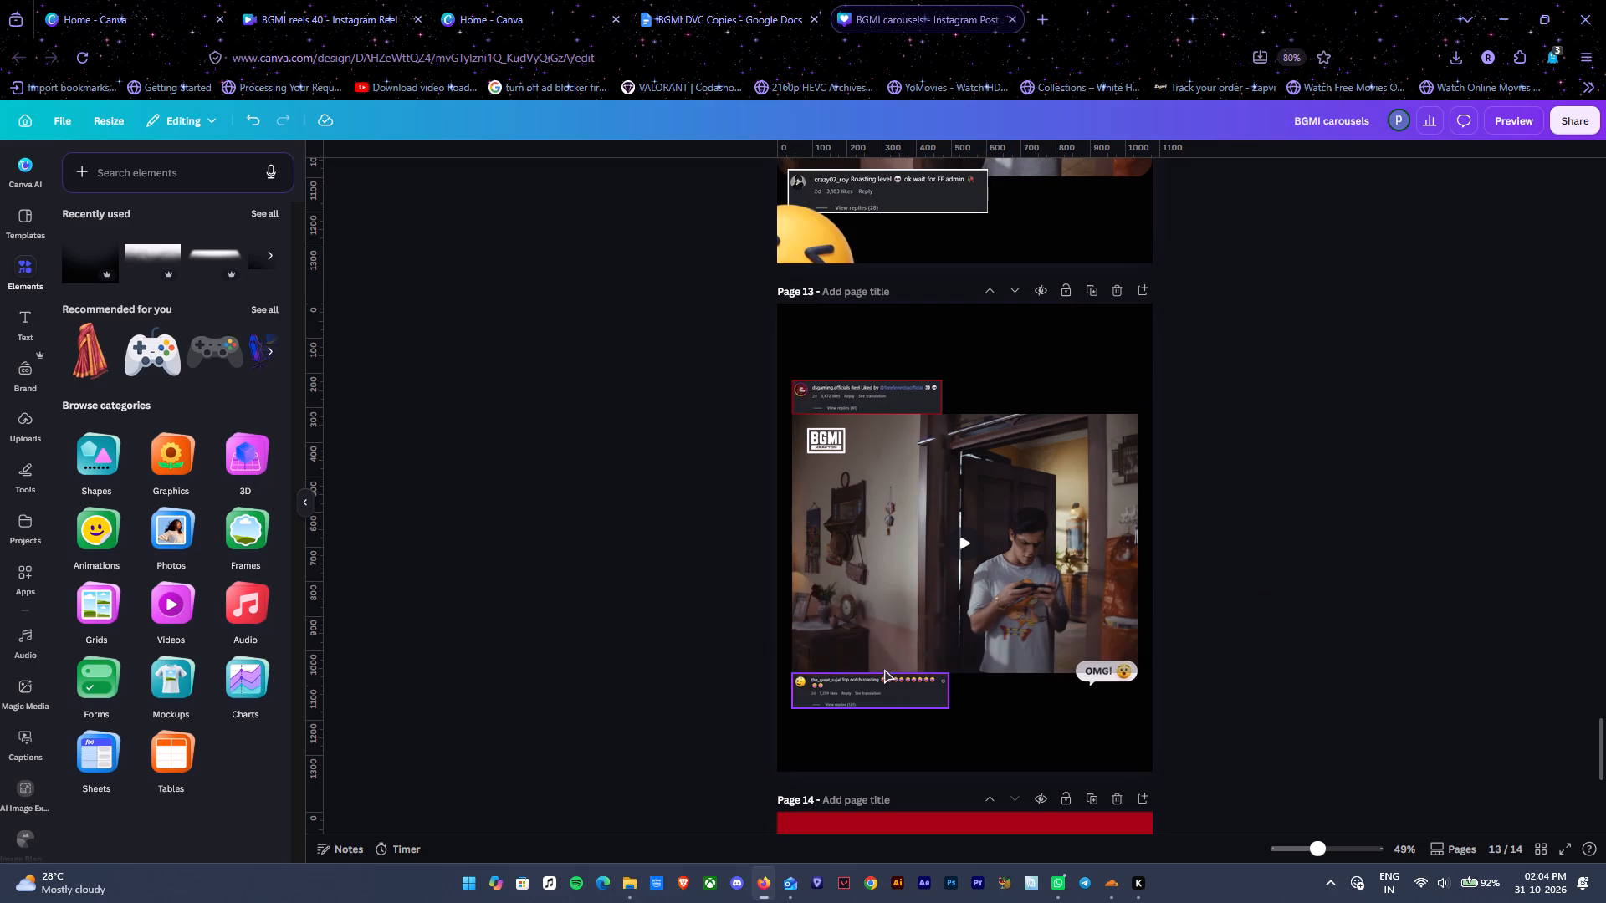
pyautogui.click(894, 392)
pyautogui.scroll(4, 906, 425)
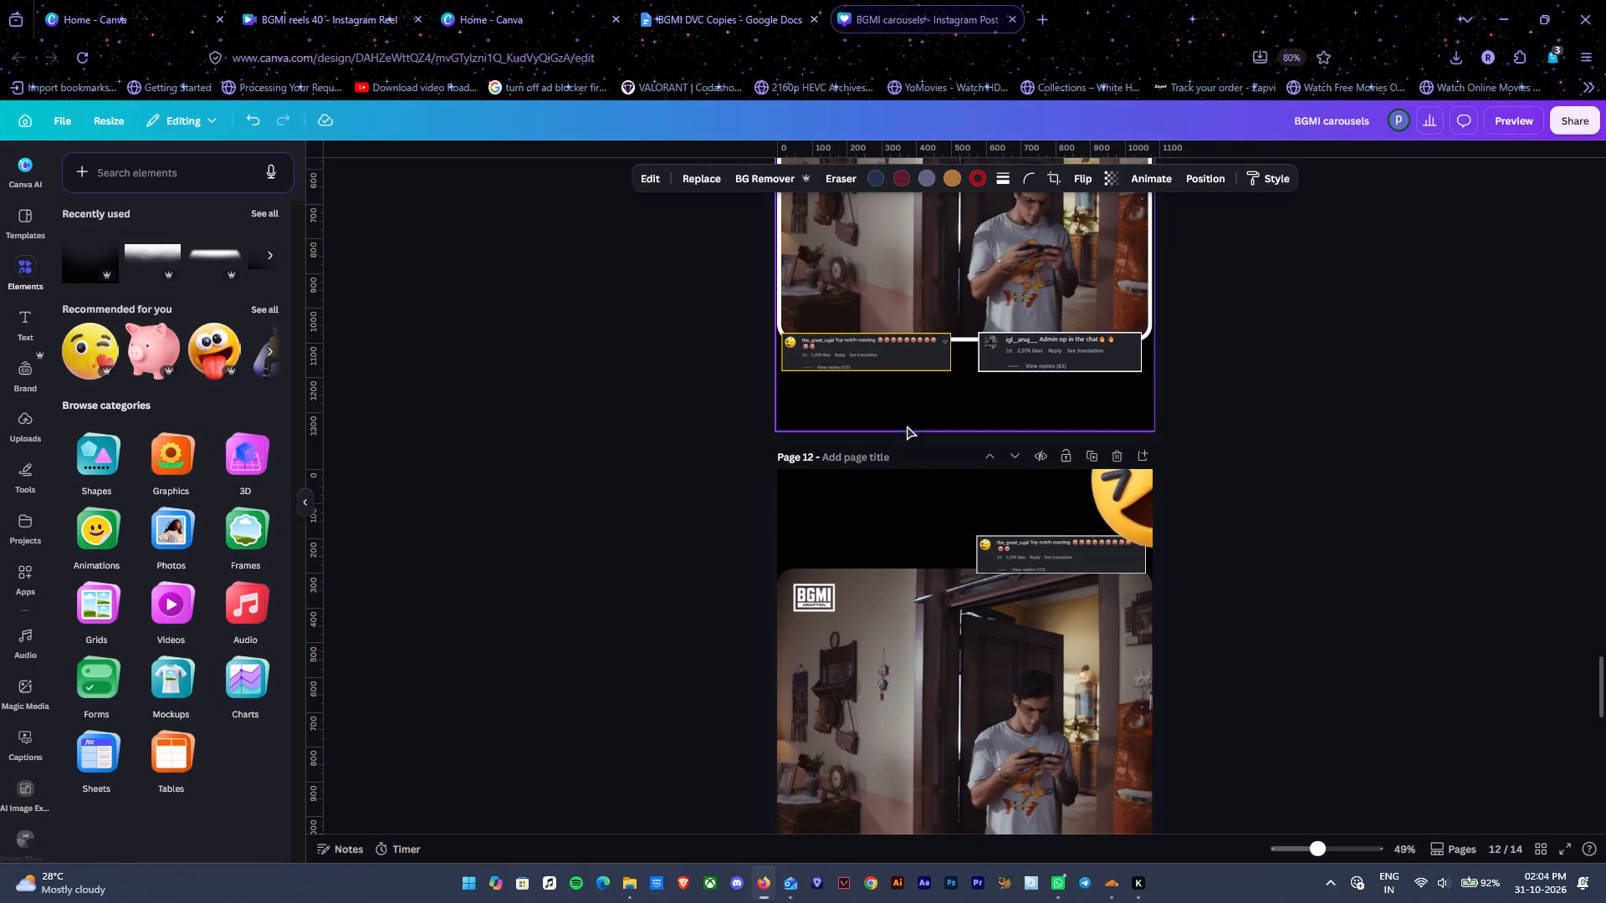
pyautogui.click(1056, 338)
pyautogui.hotkey('ctrl', 'c')
pyautogui.scroll(-9, 1050, 513)
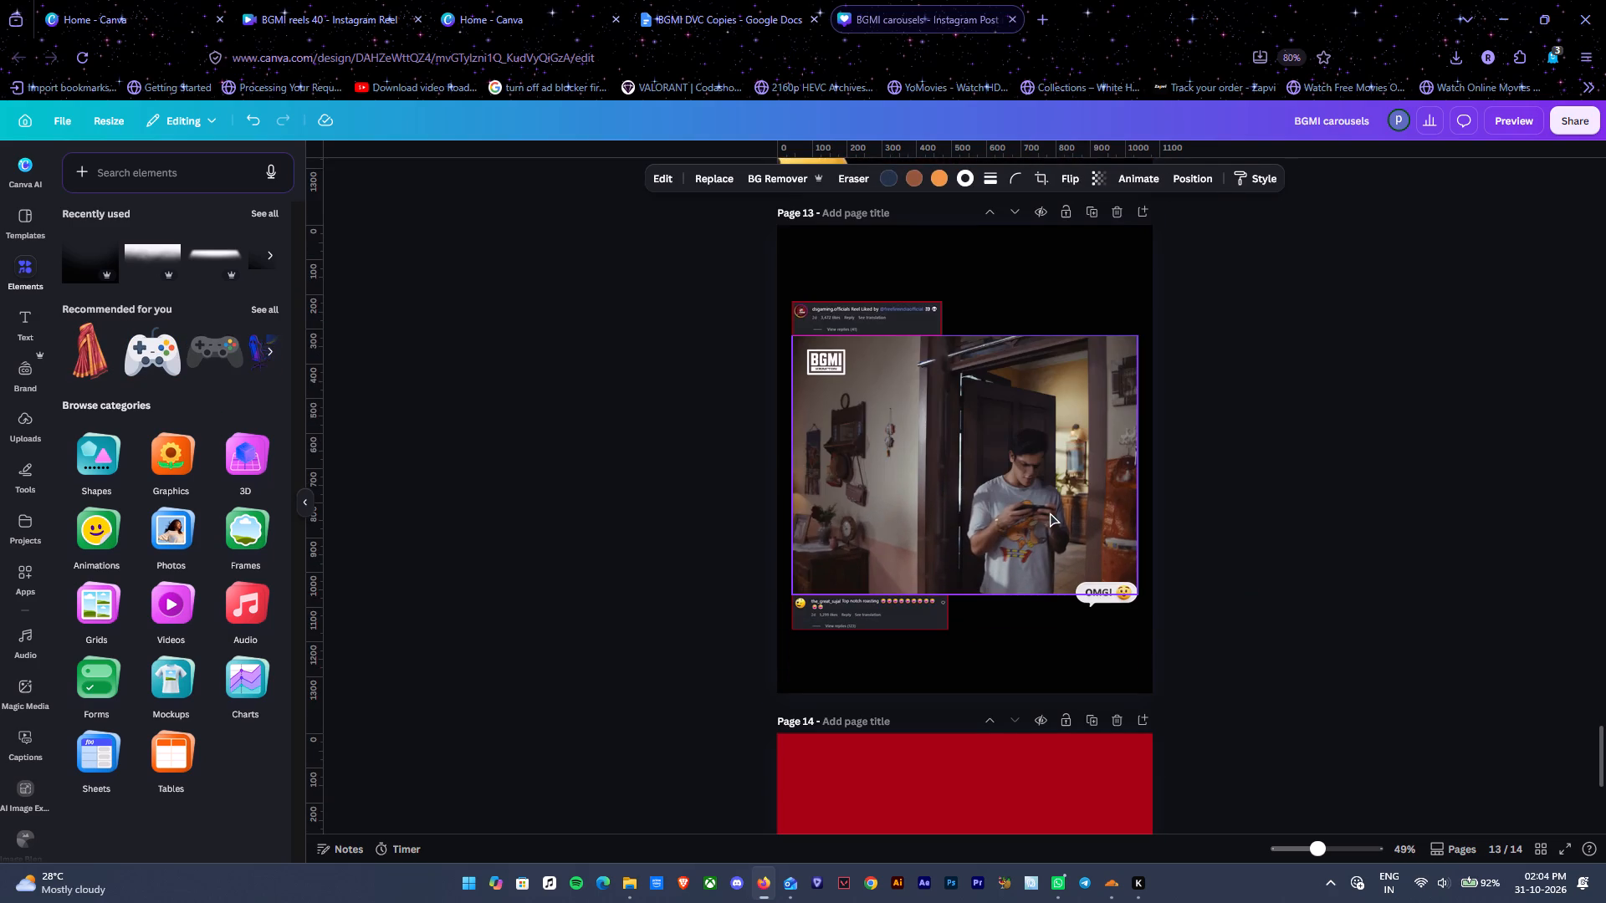
pyautogui.scroll(-3, 1040, 458)
pyautogui.hotkey('ctrl', 'v')
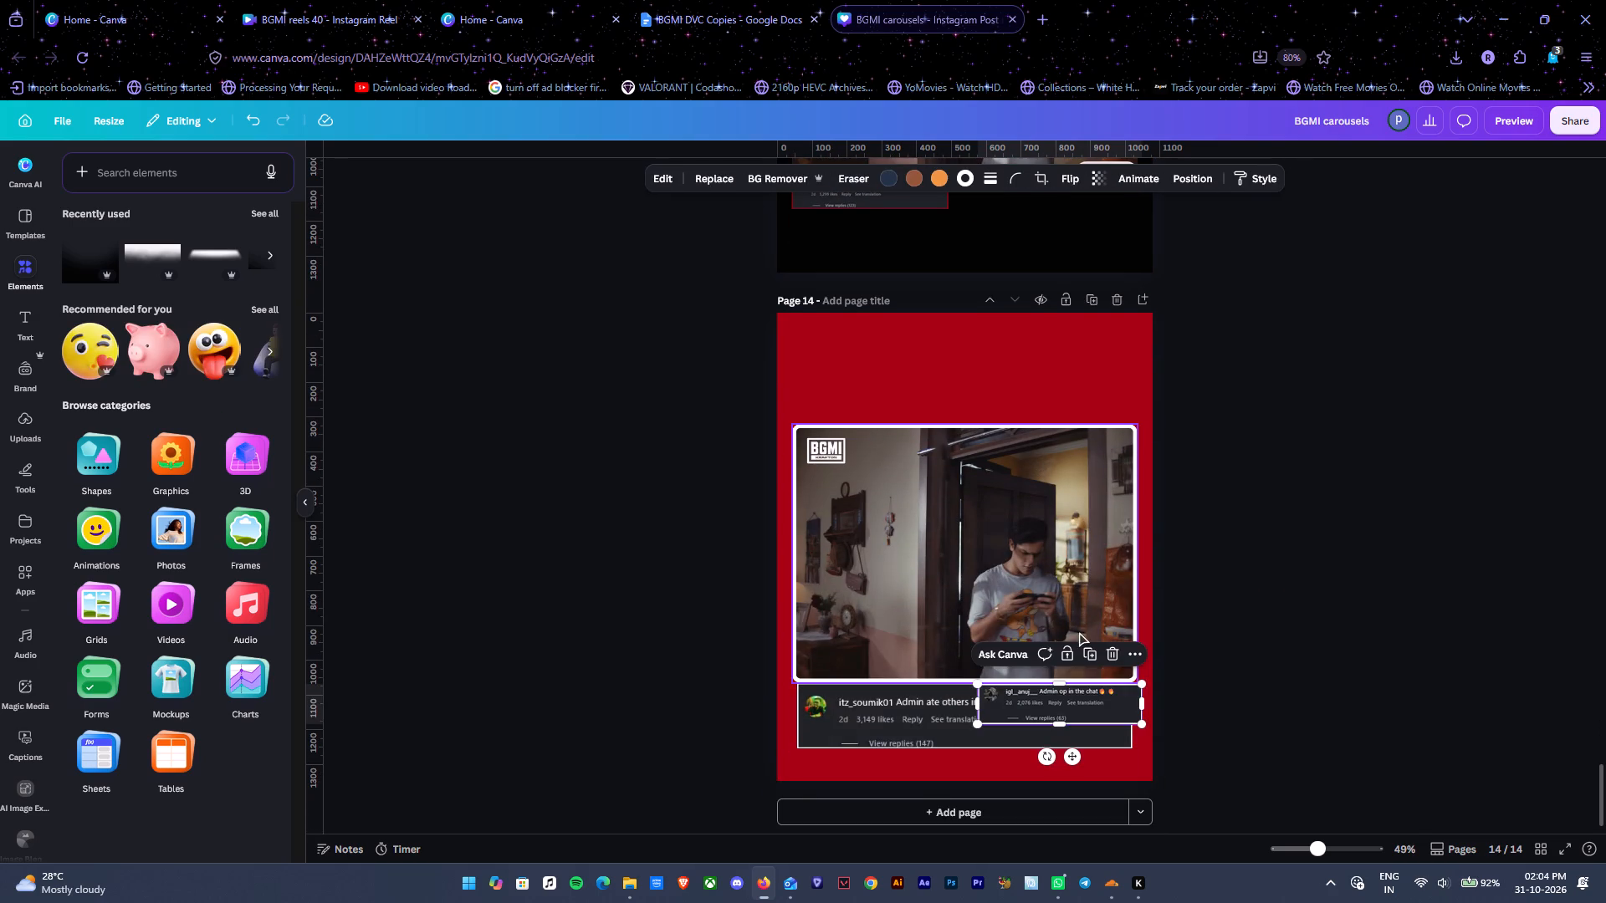
pyautogui.moveTo(1100, 700); pyautogui.dragTo(1096, 405)
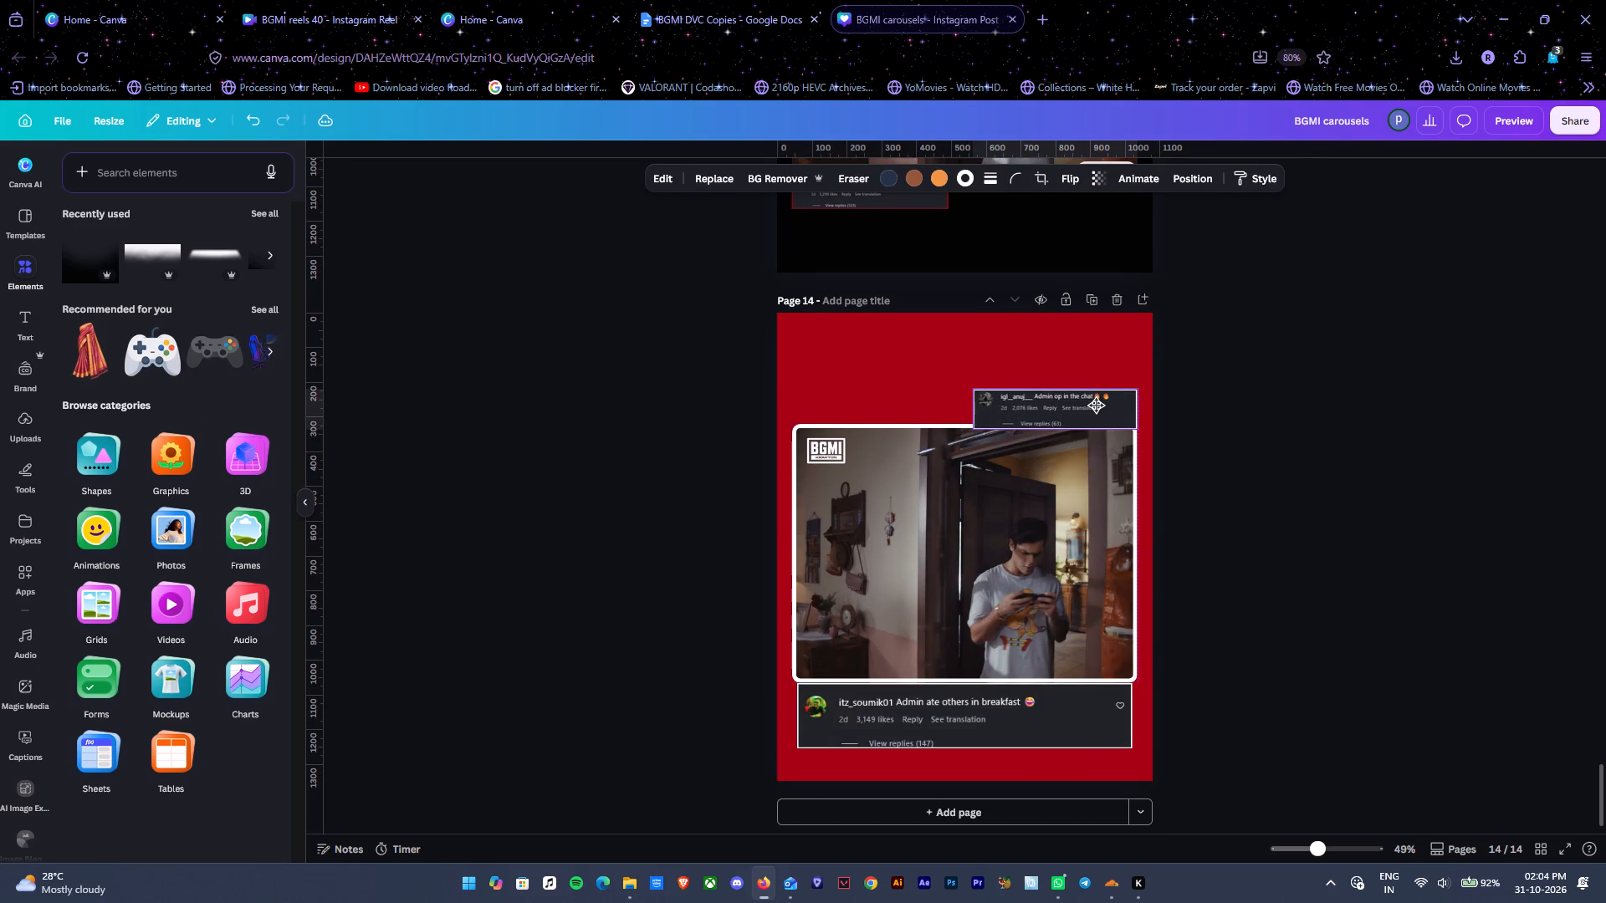
pyautogui.moveTo(1096, 405); pyautogui.dragTo(1096, 402)
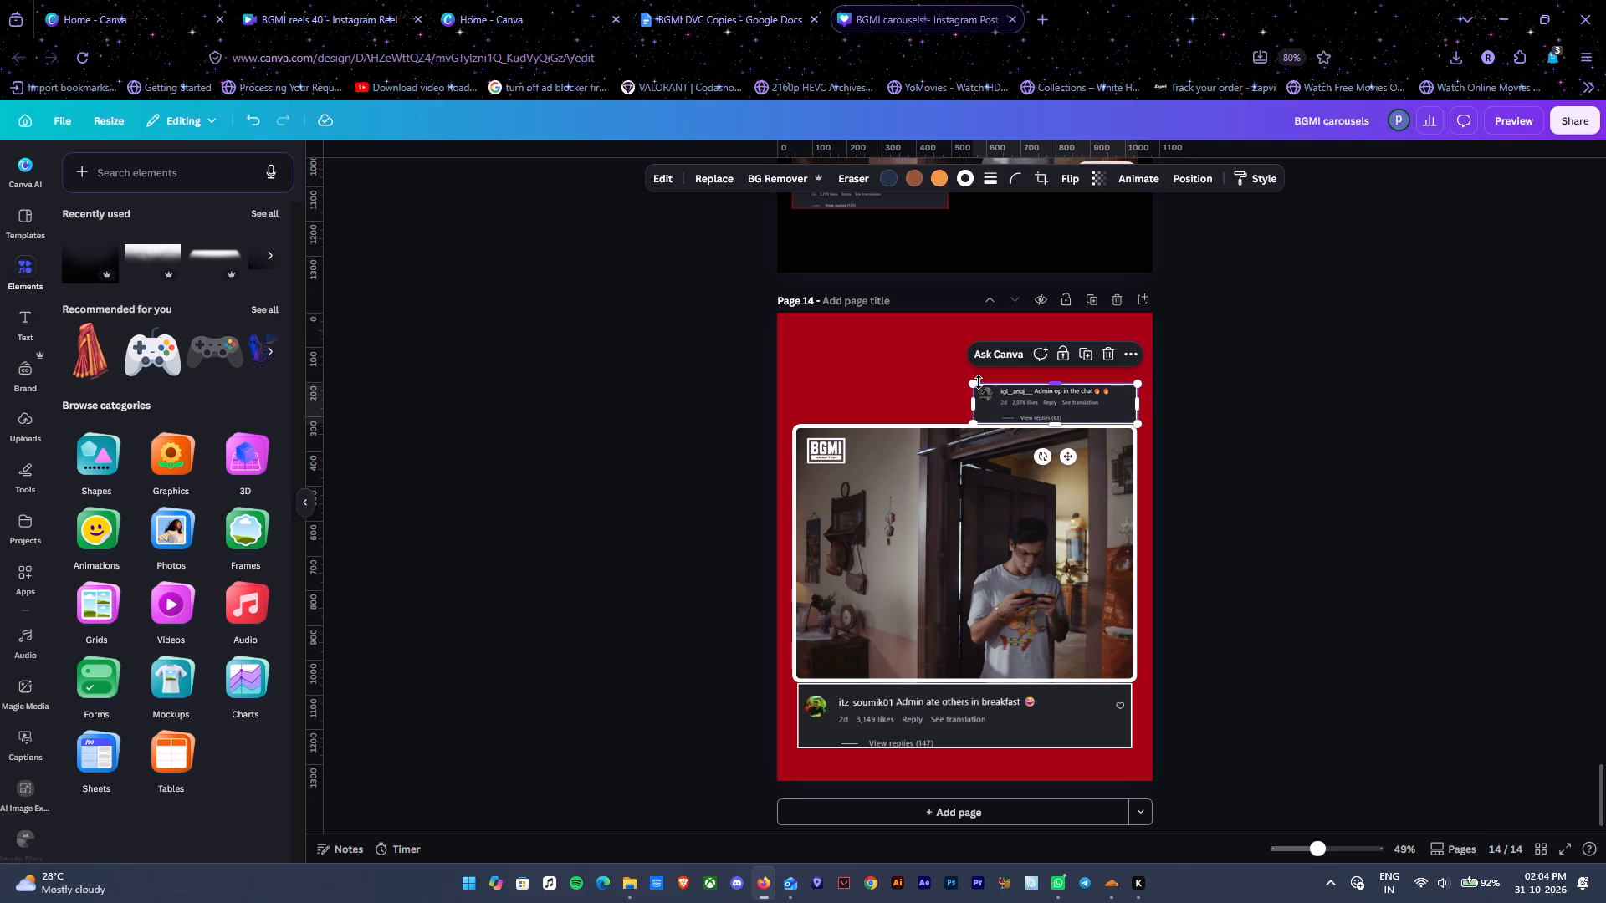
# Make the "Admin op in the chat" comment on page 14 taller and shift it slightly left, in line with the lower comment's right edge.
pyautogui.moveTo(984, 382); pyautogui.dragTo(947, 370)
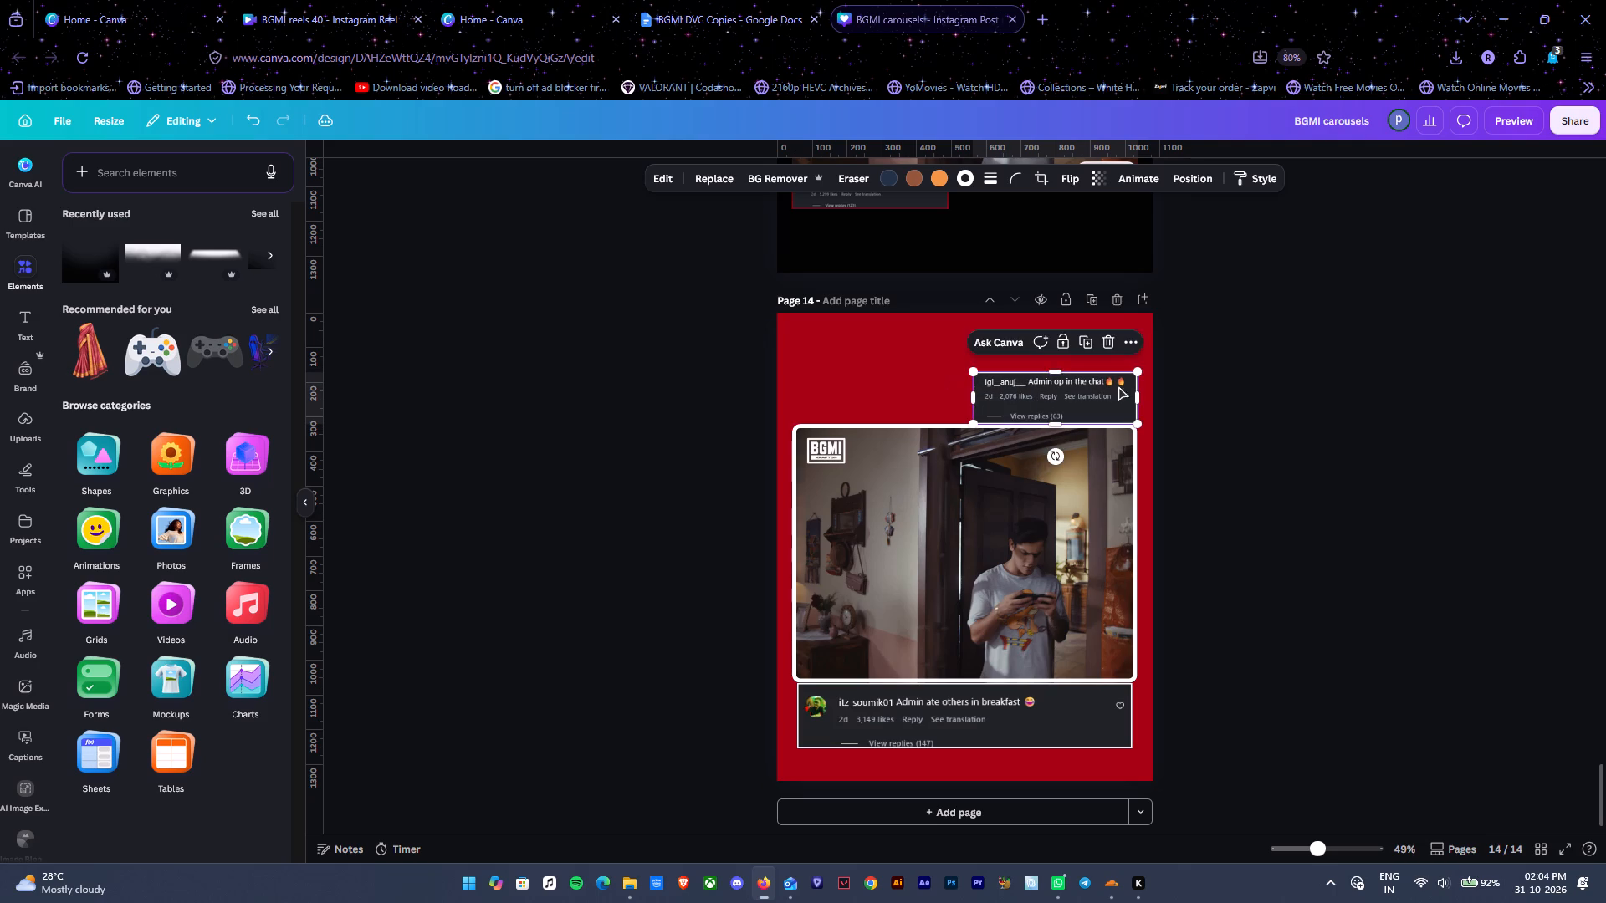
pyautogui.click(1249, 385)
pyautogui.click(1069, 406)
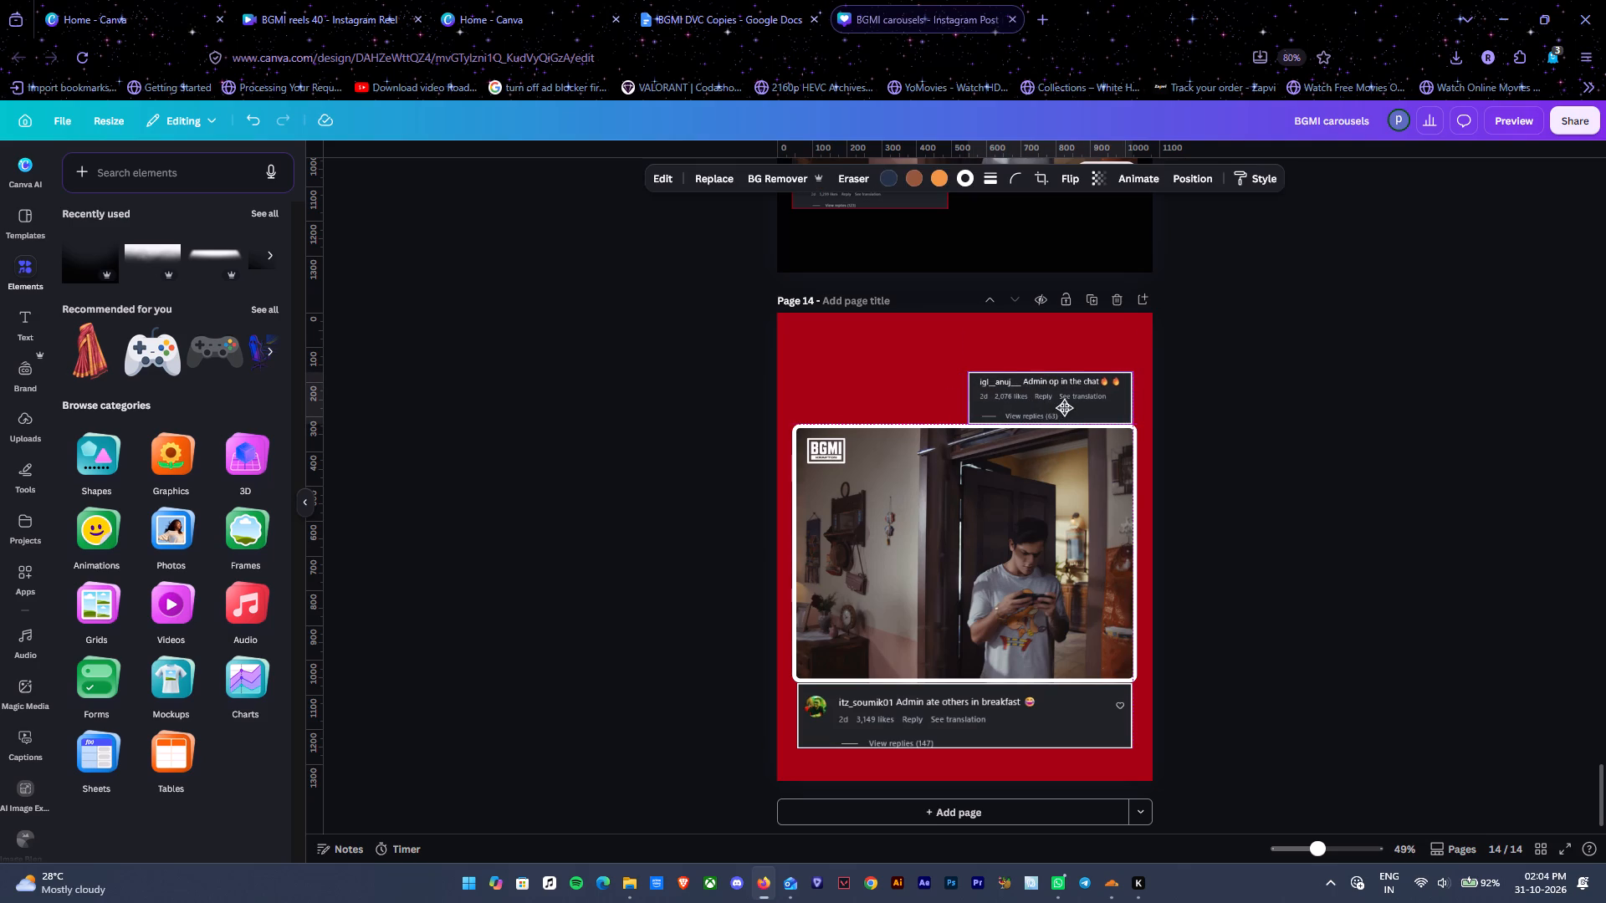
pyautogui.click(1270, 397)
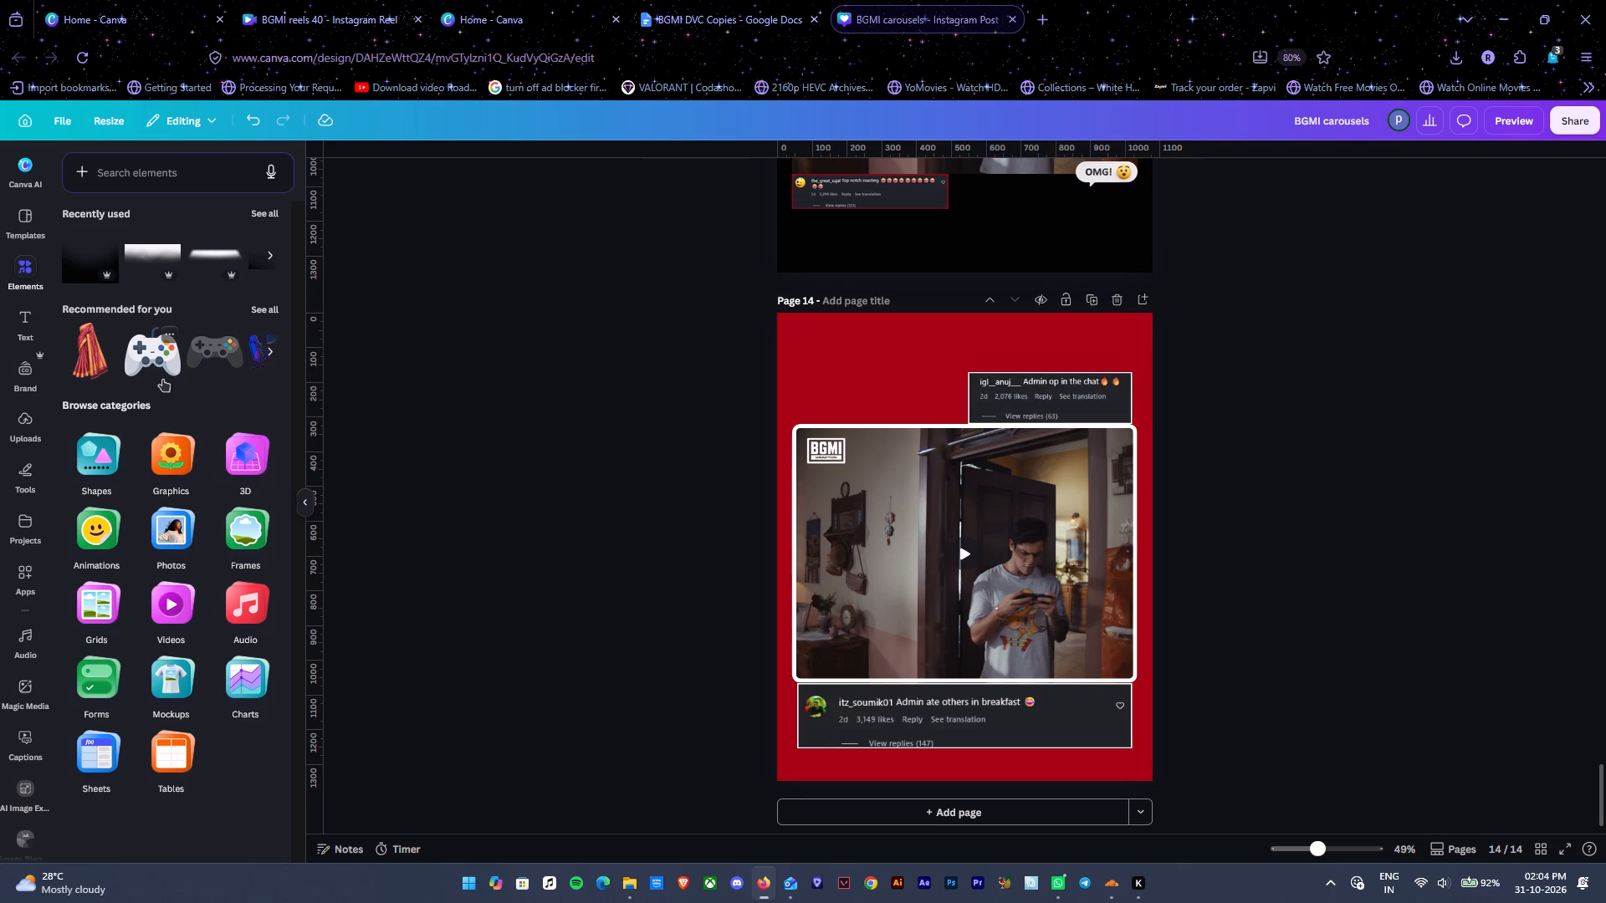
# Add the tilted laughing emoji with tears from the recommended graphics to page 14.
pyautogui.click(267, 307)
pyautogui.scroll(-2, 223, 611)
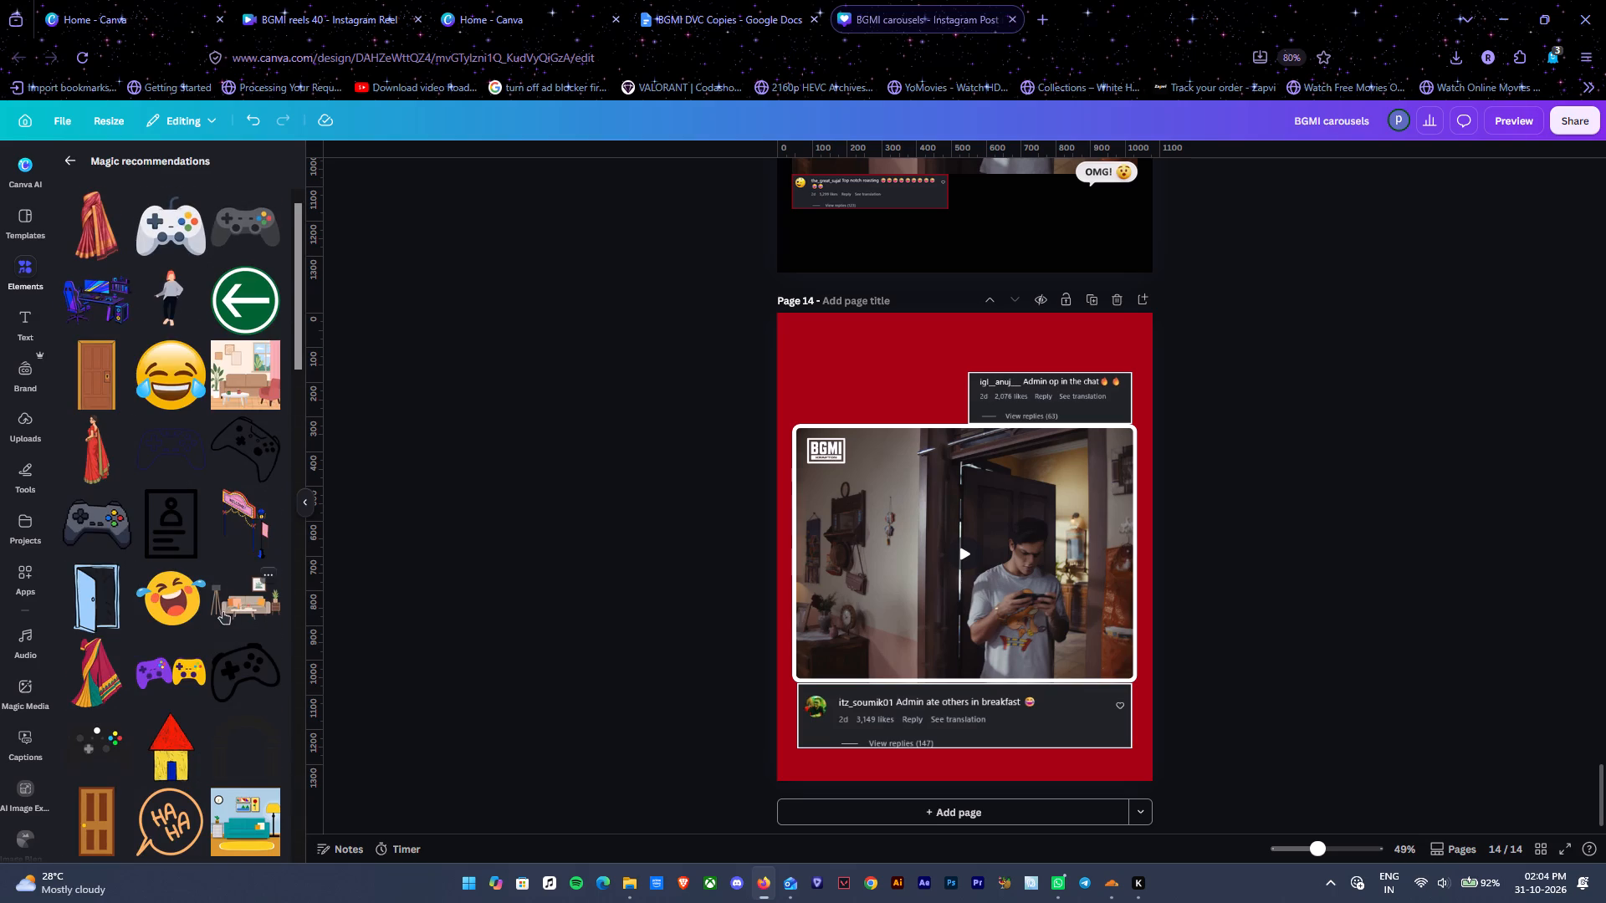
pyautogui.scroll(-8, 222, 611)
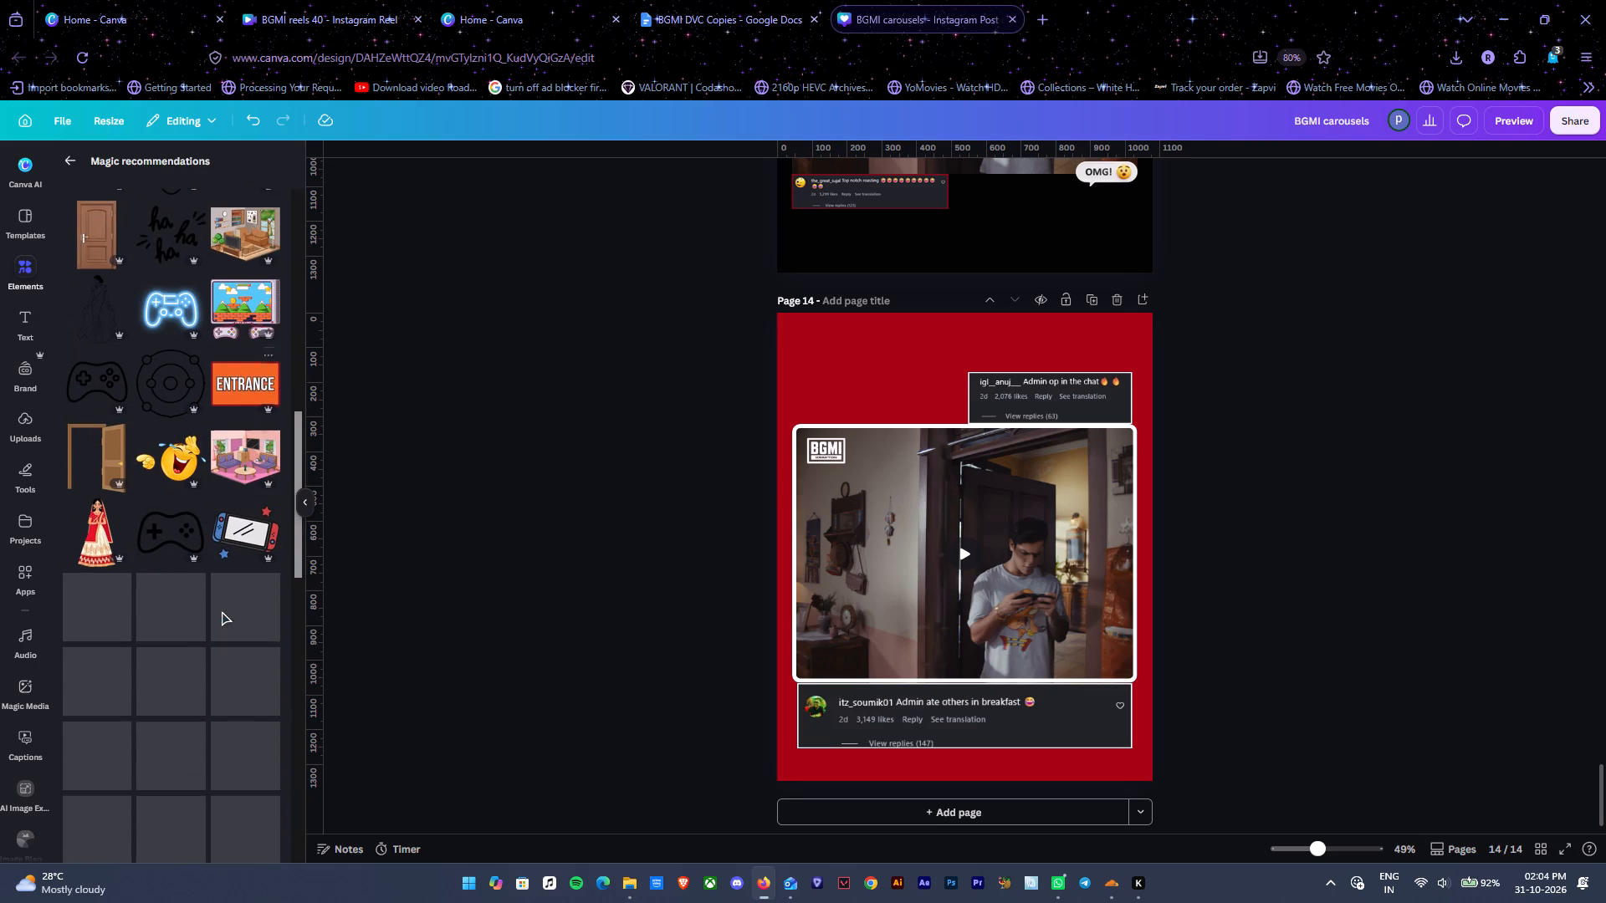
pyautogui.scroll(-3, 296, 652)
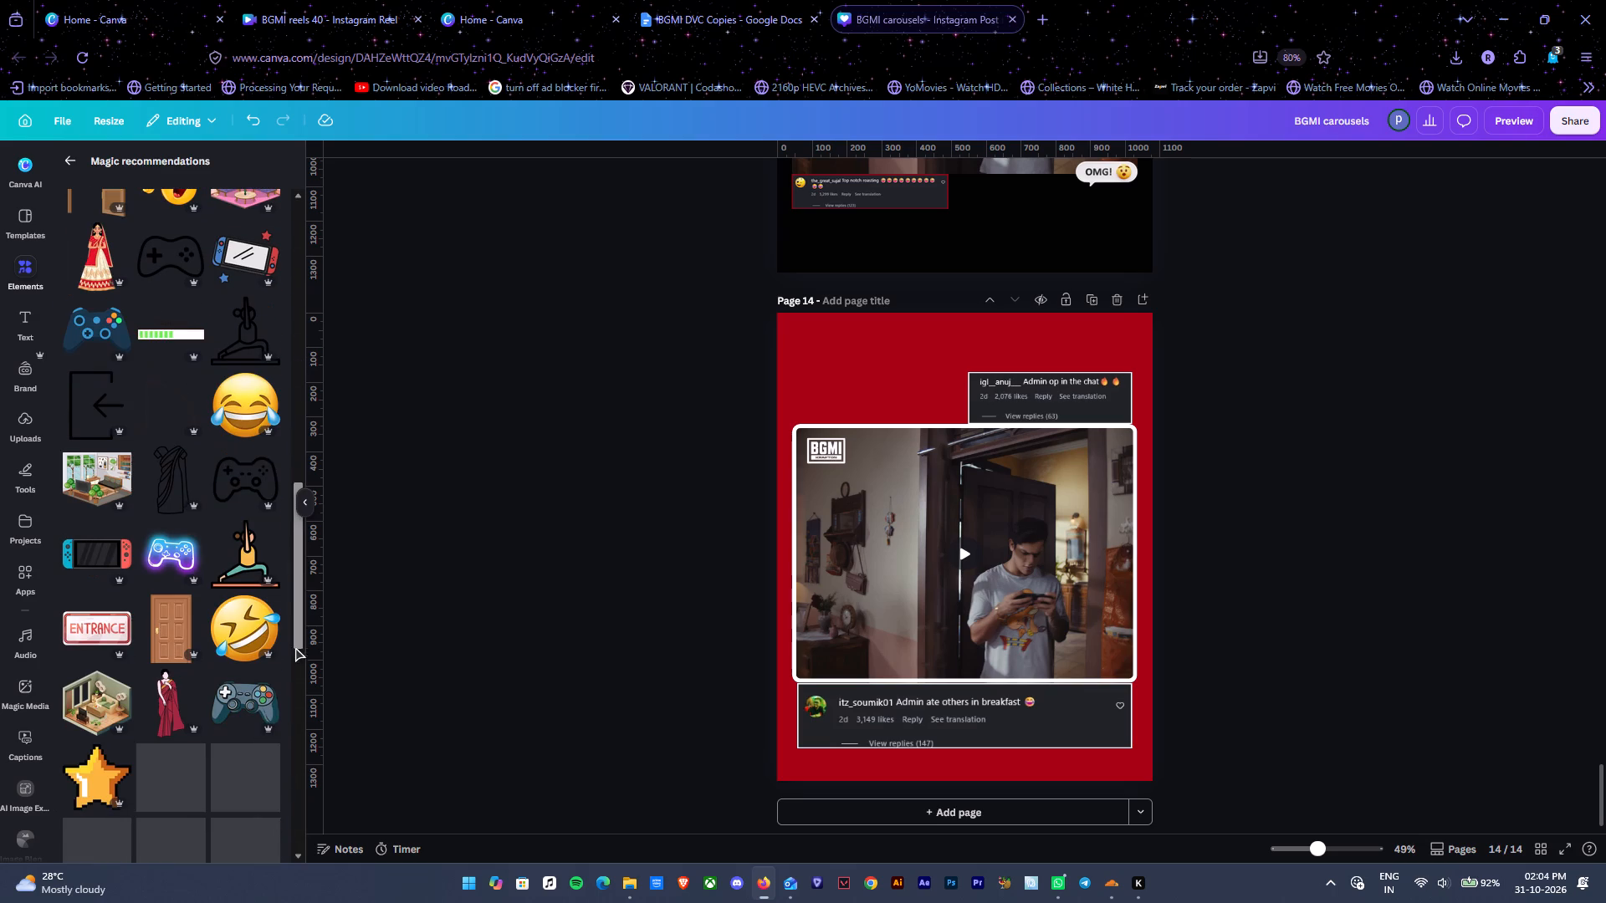
pyautogui.click(237, 617)
# Shrink the laughing emoji to a small sticker and place it on the video's upper-left corner on page 14.
pyautogui.moveTo(1020, 568); pyautogui.dragTo(1243, 783)
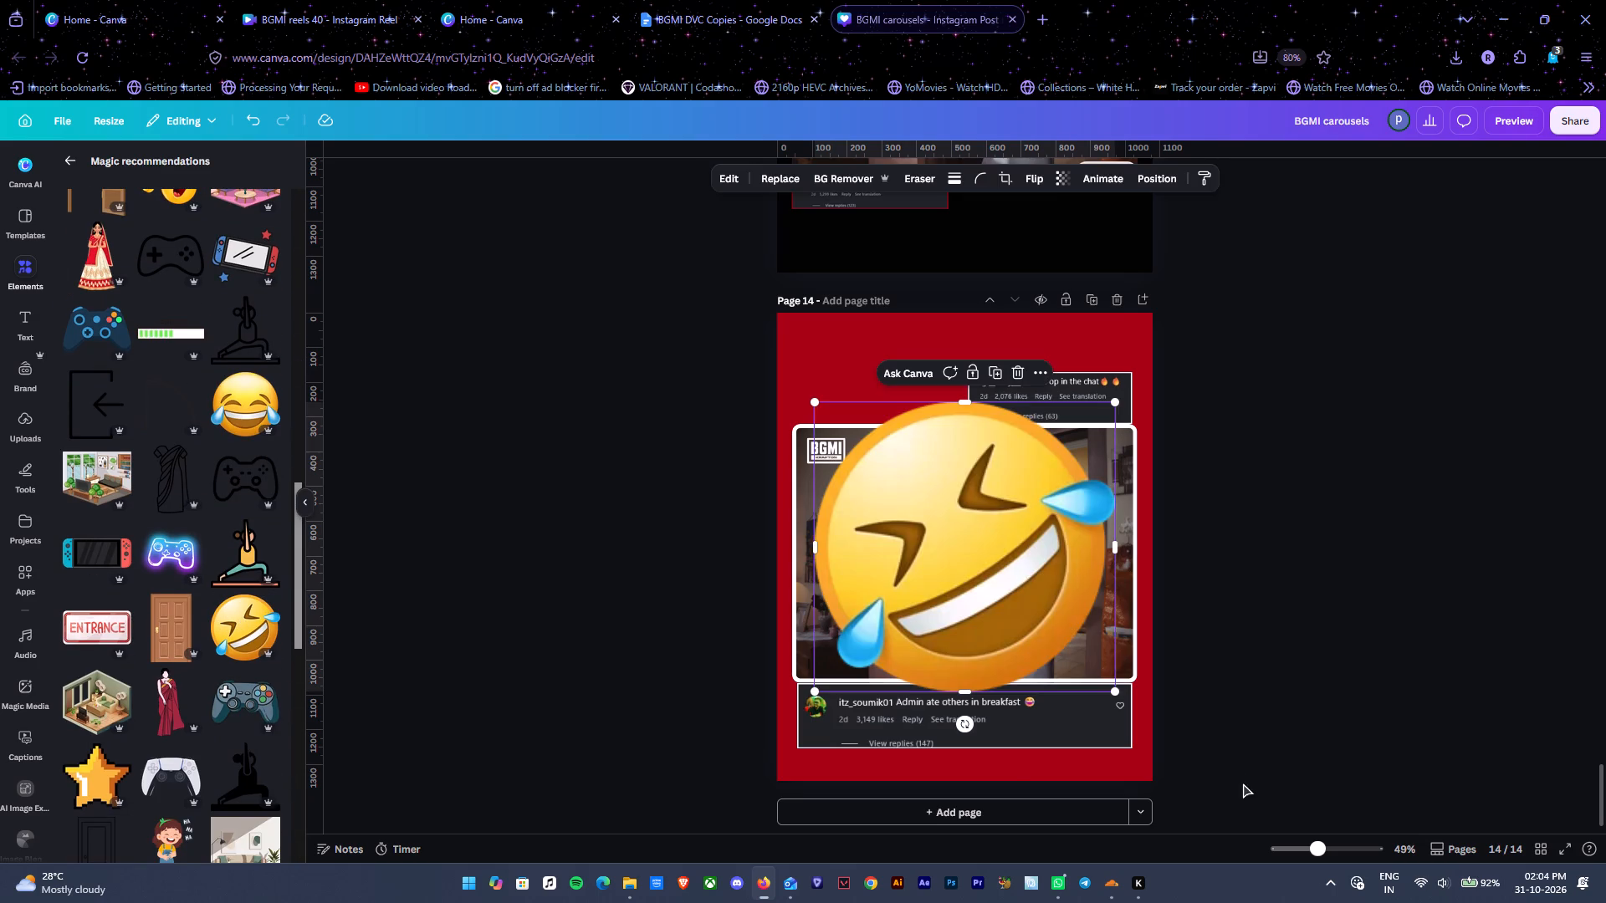
pyautogui.moveTo(1243, 783); pyautogui.dragTo(1289, 676)
pyautogui.moveTo(1385, 507); pyautogui.dragTo(1363, 549)
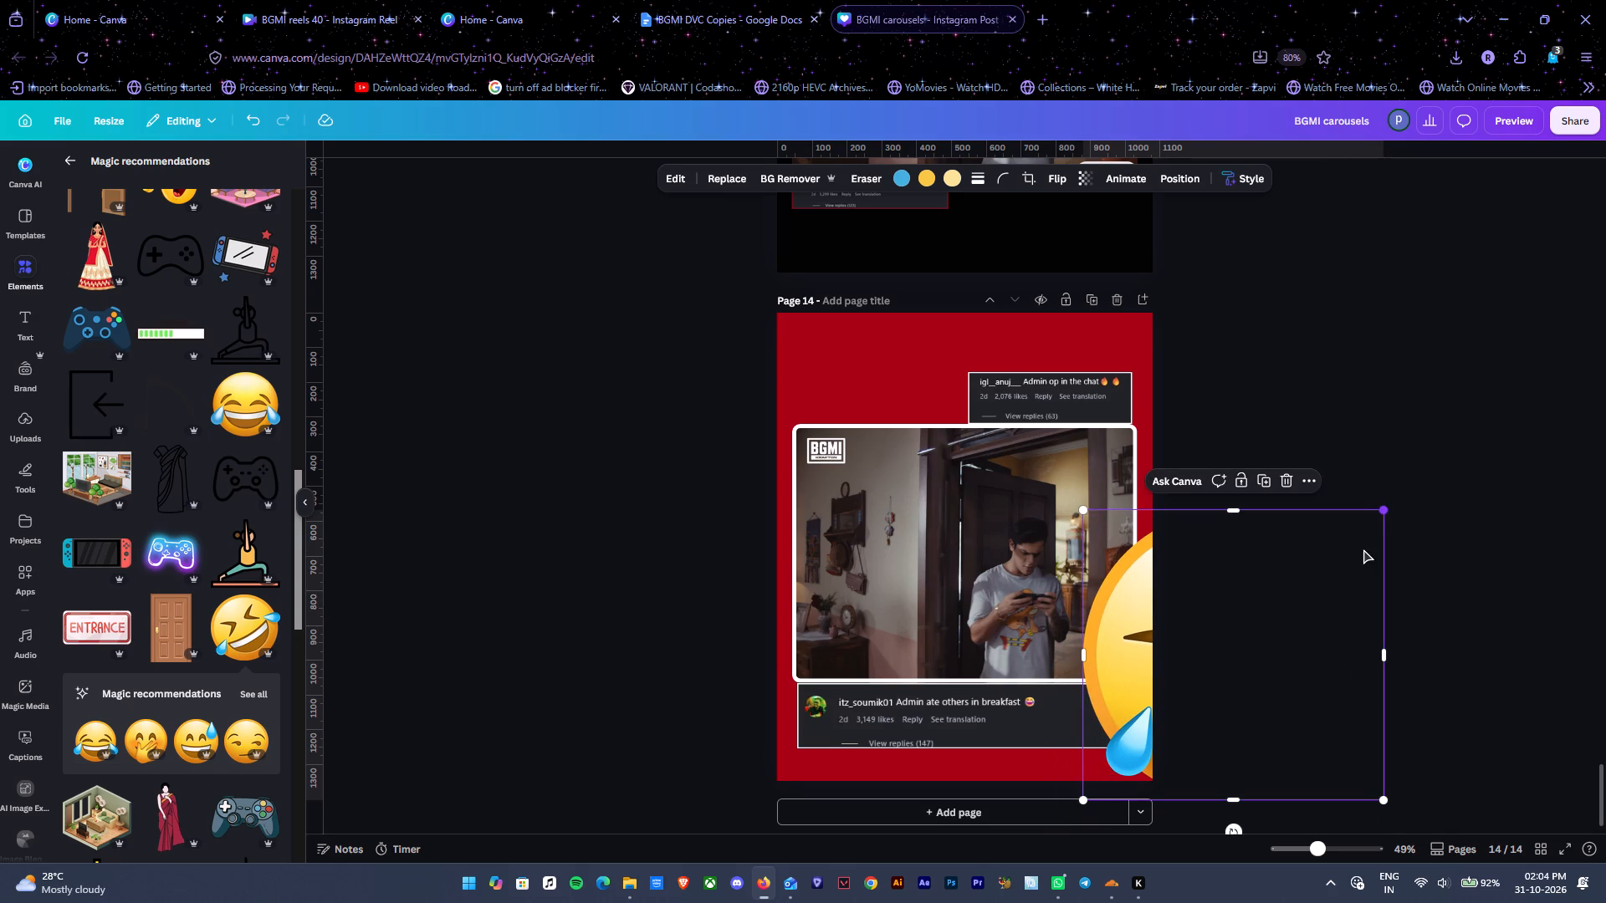
pyautogui.moveTo(1363, 549); pyautogui.dragTo(1194, 777)
pyautogui.moveTo(1124, 752); pyautogui.dragTo(819, 417)
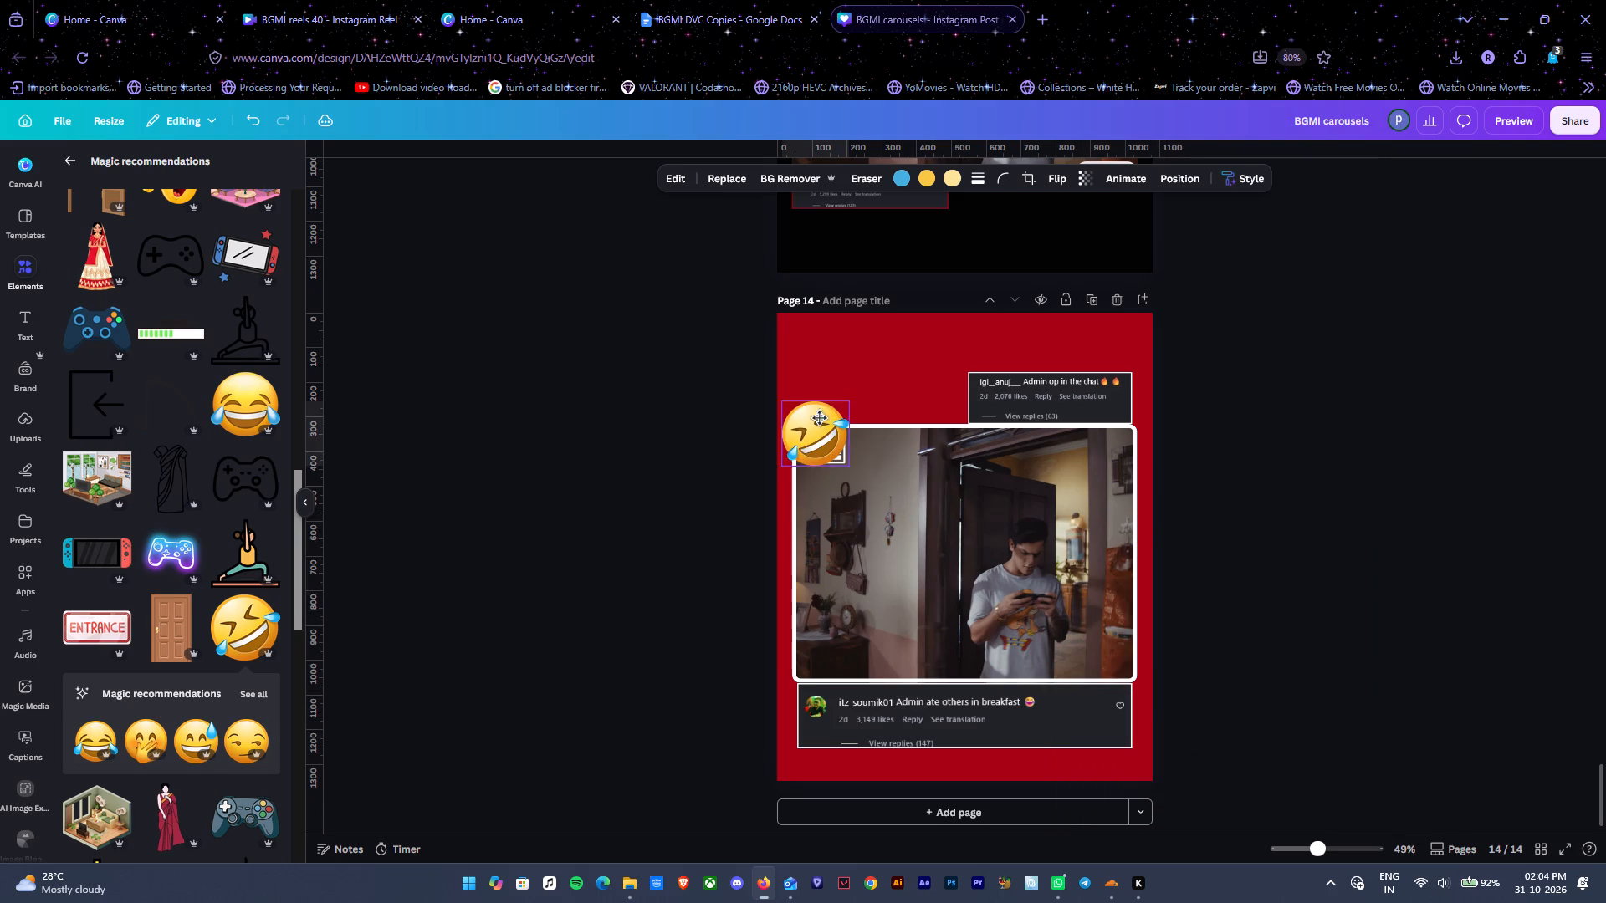
pyautogui.moveTo(819, 417); pyautogui.dragTo(812, 390)
pyautogui.moveTo(821, 388); pyautogui.dragTo(900, 382)
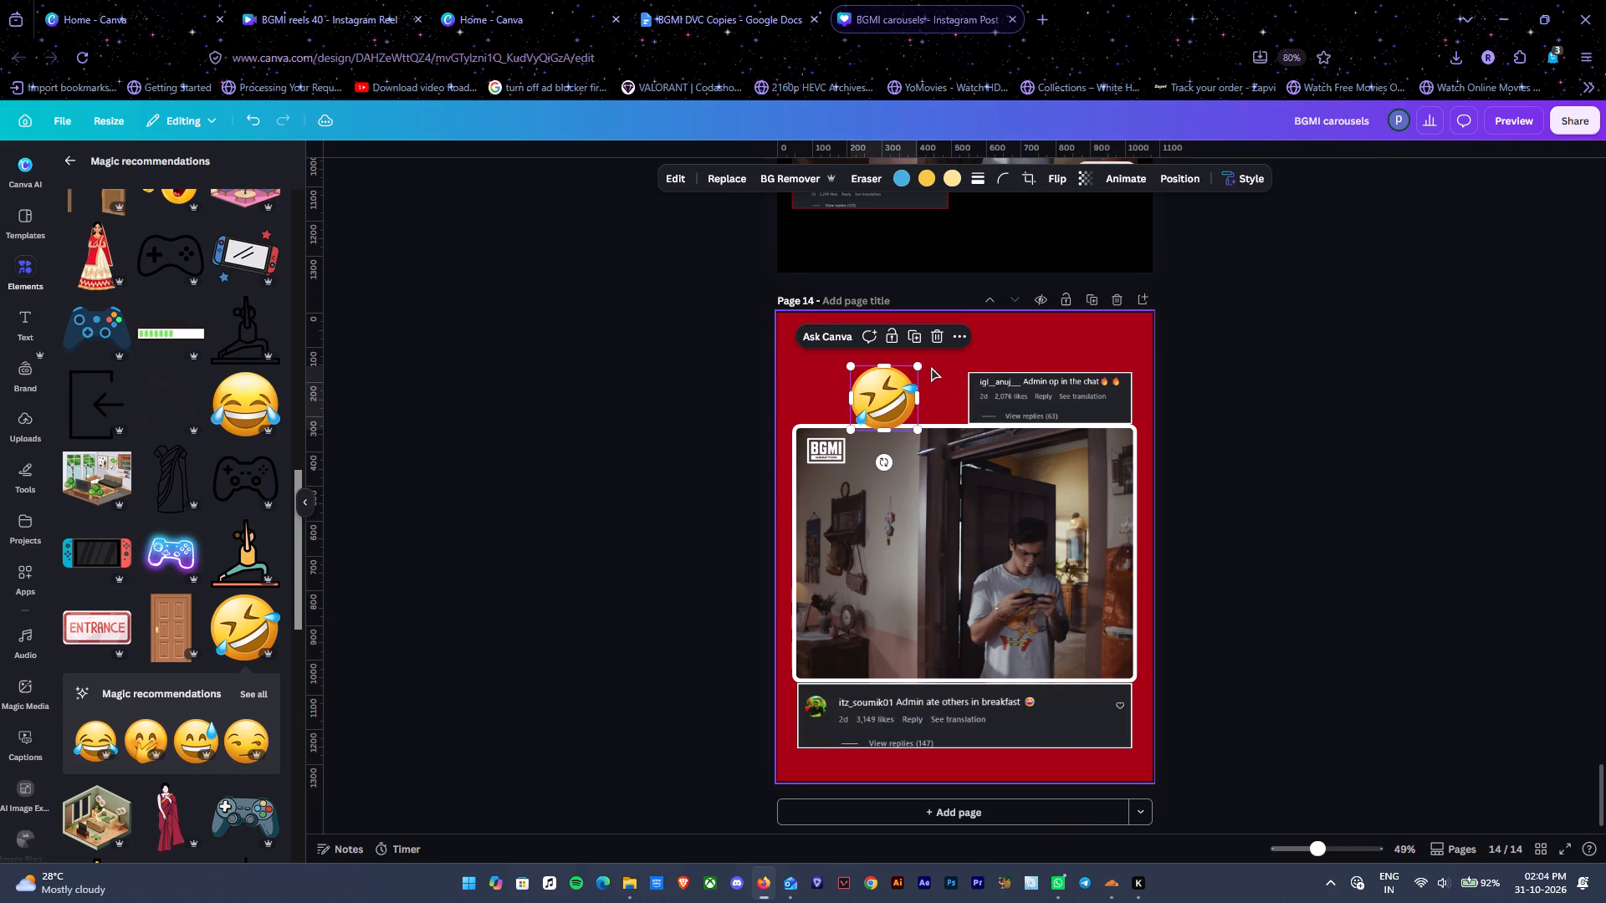
pyautogui.moveTo(918, 363); pyautogui.dragTo(881, 384)
pyautogui.moveTo(858, 421); pyautogui.dragTo(806, 426)
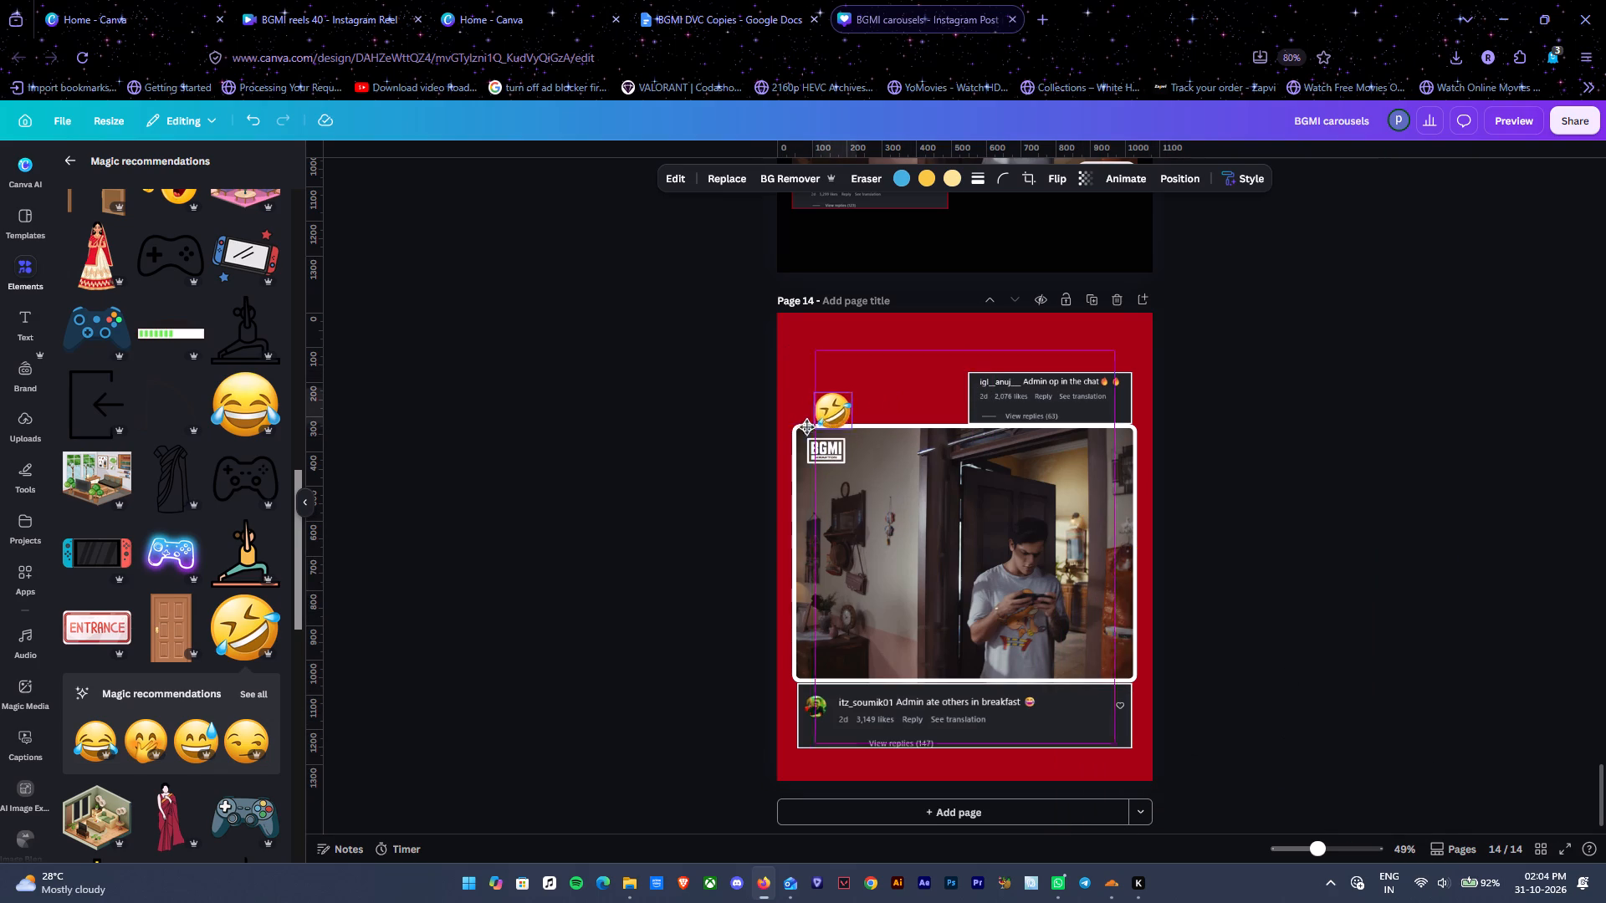
pyautogui.moveTo(806, 426); pyautogui.dragTo(790, 426)
# Duplicate the laughing emoji, enlarge the copy and set it over the video's lower-right corner, running off page 14's right edge.
pyautogui.hotkey('ctrl', 'd')
pyautogui.moveTo(806, 426); pyautogui.dragTo(1117, 690)
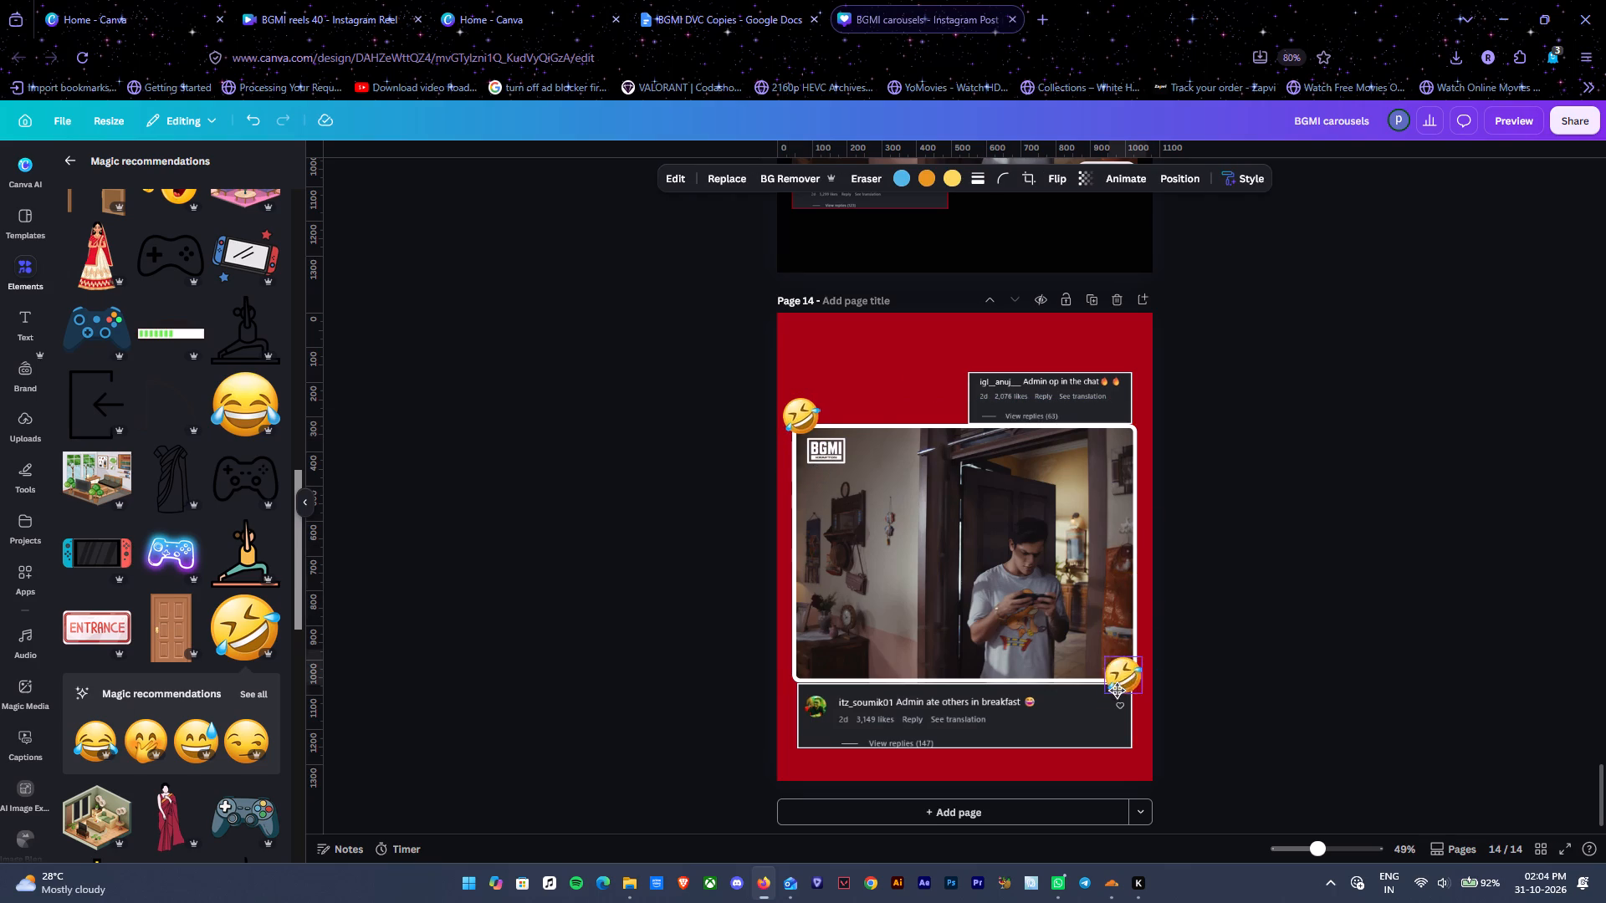
pyautogui.moveTo(1117, 690); pyautogui.dragTo(1128, 682)
pyautogui.click(1280, 601)
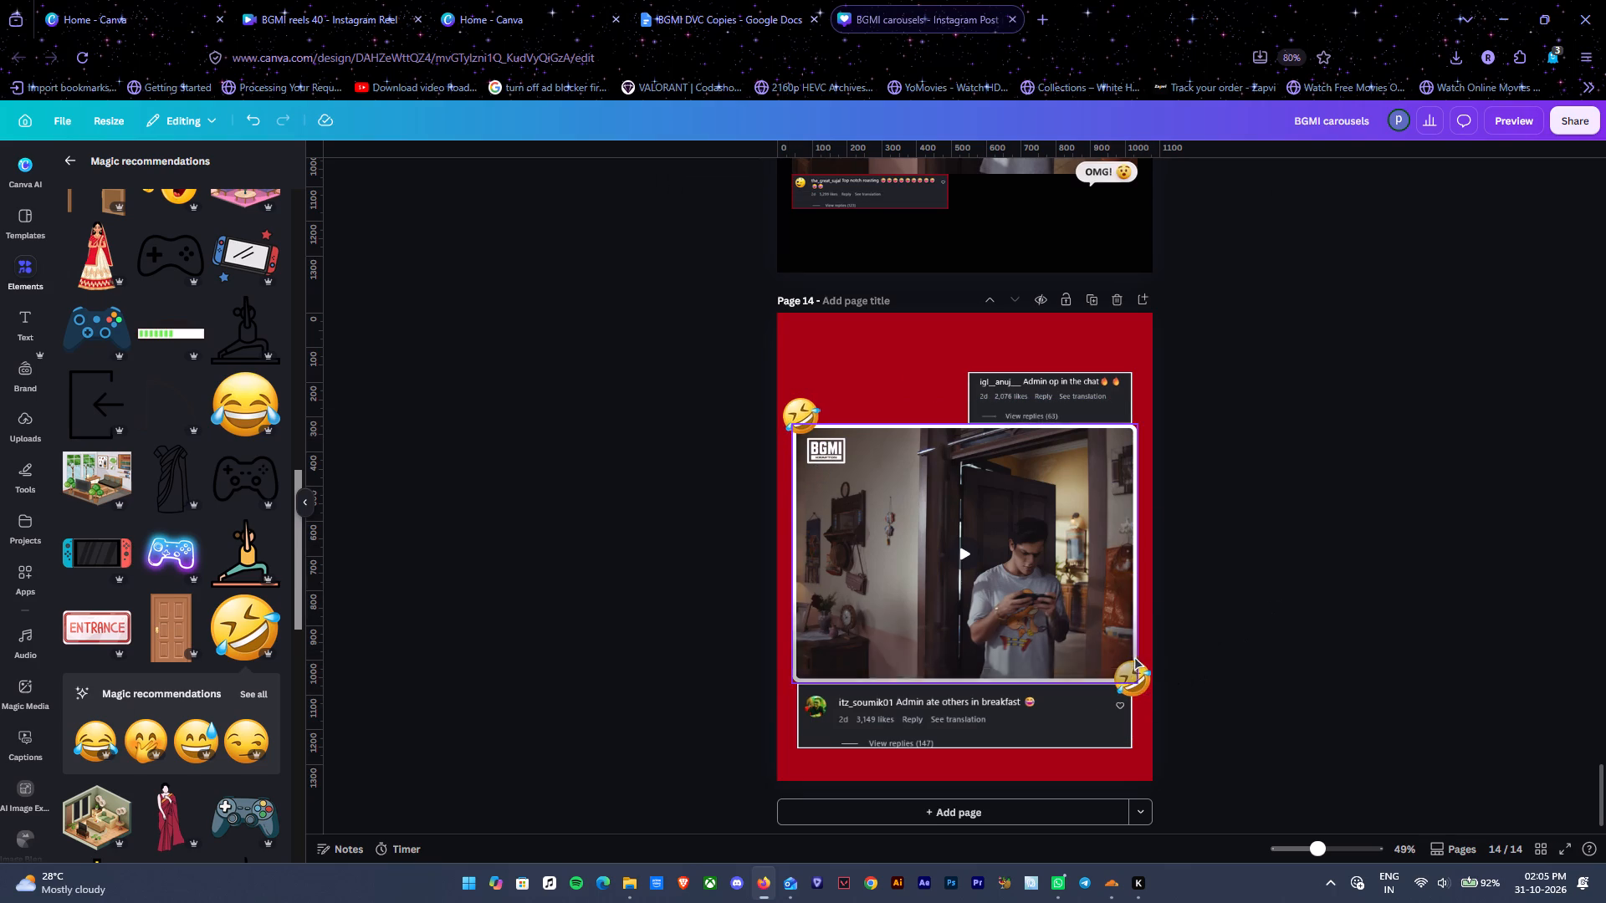
pyautogui.click(1135, 673)
pyautogui.click(1144, 679)
pyautogui.moveTo(1152, 662); pyautogui.dragTo(1269, 572)
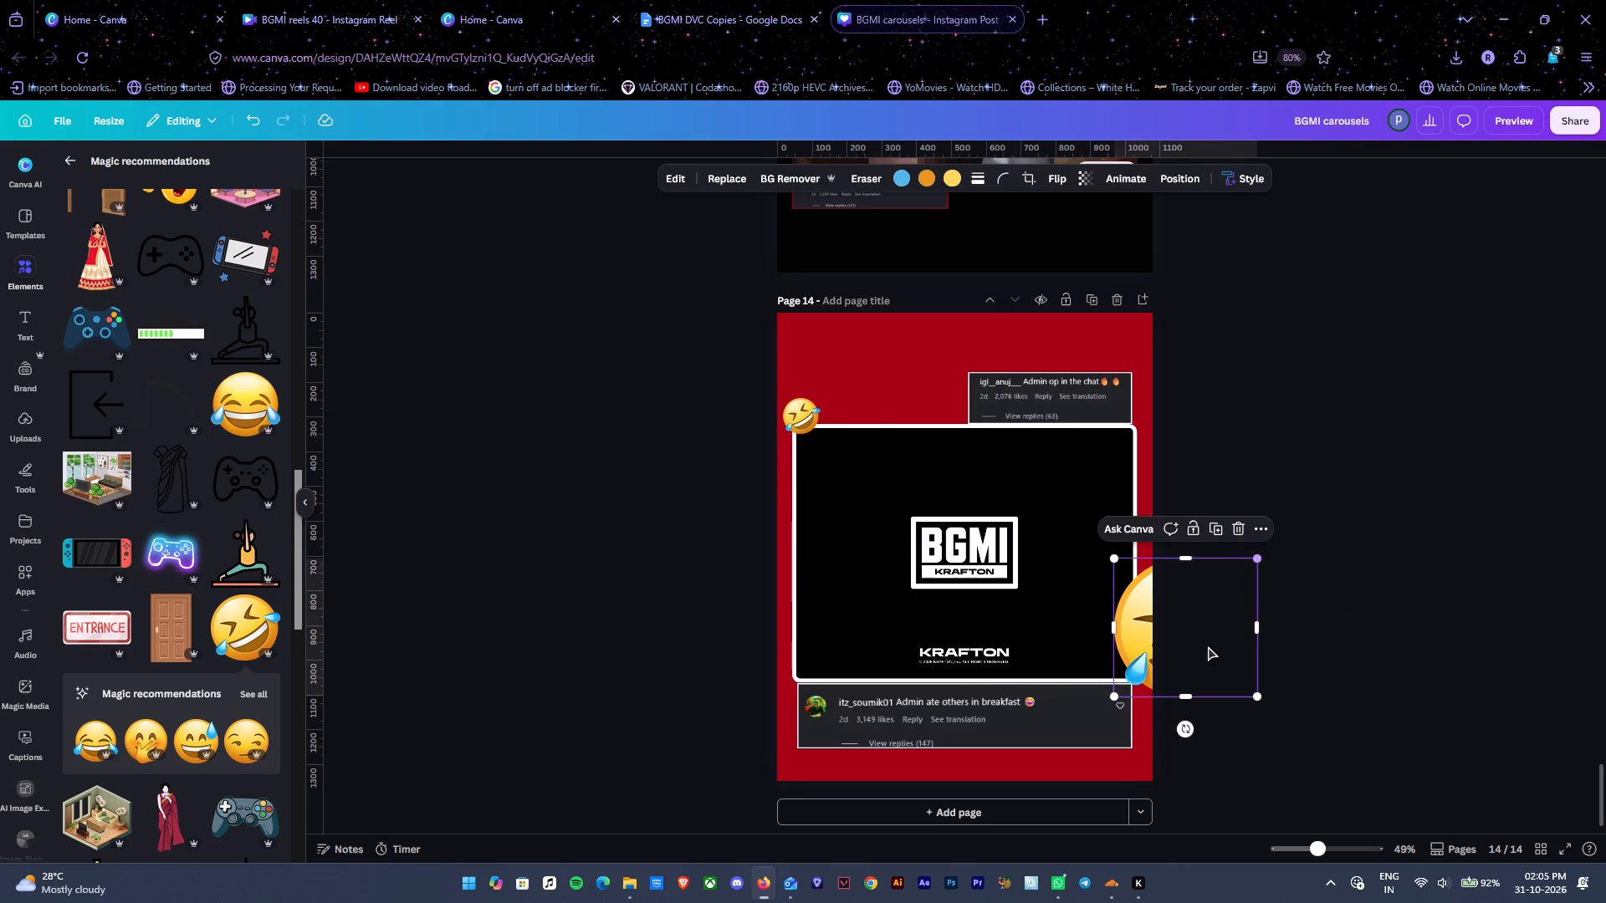
pyautogui.moveTo(1200, 644); pyautogui.dragTo(1186, 662)
pyautogui.click(1343, 467)
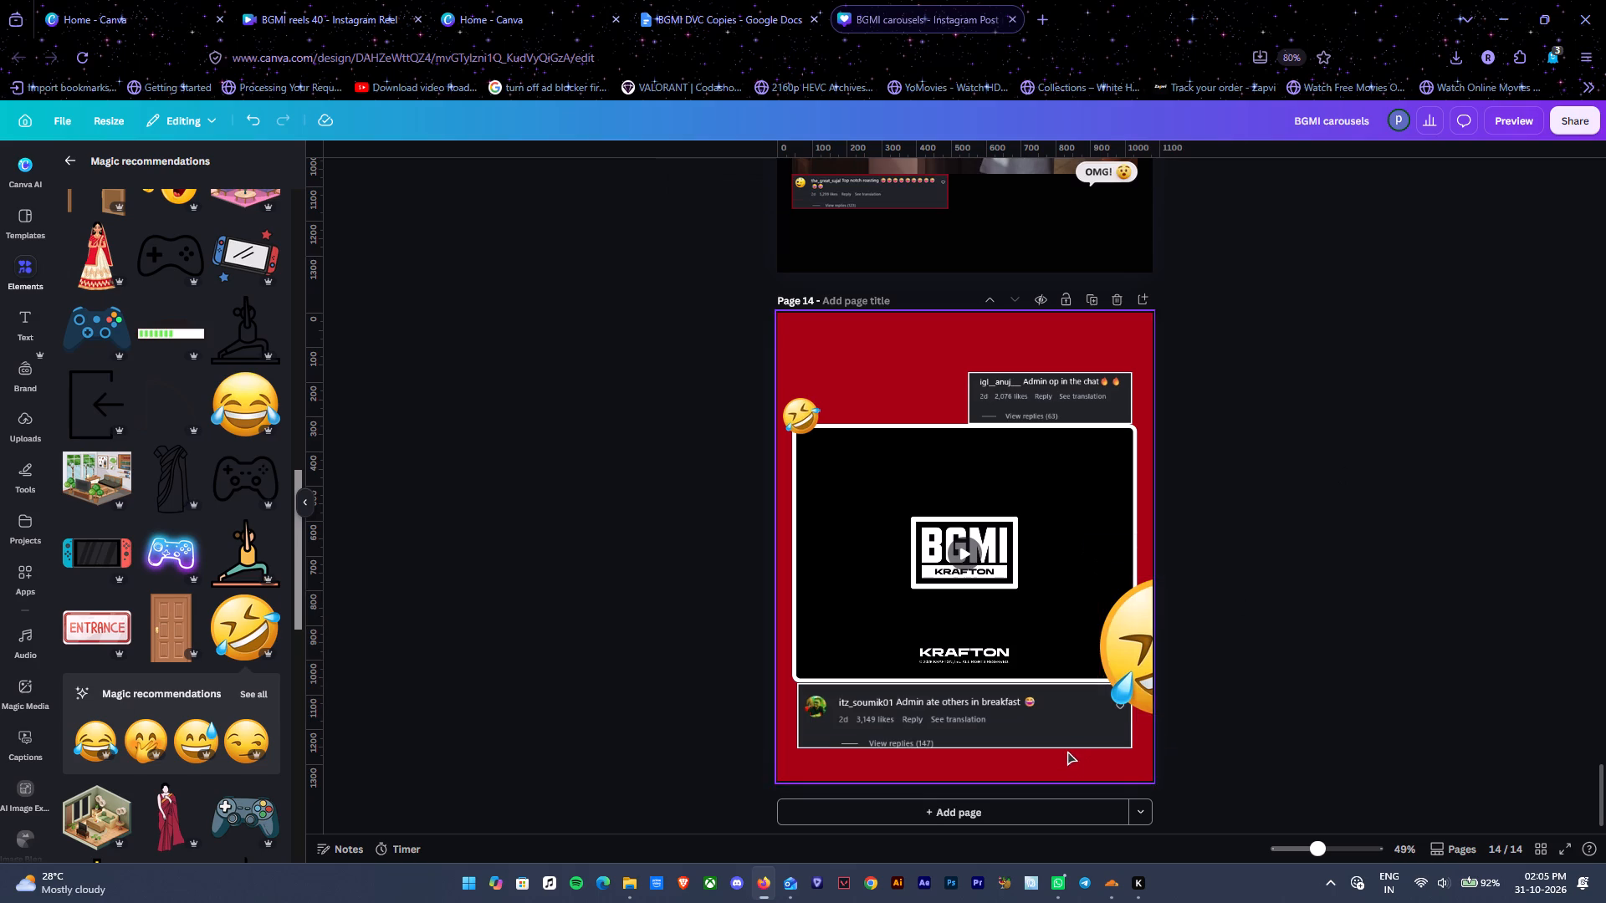
# Review the video slide layouts on the pages before page 14 for comparison.
pyautogui.scroll(11, 1036, 497)
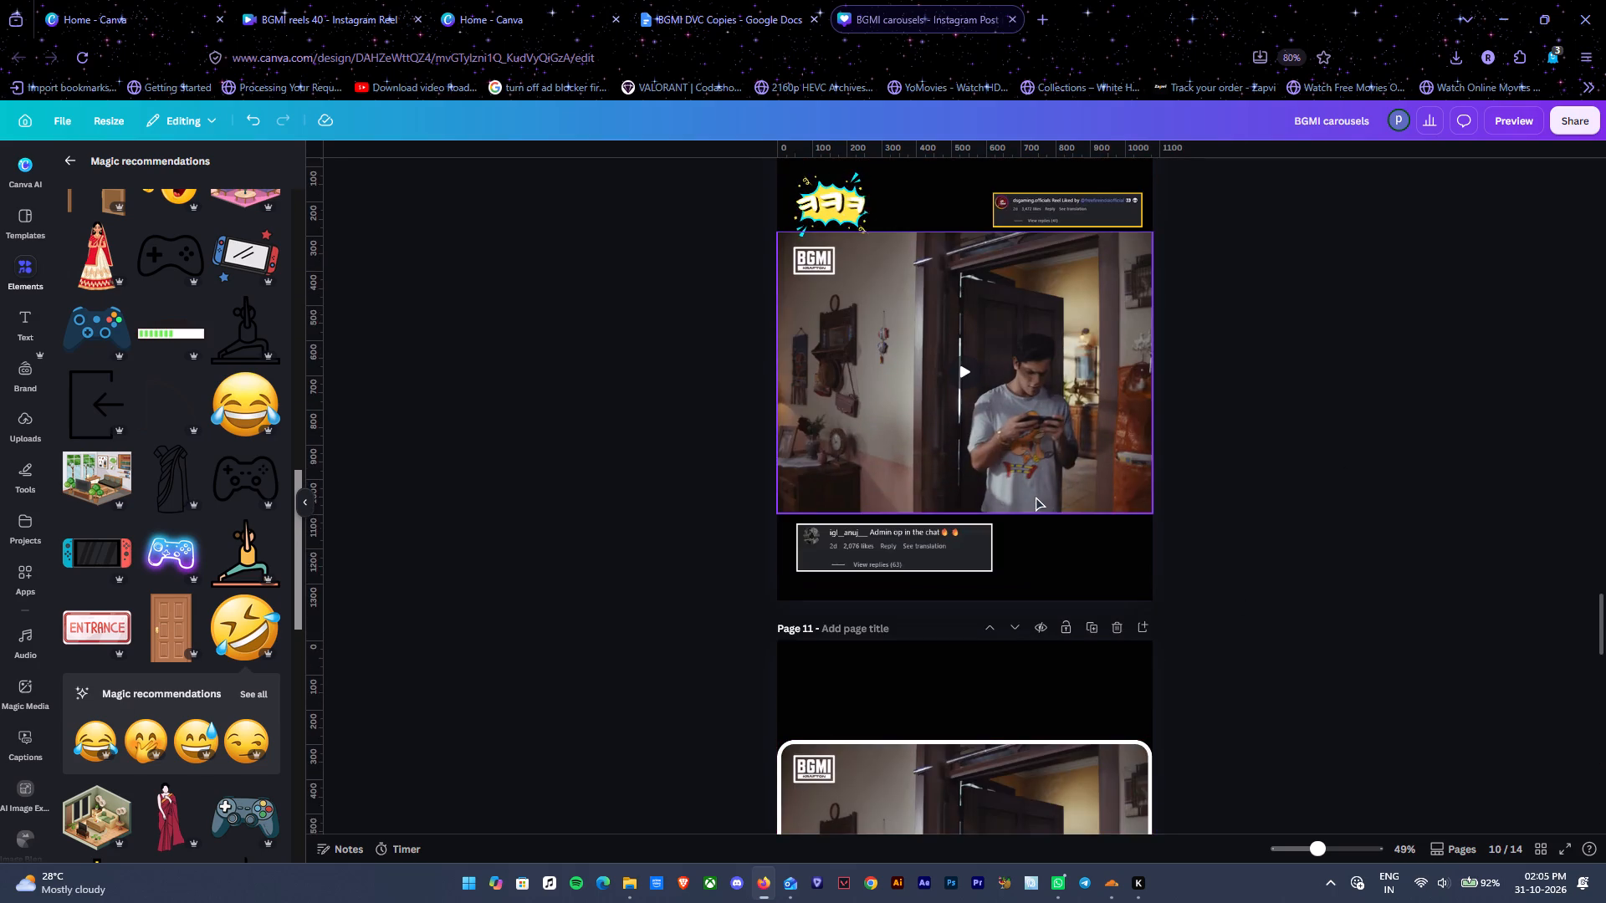
pyautogui.scroll(3, 1036, 497)
pyautogui.scroll(-9, 1036, 497)
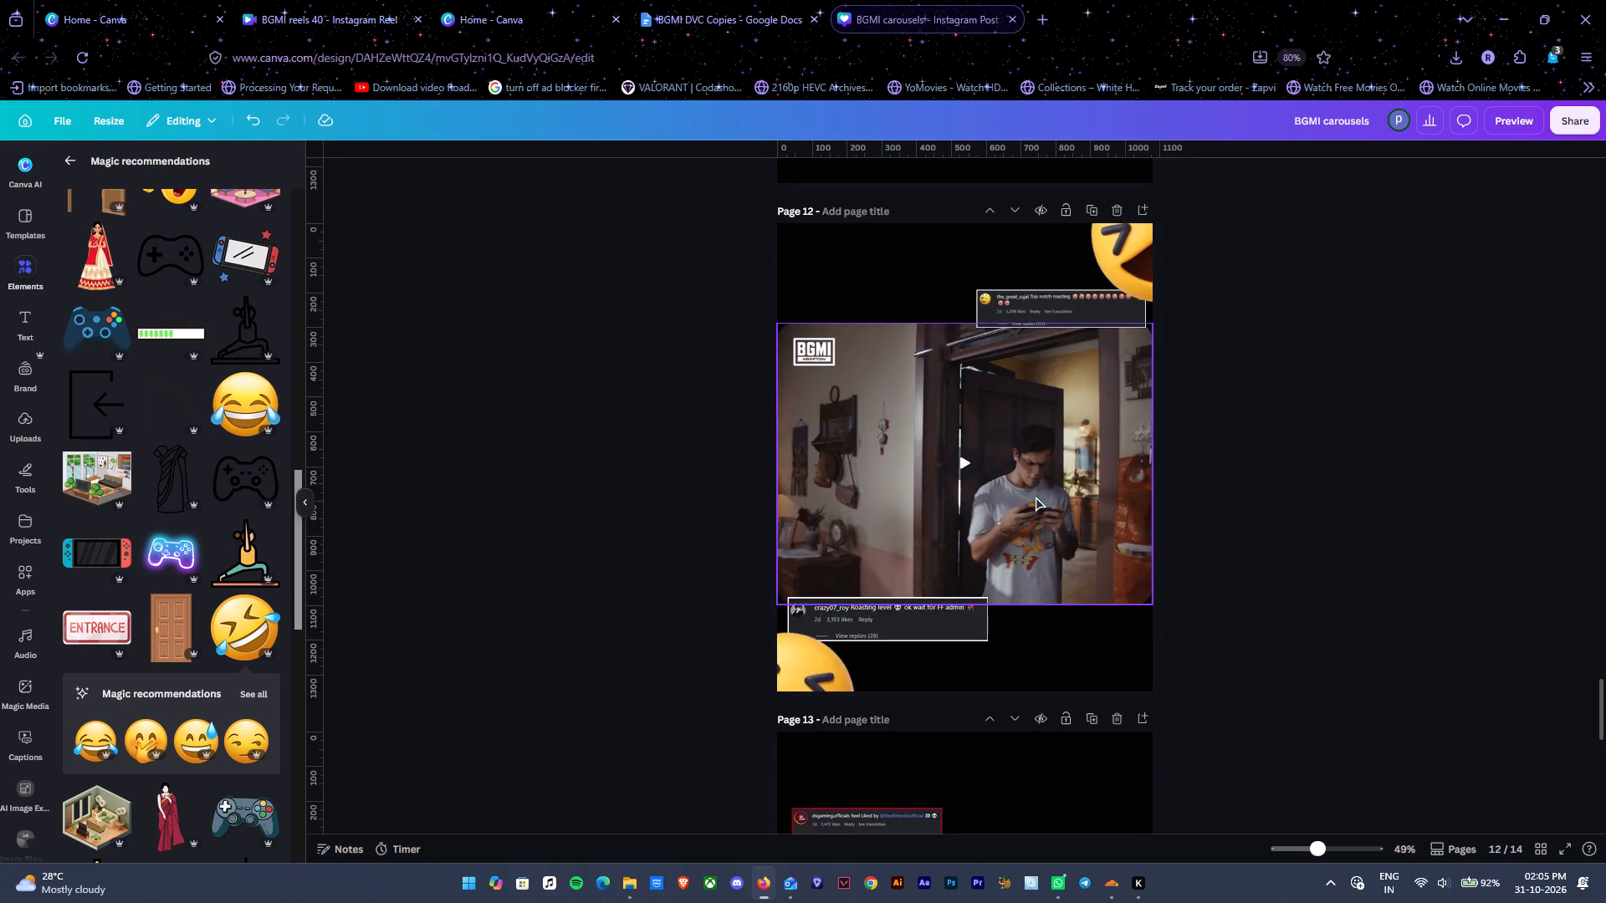
pyautogui.scroll(-10, 1036, 497)
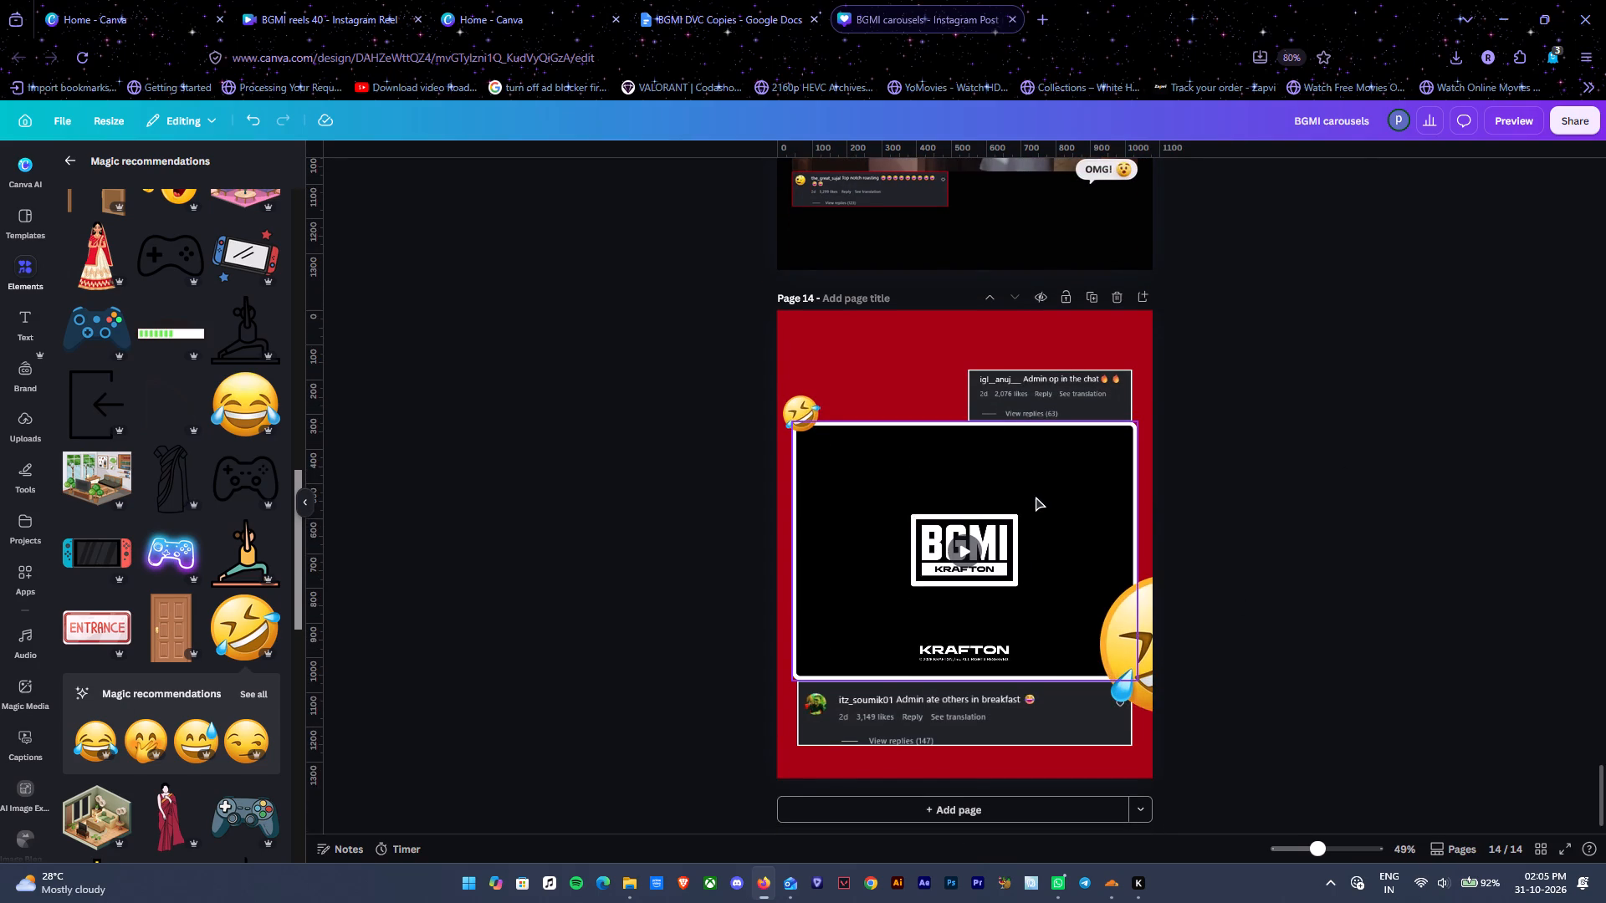
# Add a new page 15 and copy the white-bordered video from page 14 onto it.
pyautogui.click(1036, 497)
pyautogui.hotkey('ctrl', 'c')
pyautogui.click(1006, 807)
pyautogui.scroll(-3, 1010, 780)
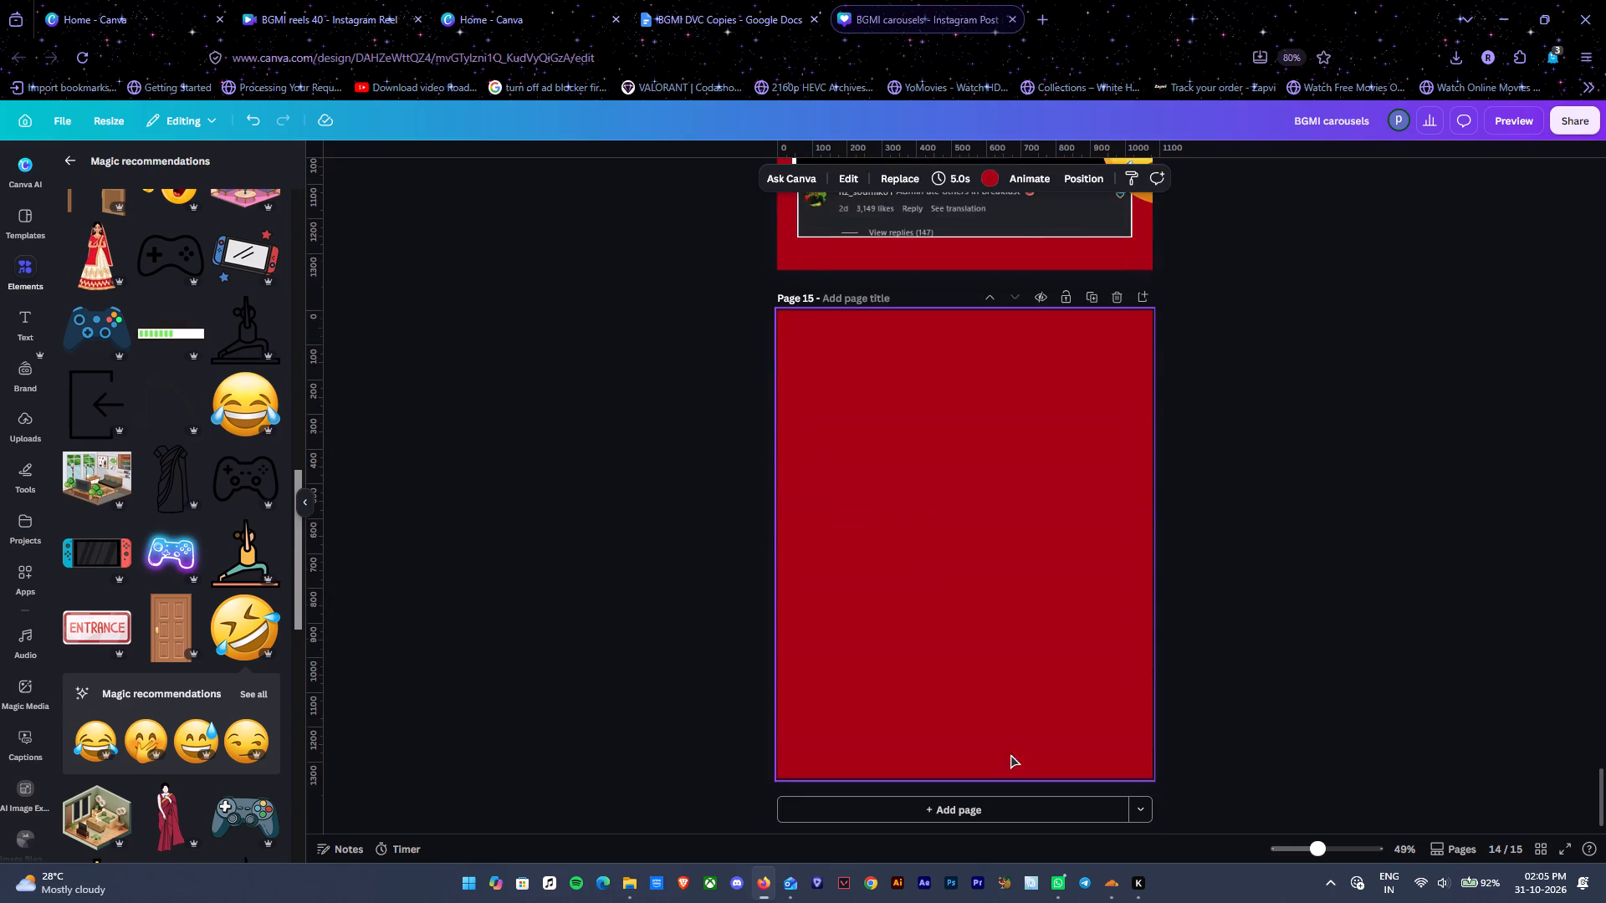
pyautogui.hotkey('ctrl', 'v')
# Change page 15's background from red to the dark grey already used in the design.
pyautogui.click(1013, 400)
pyautogui.click(1046, 375)
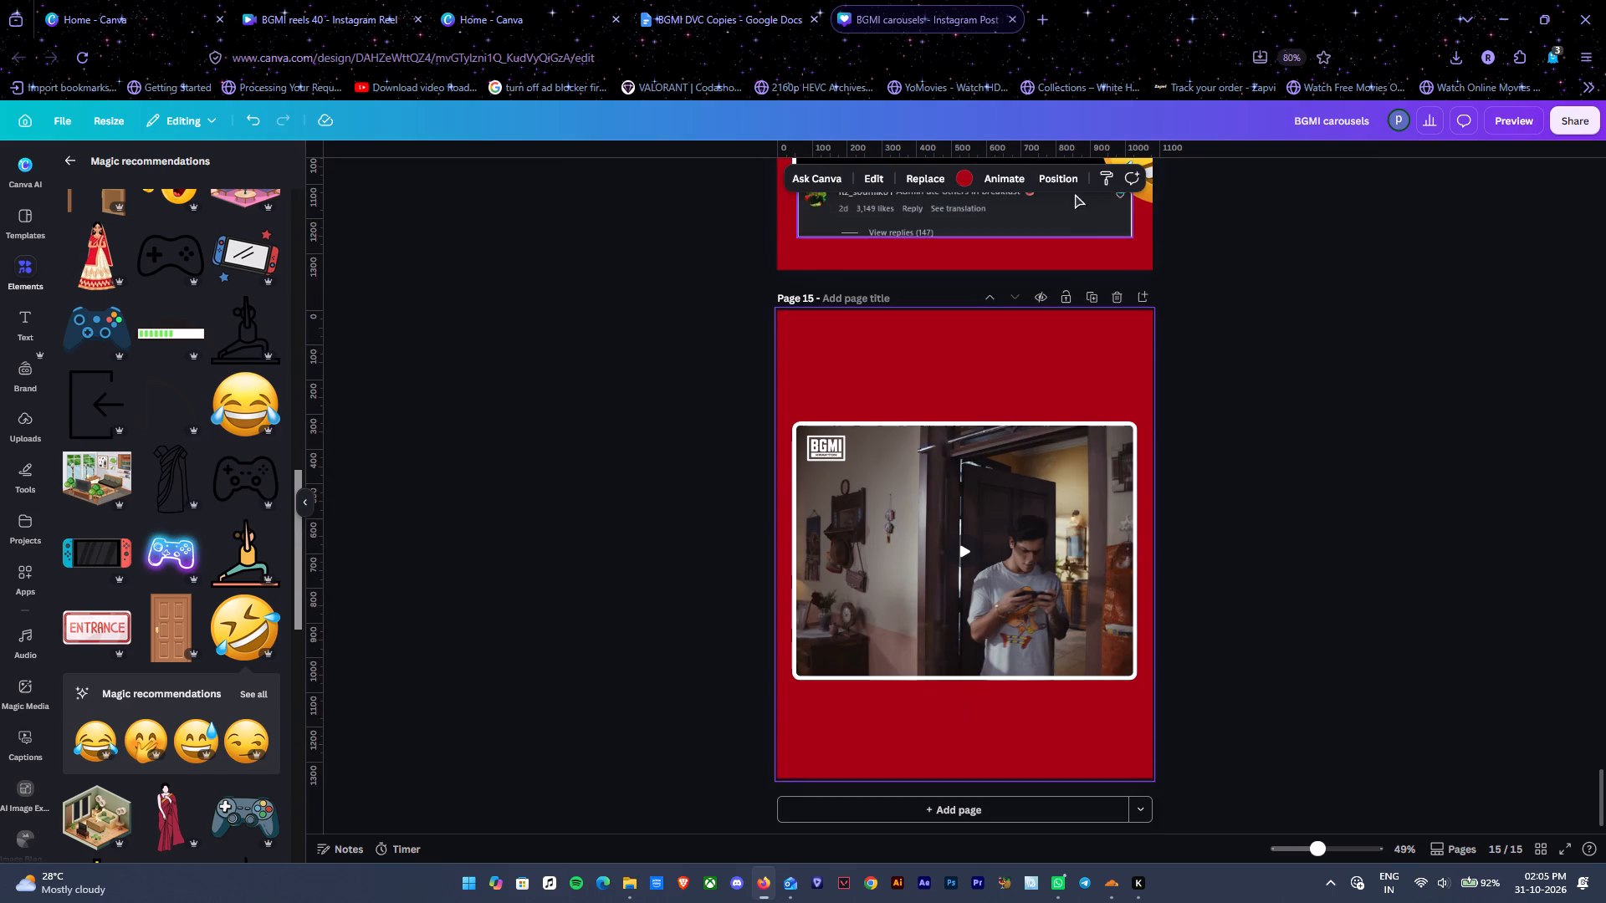
pyautogui.click(959, 178)
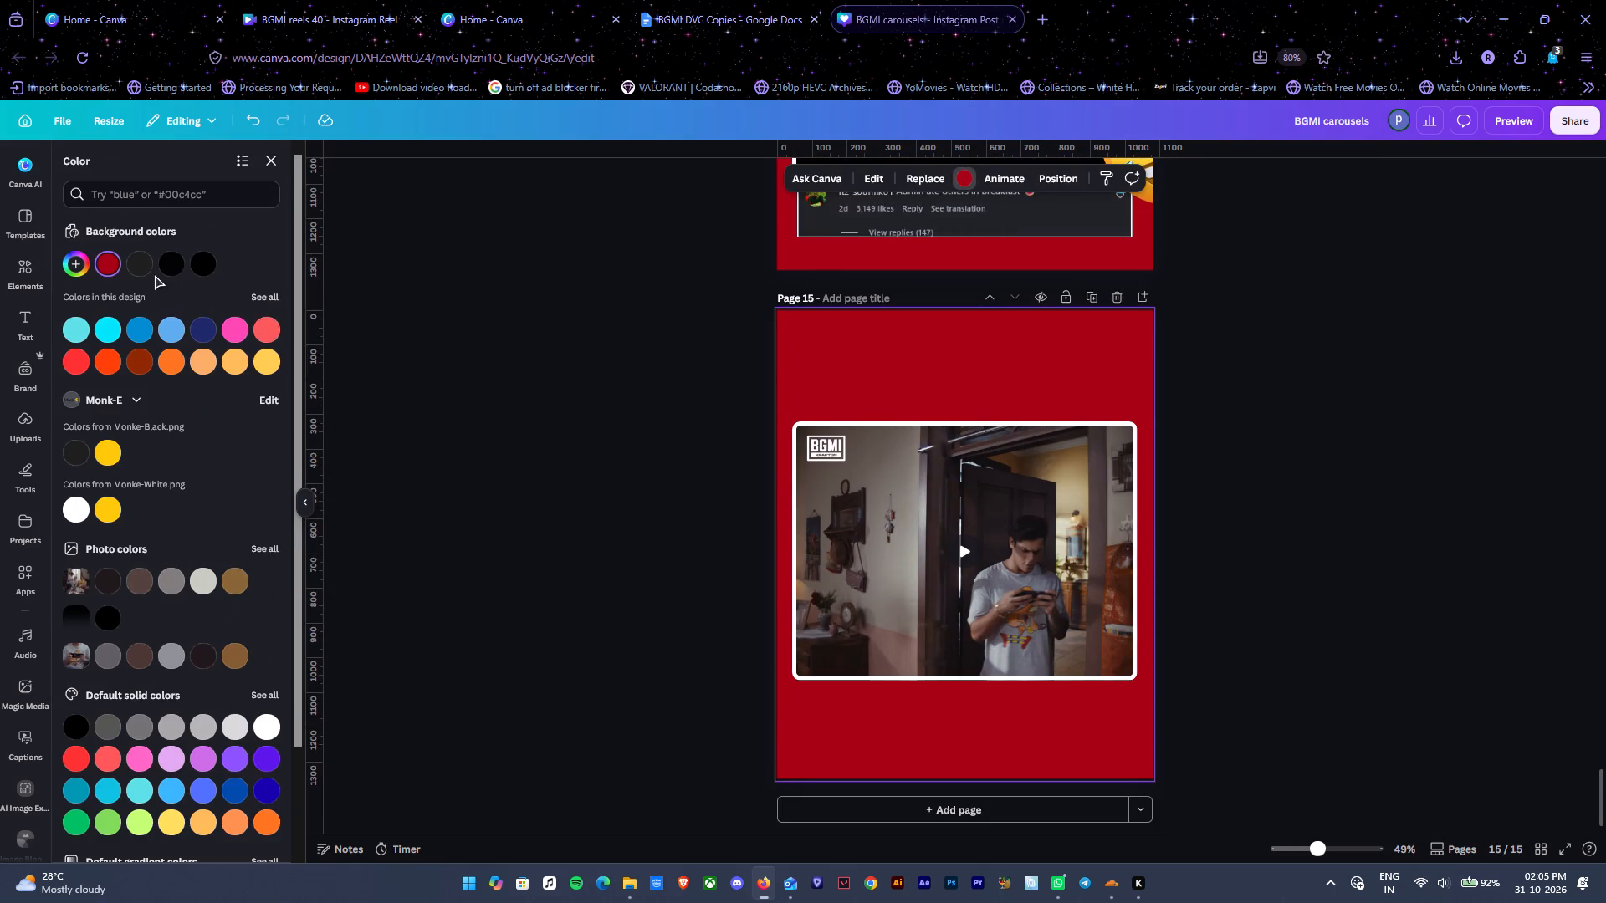
pyautogui.click(138, 260)
pyautogui.doubleClick(1306, 427)
# Remove the white border from the video on page 15.
pyautogui.click(979, 477)
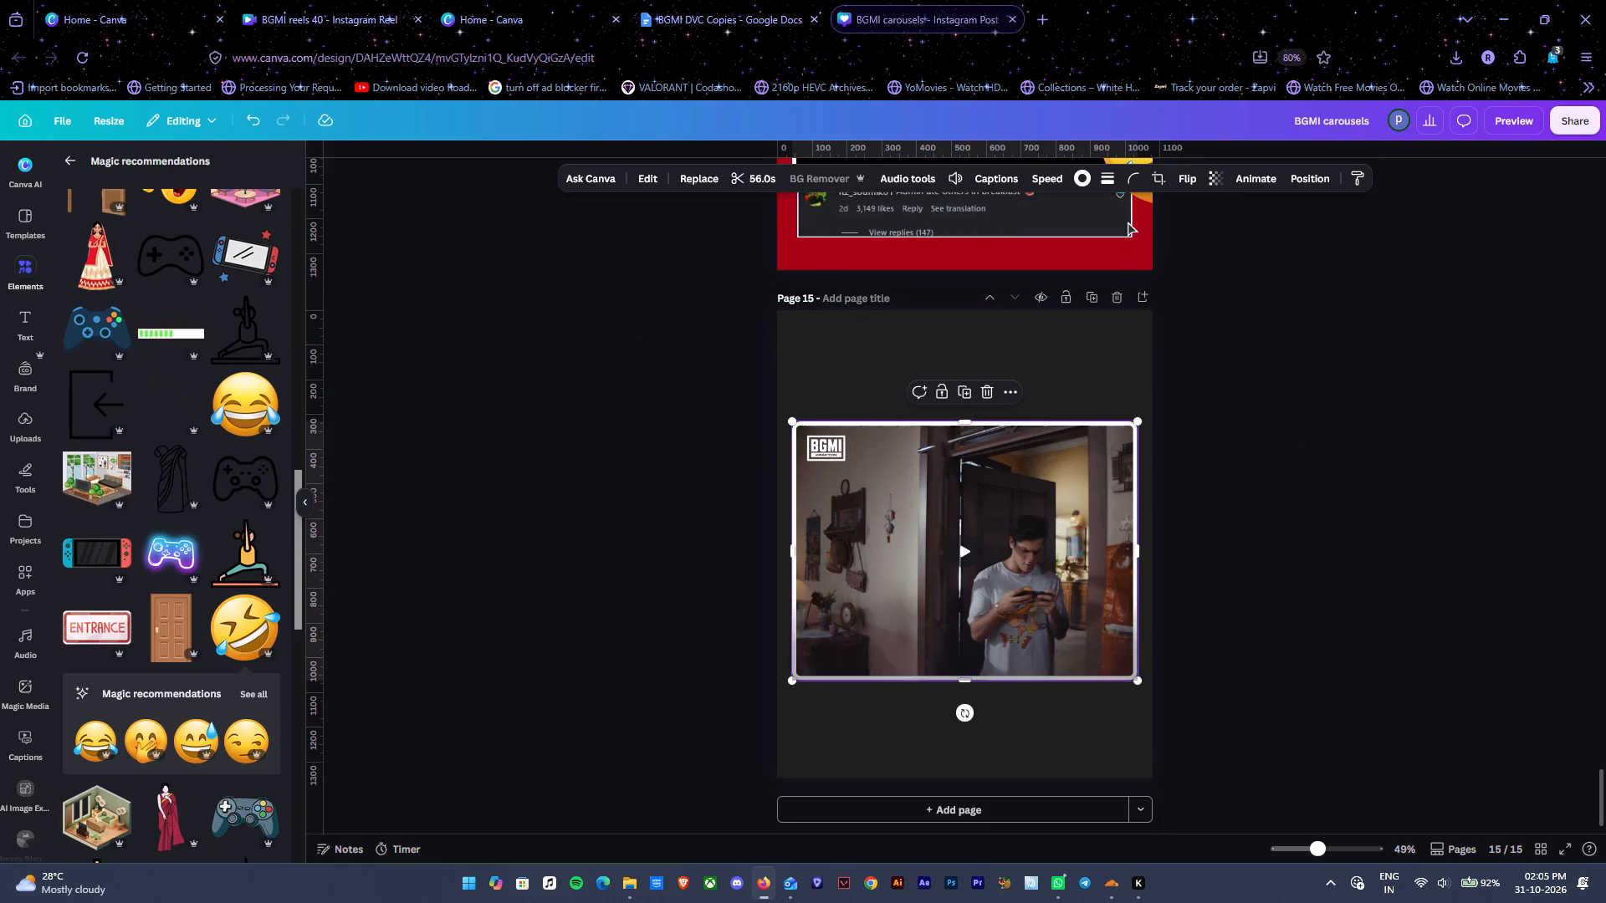
pyautogui.click(1103, 182)
pyautogui.click(1028, 224)
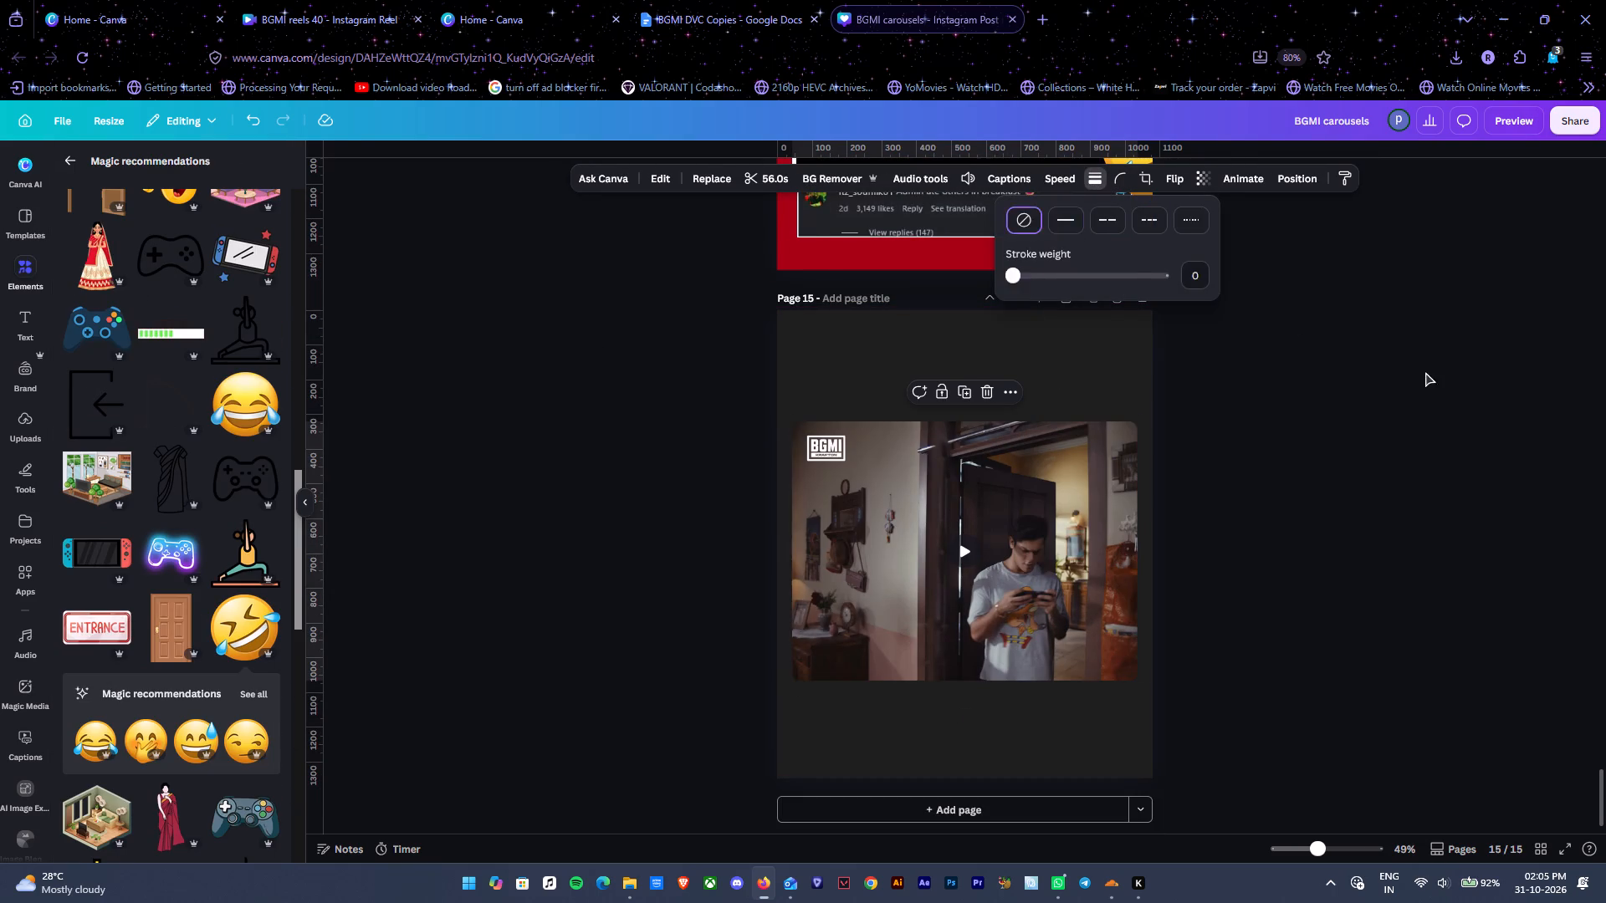
pyautogui.click(1425, 372)
# Add the recently used black gradient to page 15, enlarged beyond the page width and fading down over its lower part.
pyautogui.scroll(15, 301, 401)
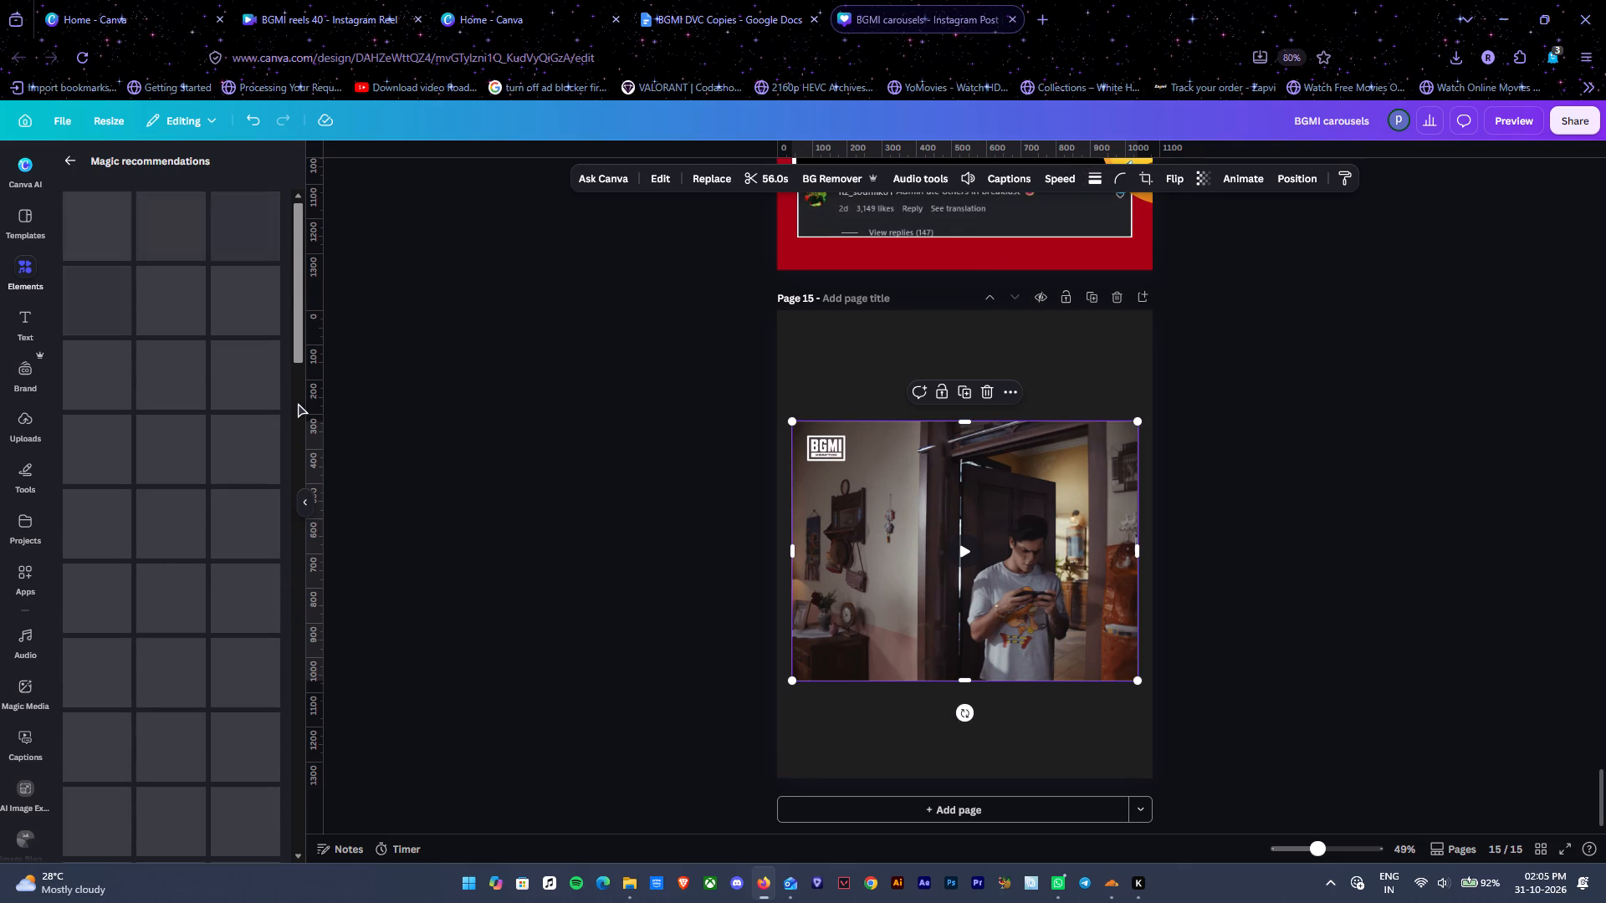
pyautogui.scroll(4, 291, 402)
pyautogui.click(64, 153)
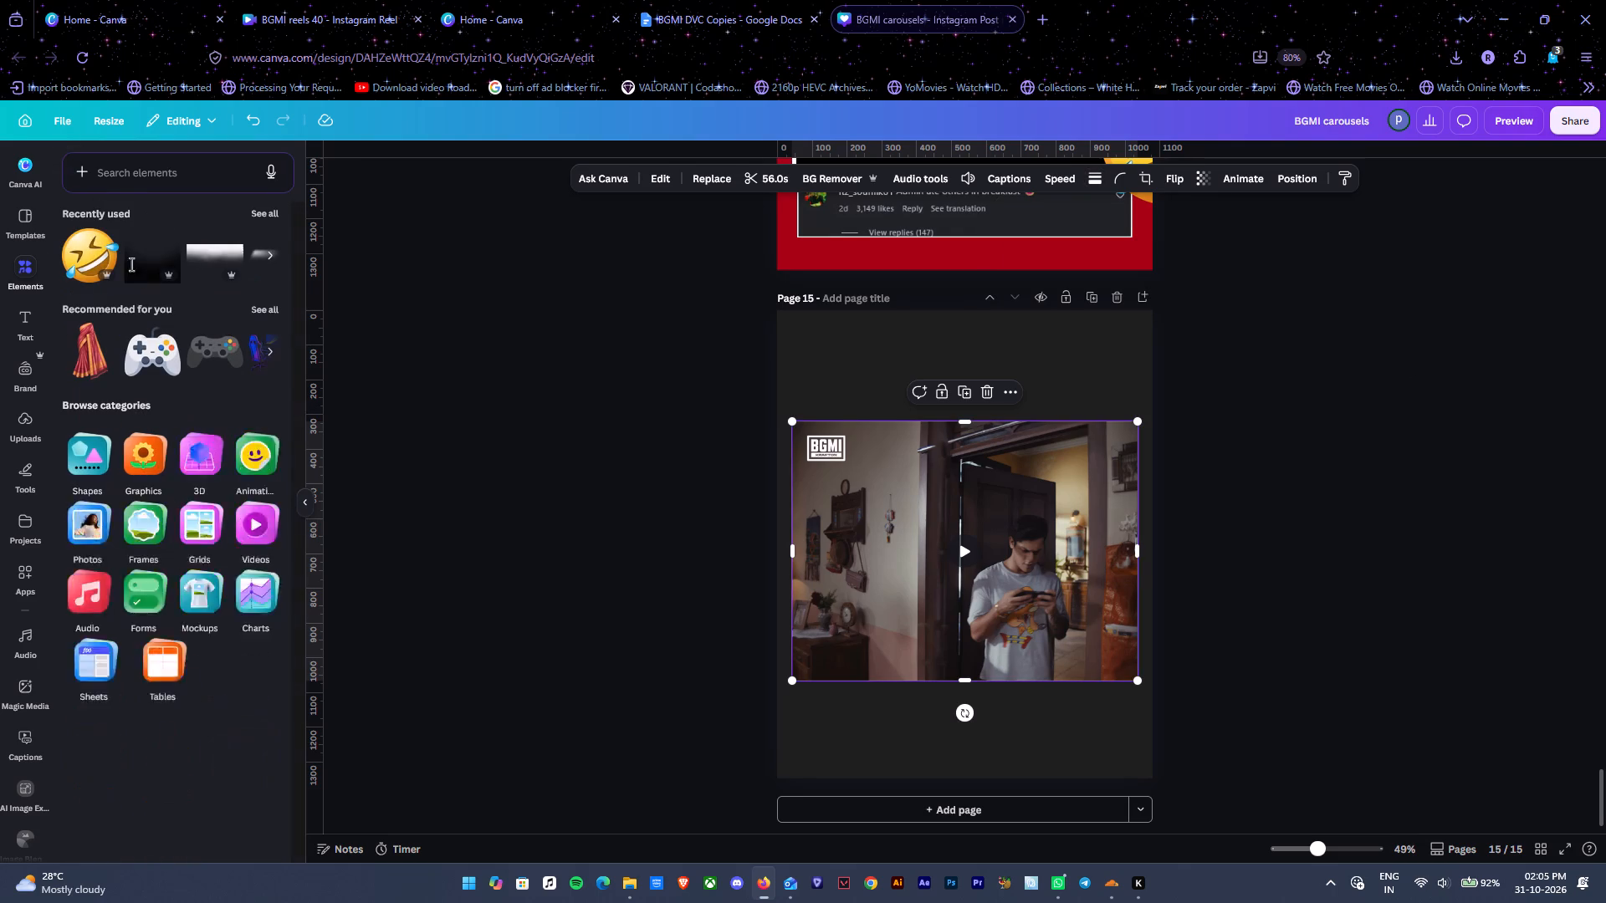
pyautogui.click(155, 253)
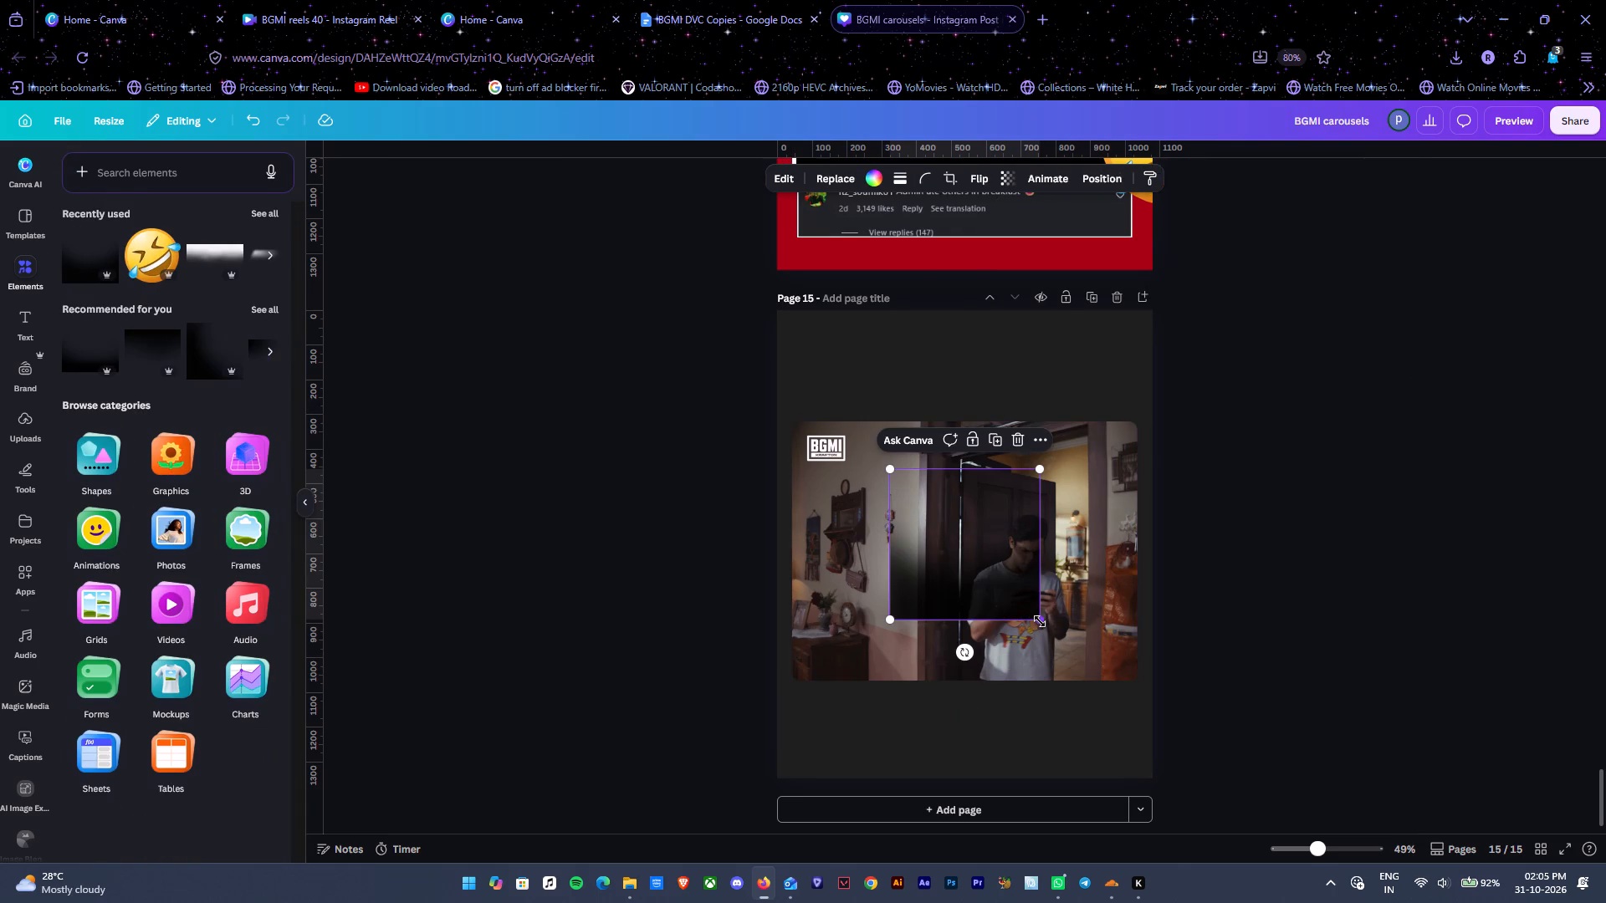
pyautogui.moveTo(1040, 621); pyautogui.dragTo(1602, 819)
pyautogui.moveTo(1204, 650); pyautogui.dragTo(1045, 533)
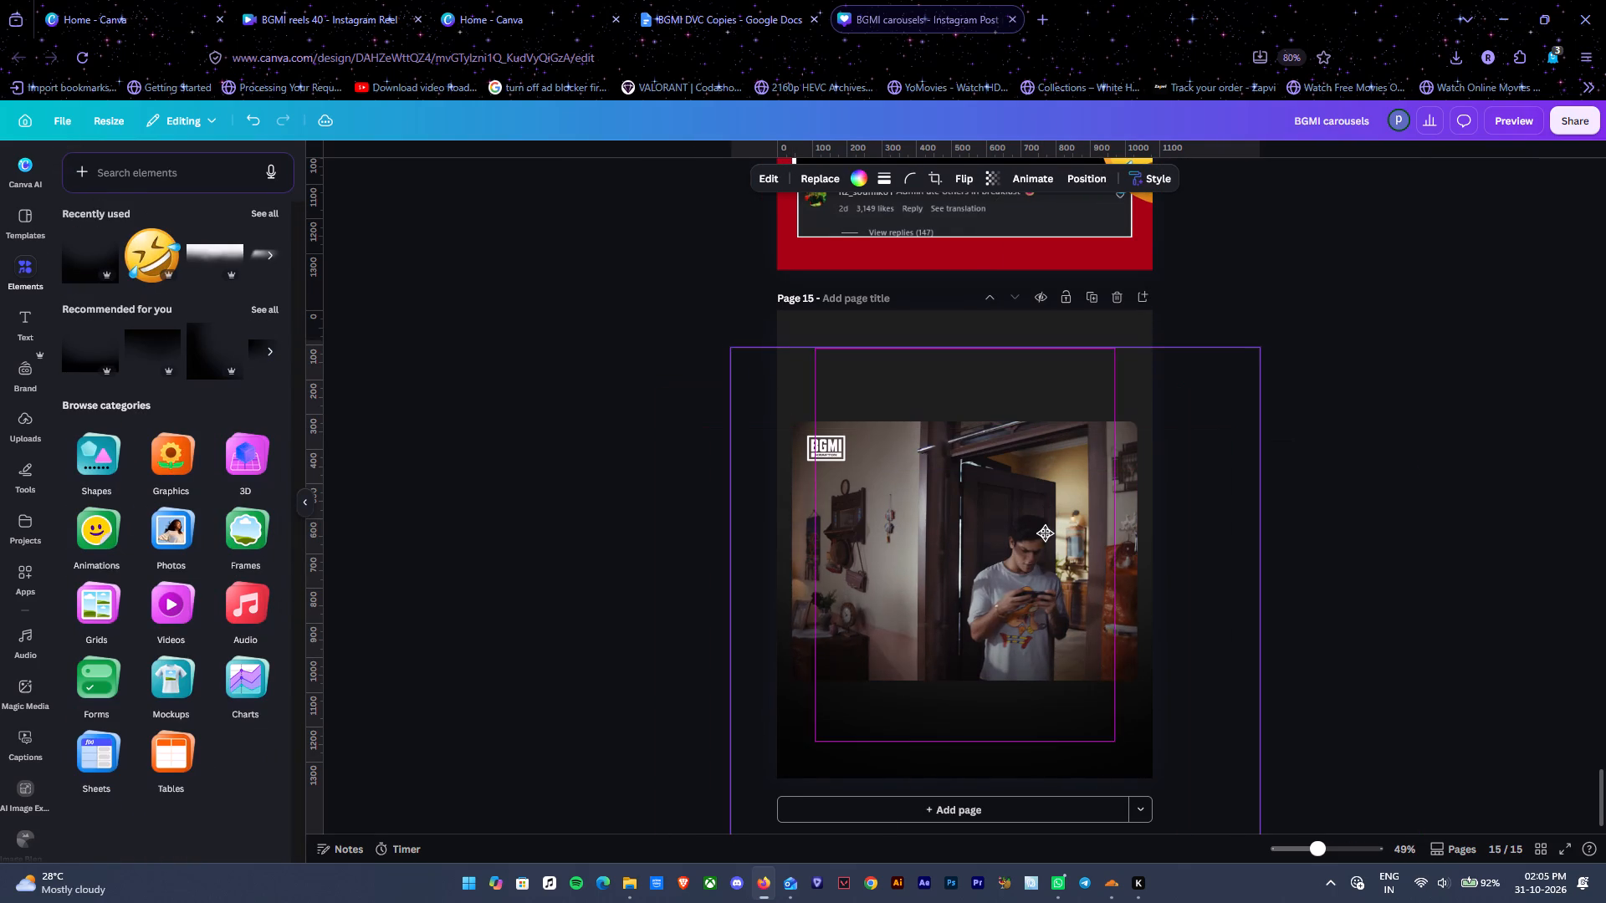
pyautogui.moveTo(1045, 533); pyautogui.dragTo(1045, 533)
pyautogui.doubleClick(1410, 447)
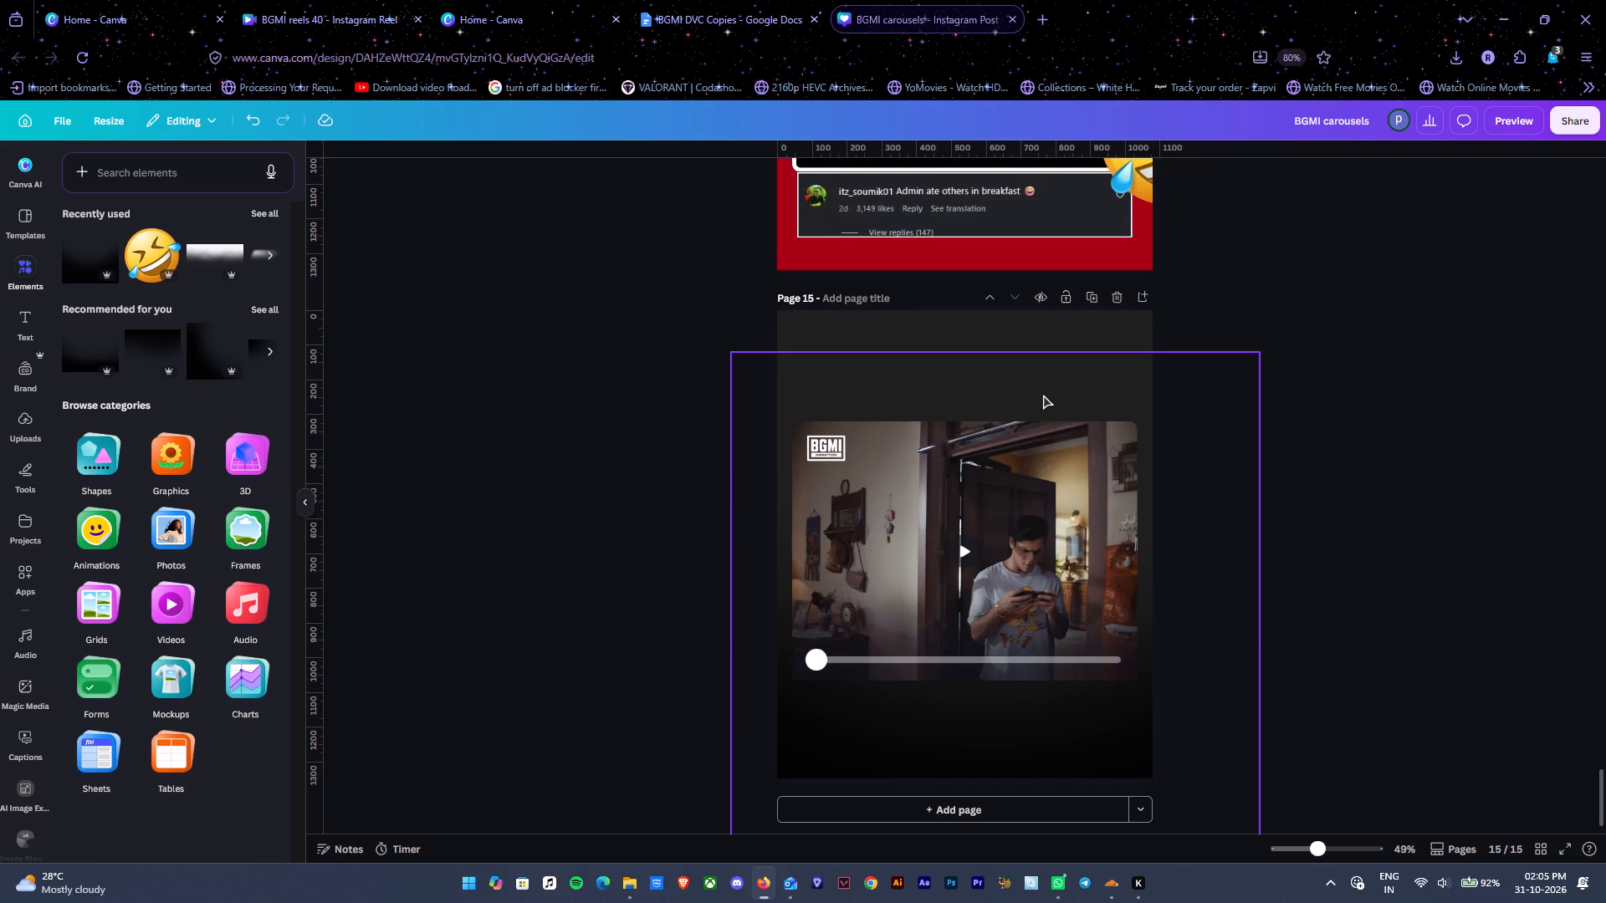
# Select the video beneath the gradient on page 15 and set its corner rounding to 0.
pyautogui.click(991, 411)
pyautogui.hotkey('alt', '1')
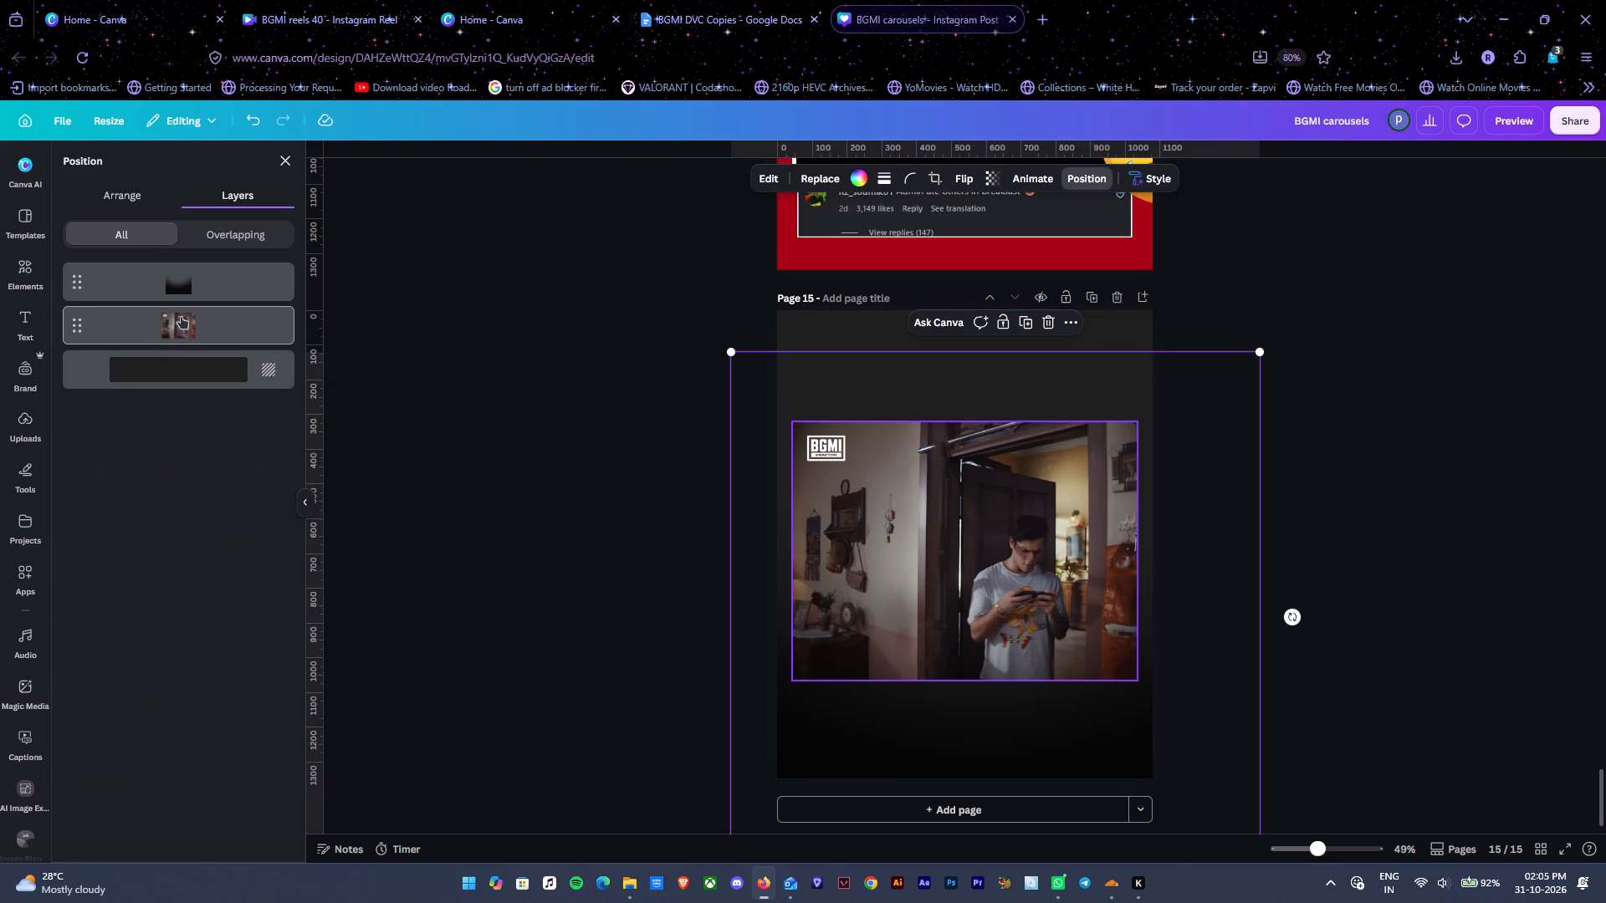
pyautogui.click(182, 319)
pyautogui.click(1101, 177)
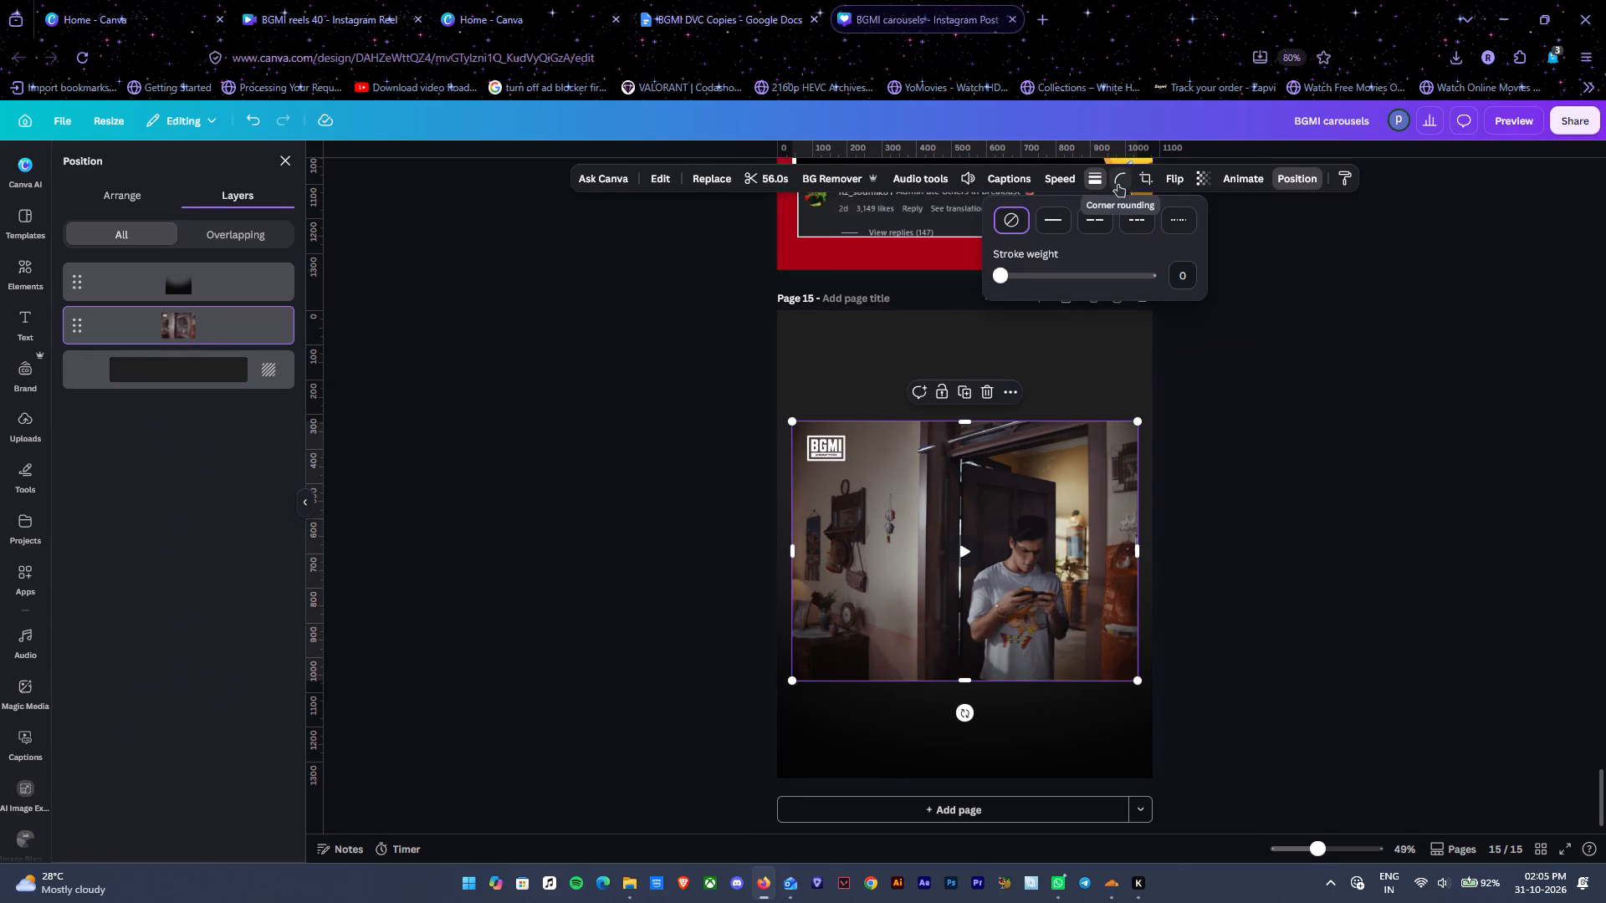
pyautogui.click(1123, 176)
pyautogui.moveTo(1070, 237); pyautogui.dragTo(920, 225)
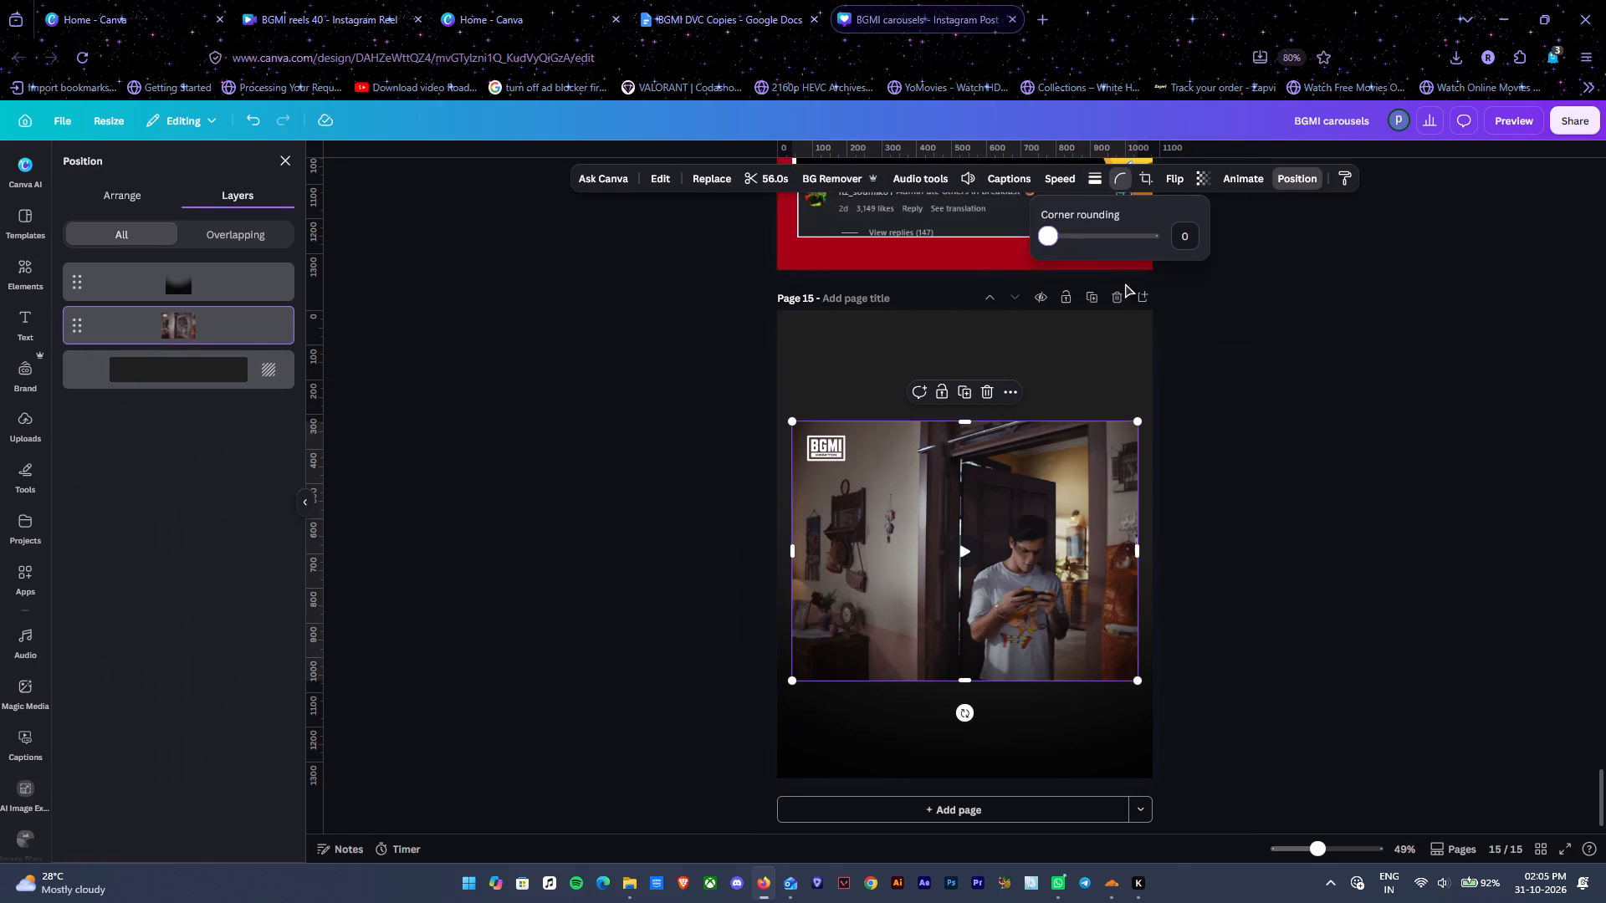
pyautogui.click(1266, 406)
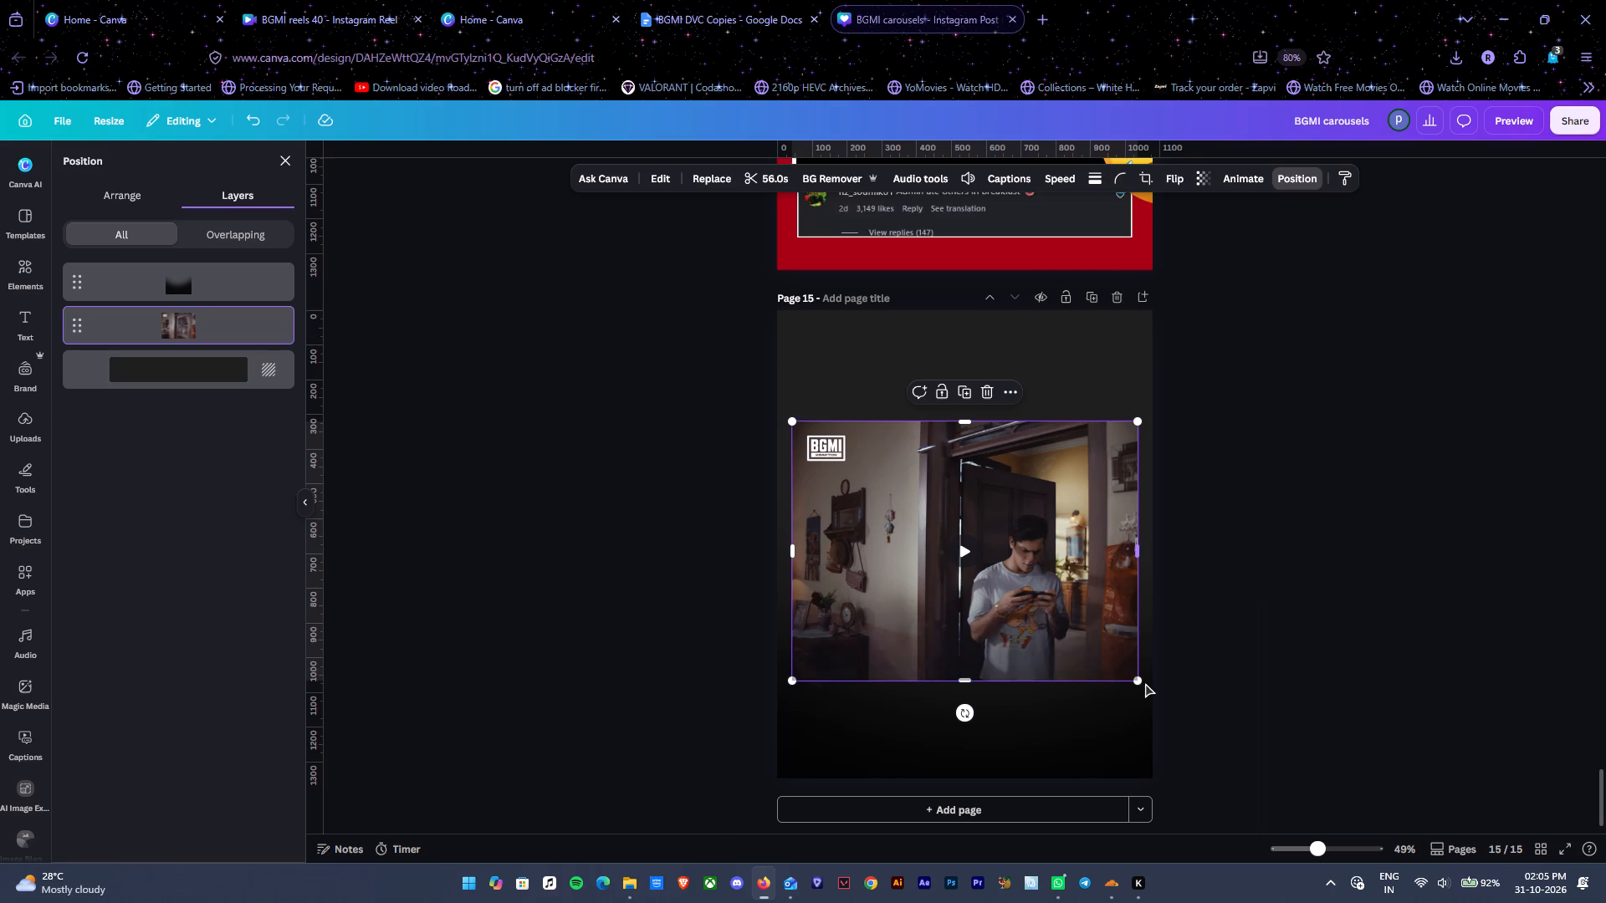
# Enlarge the page 15 video slightly beyond the page width and centre it horizontally.
pyautogui.moveTo(1135, 681); pyautogui.dragTo(1153, 683)
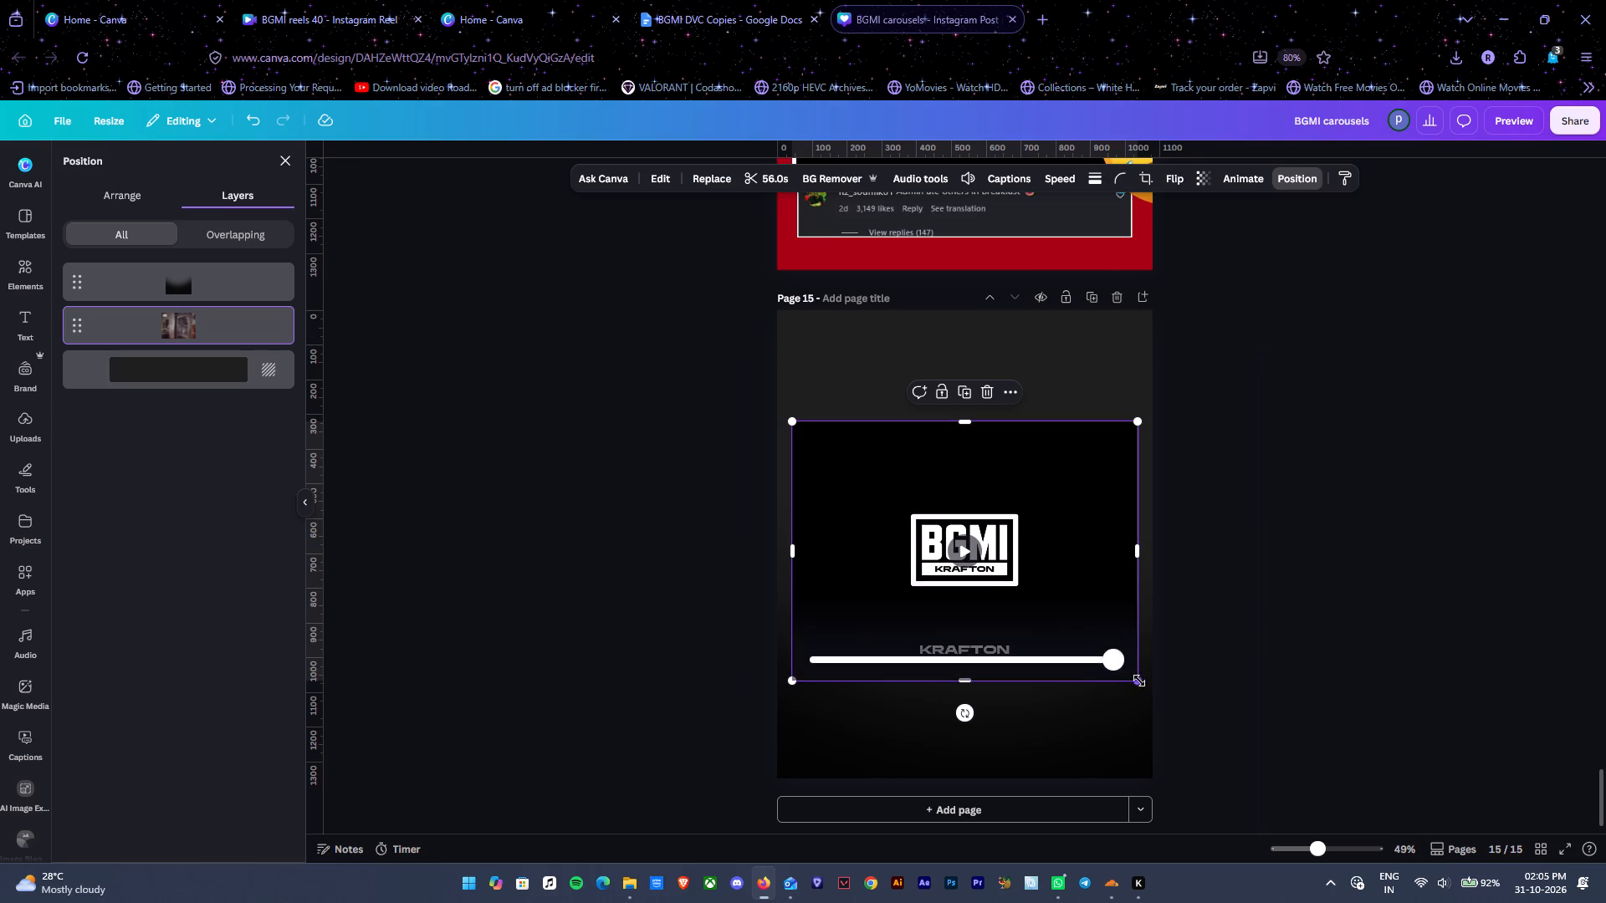
pyautogui.moveTo(1139, 681); pyautogui.dragTo(1190, 704)
pyautogui.moveTo(1140, 607); pyautogui.dragTo(1119, 594)
pyautogui.click(1270, 518)
pyautogui.click(953, 550)
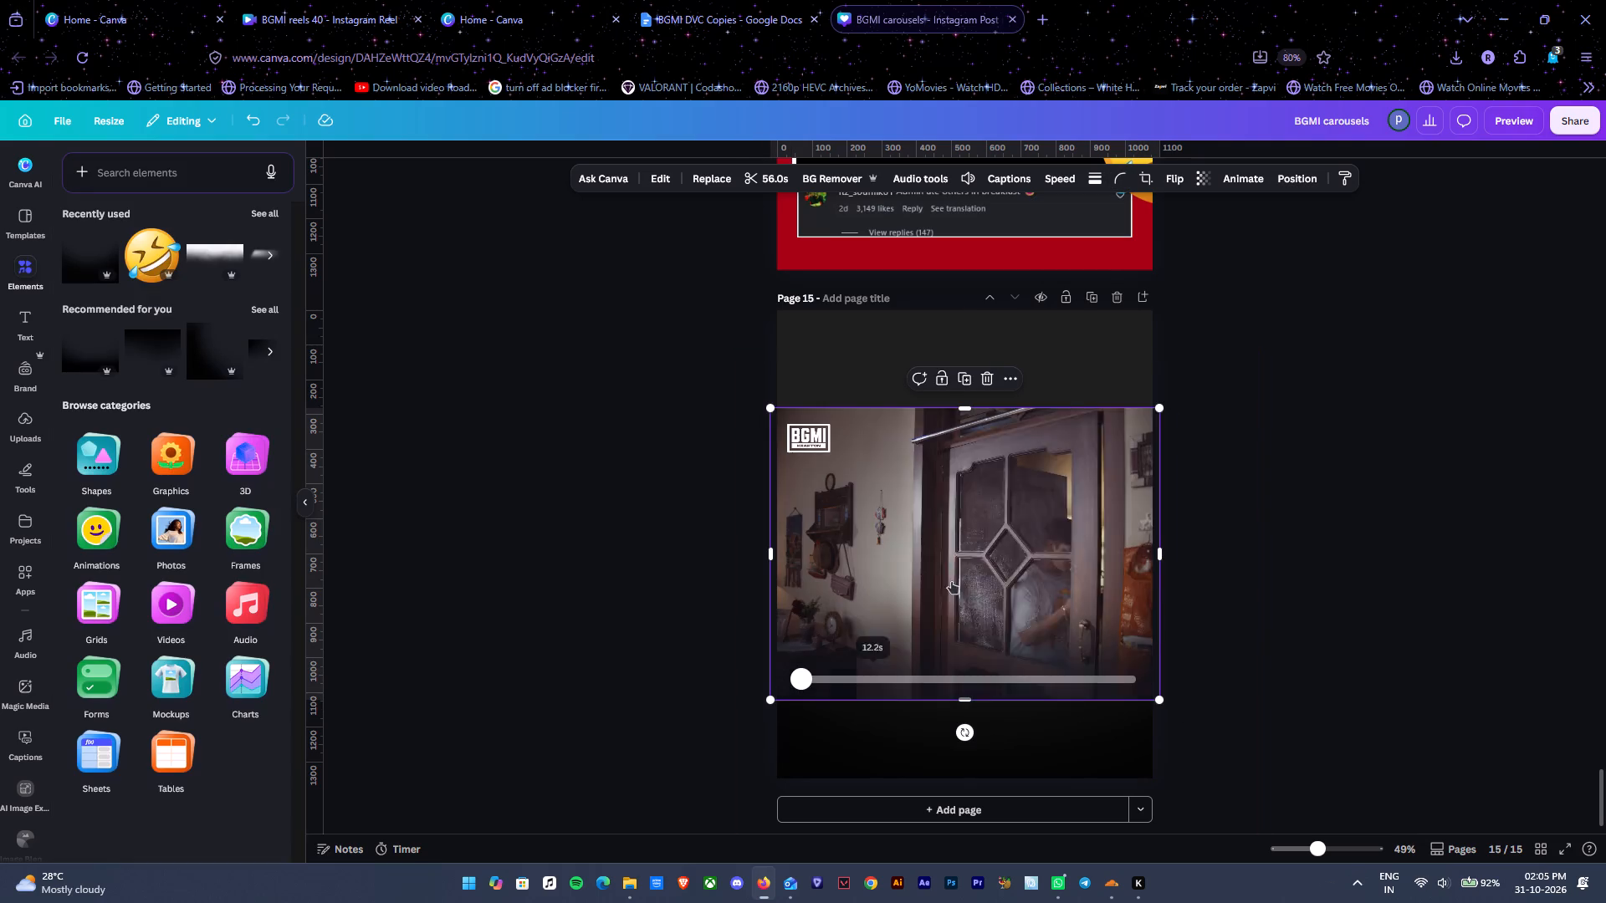
pyautogui.click(964, 552)
# Copy the two comment screenshots above and below the video on page 8 and paste them onto page 15.
pyautogui.scroll(17, 964, 553)
pyautogui.scroll(10, 964, 554)
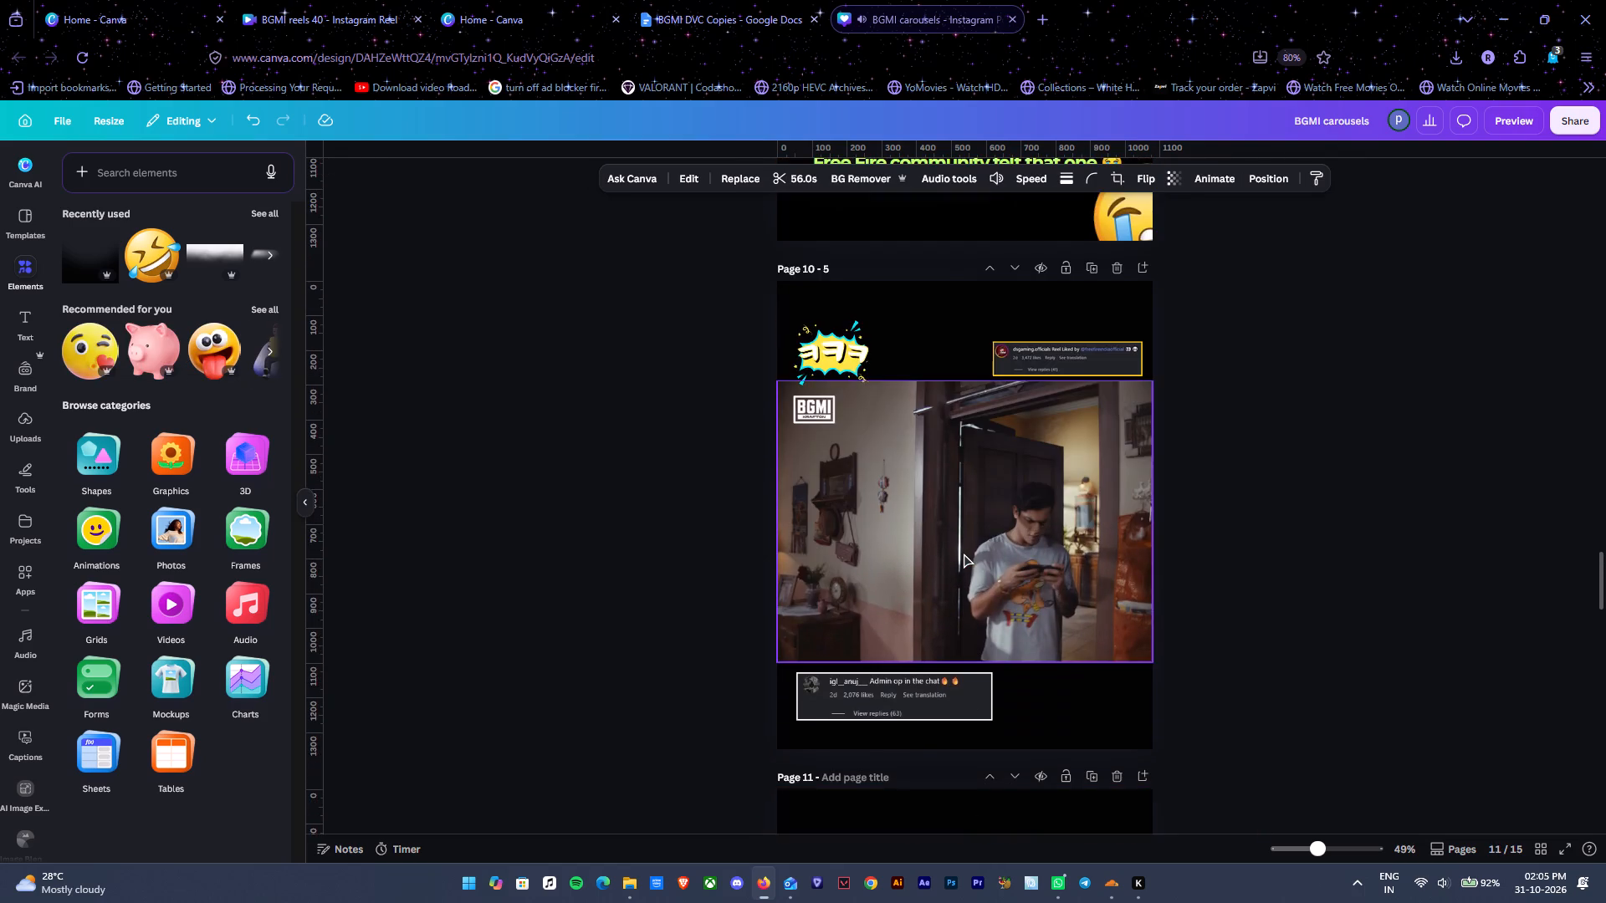
pyautogui.scroll(8, 964, 554)
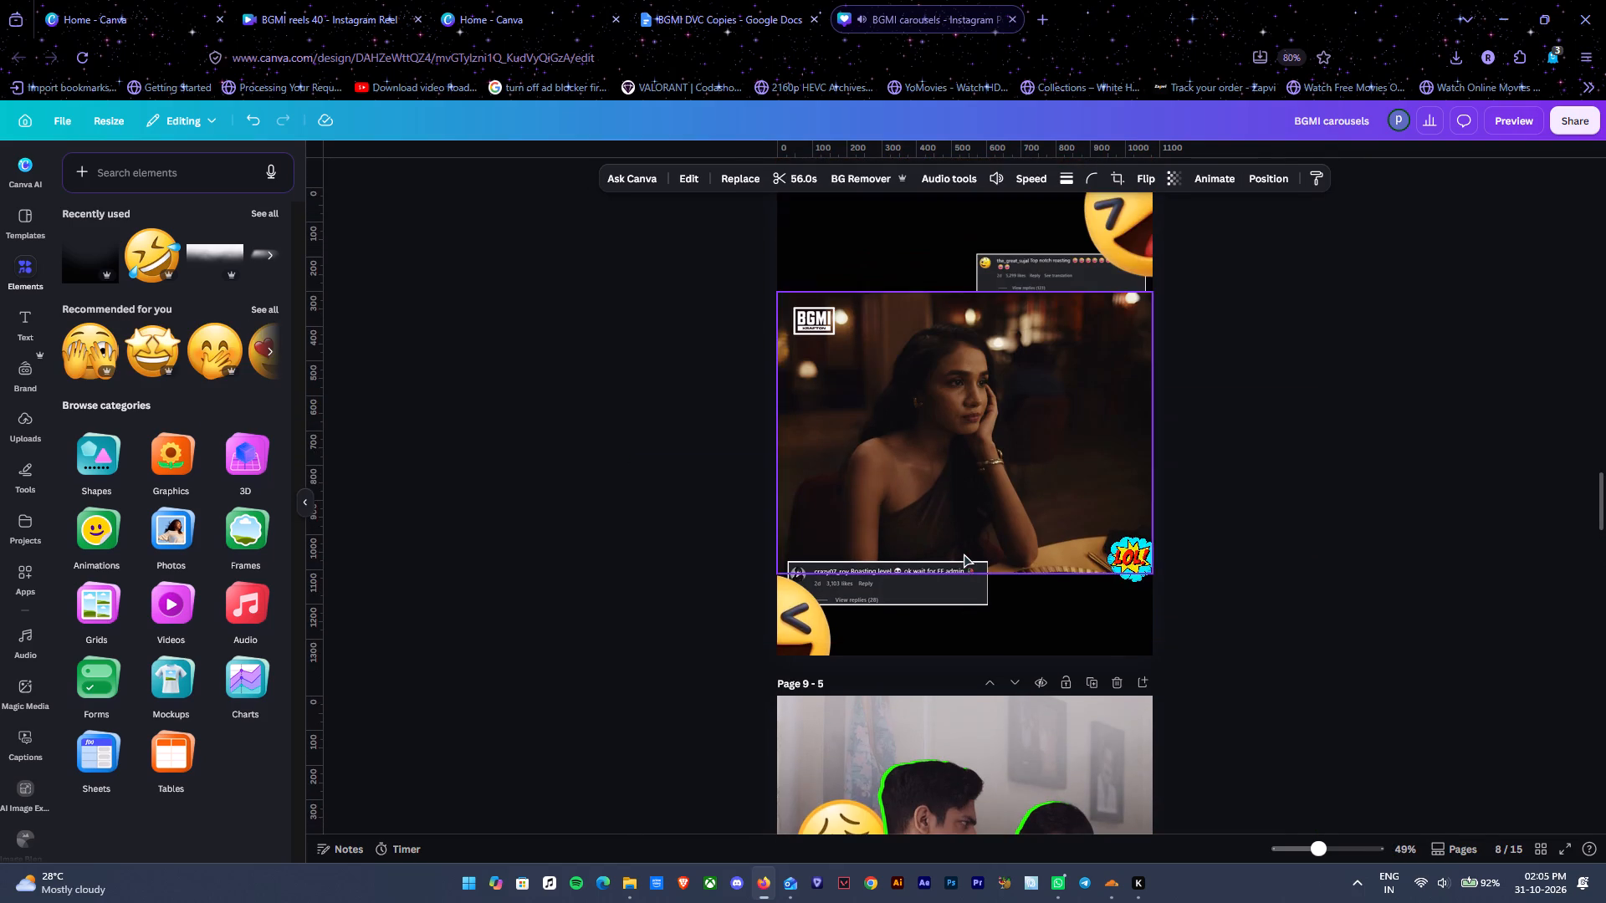
pyautogui.click(1025, 274)
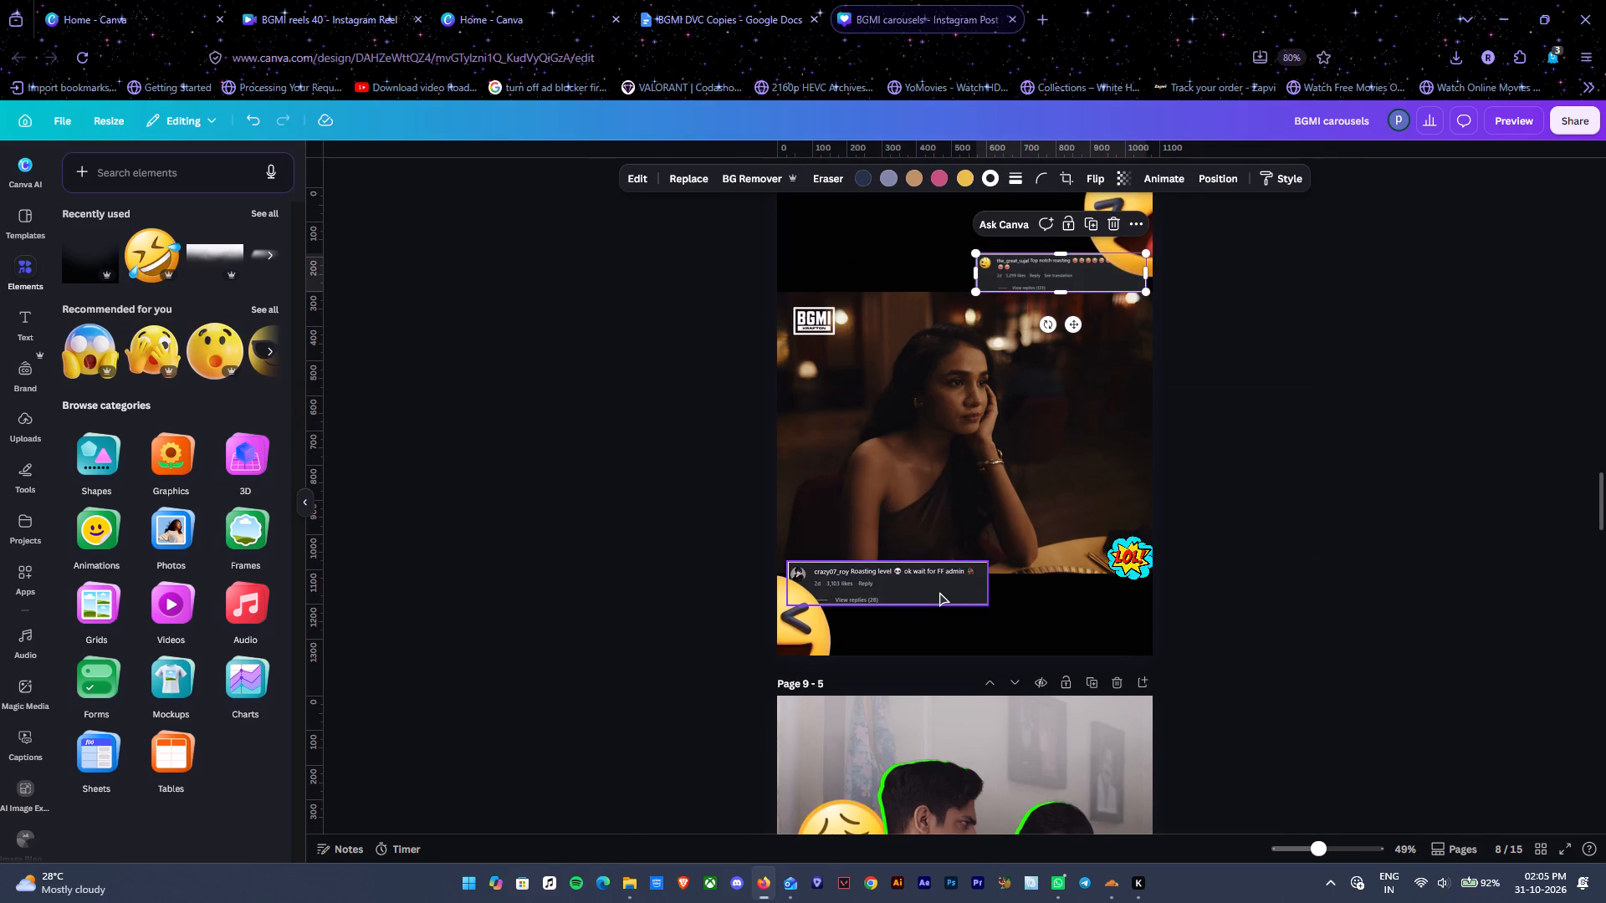
pyautogui.keyDown('shift'); pyautogui.click(939, 592); pyautogui.keyUp('shift')
pyautogui.hotkey('ctrl', 'c')
pyautogui.scroll(1, 939, 592)
pyautogui.scroll(-19, 939, 592)
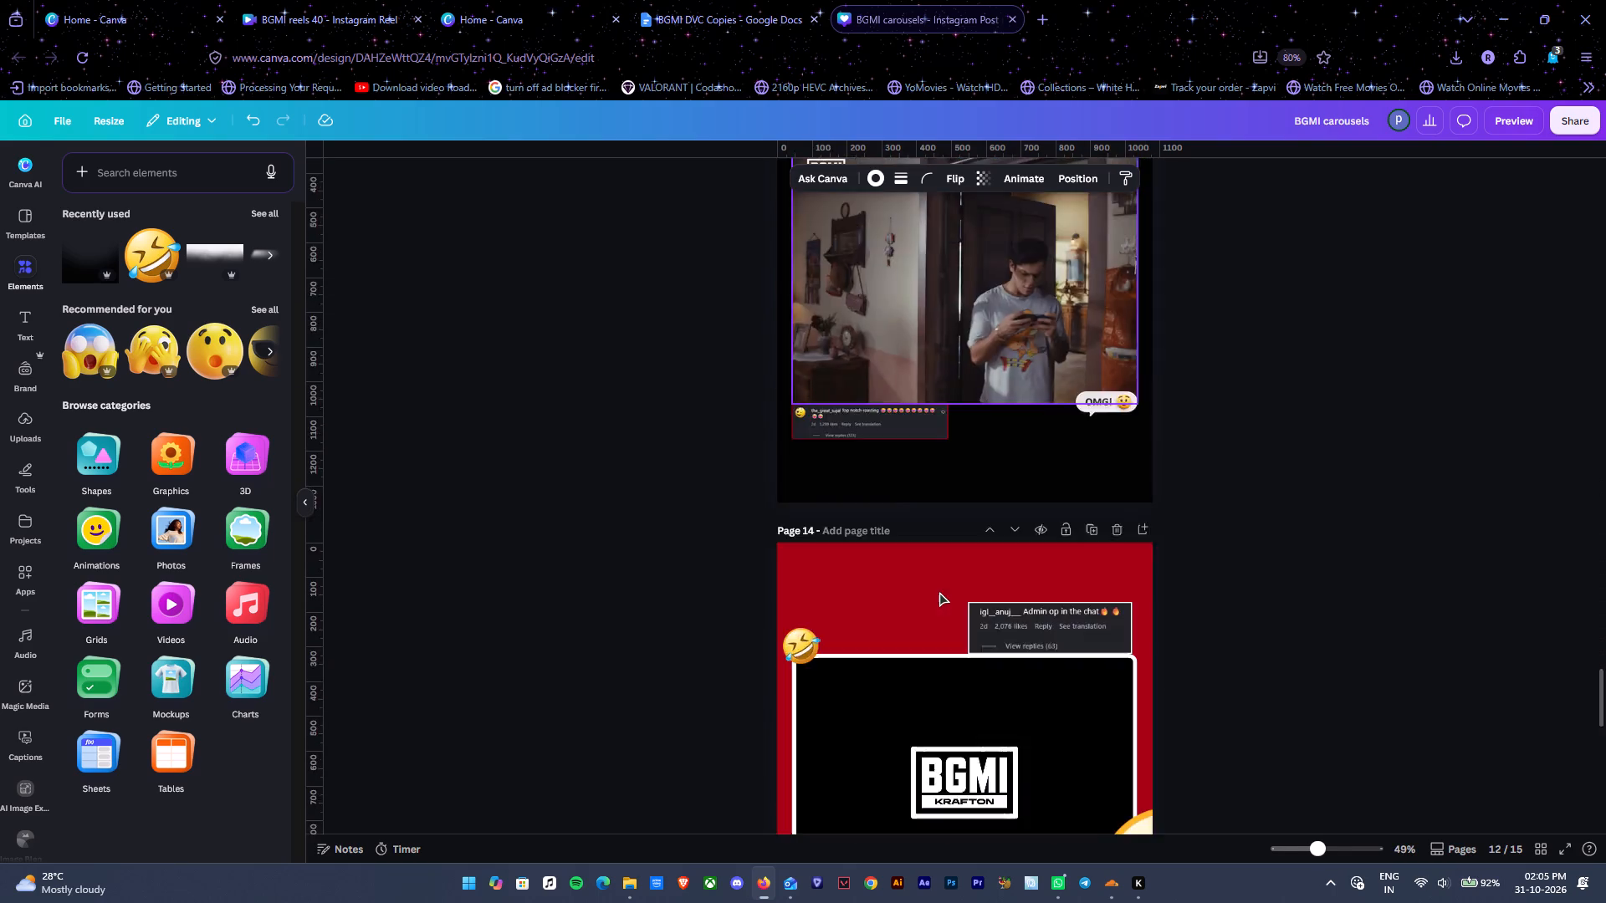
pyautogui.scroll(-18, 939, 592)
pyautogui.hotkey('ctrl', 'v')
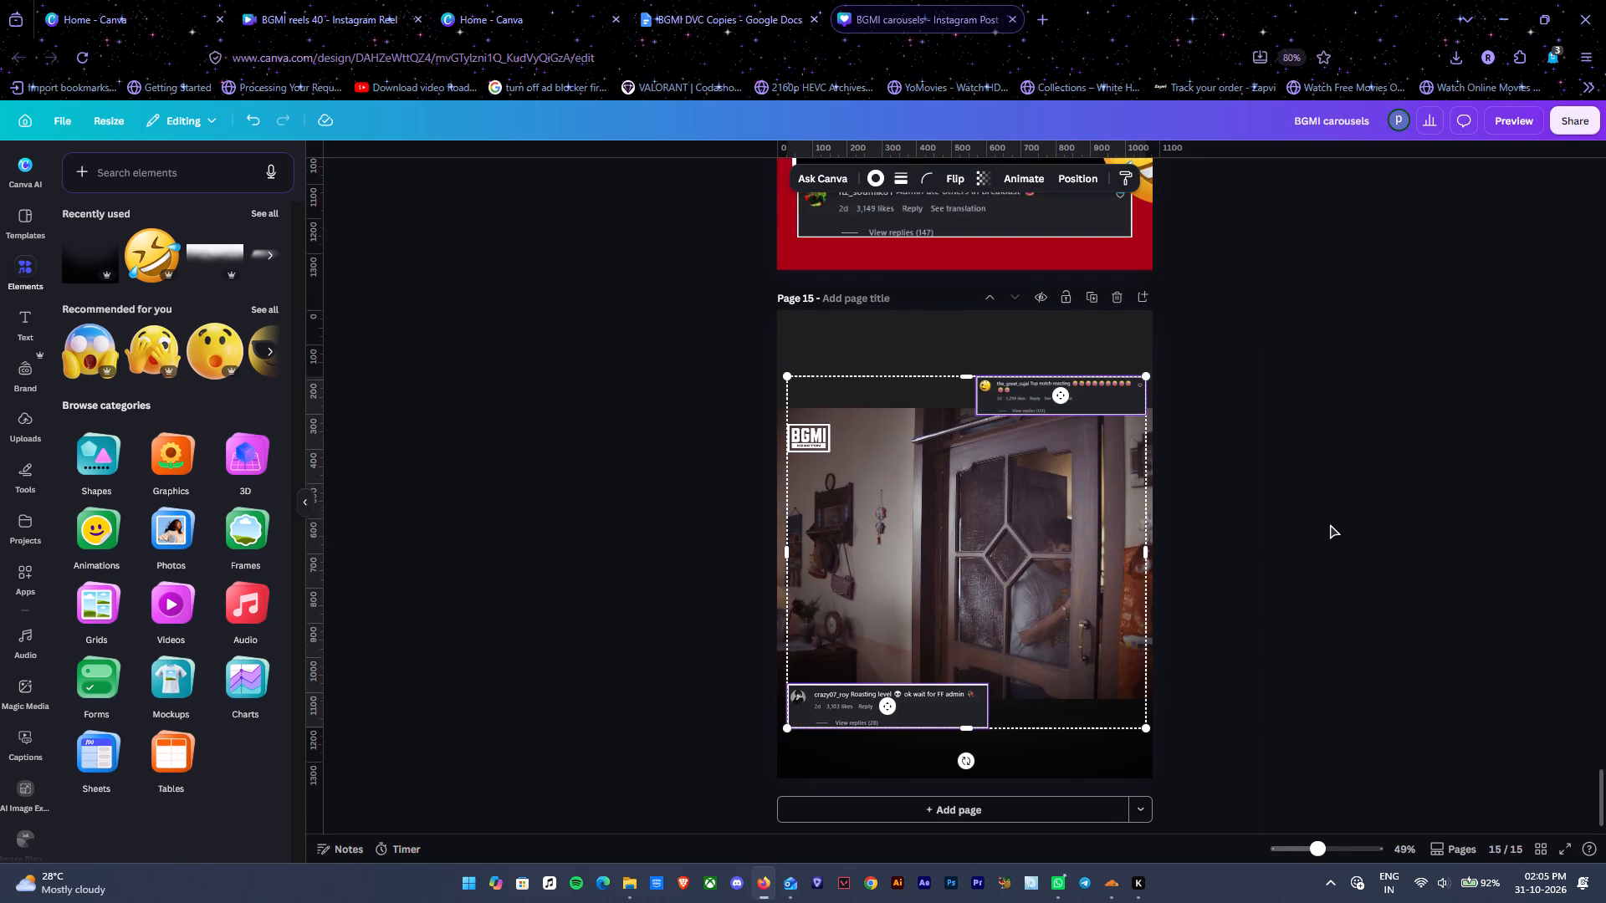
pyautogui.click(1330, 523)
pyautogui.click(1330, 523)
pyautogui.click(1054, 389)
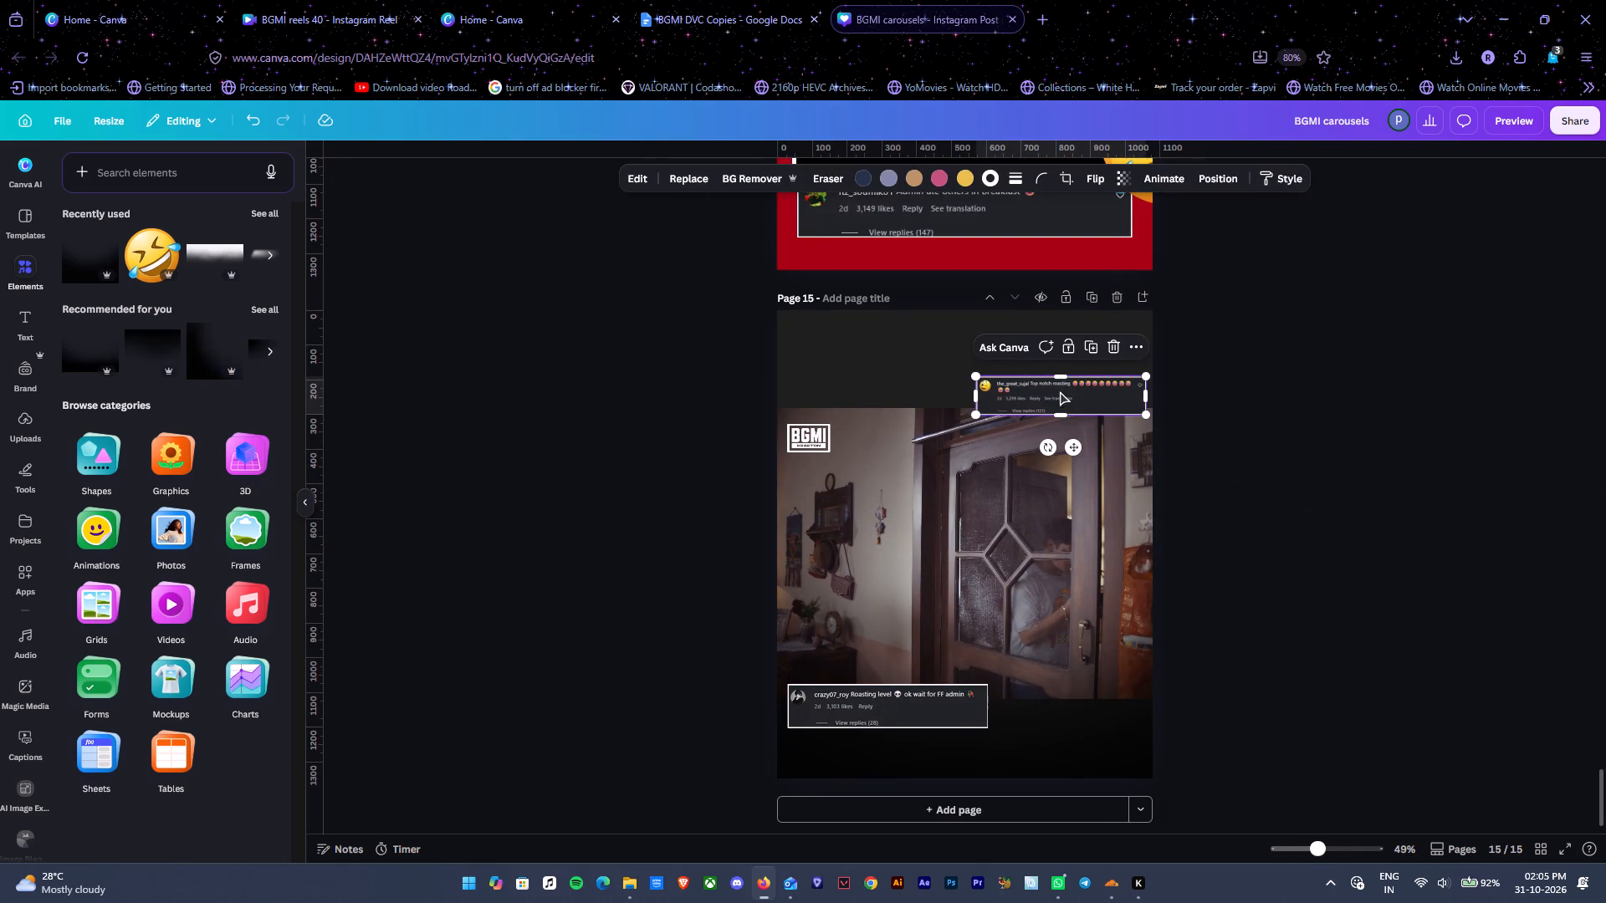
pyautogui.click(1292, 393)
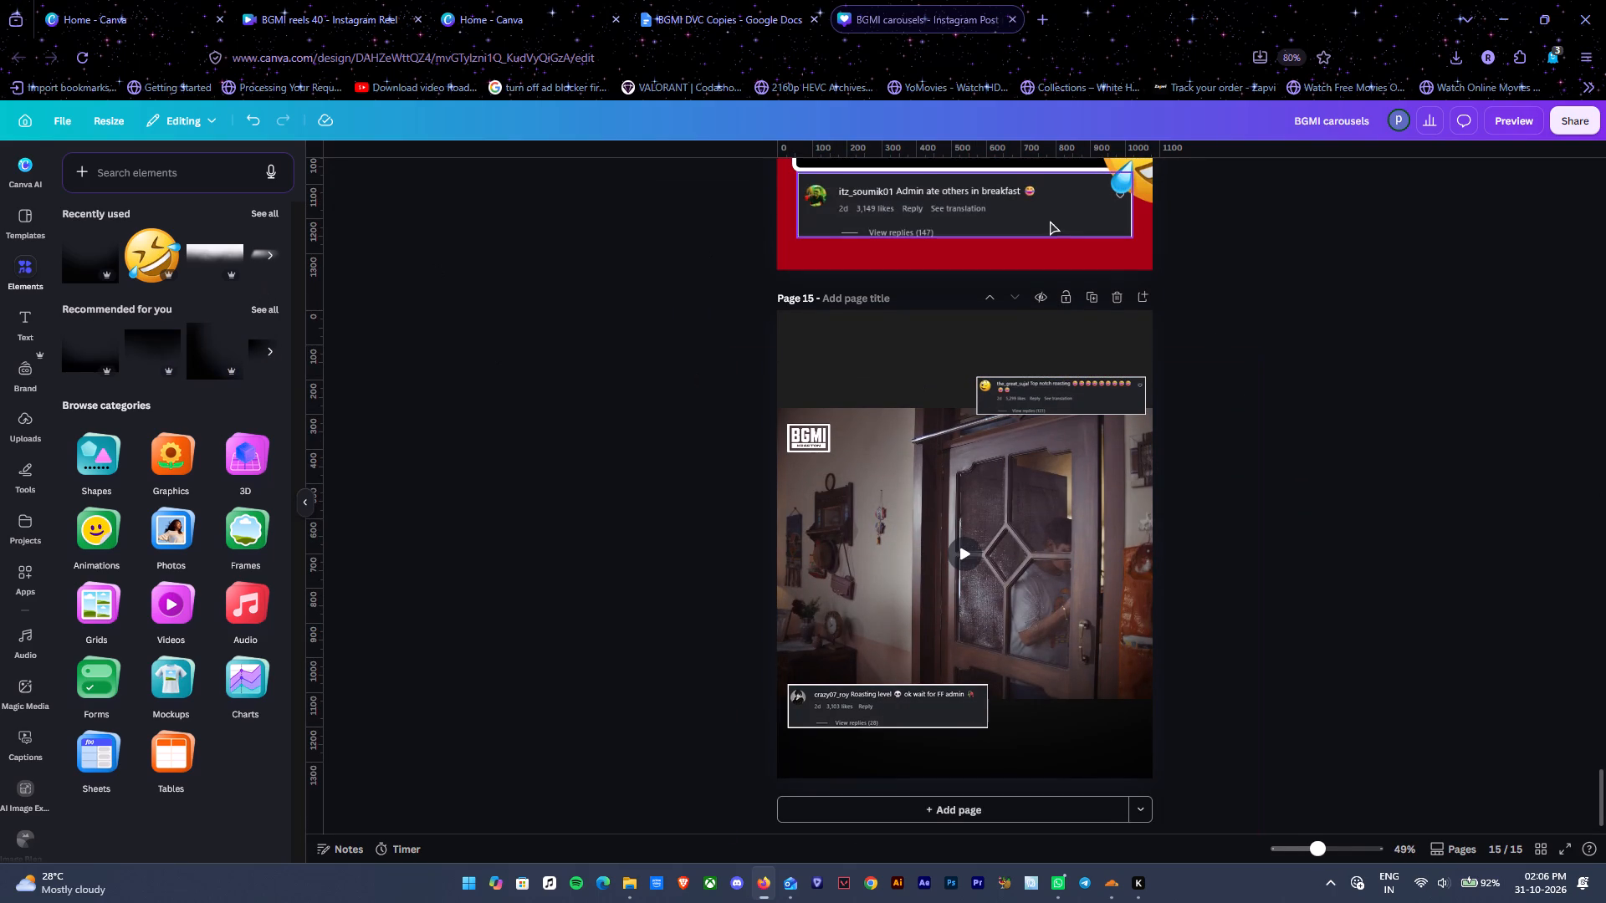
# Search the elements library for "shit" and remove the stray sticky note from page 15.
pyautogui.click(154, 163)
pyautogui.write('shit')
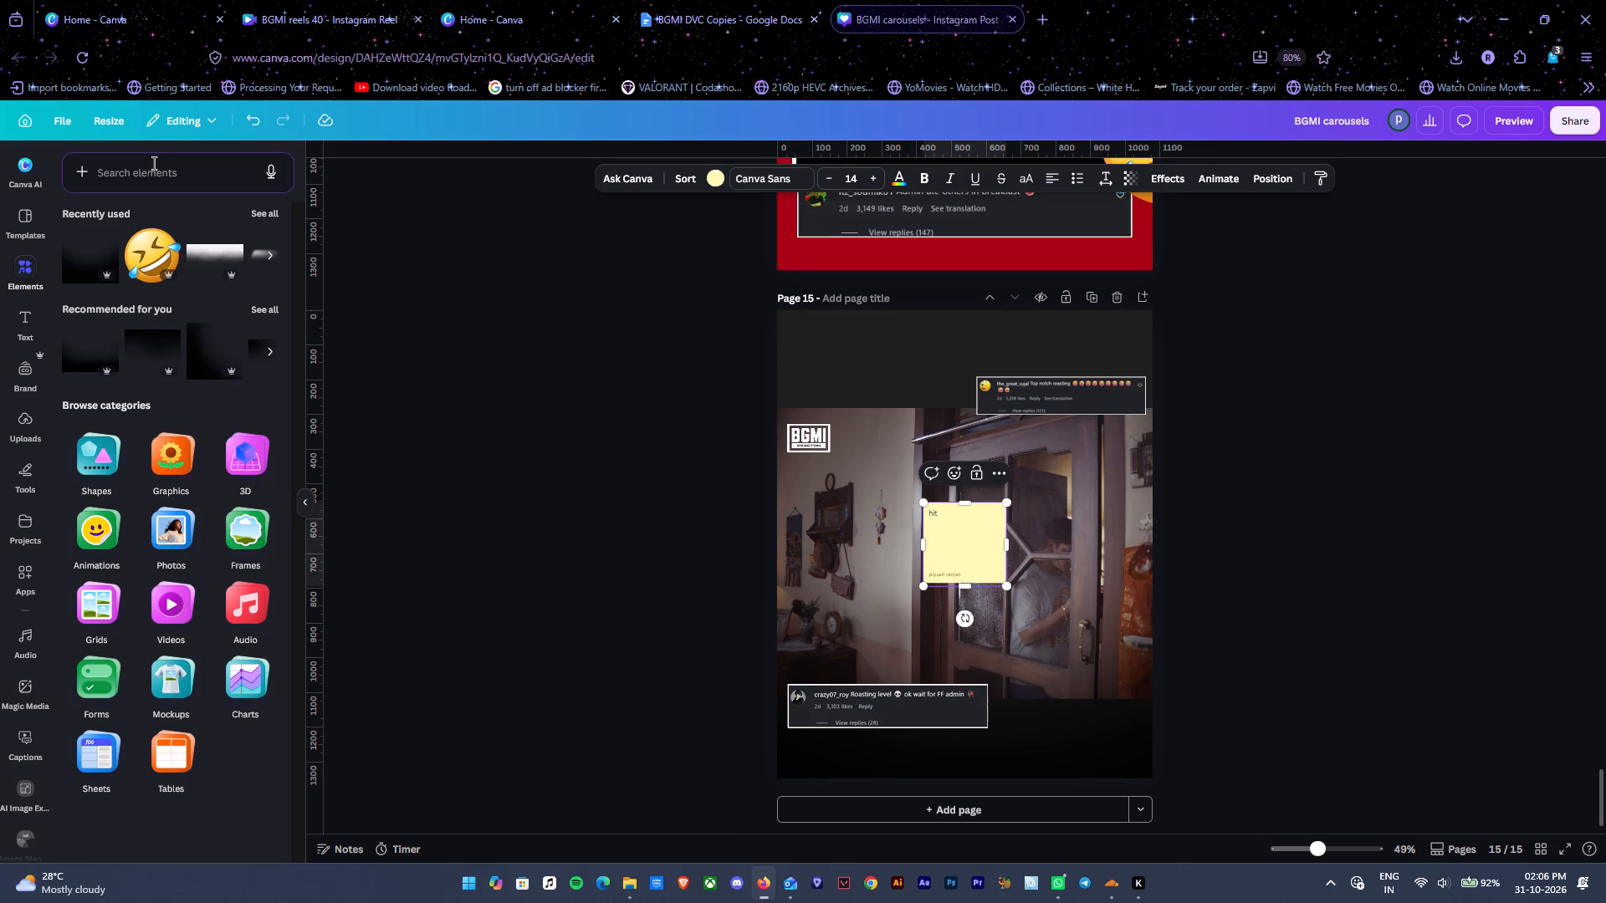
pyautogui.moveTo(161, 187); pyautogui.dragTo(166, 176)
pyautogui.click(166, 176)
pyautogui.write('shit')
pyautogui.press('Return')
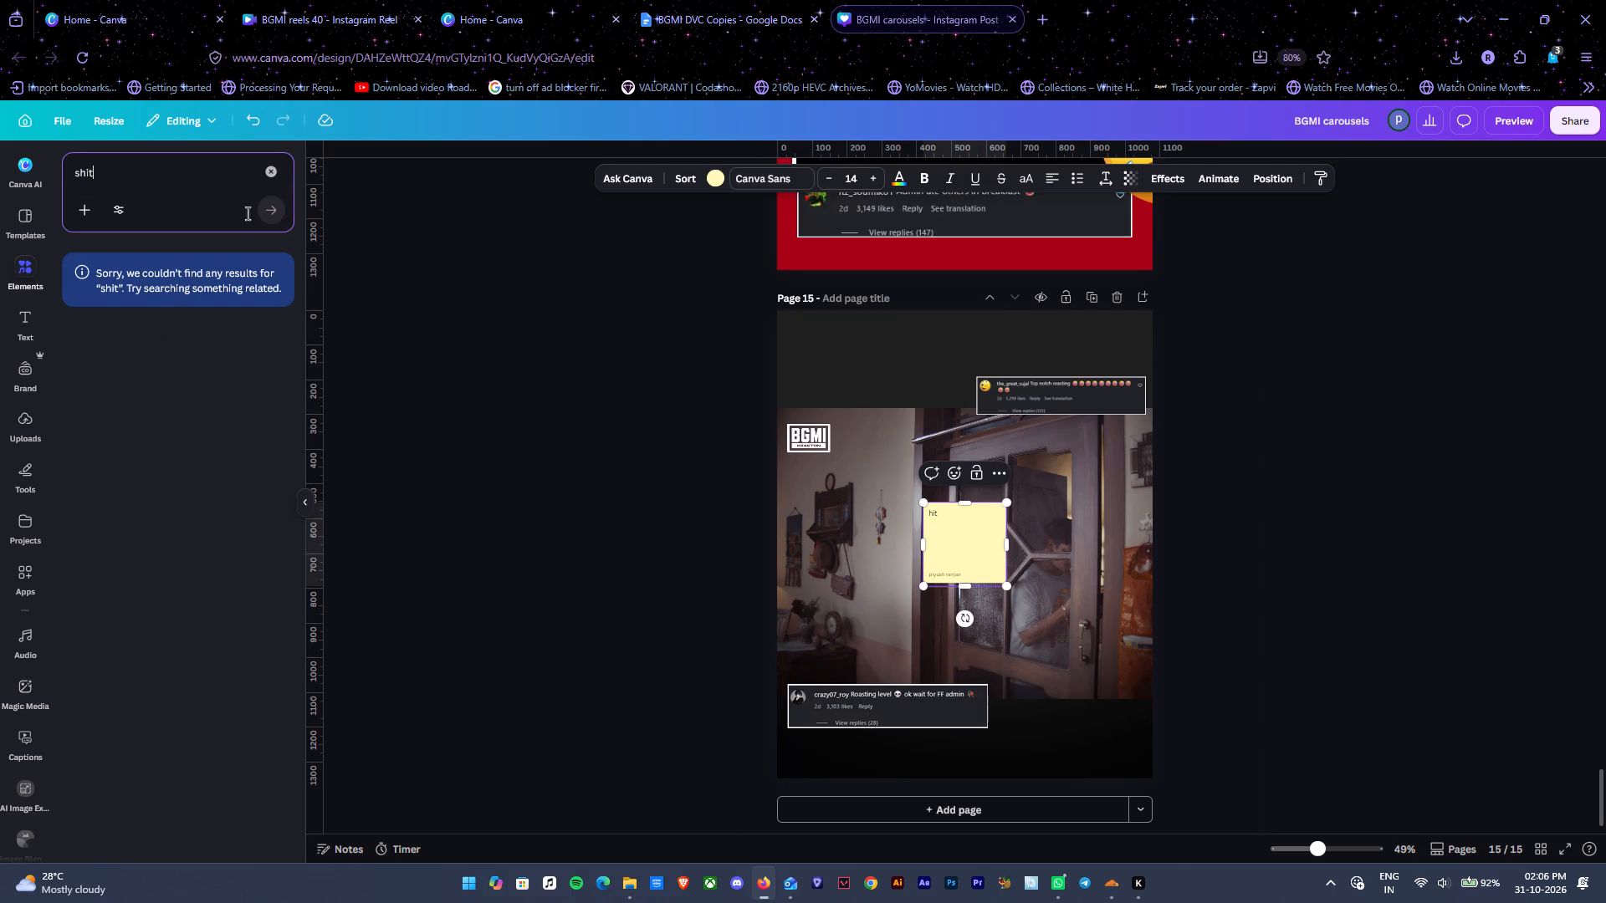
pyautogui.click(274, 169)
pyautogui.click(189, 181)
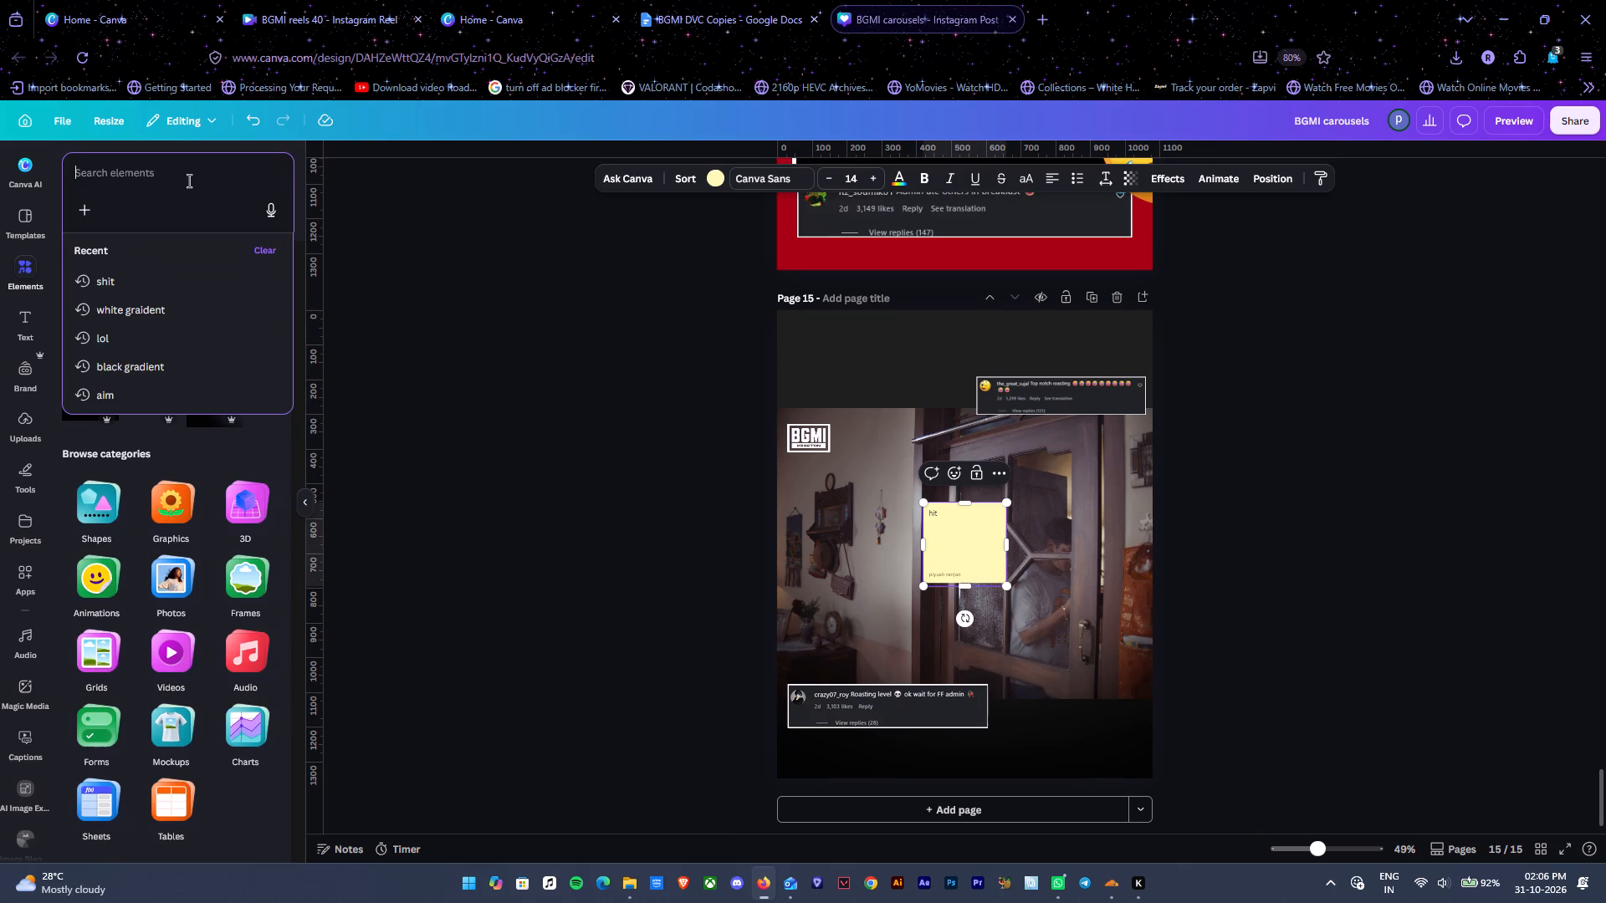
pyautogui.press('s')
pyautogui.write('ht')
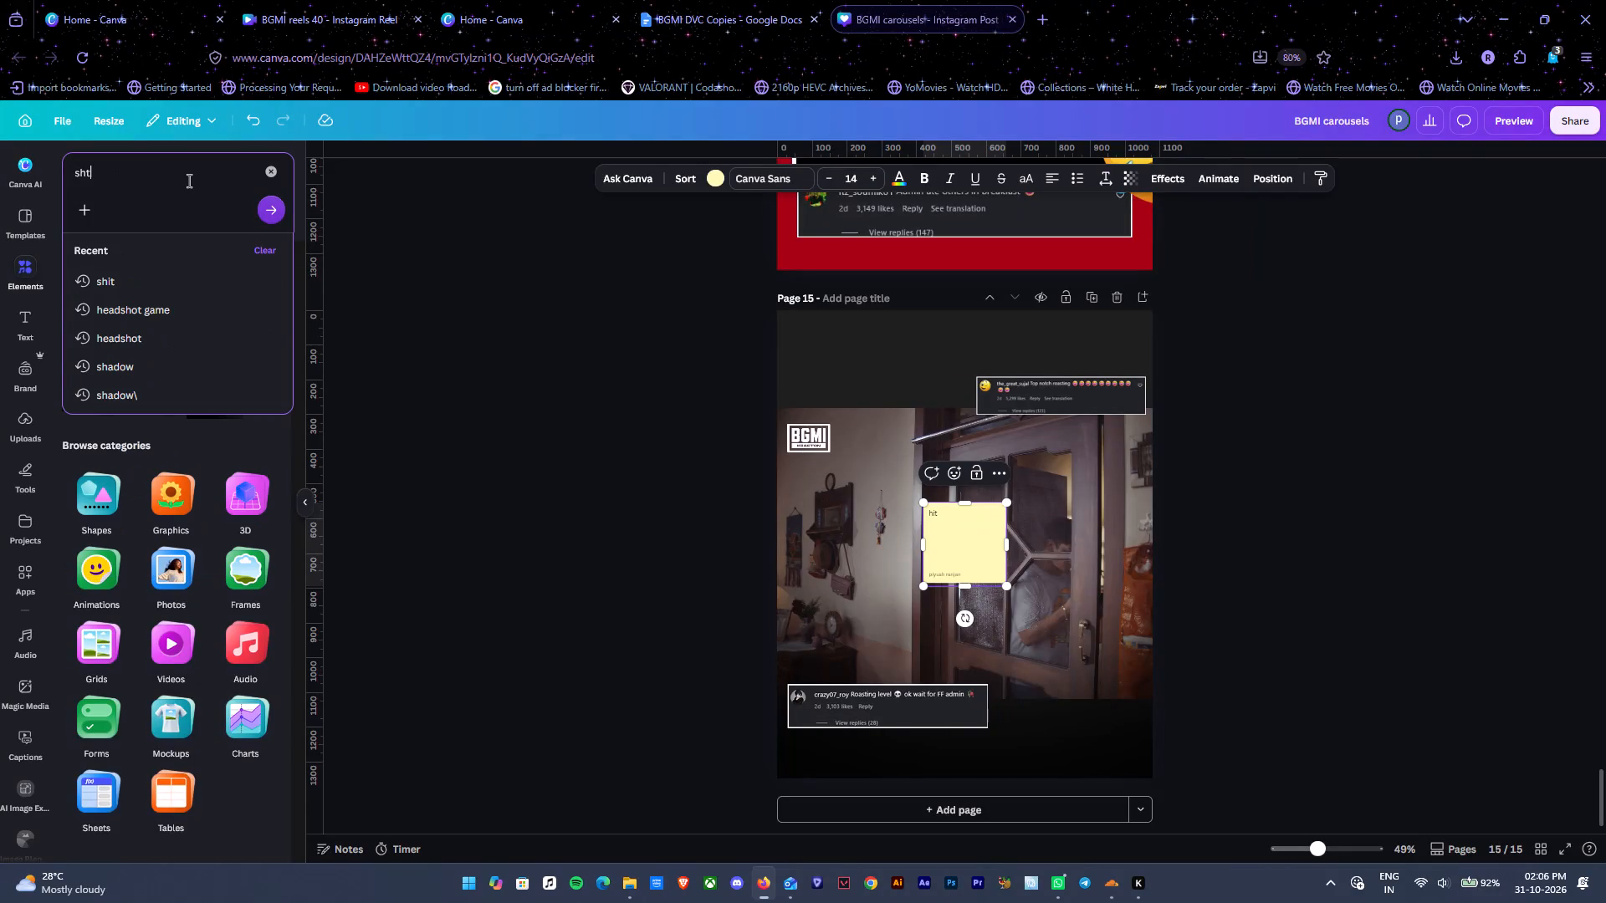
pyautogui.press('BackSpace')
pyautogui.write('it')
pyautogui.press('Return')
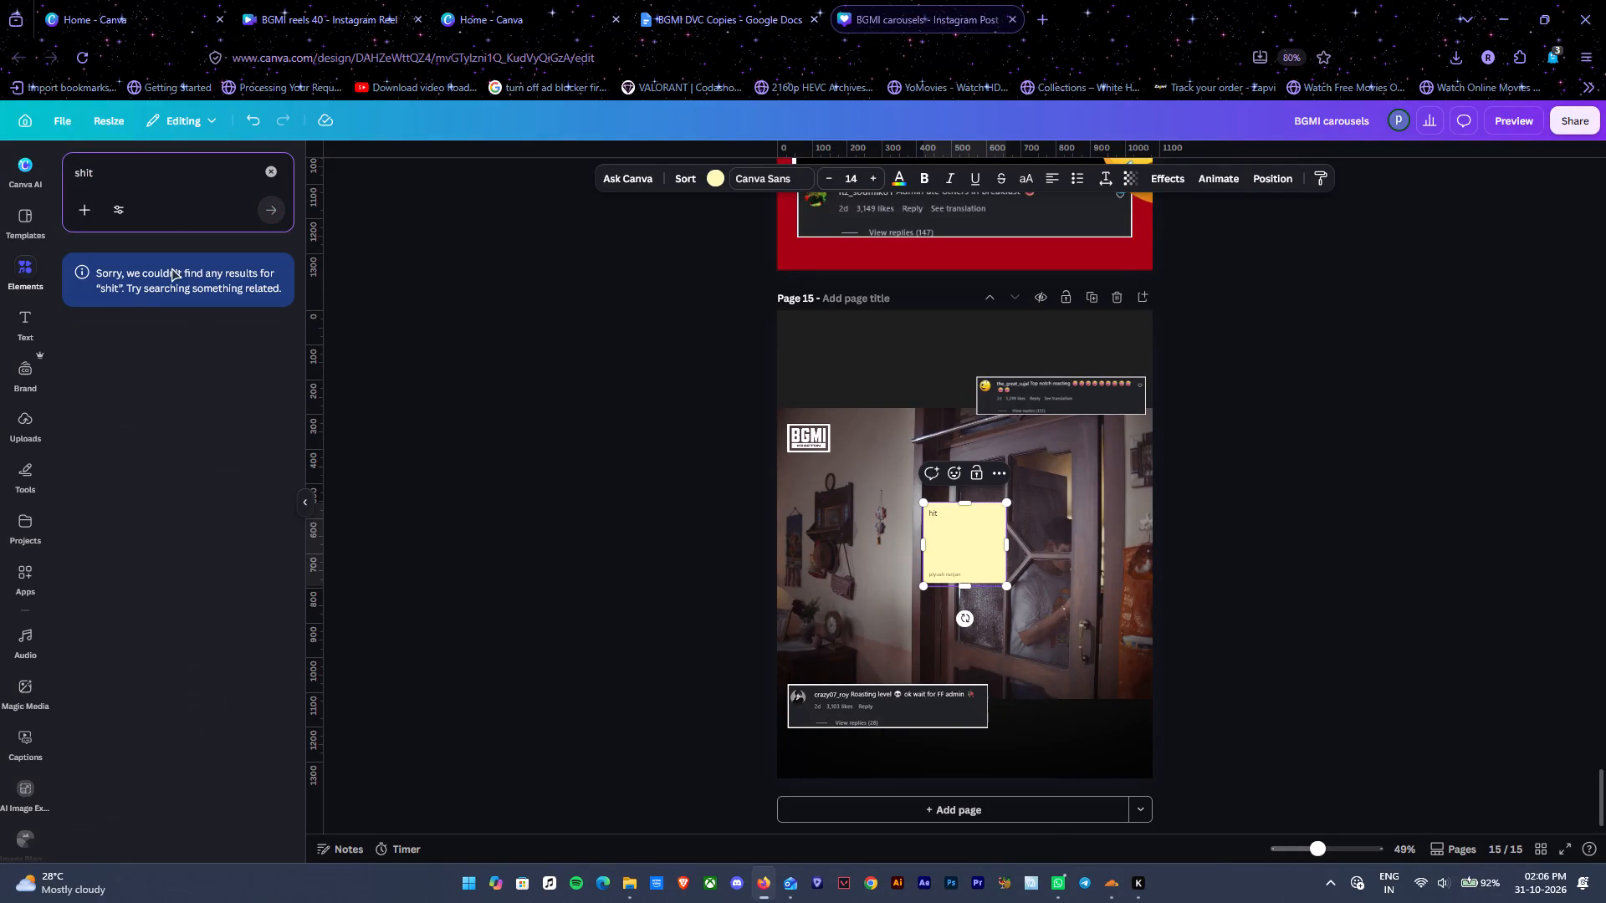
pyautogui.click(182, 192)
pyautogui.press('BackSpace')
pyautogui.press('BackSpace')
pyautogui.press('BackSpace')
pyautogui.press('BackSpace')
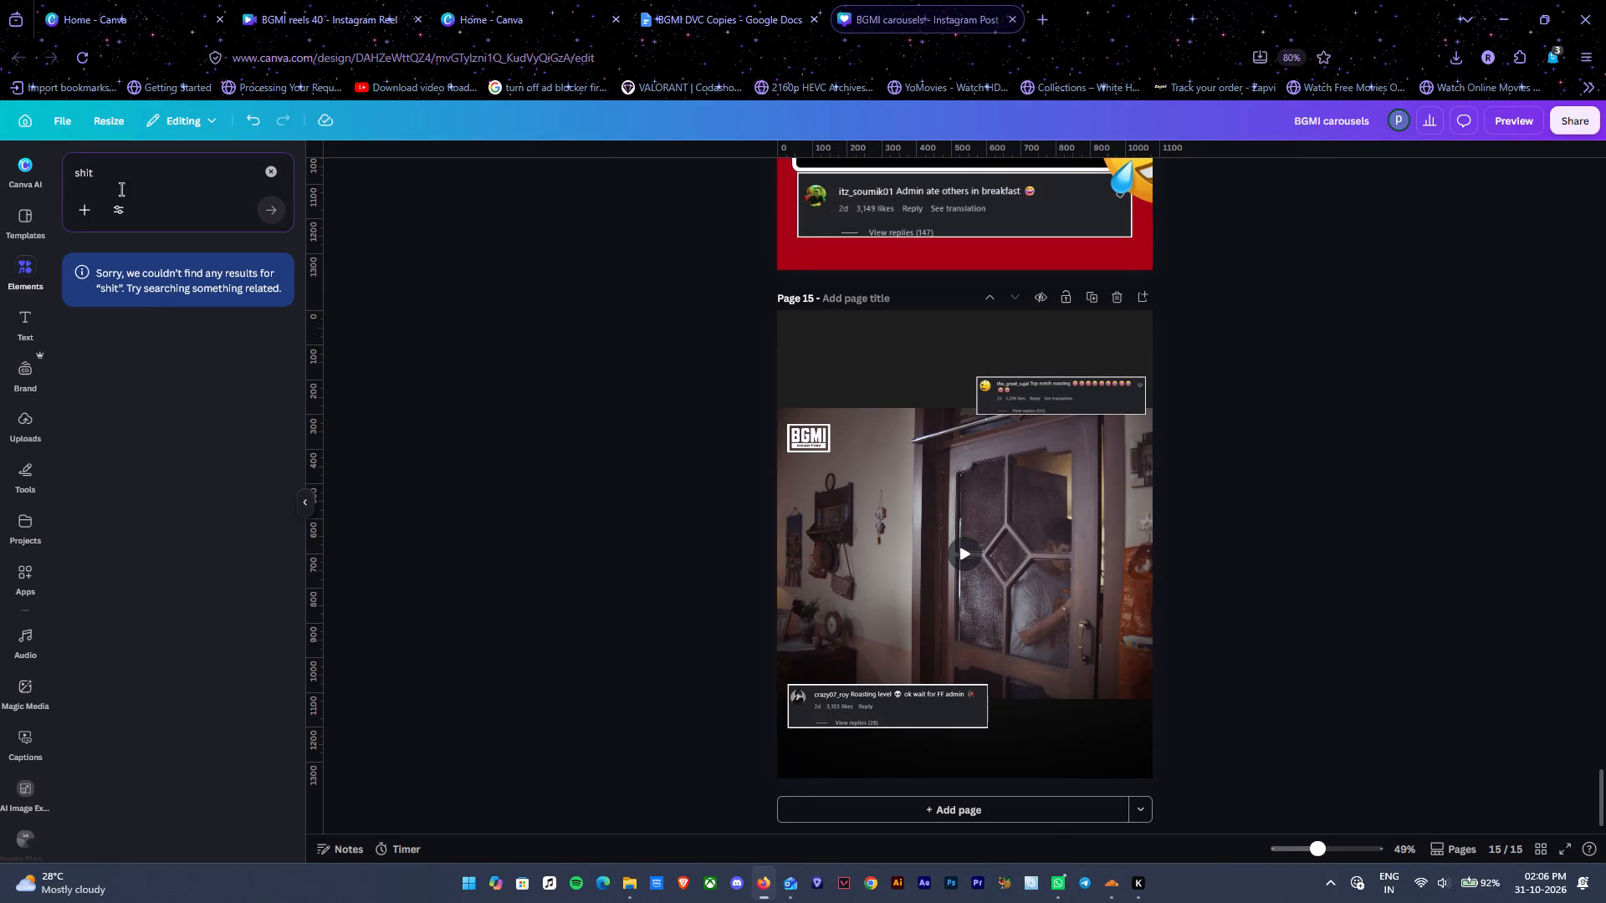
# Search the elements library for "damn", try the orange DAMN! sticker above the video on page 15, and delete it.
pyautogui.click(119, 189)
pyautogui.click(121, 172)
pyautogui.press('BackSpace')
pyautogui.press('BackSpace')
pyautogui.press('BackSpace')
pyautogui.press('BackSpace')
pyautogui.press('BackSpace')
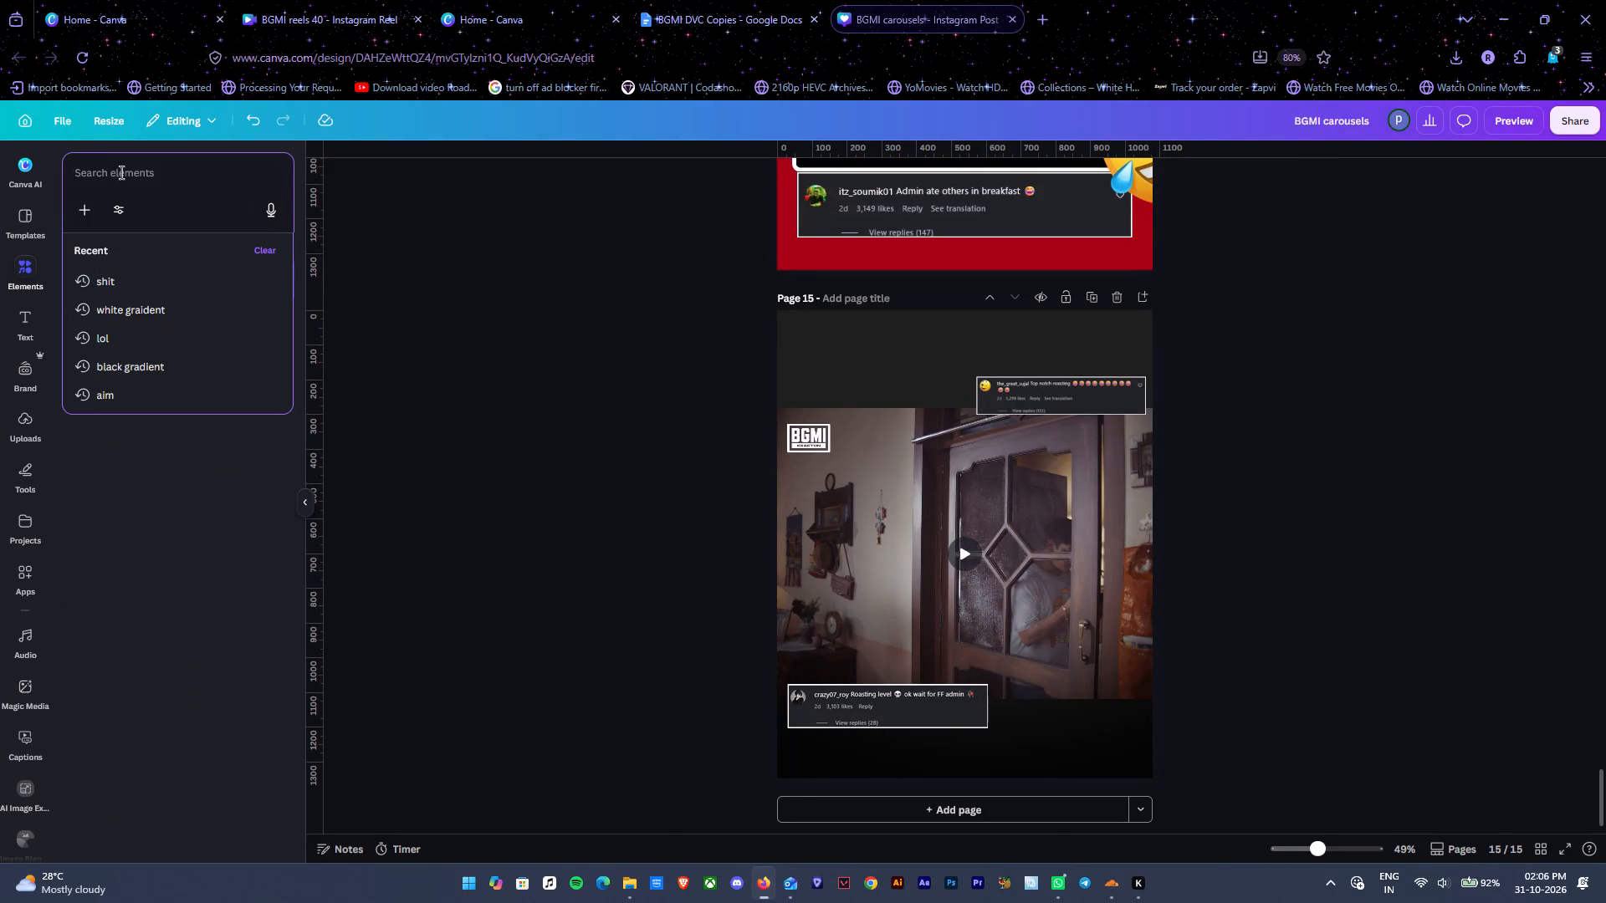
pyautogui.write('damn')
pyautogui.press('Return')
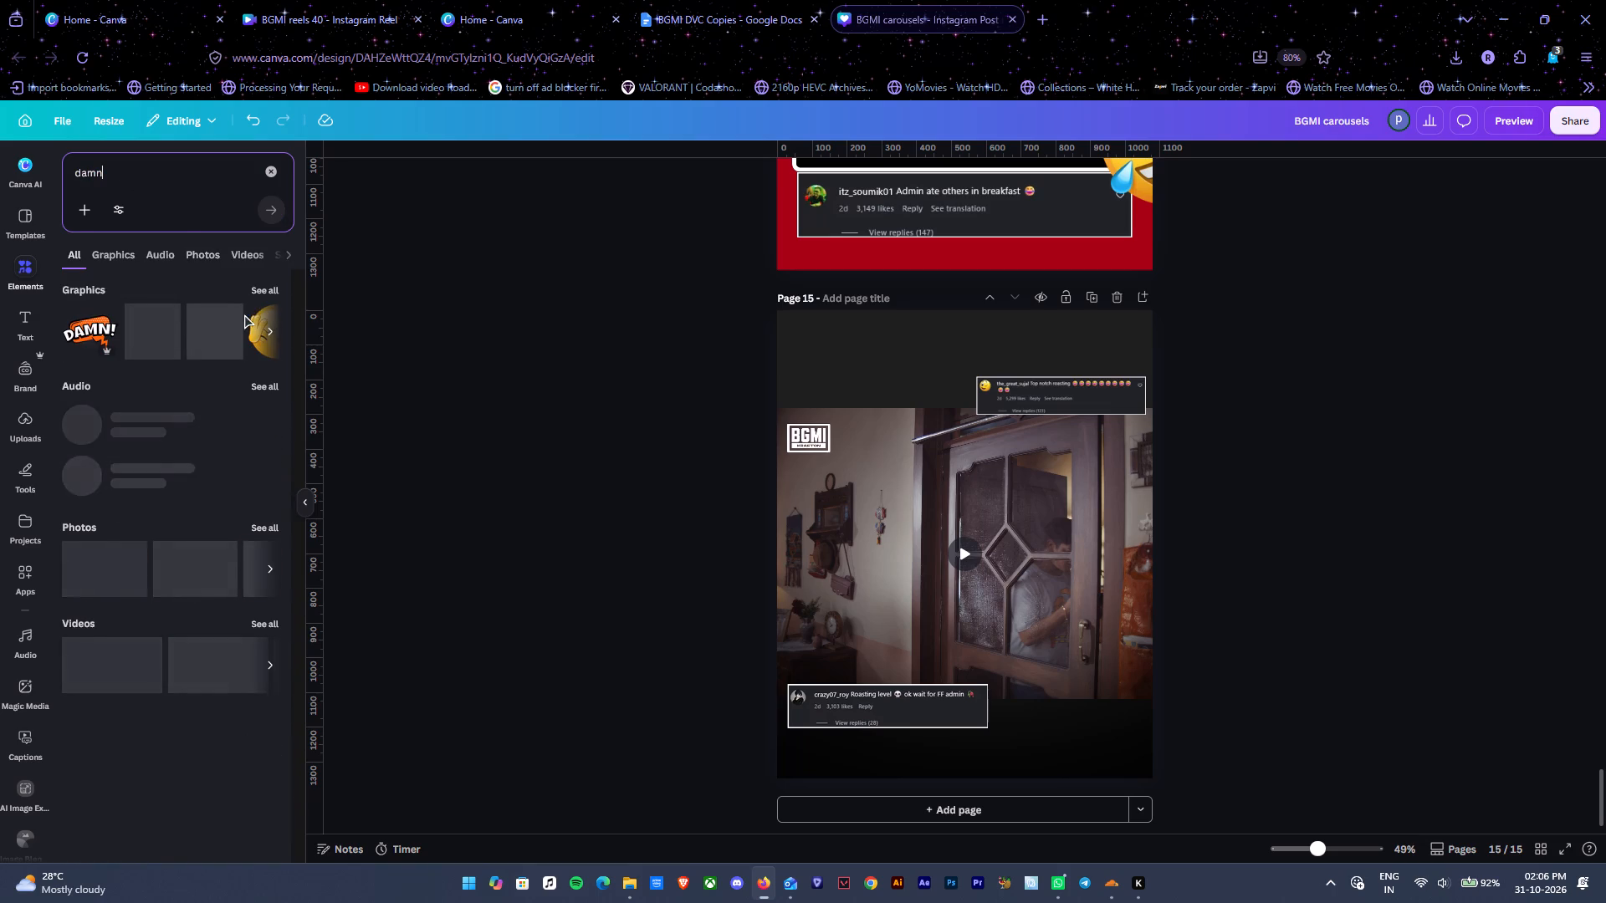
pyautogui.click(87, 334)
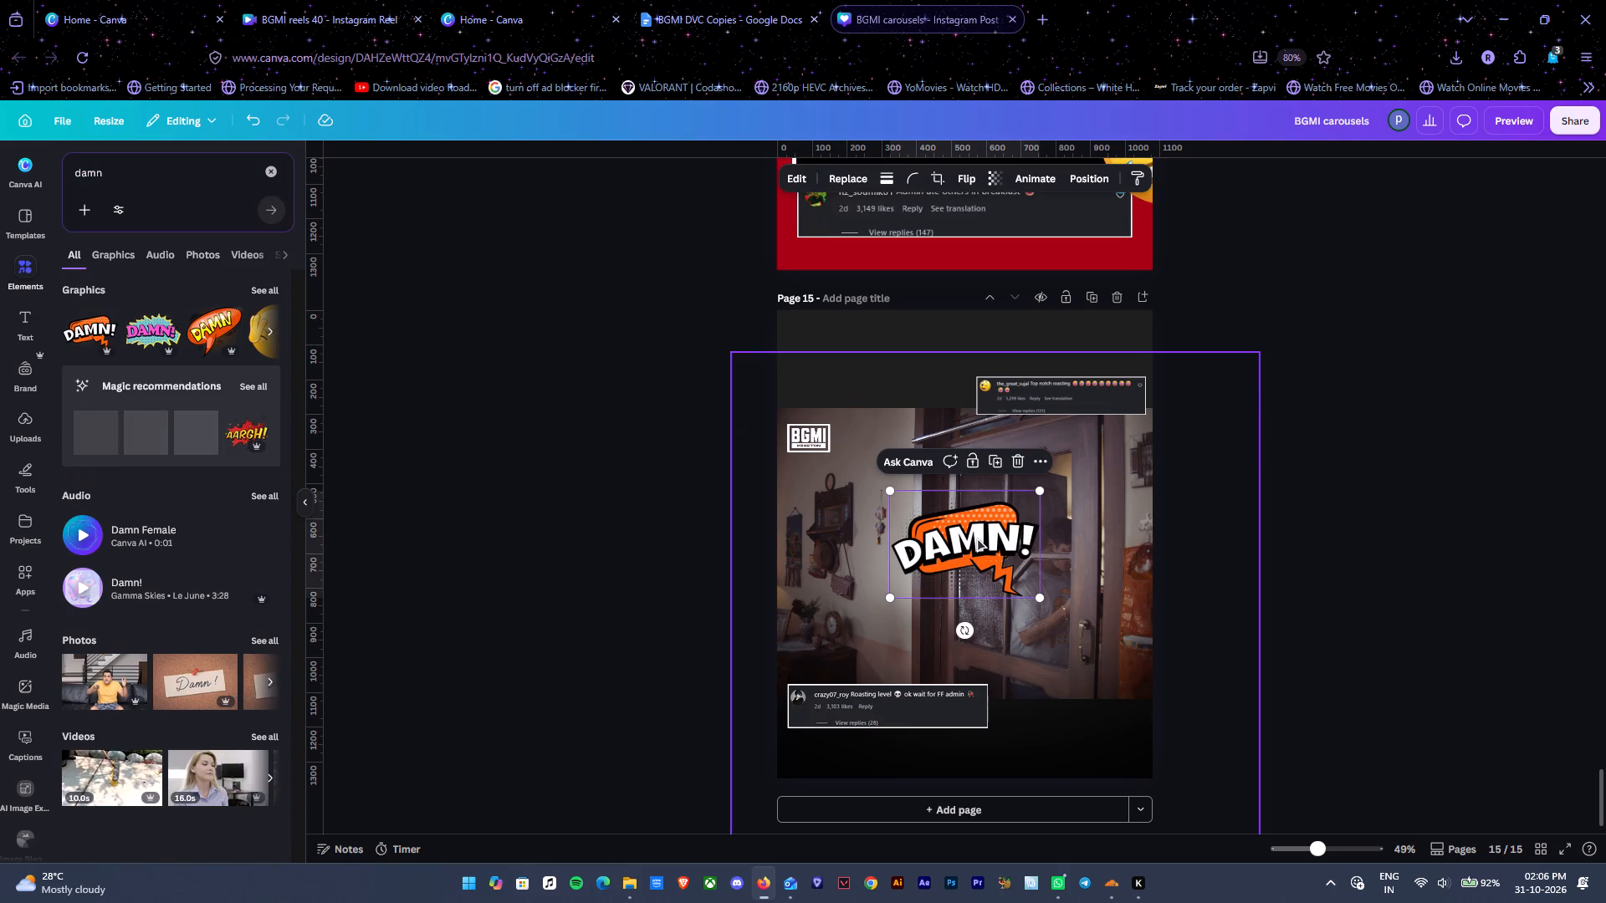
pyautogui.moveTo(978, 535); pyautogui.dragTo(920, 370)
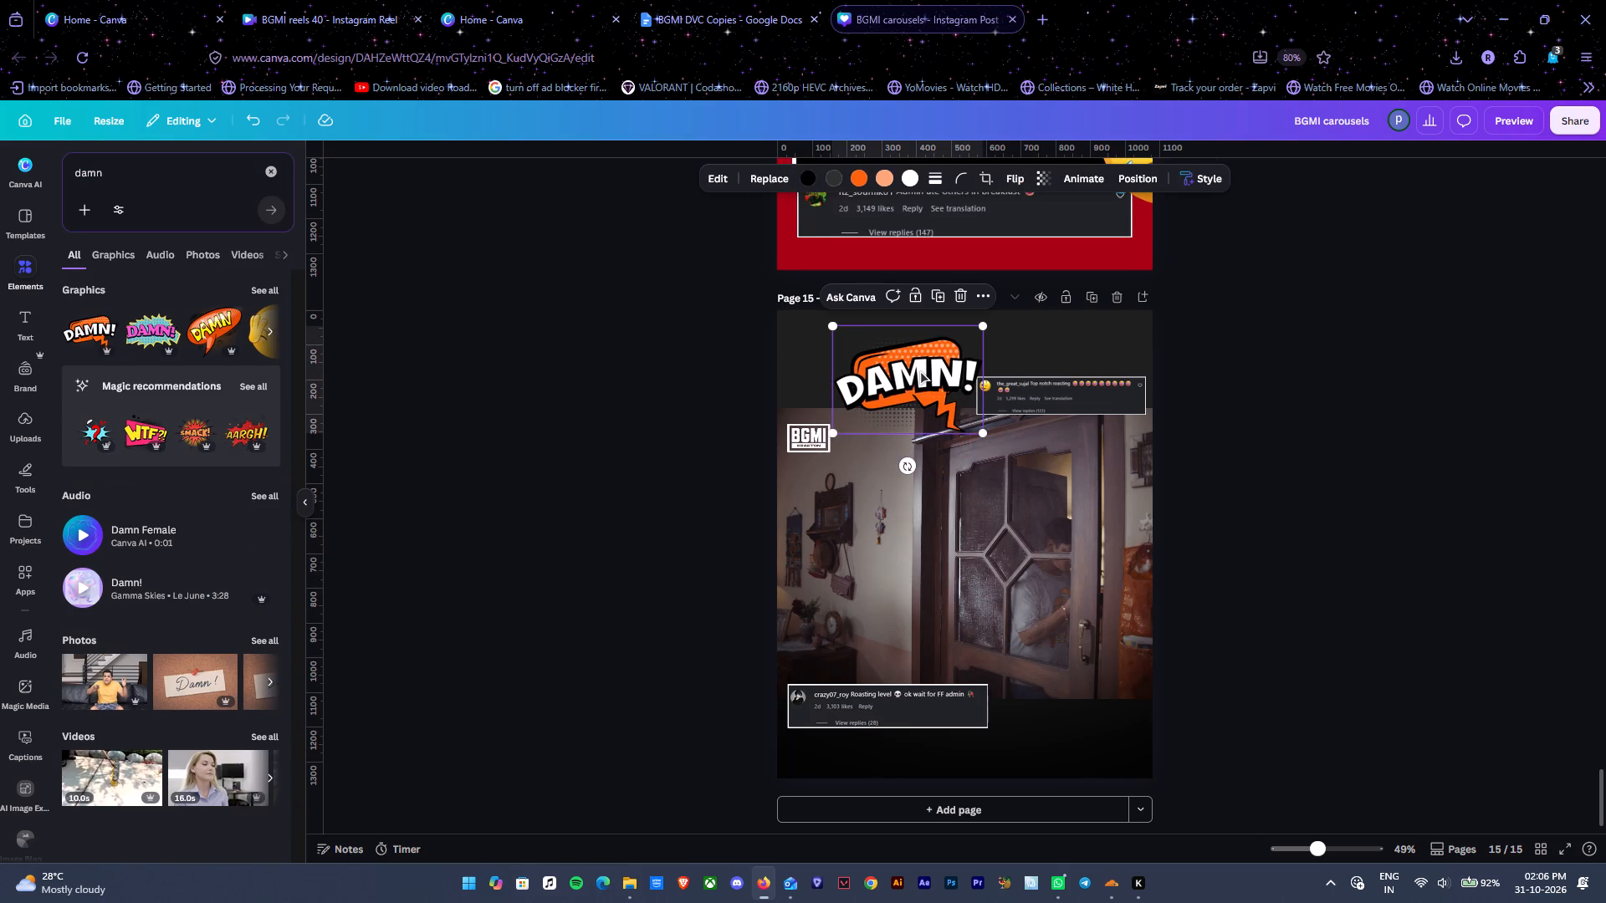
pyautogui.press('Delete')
# Add the purple-and-yellow LOL! sticker from the related recommendations to page 15, shrunk and placed at the video's lower right corner.
pyautogui.click(254, 382)
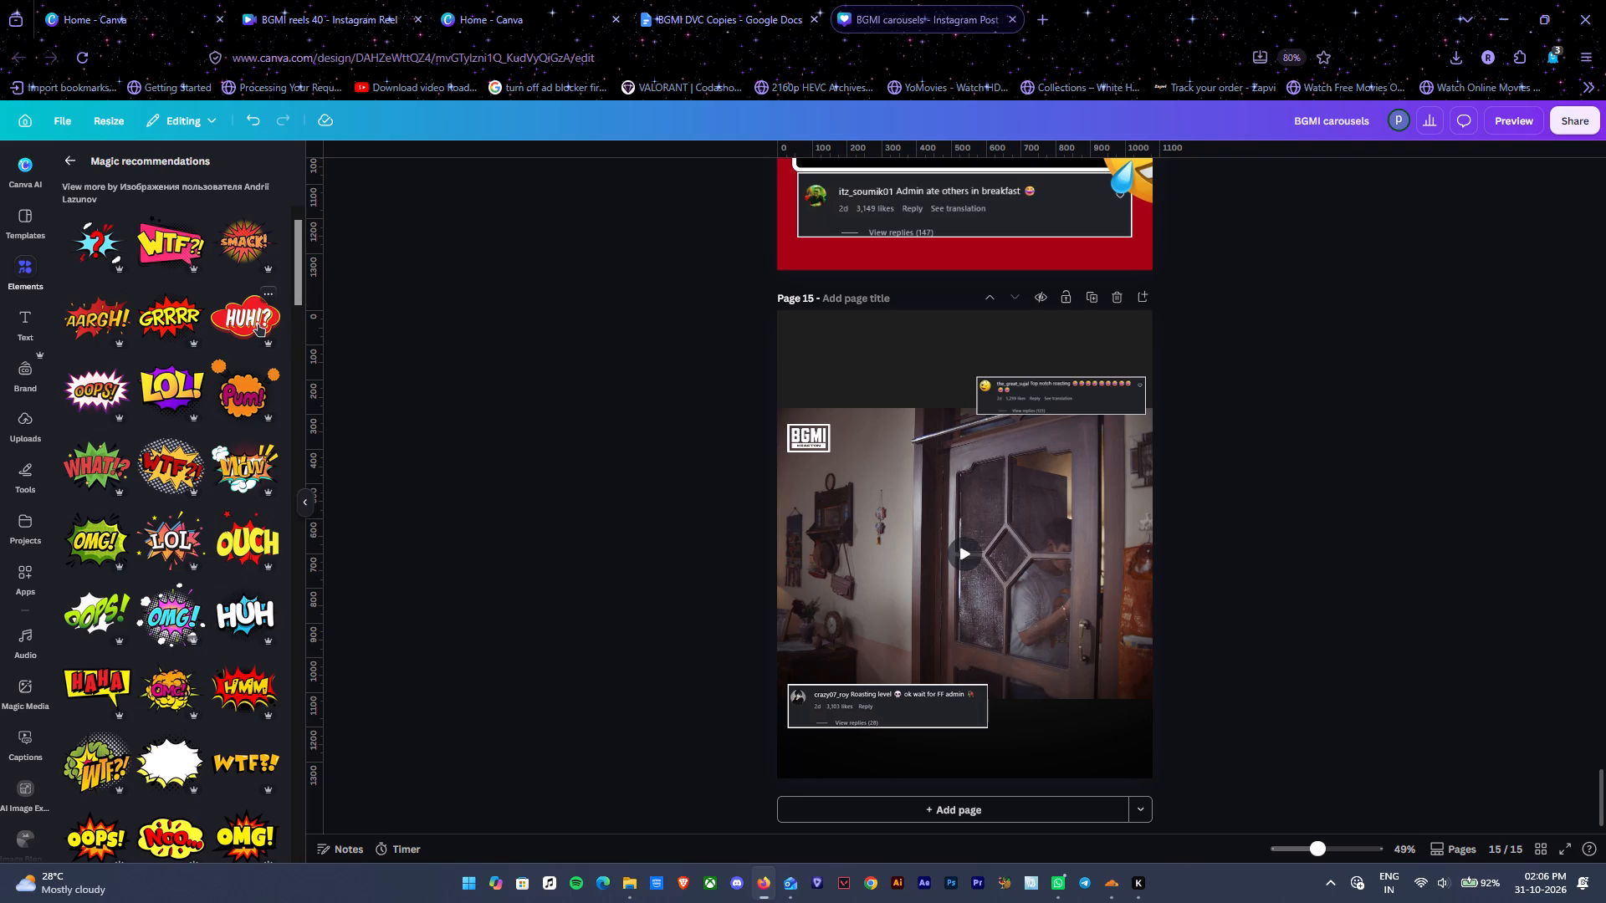
pyautogui.click(171, 393)
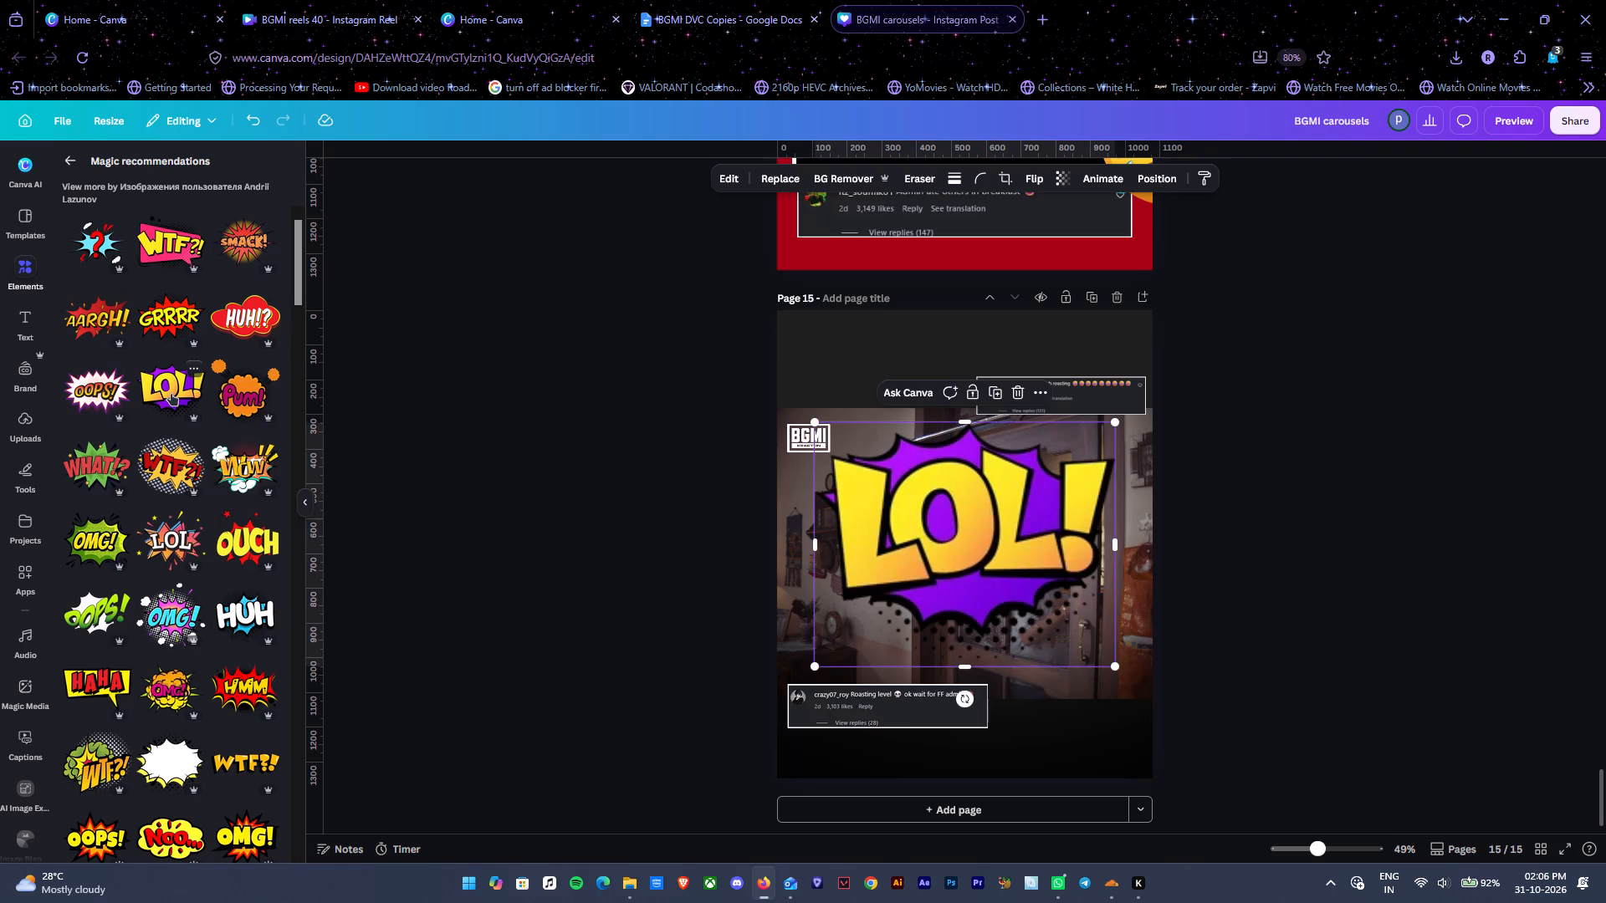
pyautogui.moveTo(1110, 426); pyautogui.dragTo(921, 611)
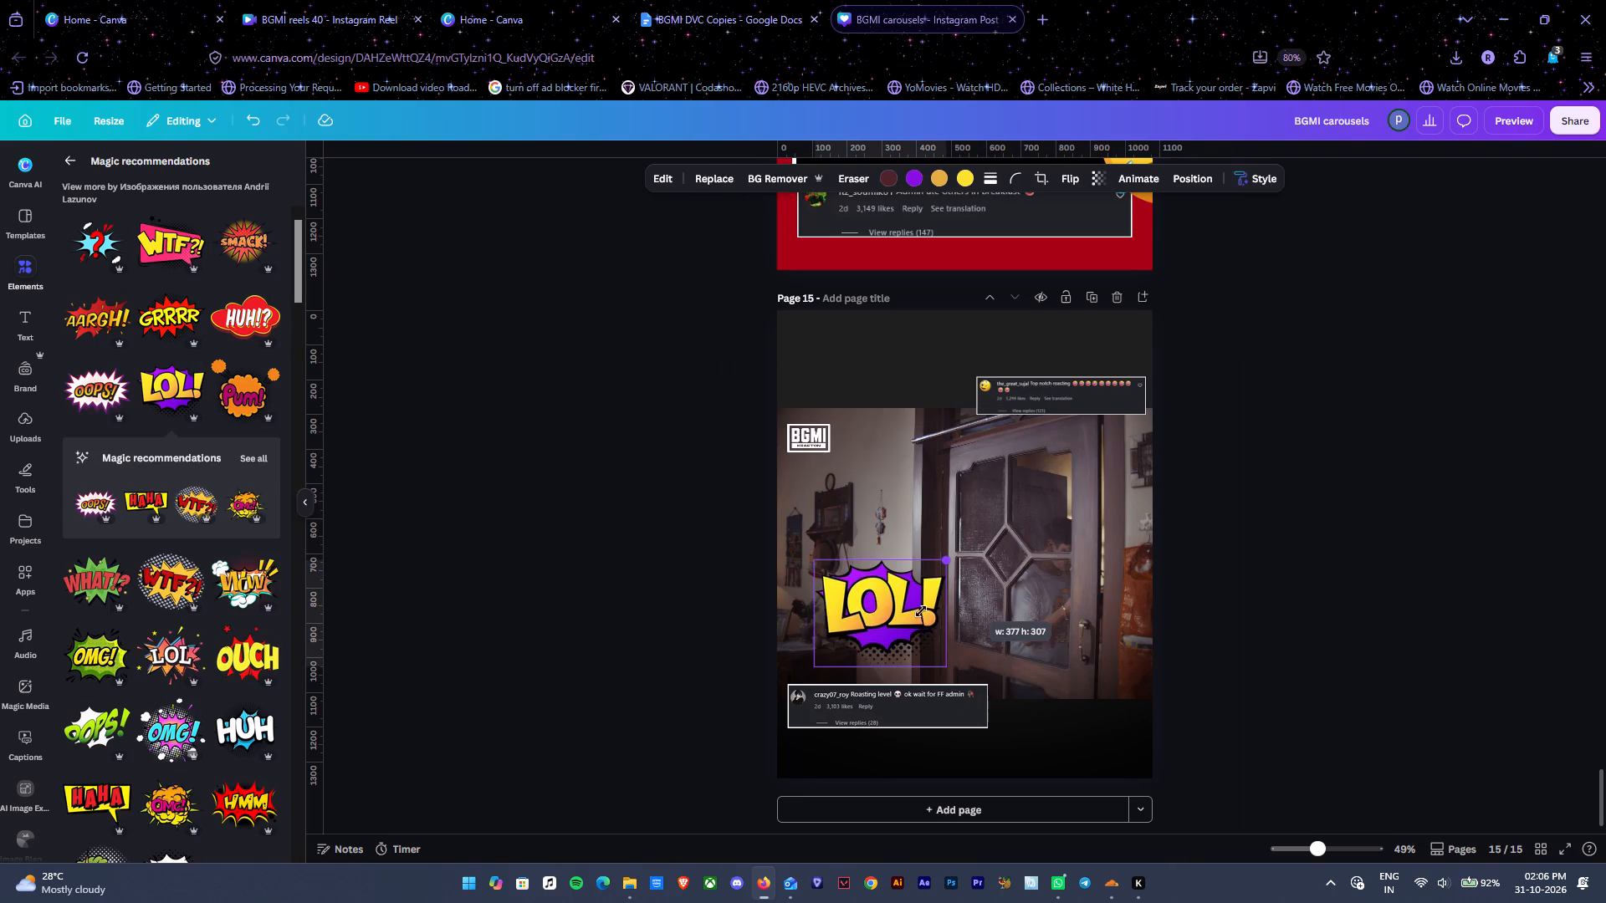
pyautogui.moveTo(921, 611); pyautogui.dragTo(862, 623)
pyautogui.moveTo(831, 640); pyautogui.dragTo(1112, 689)
pyautogui.click(1238, 624)
# Search the elements library for "popcorn" and add the popcorn bucket character with sunglasses to page 15, shrunk to a small sticker.
pyautogui.click(76, 175)
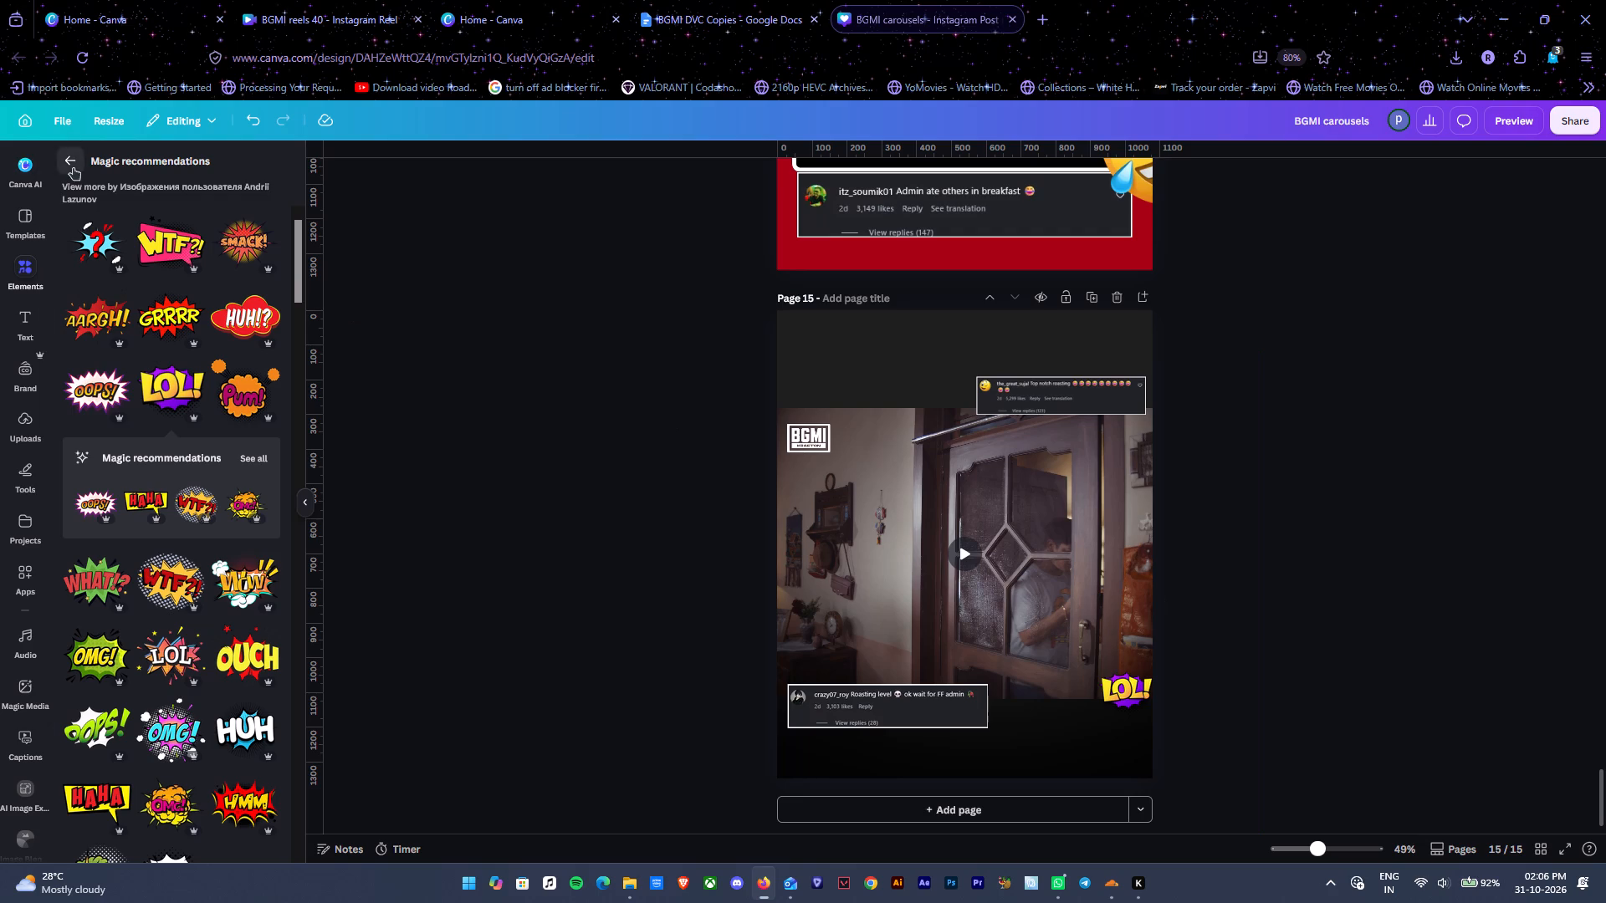
pyautogui.click(73, 167)
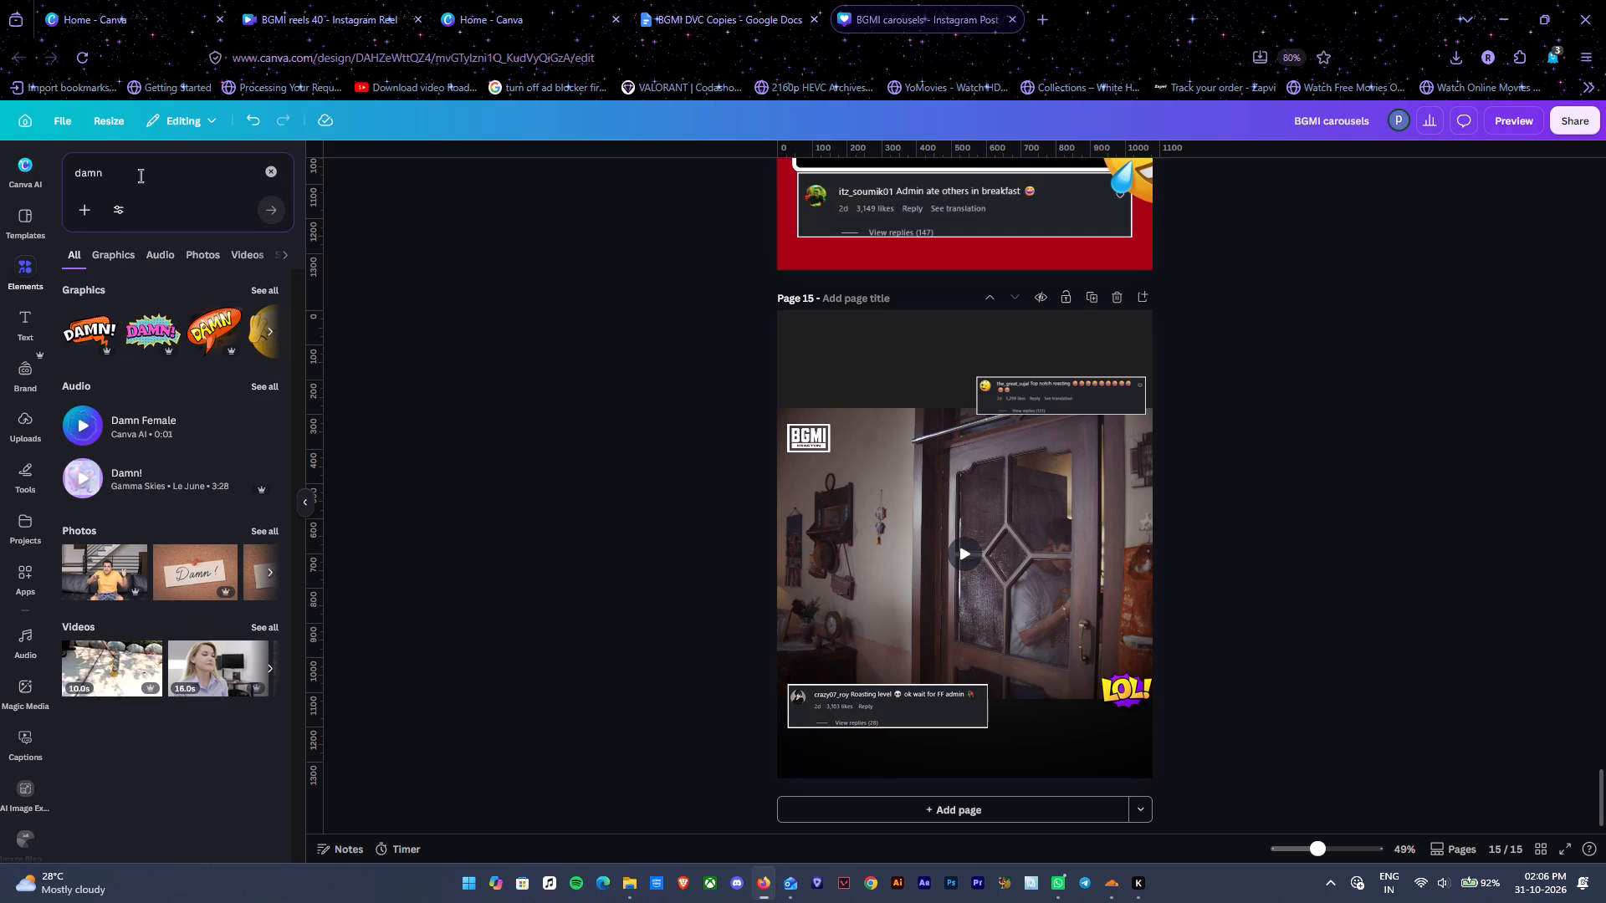
pyautogui.moveTo(140, 171); pyautogui.dragTo(14, 164)
pyautogui.write('popcorn')
pyautogui.press('Return')
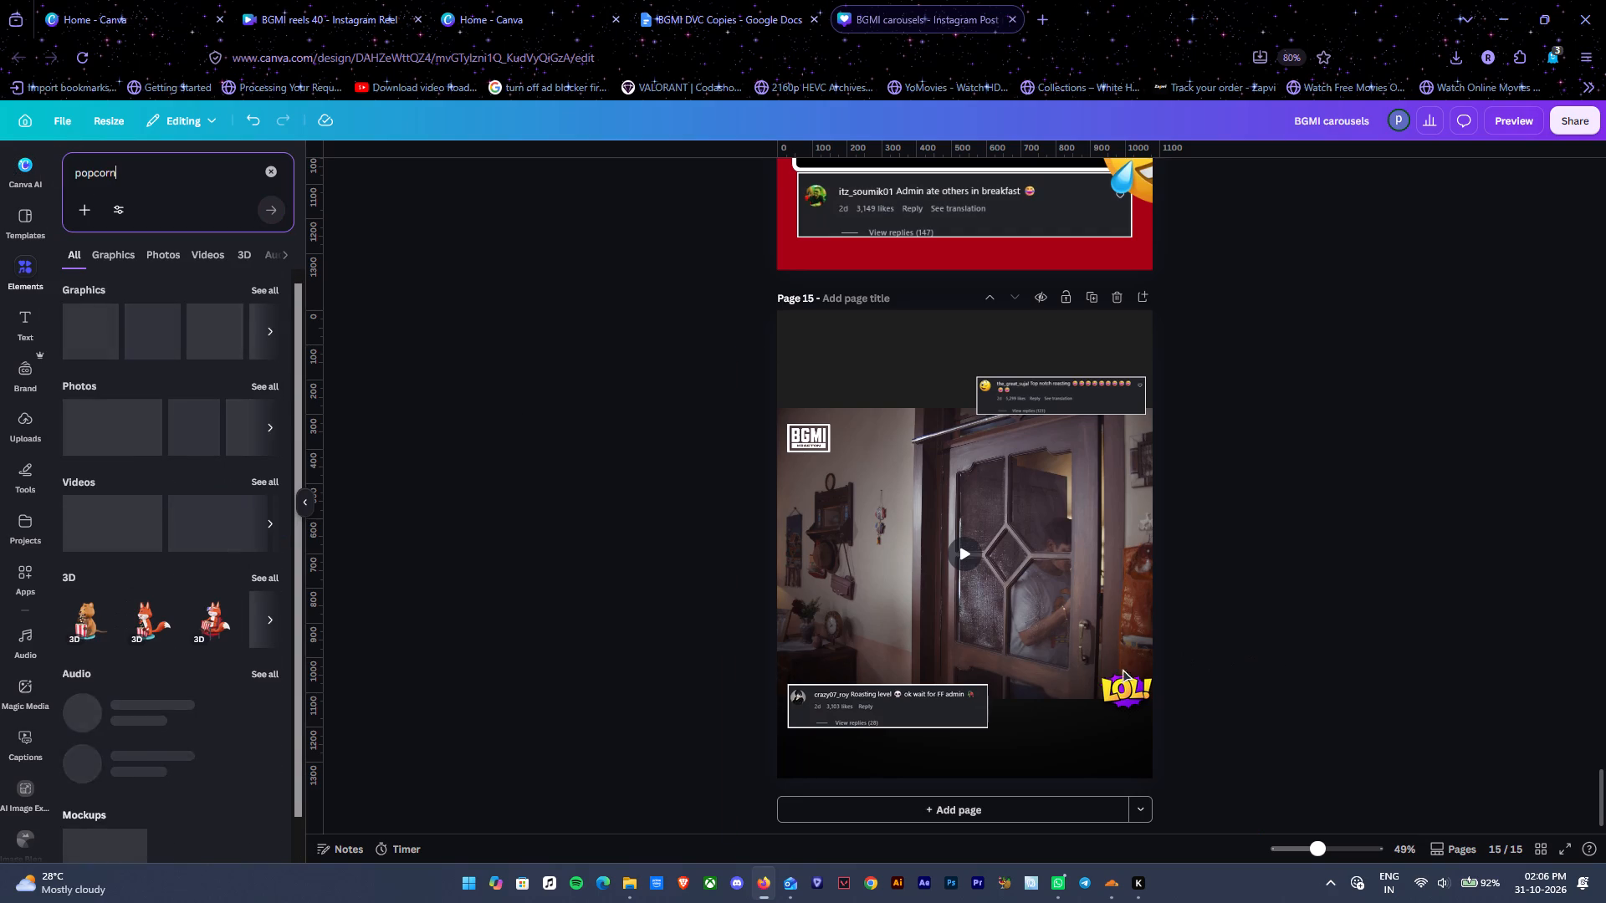
pyautogui.click(1129, 699)
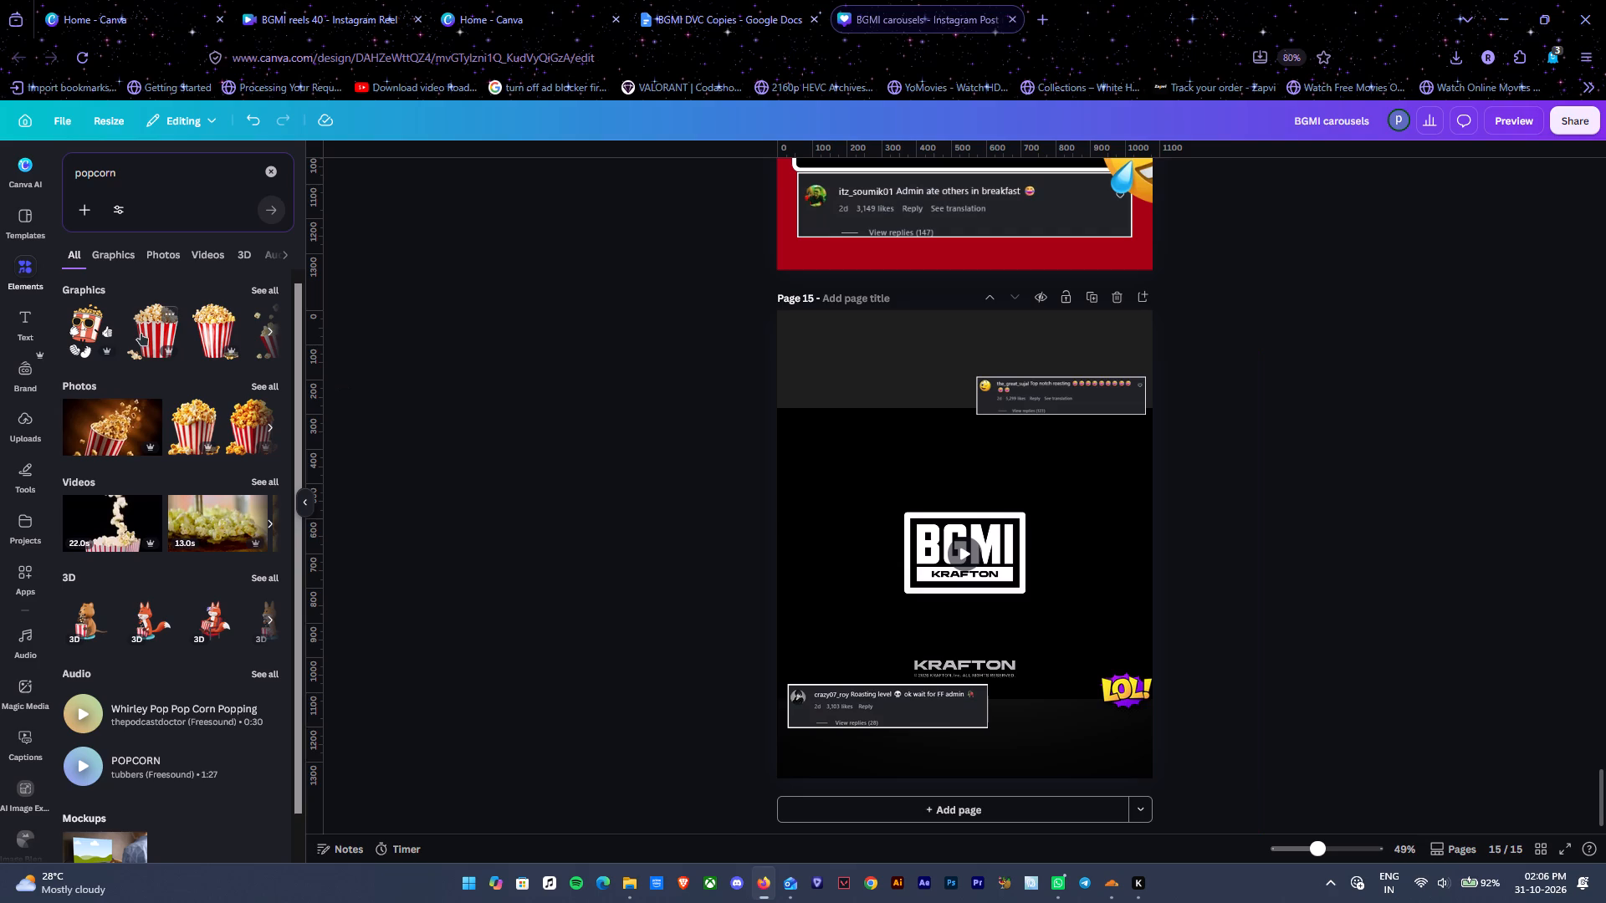
pyautogui.click(84, 318)
pyautogui.moveTo(995, 528); pyautogui.dragTo(836, 416)
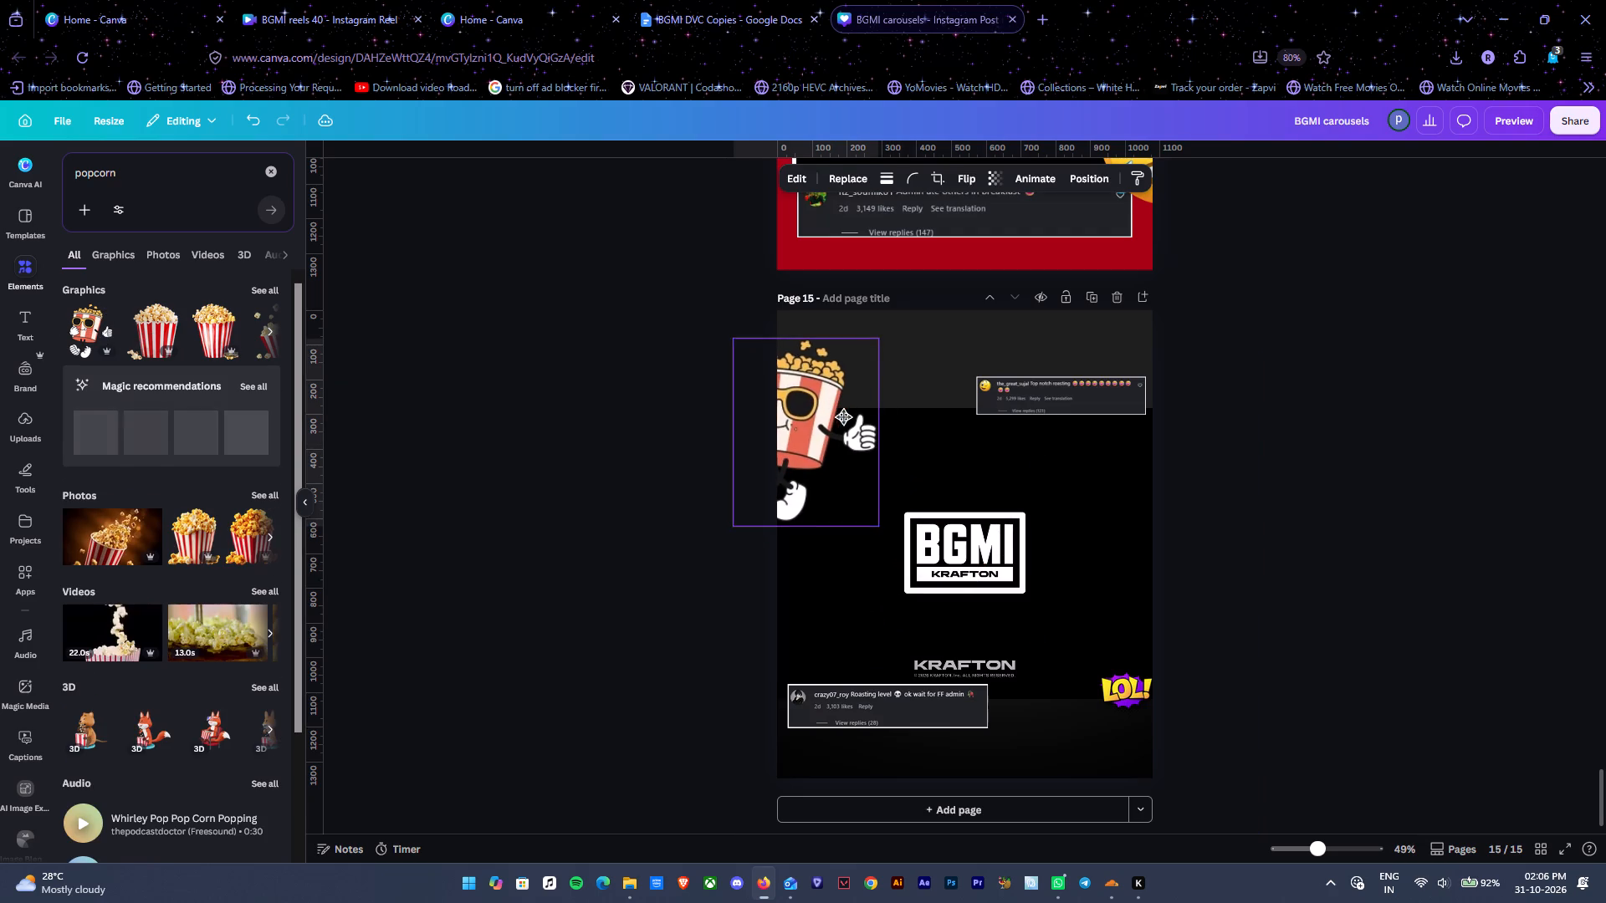
pyautogui.moveTo(879, 337); pyautogui.dragTo(816, 478)
# Move the popcorn character over the right end of the lower comment screenshot on page 15.
pyautogui.moveTo(727, 486); pyautogui.dragTo(967, 637)
pyautogui.click(755, 486)
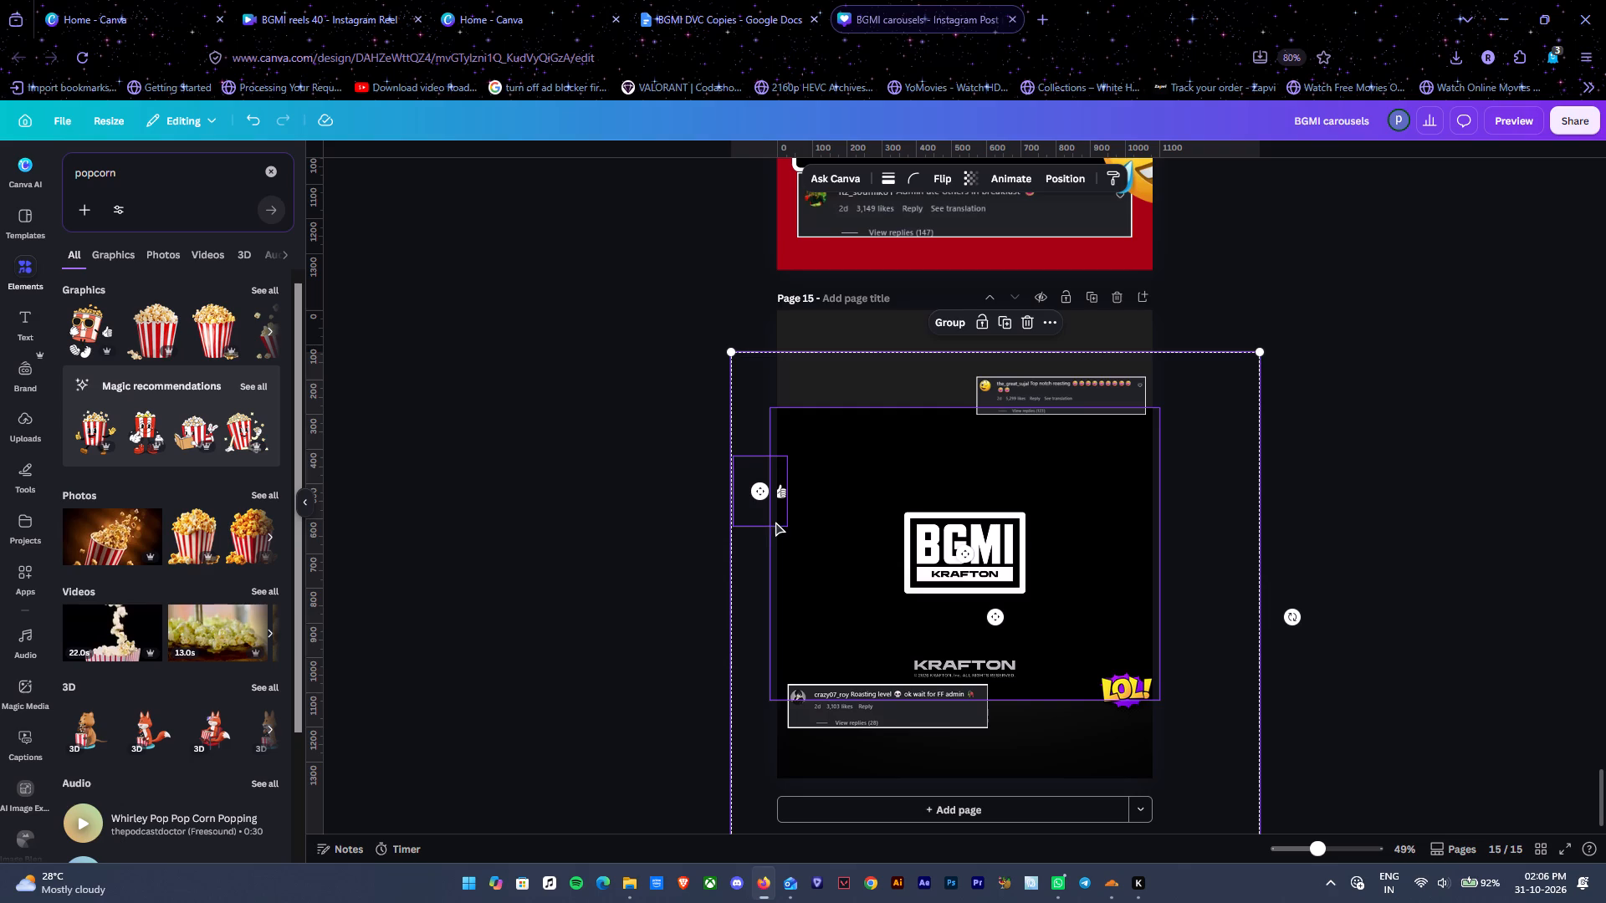
pyautogui.click(696, 523)
pyautogui.click(785, 497)
pyautogui.moveTo(766, 503); pyautogui.dragTo(833, 634)
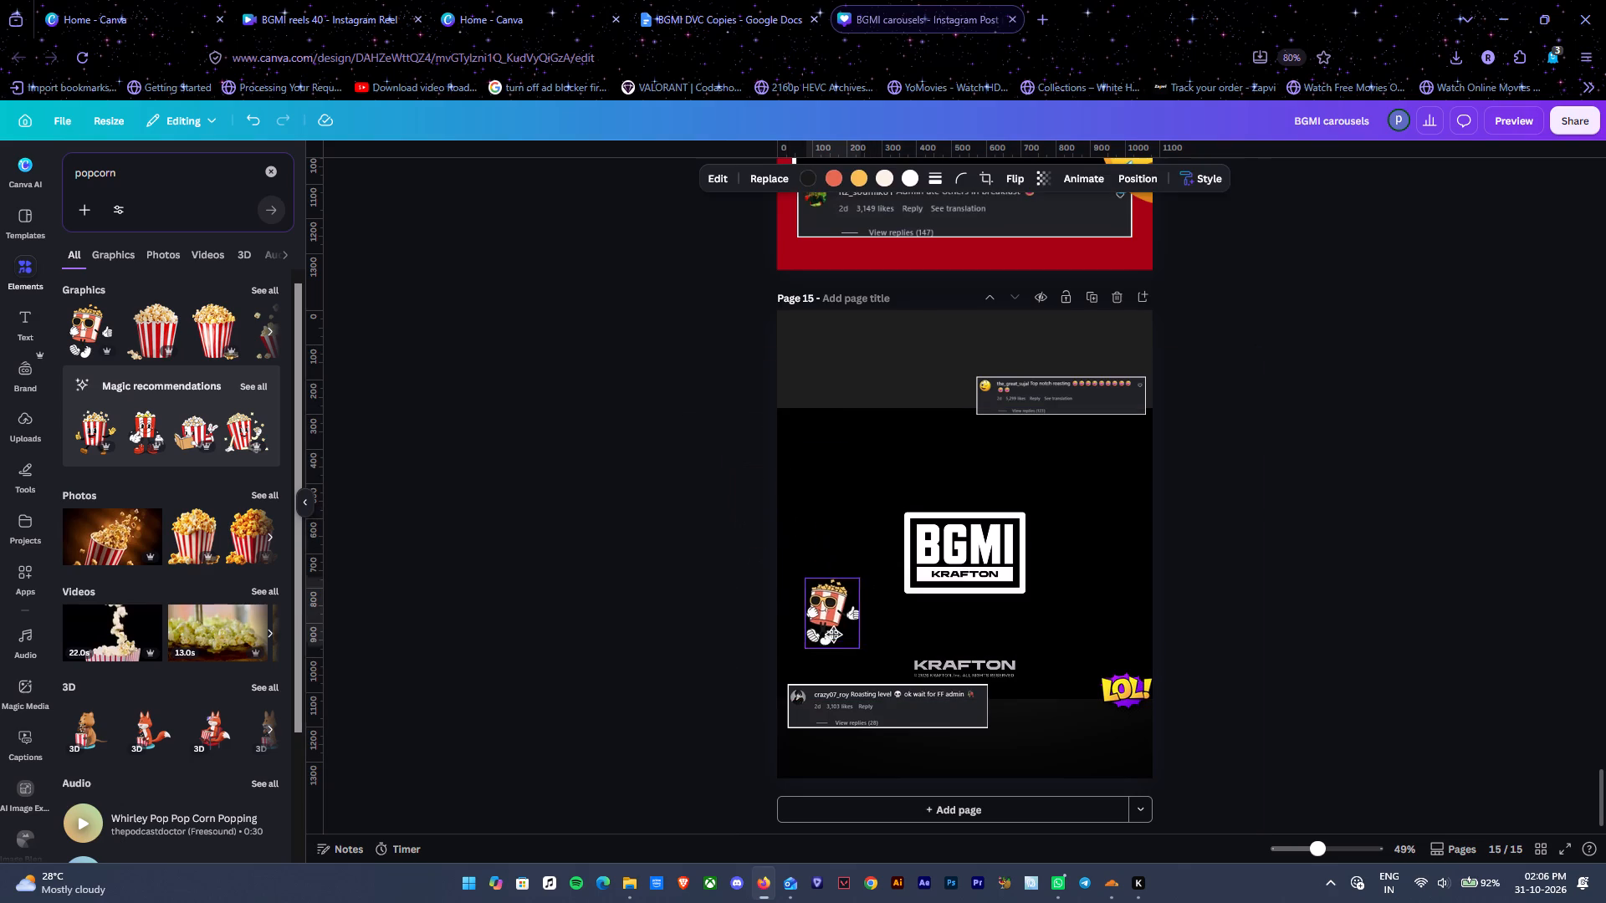
pyautogui.moveTo(833, 634); pyautogui.dragTo(1012, 715)
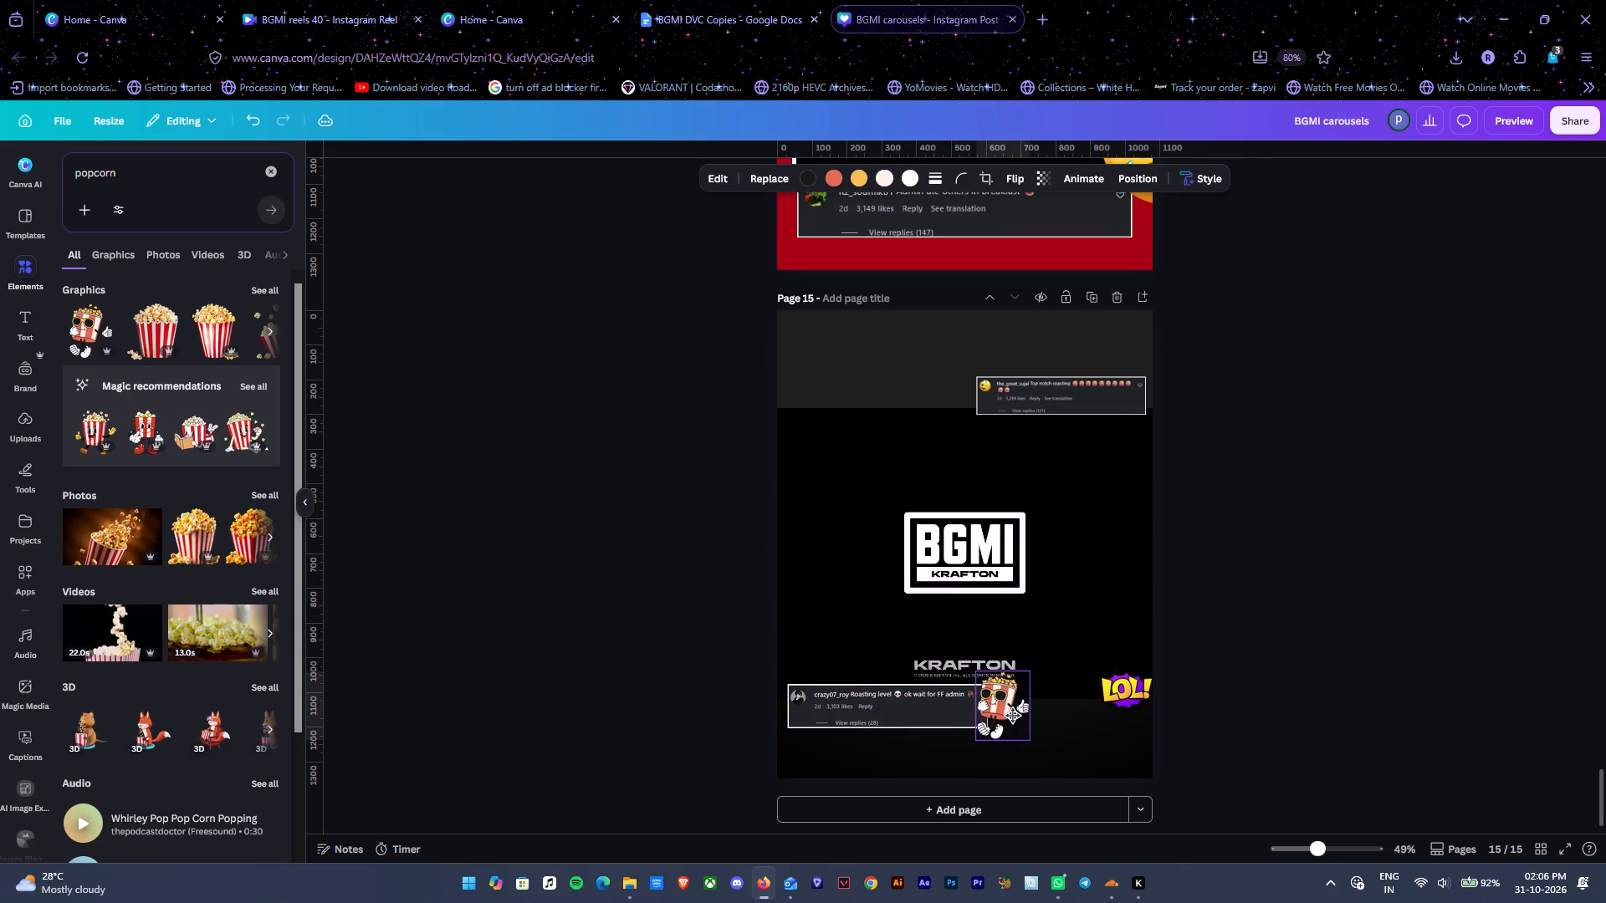
pyautogui.moveTo(1012, 715); pyautogui.dragTo(1015, 721)
# Move the LOL! sticker to the left side of page 15, straddling the video's top edge.
pyautogui.click(1140, 693)
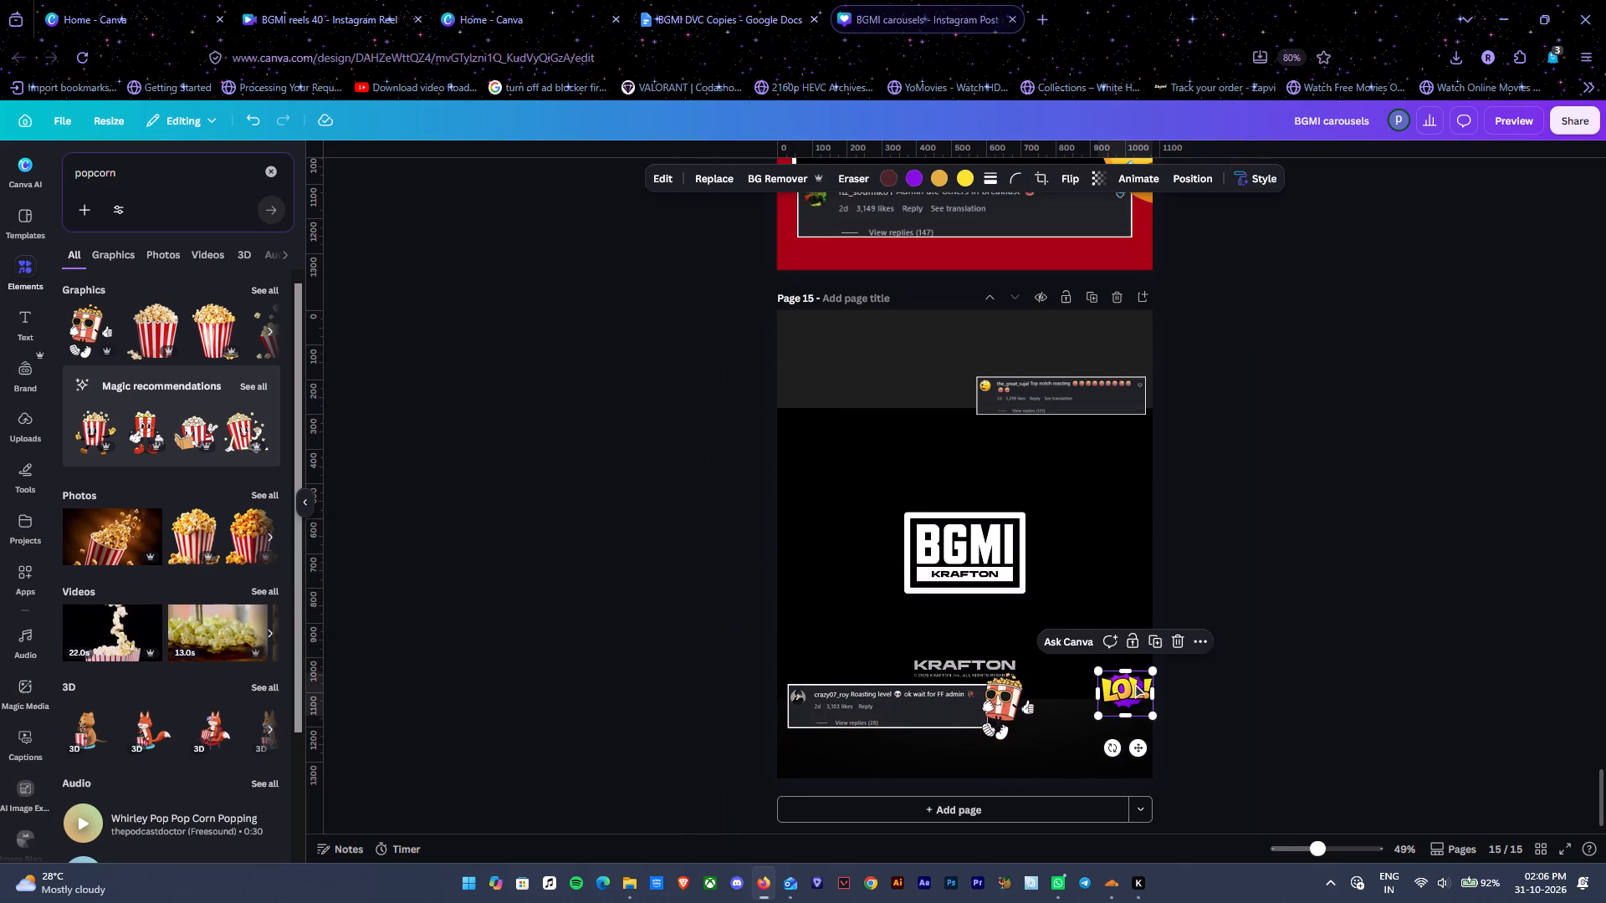
pyautogui.moveTo(1132, 692); pyautogui.dragTo(963, 405)
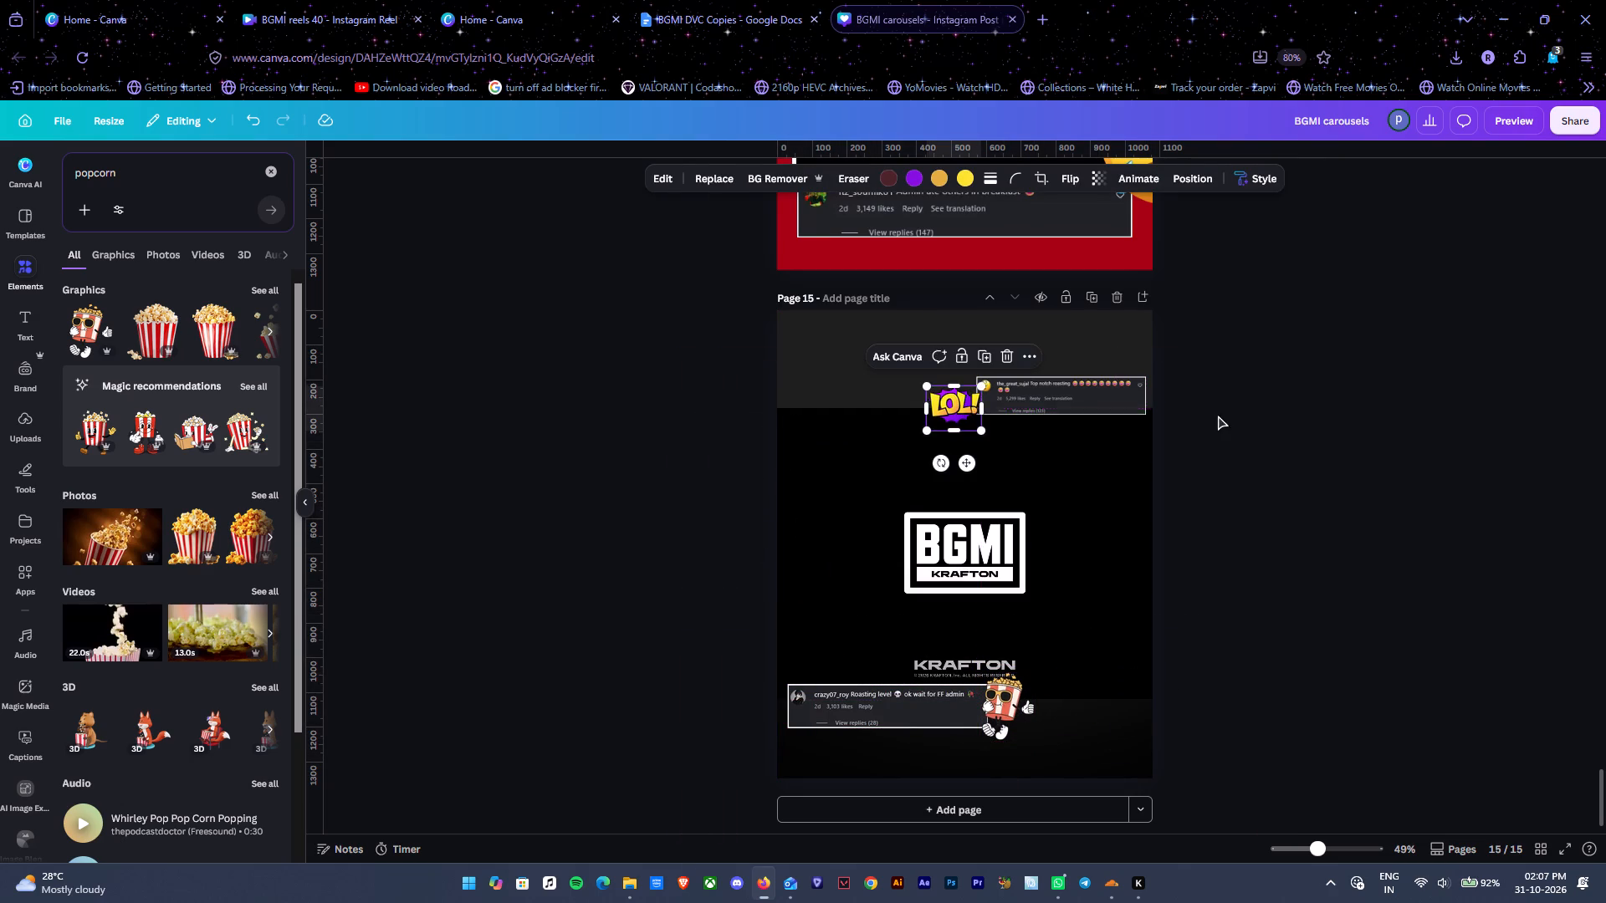
pyautogui.click(1312, 421)
pyautogui.moveTo(954, 395); pyautogui.dragTo(772, 385)
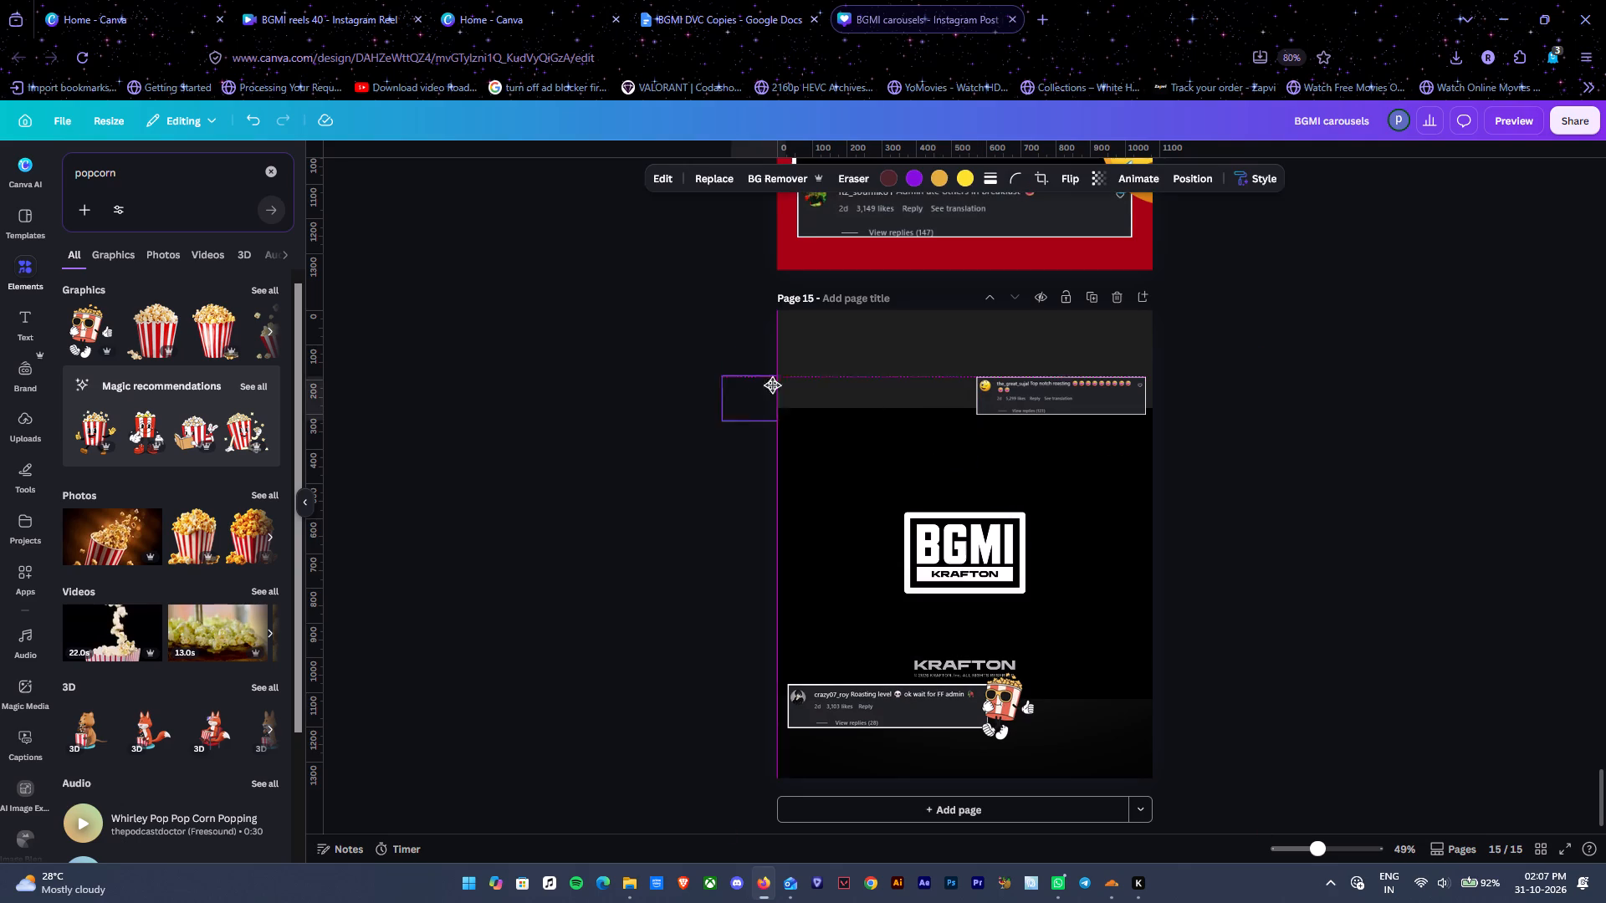
pyautogui.moveTo(772, 385); pyautogui.dragTo(811, 394)
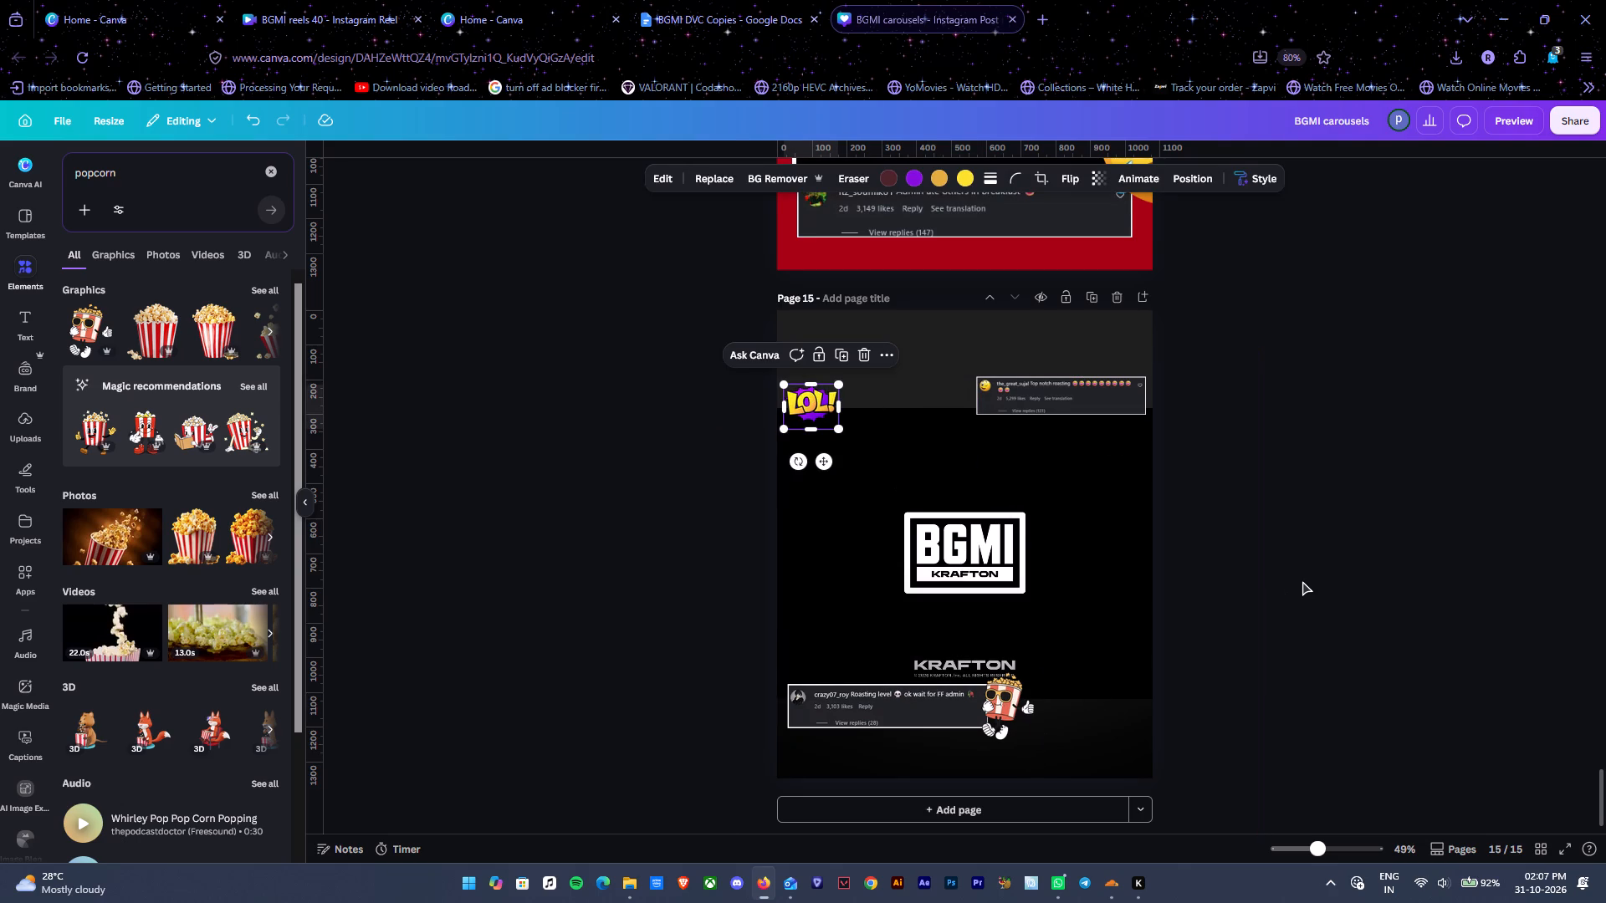
pyautogui.click(1302, 581)
# Review the layouts on the preceding pages, from page 15 back up to page 9.
pyautogui.scroll(15, 1302, 581)
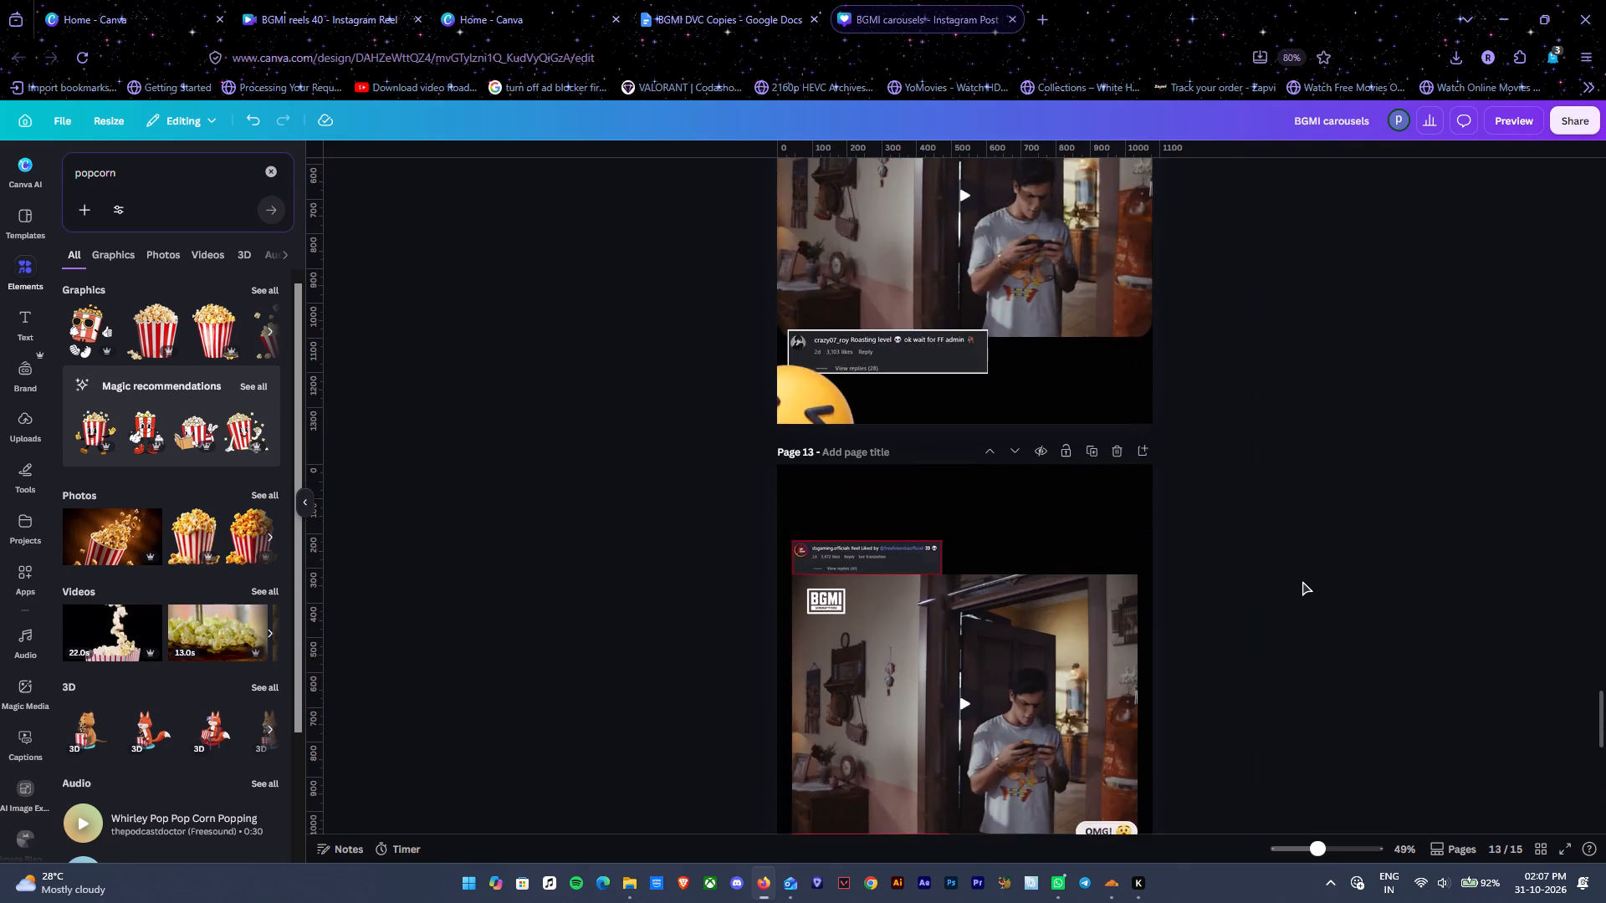
pyautogui.scroll(17, 1302, 581)
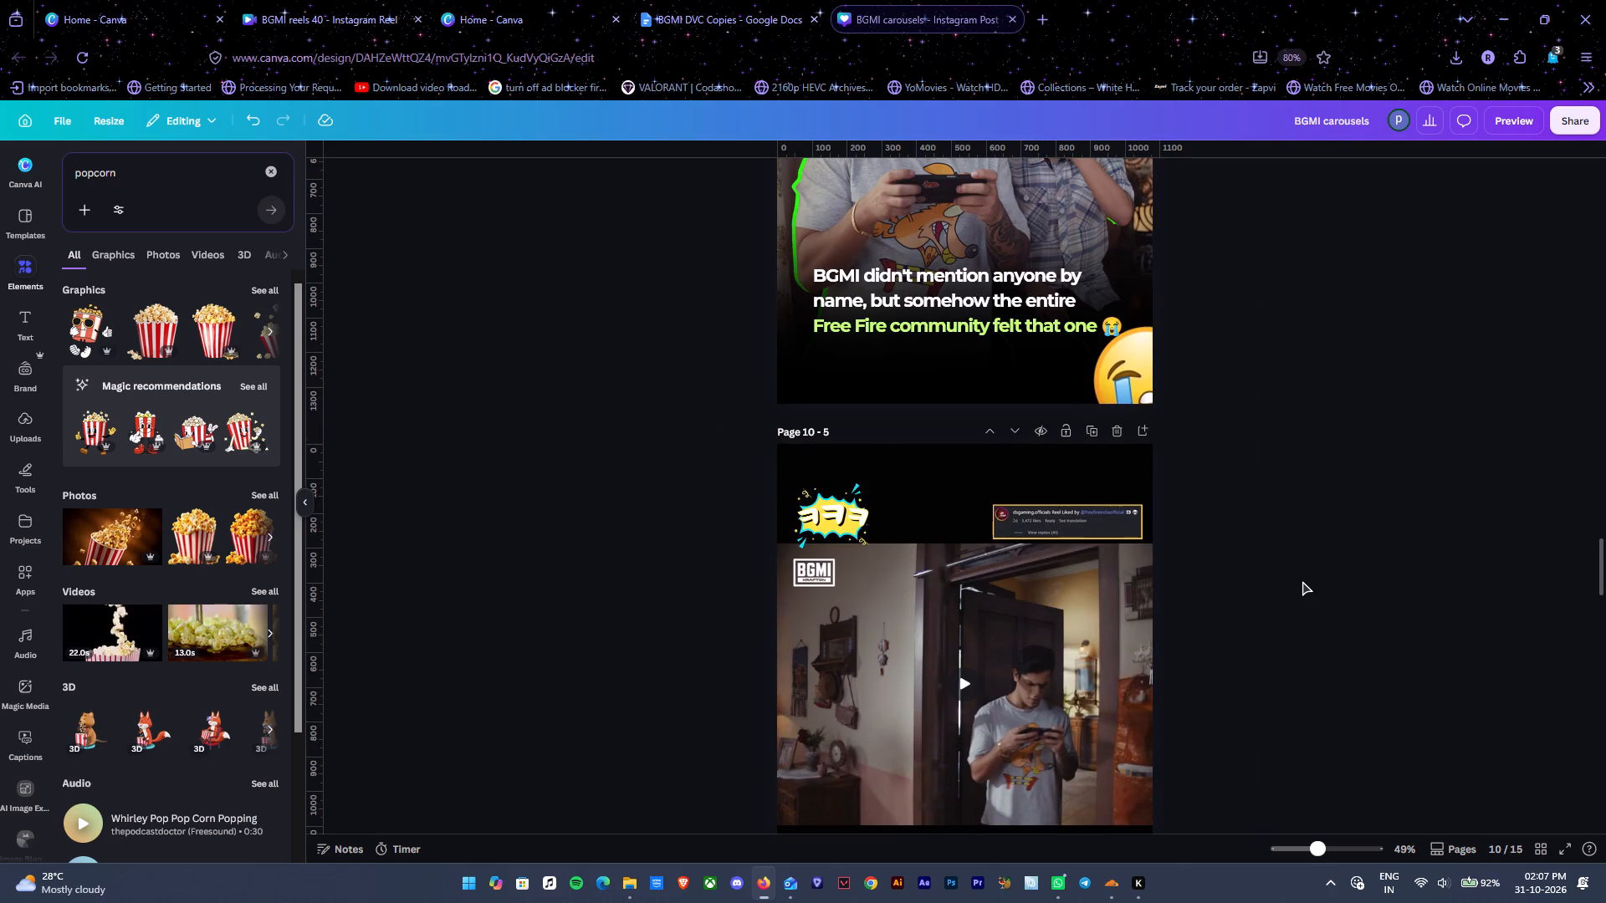
pyautogui.scroll(-7, 1302, 581)
pyautogui.scroll(9, 1302, 581)
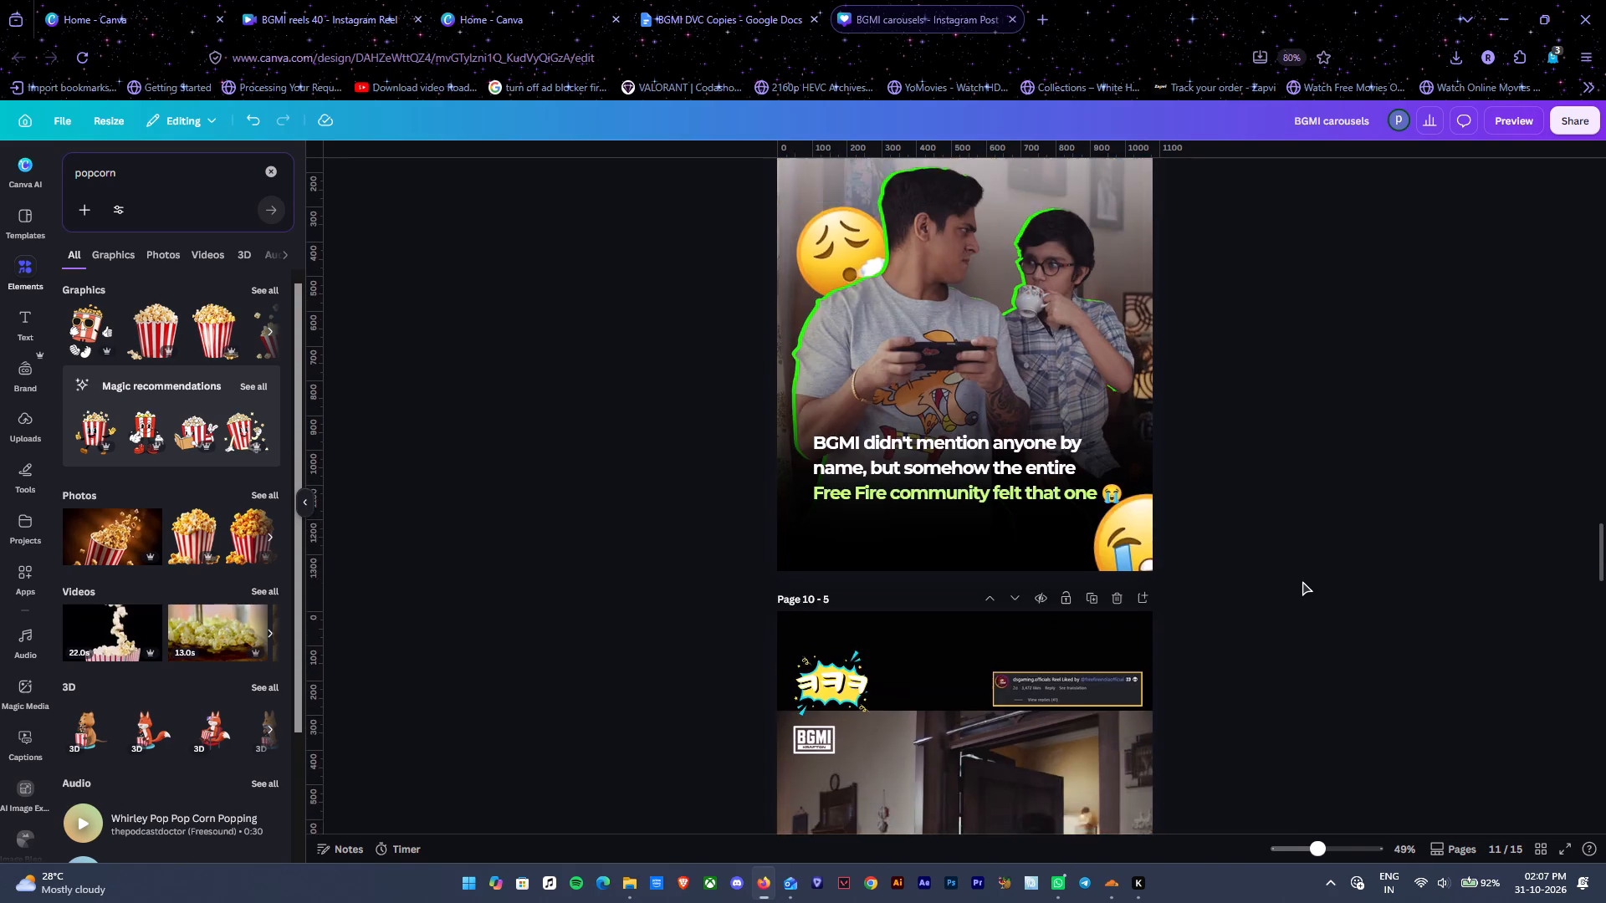
# Add a new blank page after page 15.
pyautogui.scroll(-12, 1302, 581)
pyautogui.scroll(-12, 1302, 581)
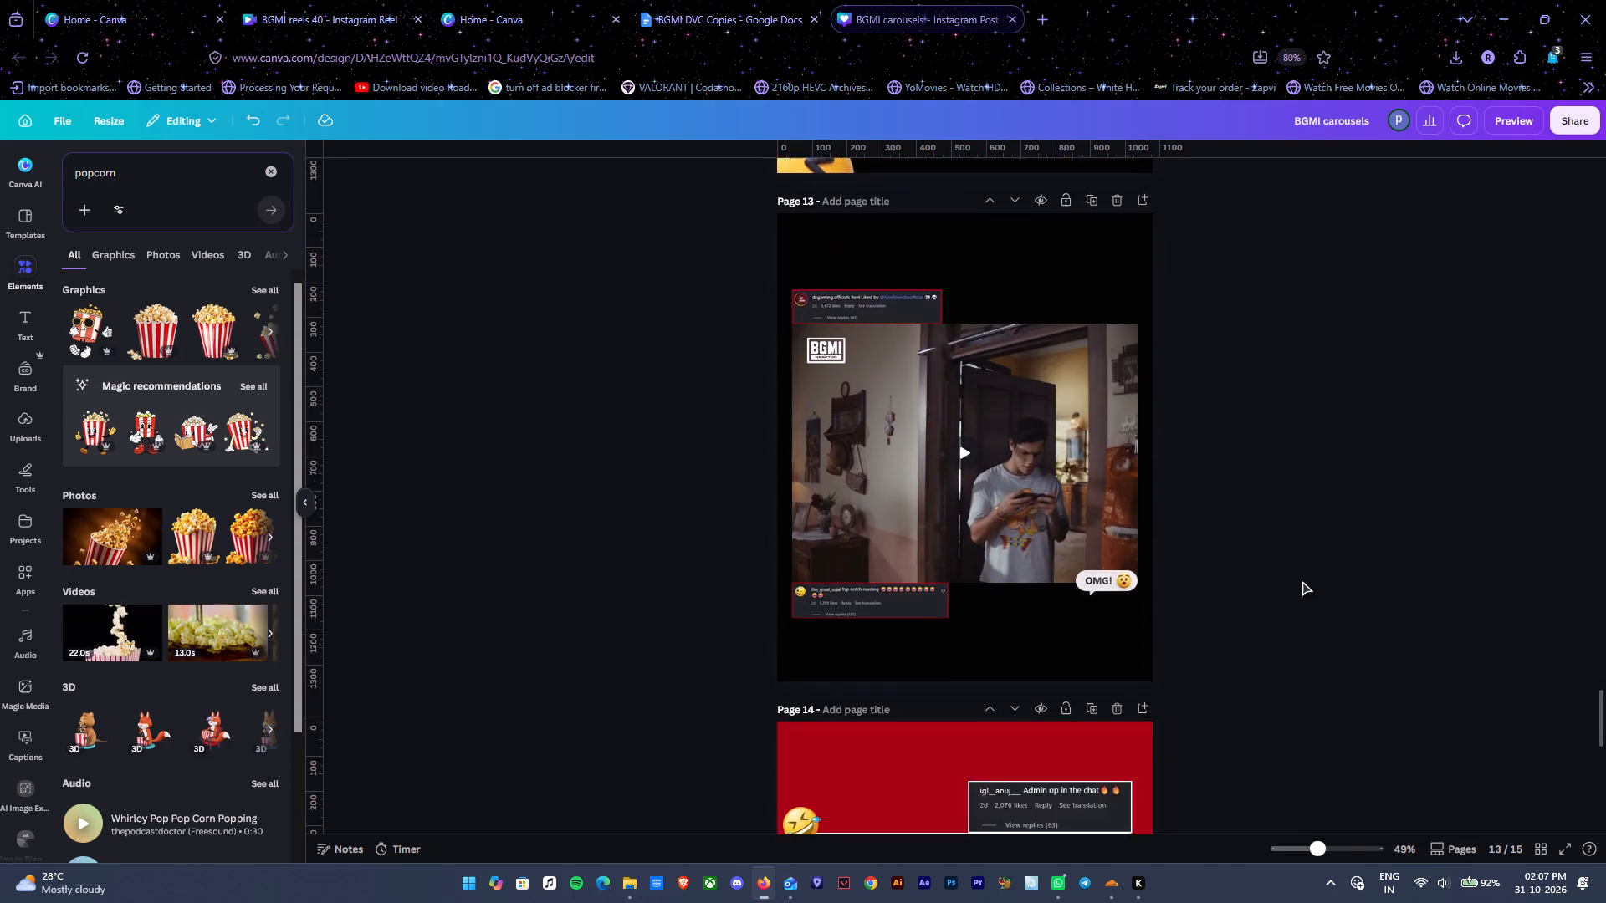
pyautogui.scroll(-13, 1302, 581)
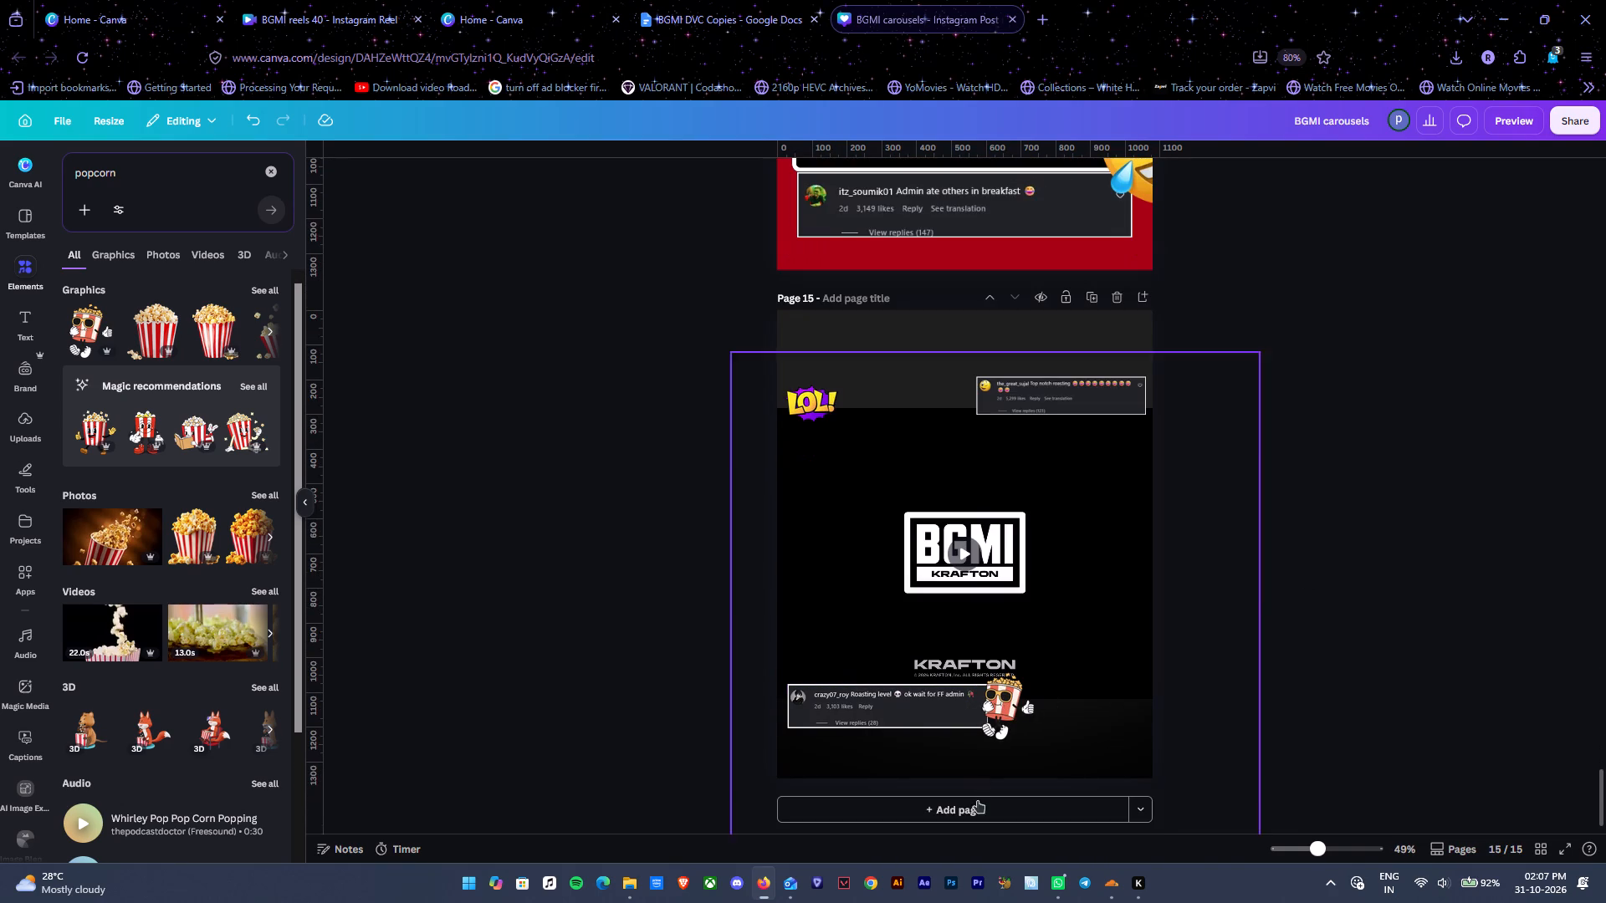
pyautogui.click(979, 795)
pyautogui.click(998, 819)
# Copy the white-bordered video from page 14 and paste it onto the blank page 16.
pyautogui.scroll(2, 1001, 798)
pyautogui.click(1081, 278)
pyautogui.scroll(3, 1094, 316)
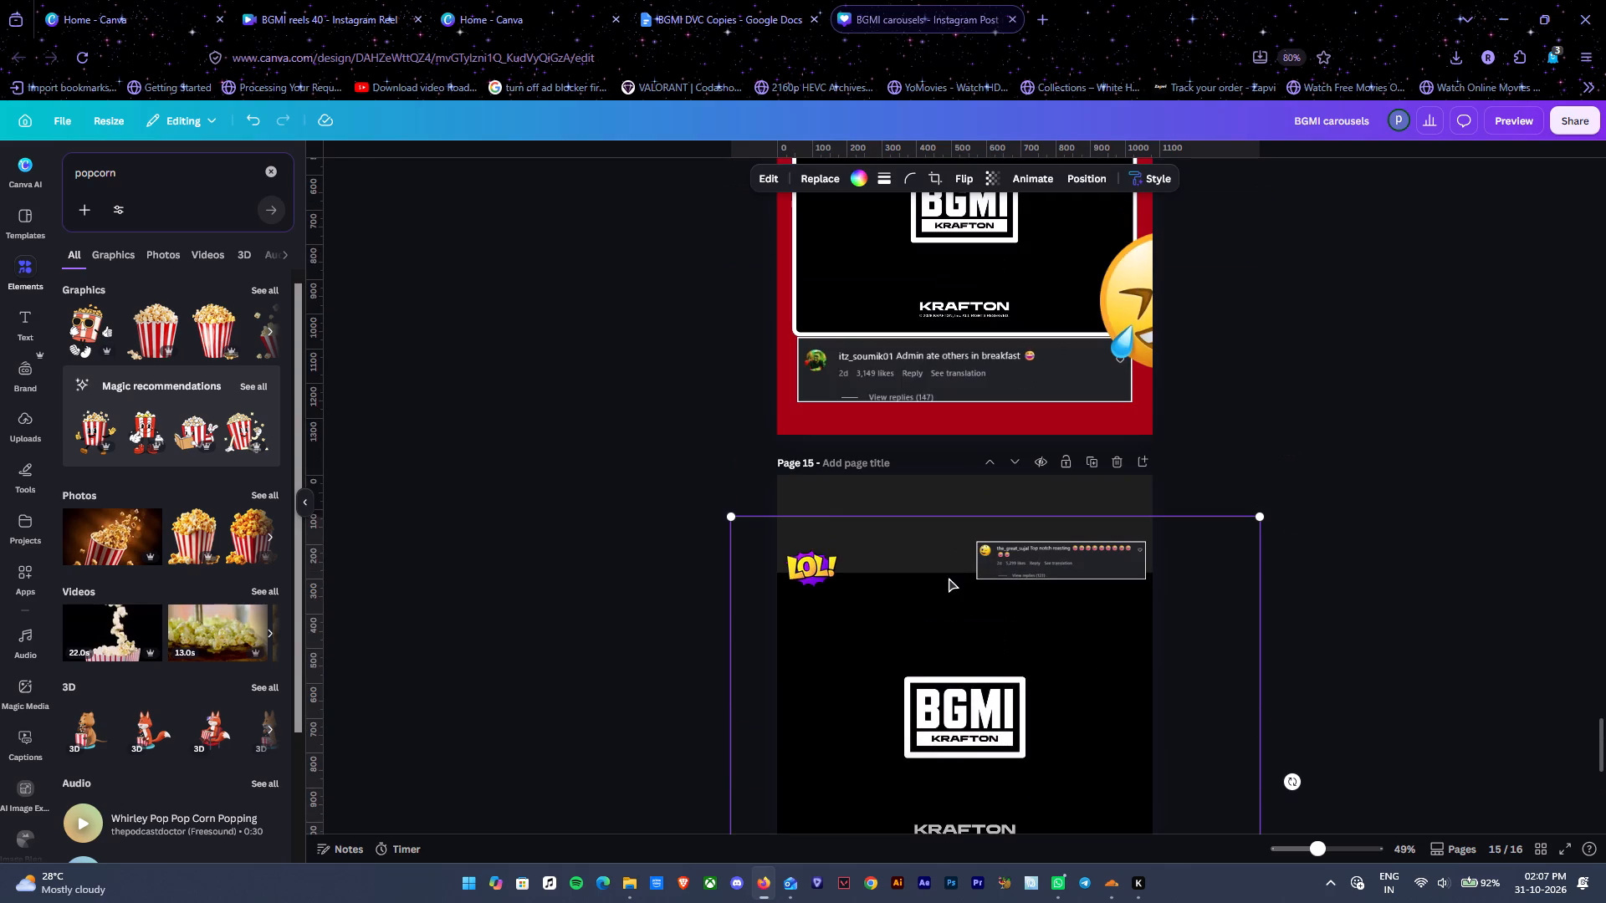
pyautogui.click(1005, 239)
pyautogui.hotkey('ctrl', 'c')
pyautogui.scroll(1, 995, 522)
pyautogui.scroll(-11, 995, 522)
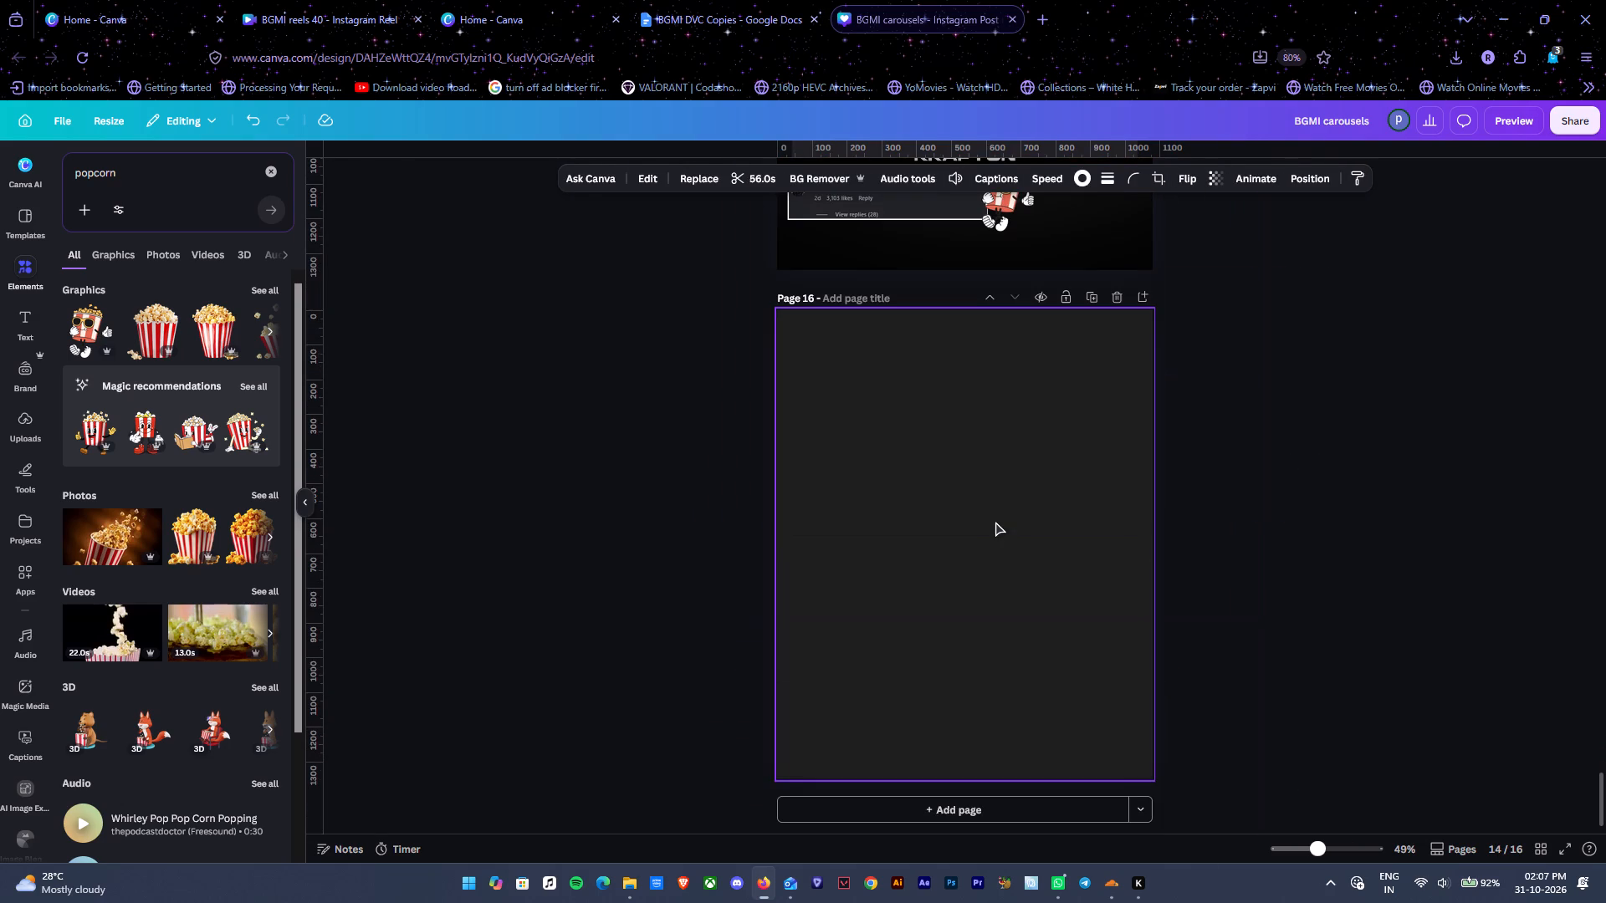
pyautogui.scroll(-2, 995, 522)
pyautogui.hotkey('ctrl', 'v')
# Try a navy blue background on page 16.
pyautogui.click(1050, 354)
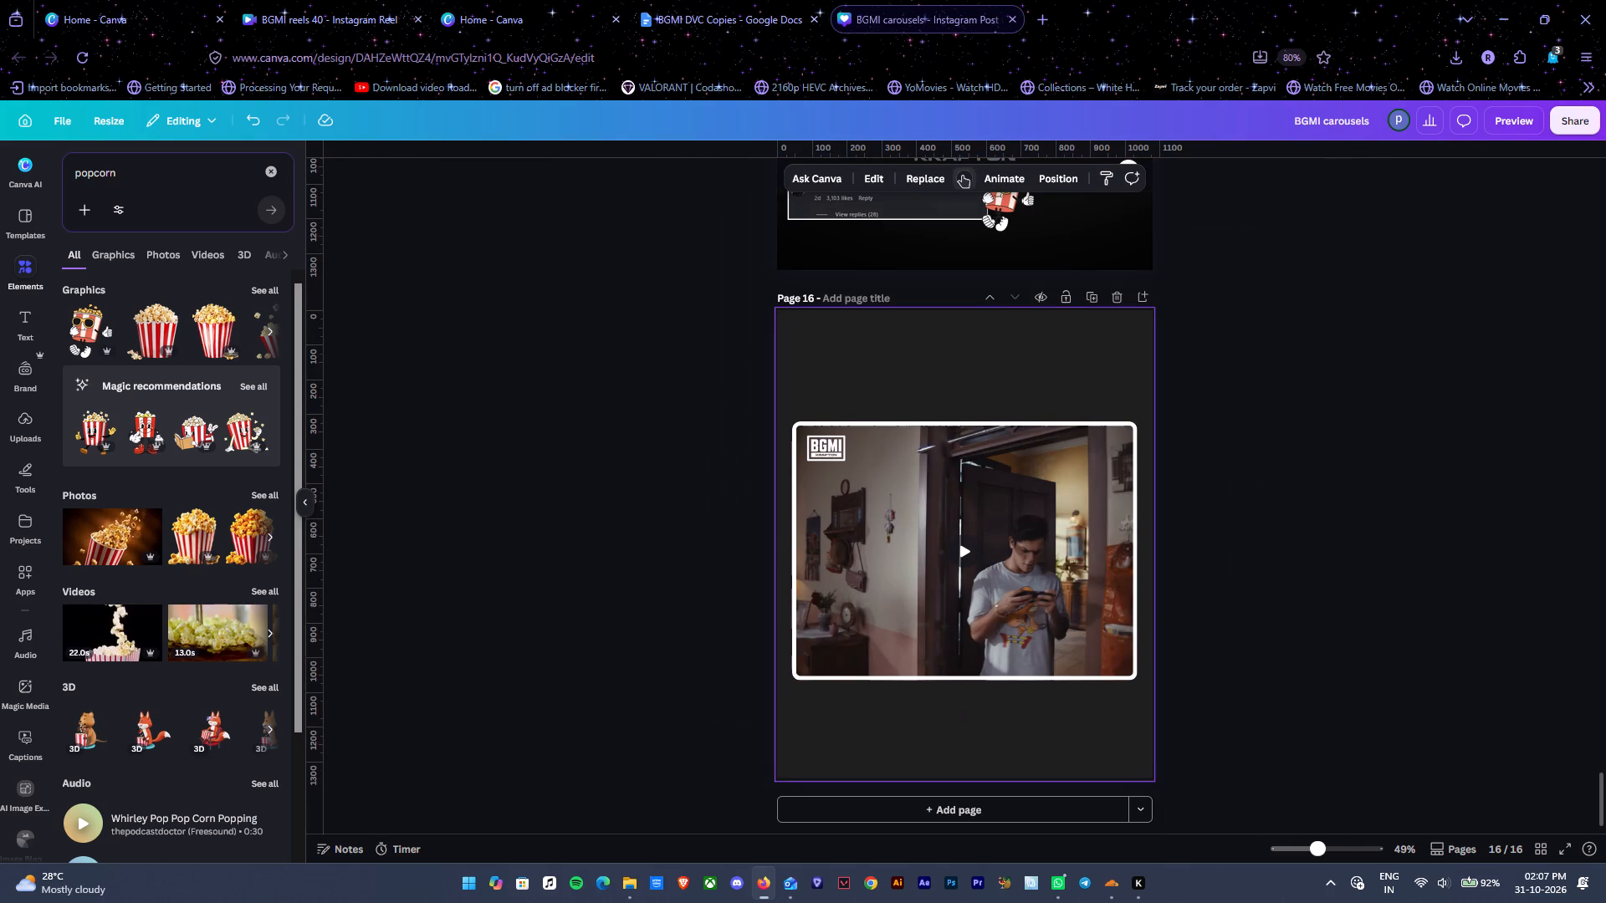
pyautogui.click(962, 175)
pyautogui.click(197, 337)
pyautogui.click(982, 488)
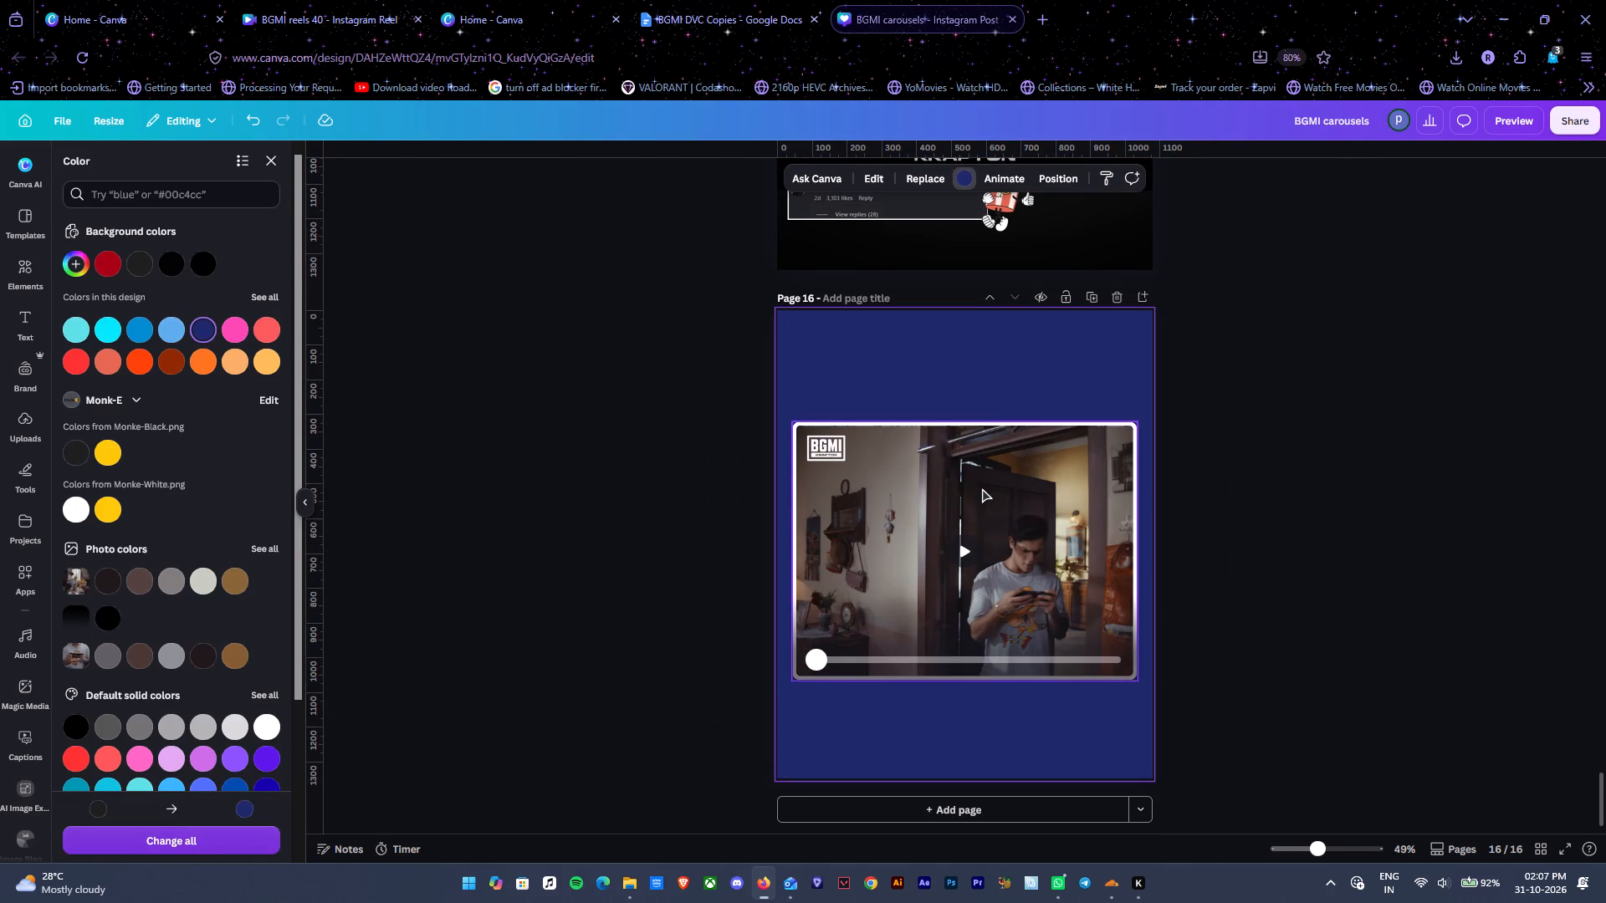
# Set page 16's background to black from the existing background colours.
pyautogui.click(1020, 333)
pyautogui.click(959, 171)
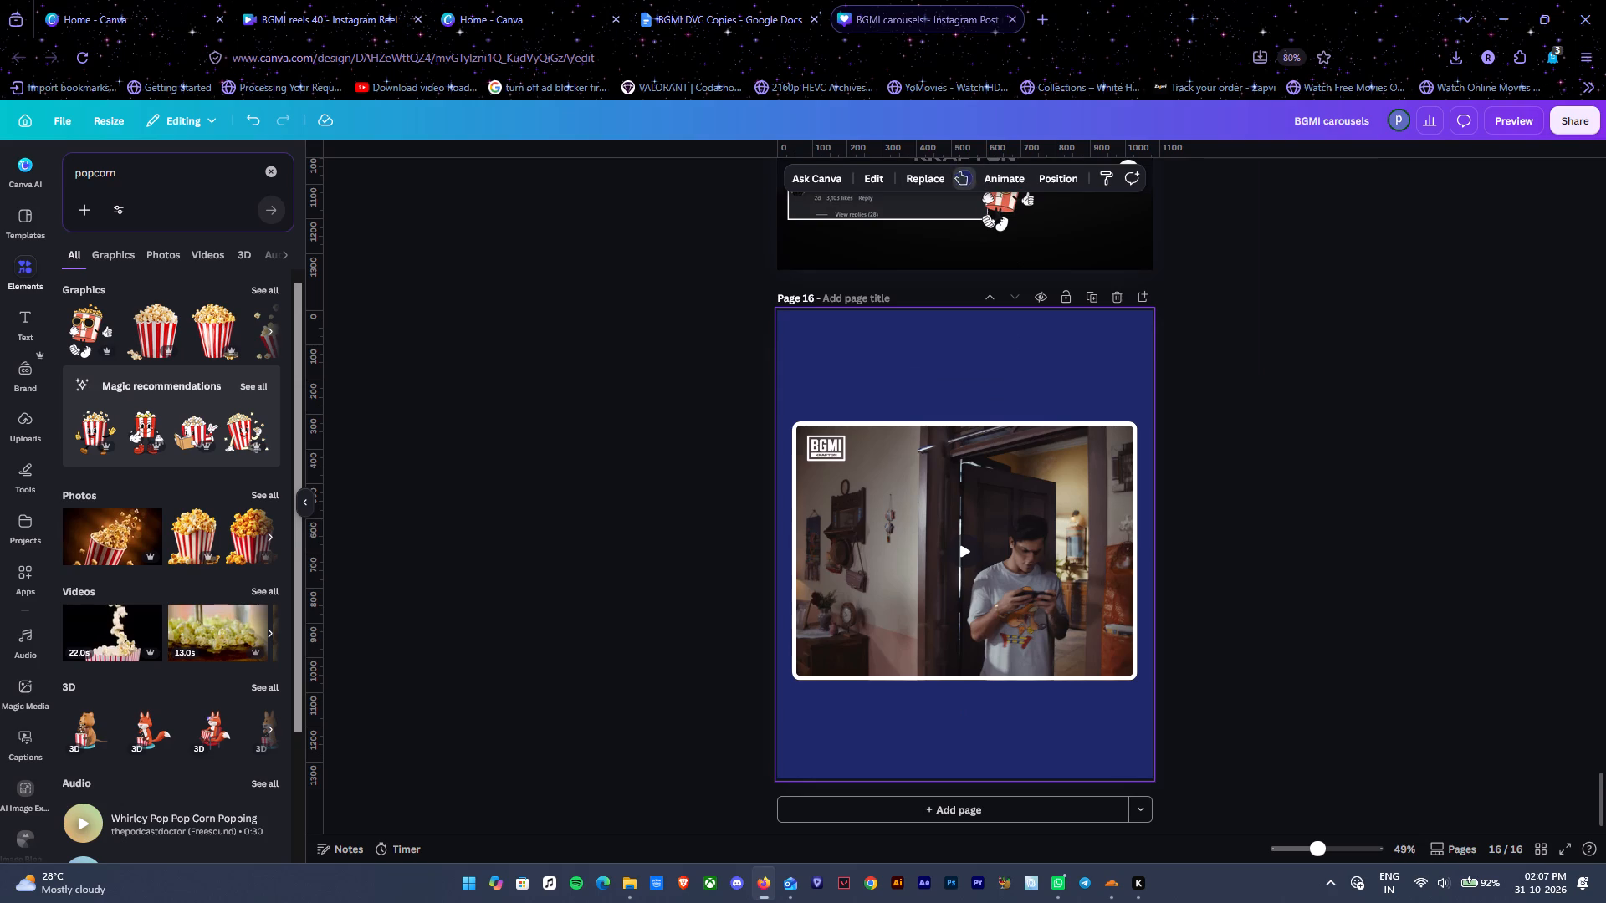
pyautogui.click(232, 262)
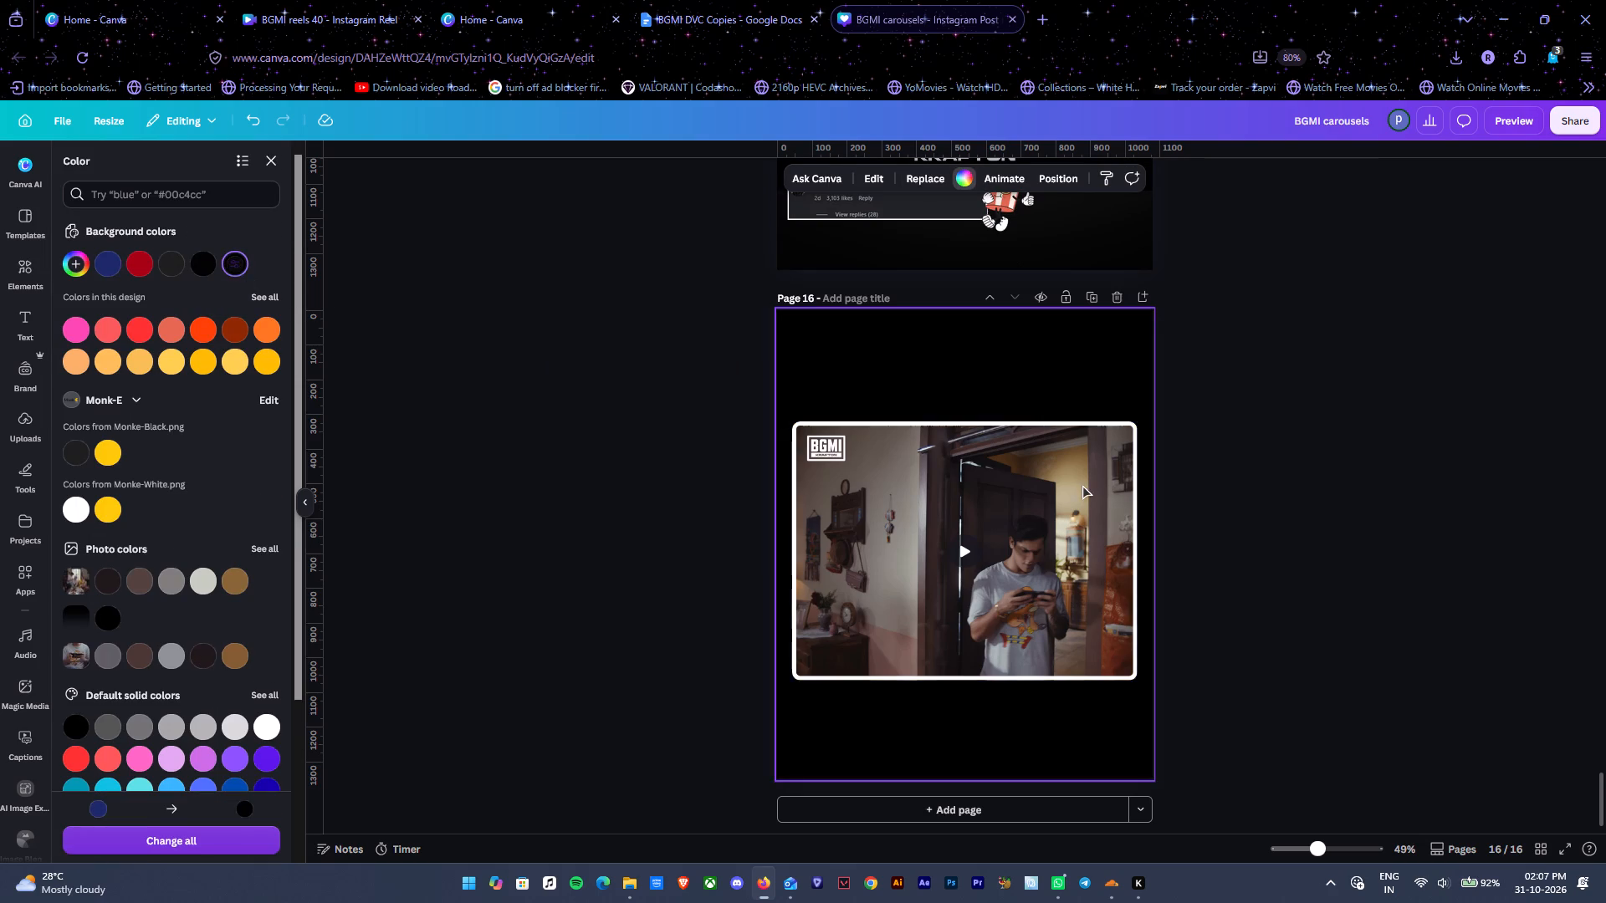
# Change the border colour of the video on page 16 to yellow.
pyautogui.click(1078, 485)
pyautogui.click(1083, 170)
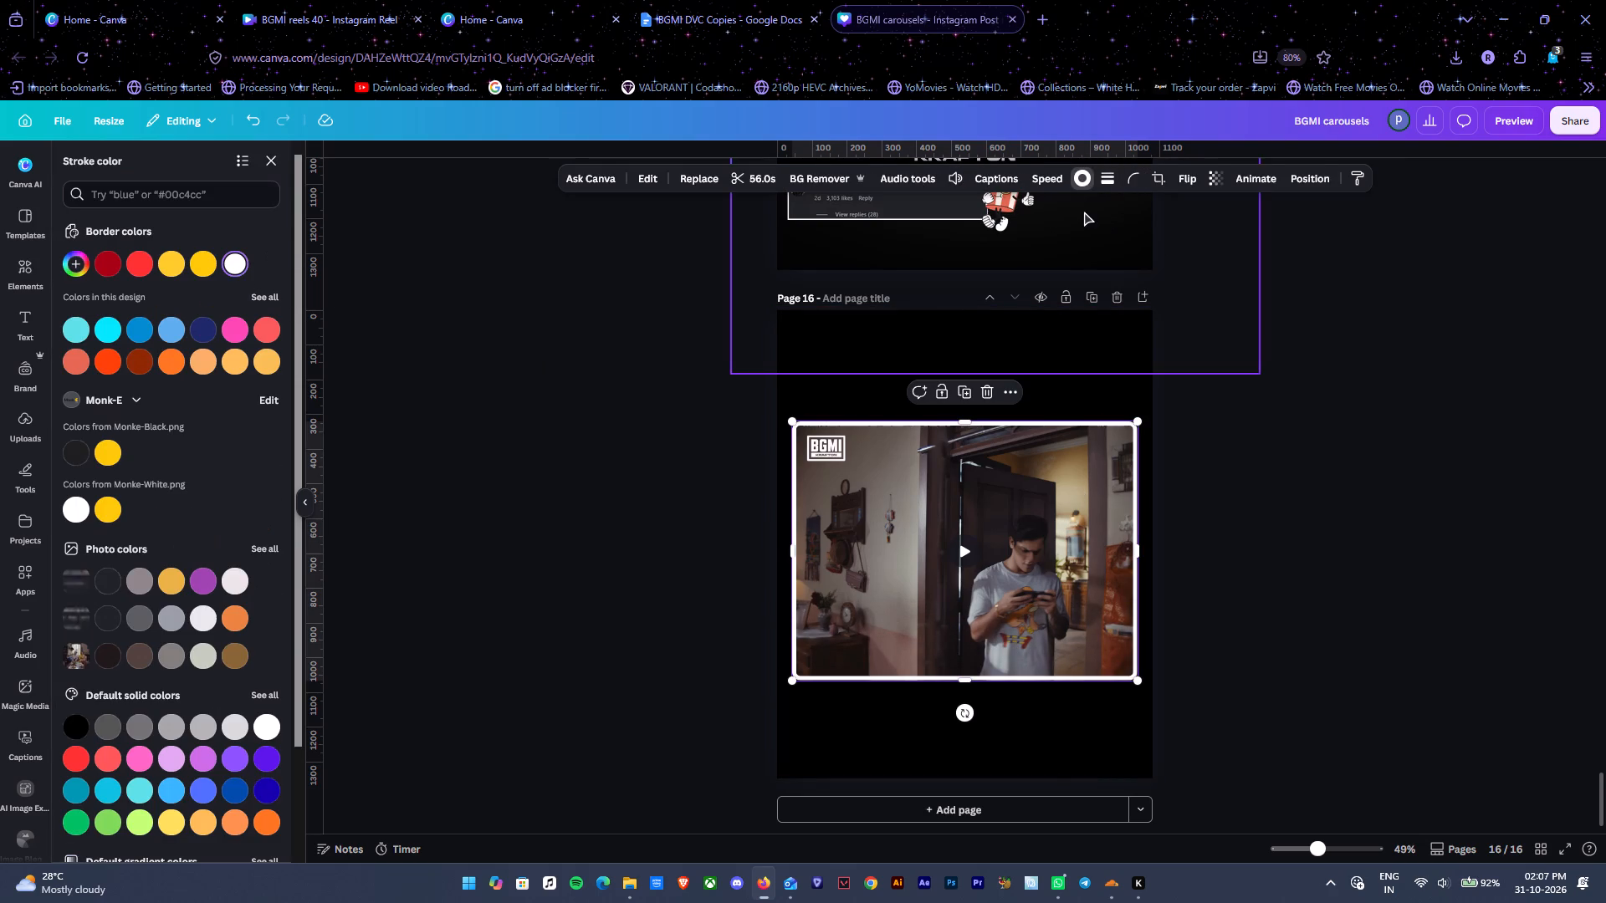
pyautogui.click(205, 260)
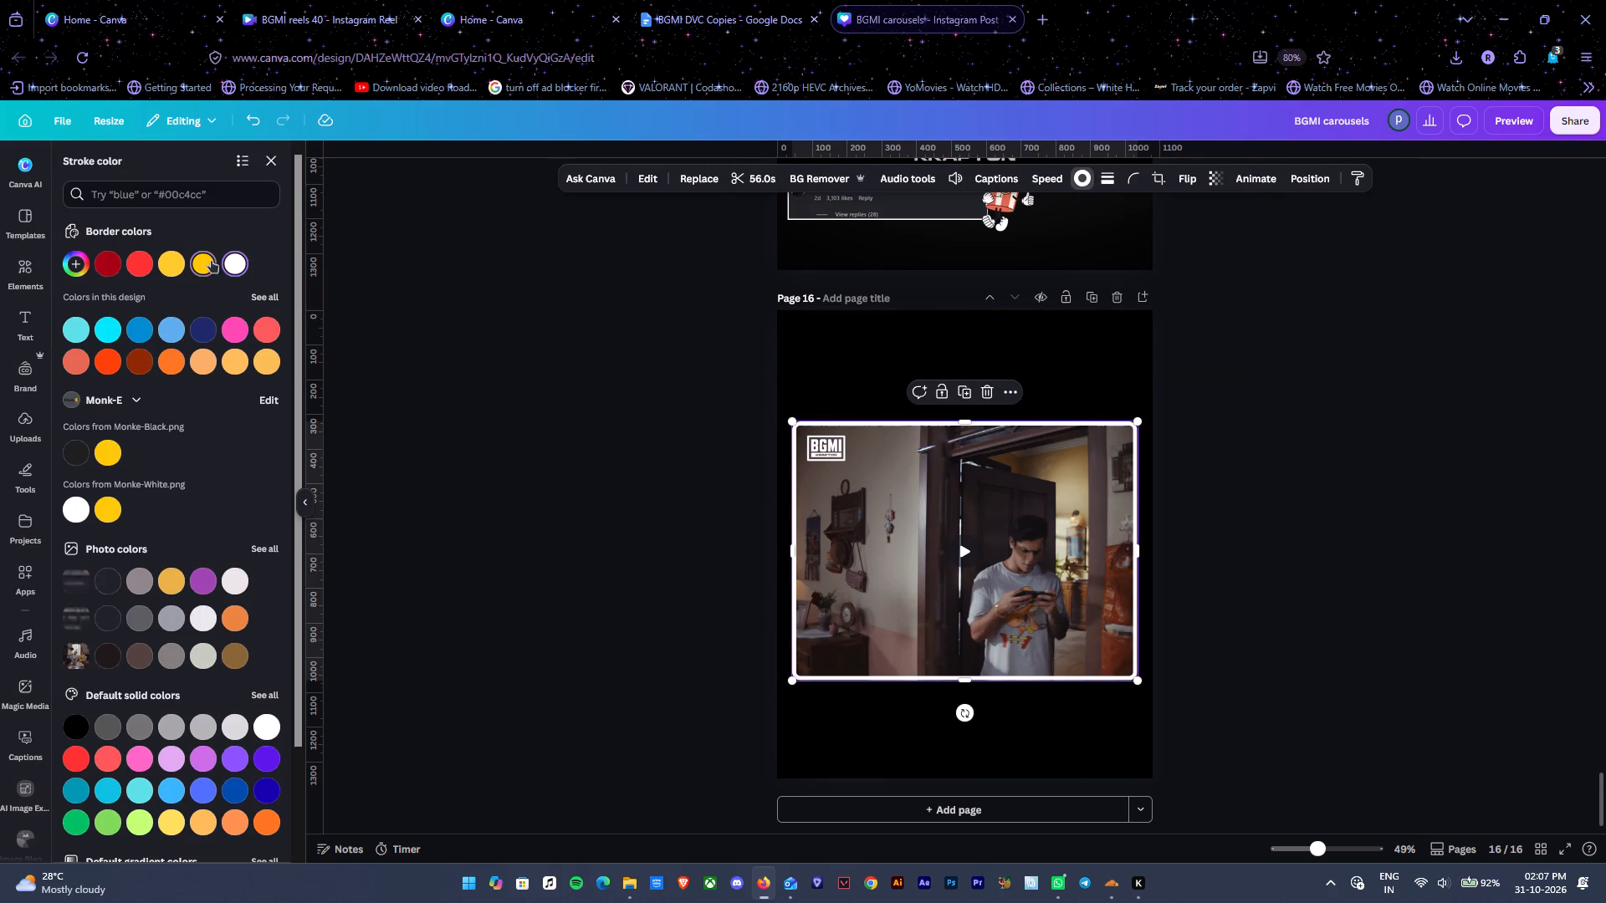
pyautogui.click(1397, 513)
# Set the corner rounding of the video on page 16 to 73.
pyautogui.click(1128, 181)
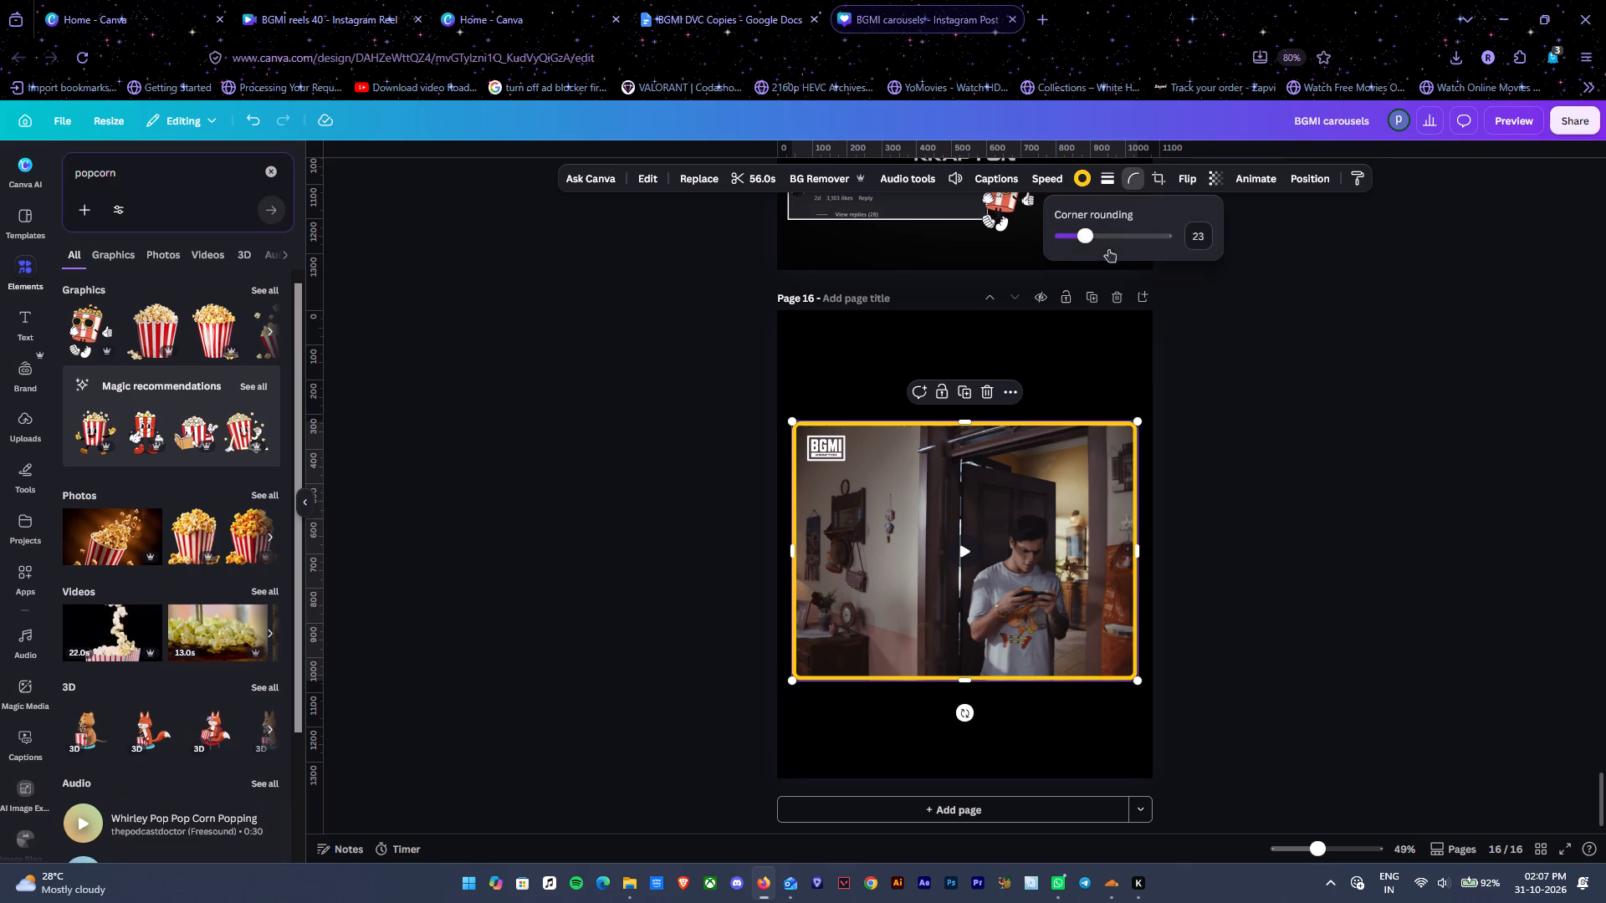
pyautogui.moveTo(1095, 241); pyautogui.dragTo(1138, 250)
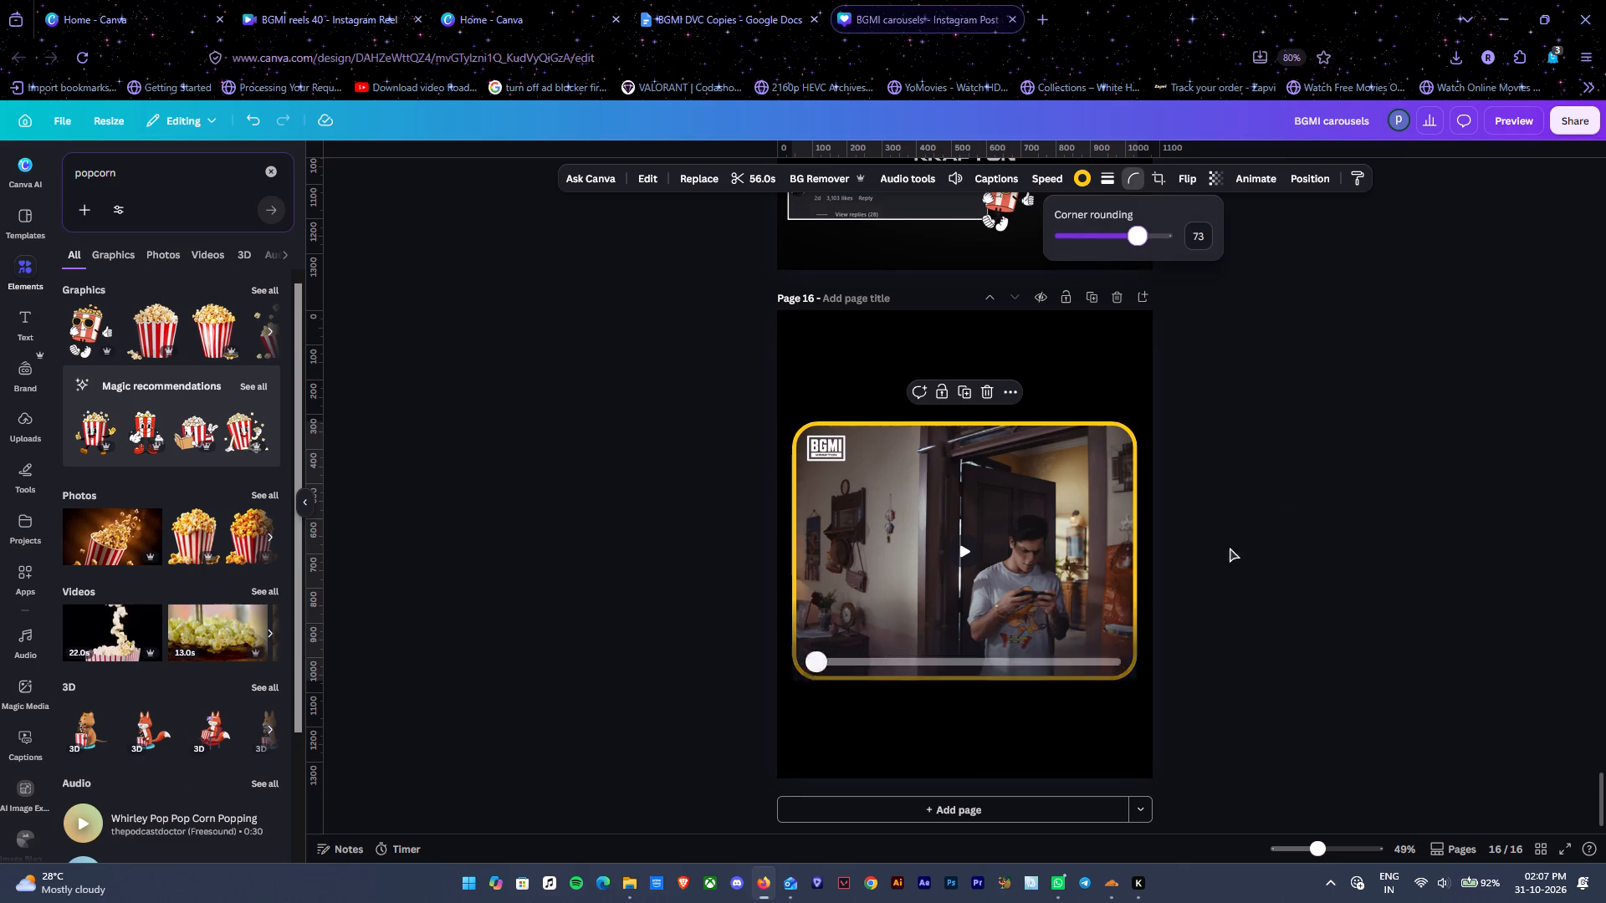
pyautogui.click(1268, 516)
pyautogui.click(1268, 515)
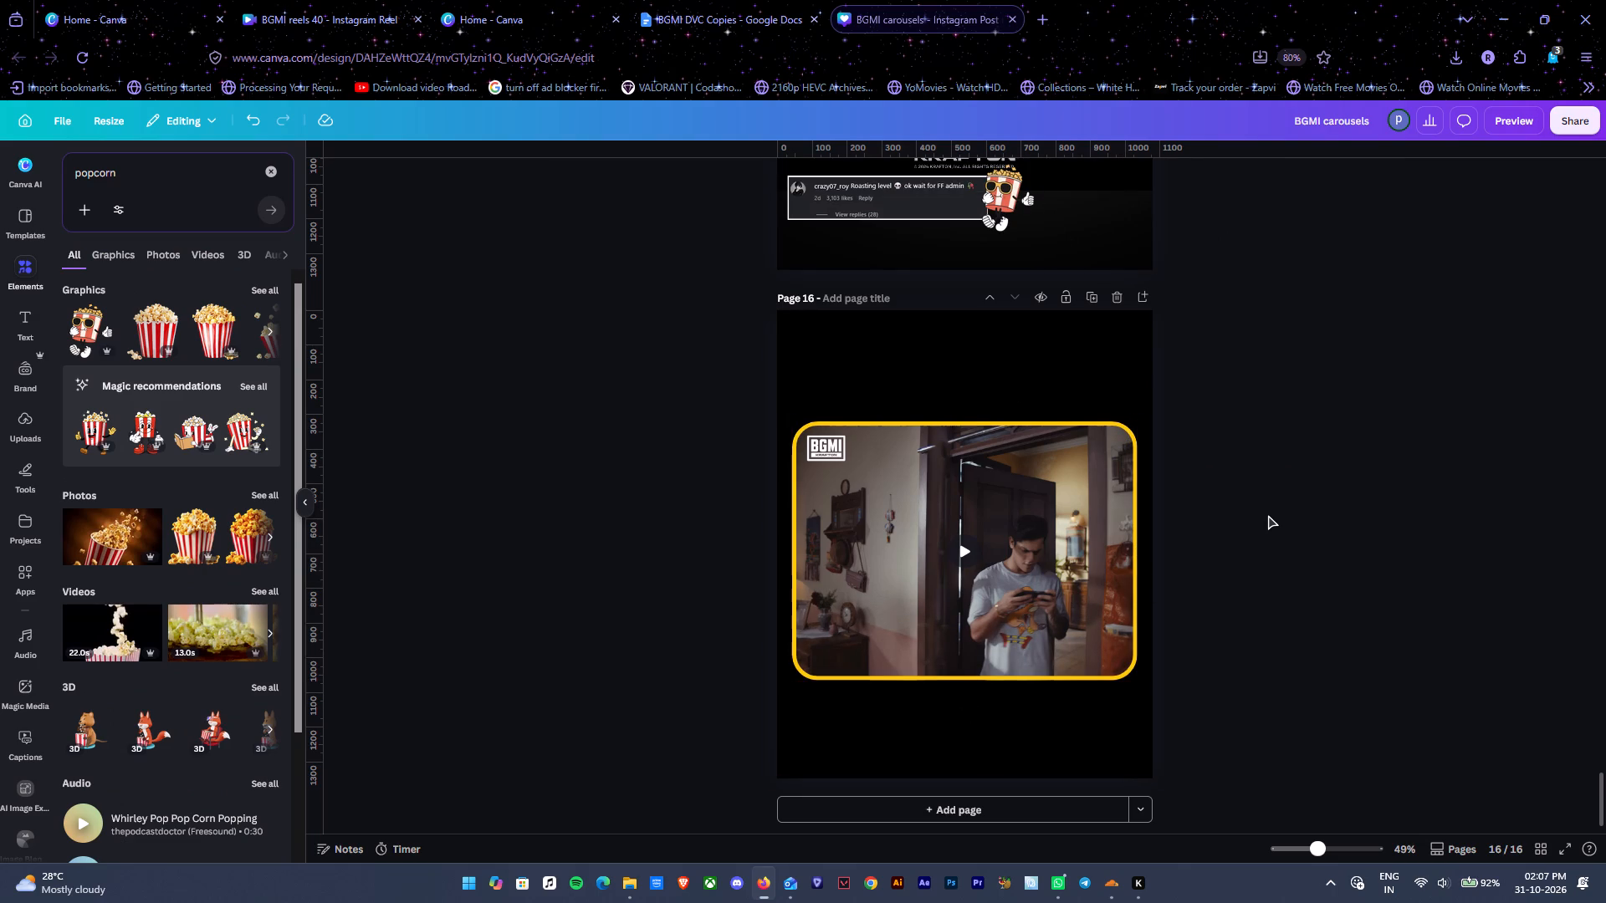
# Add the scattered popcorn graphic to page 16, enlarged beyond the page width and placed along the bottom edge.
pyautogui.click(264, 293)
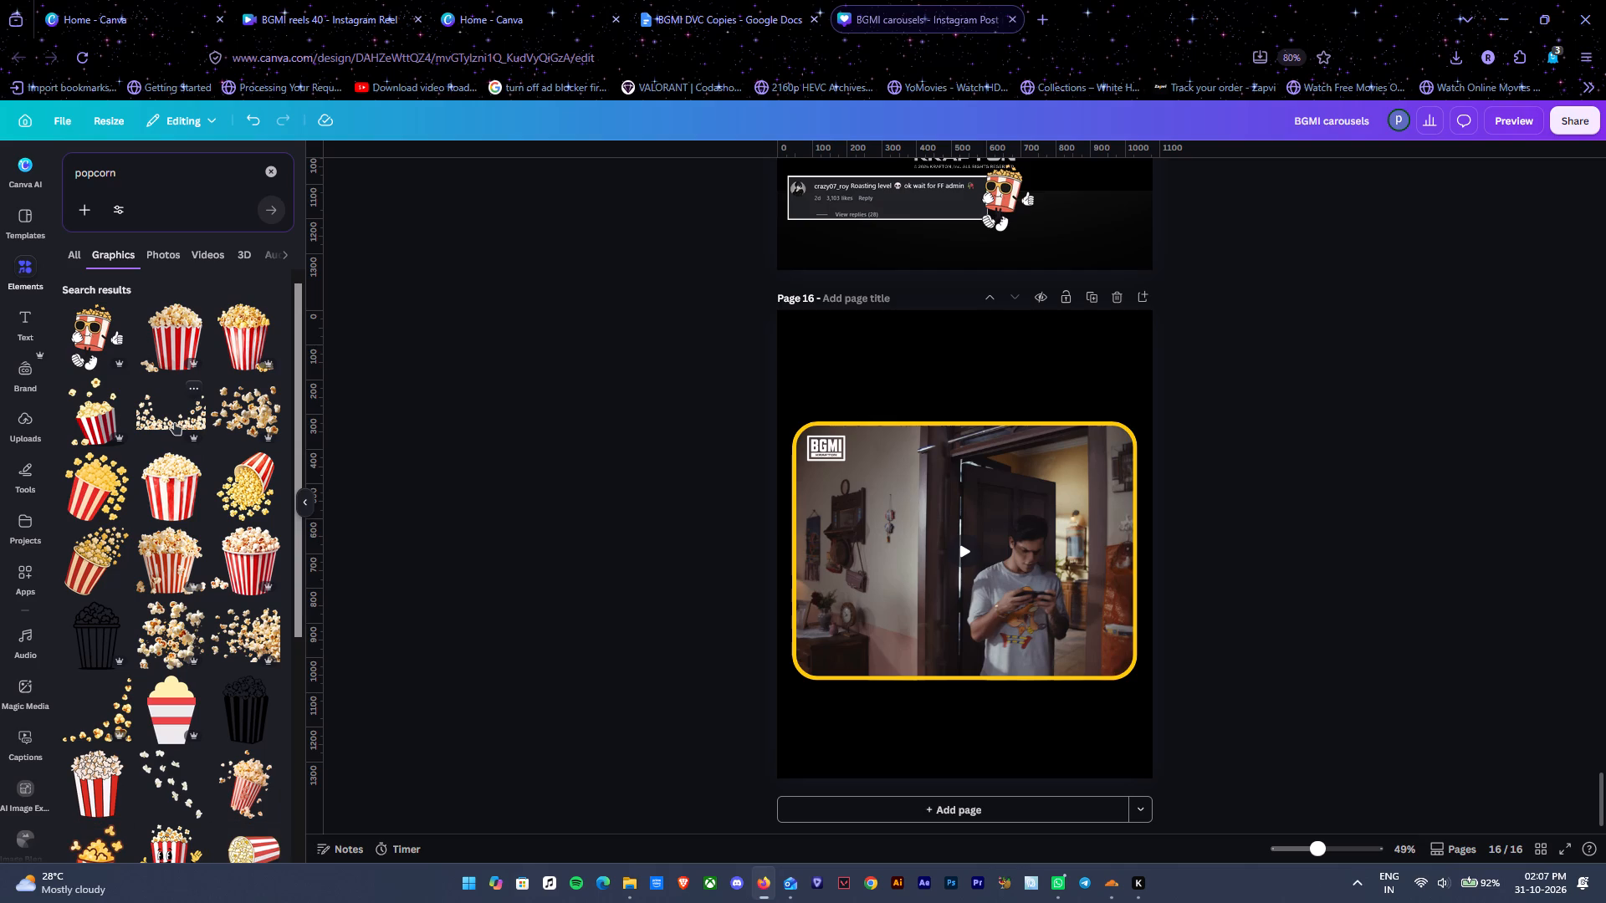
pyautogui.click(174, 422)
pyautogui.moveTo(1040, 582); pyautogui.dragTo(1054, 586)
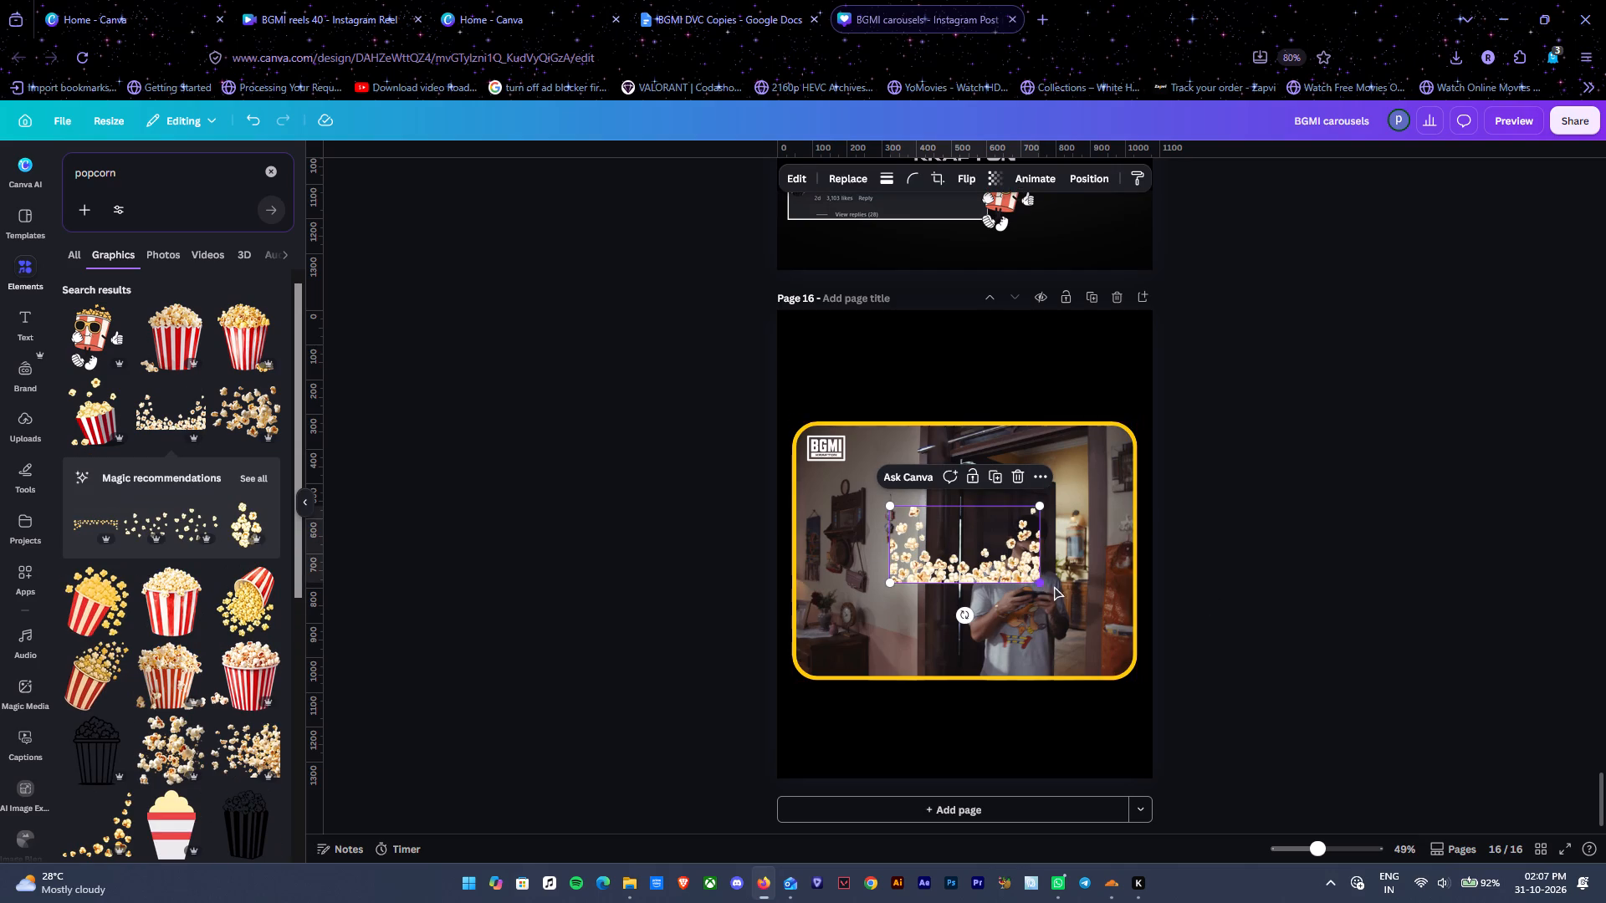
pyautogui.moveTo(1054, 586); pyautogui.dragTo(1484, 770)
pyautogui.moveTo(1245, 617); pyautogui.dragTo(1035, 596)
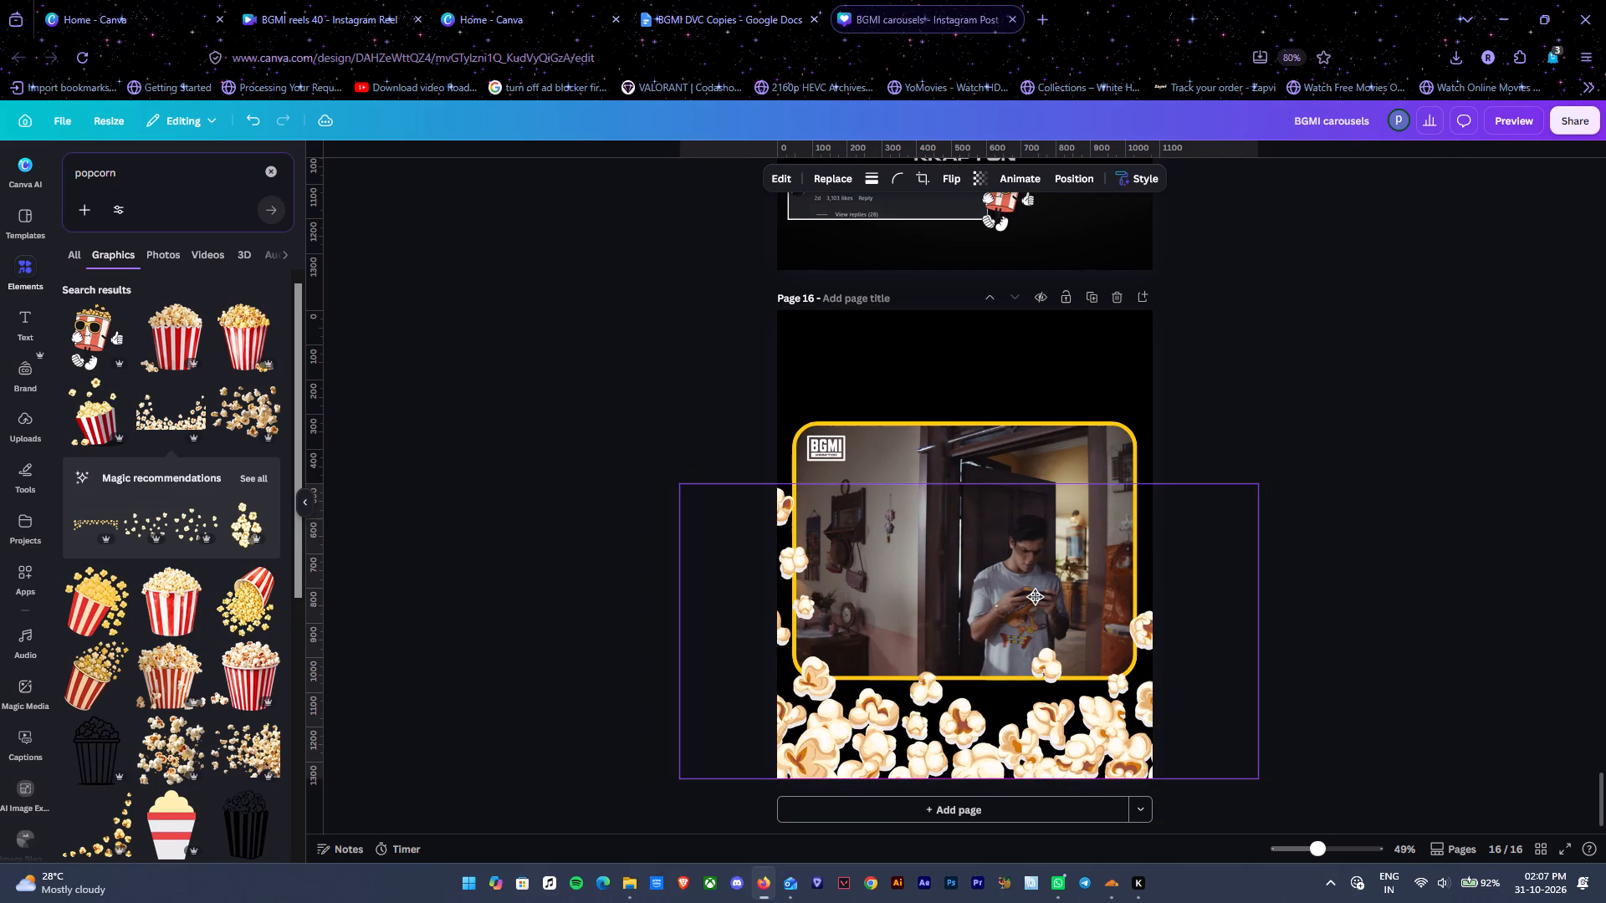
pyautogui.moveTo(1035, 596); pyautogui.dragTo(1027, 629)
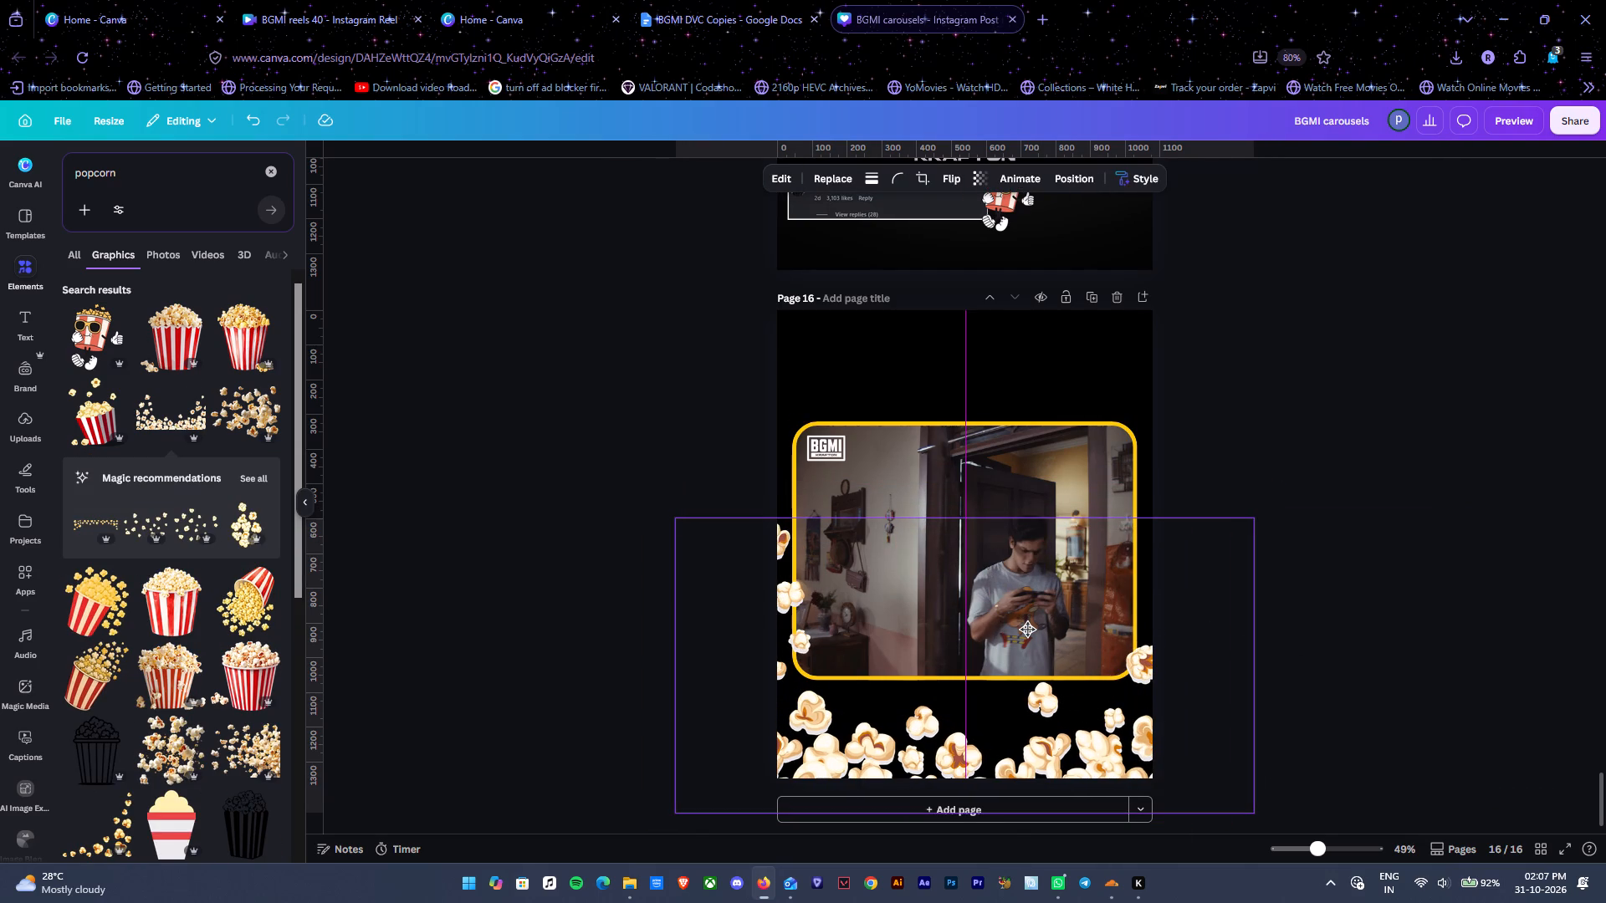
pyautogui.moveTo(1027, 629); pyautogui.dragTo(1017, 654)
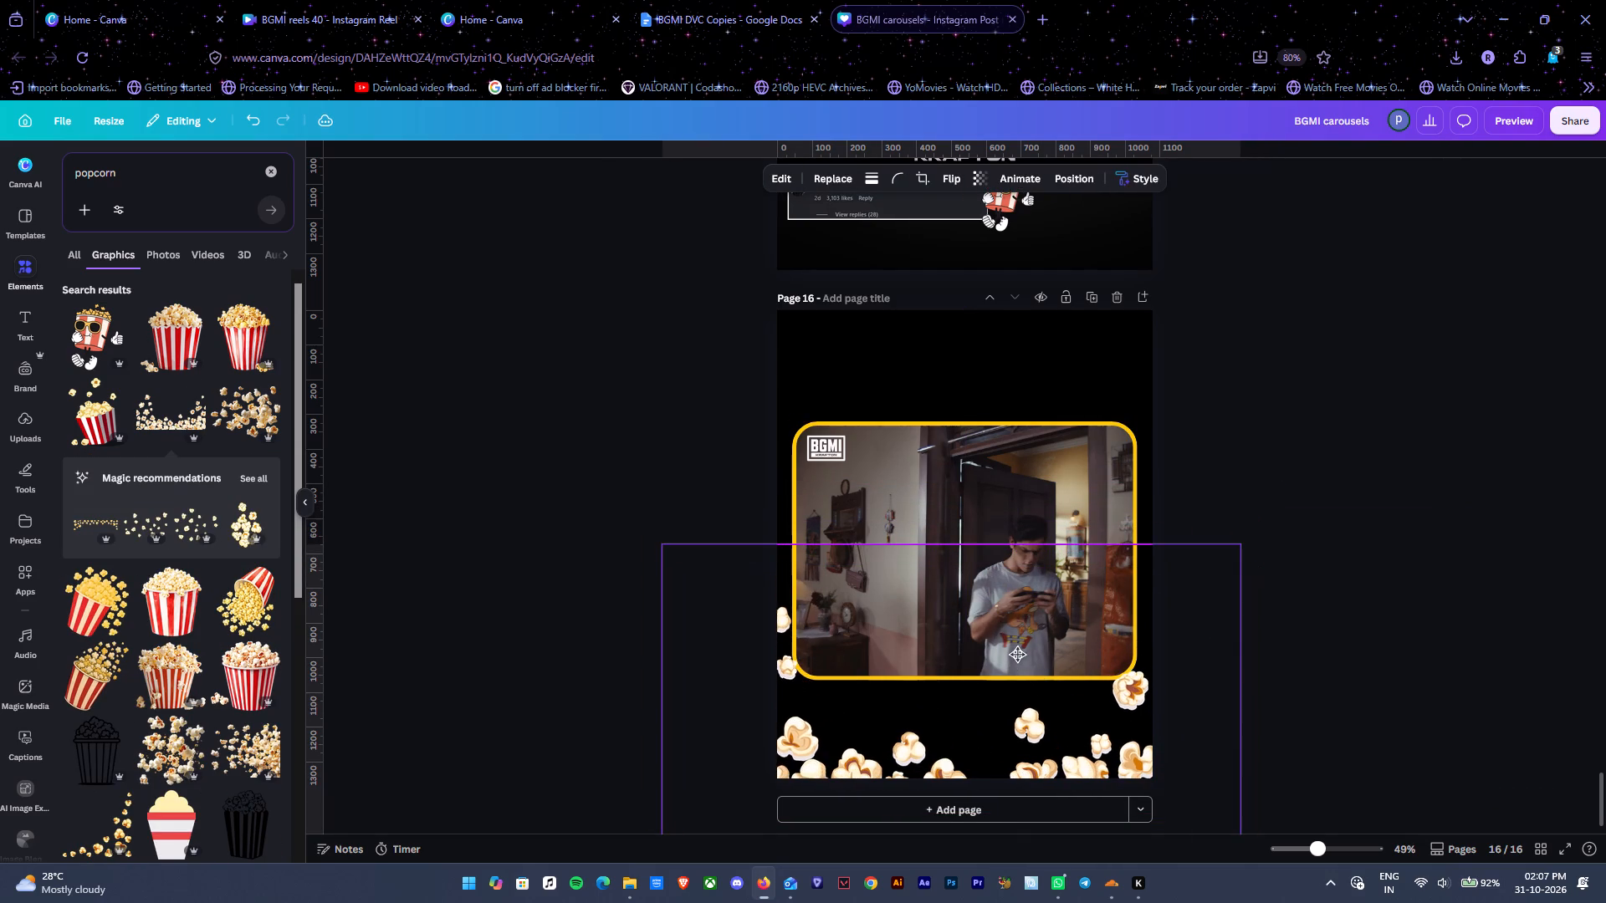
pyautogui.moveTo(1017, 654); pyautogui.dragTo(1017, 639)
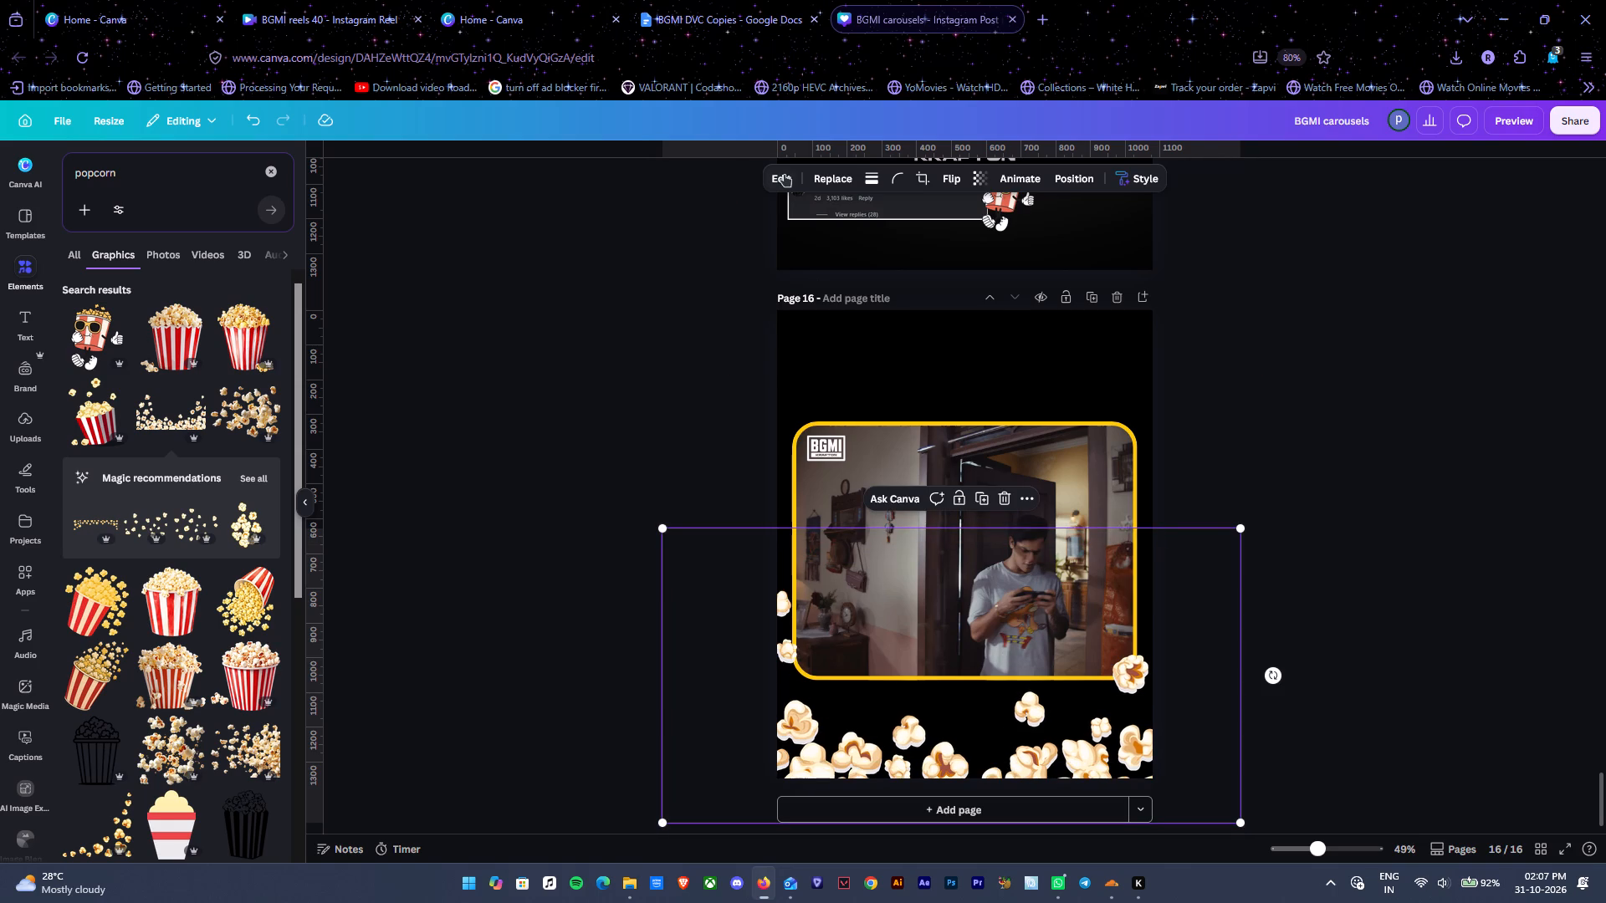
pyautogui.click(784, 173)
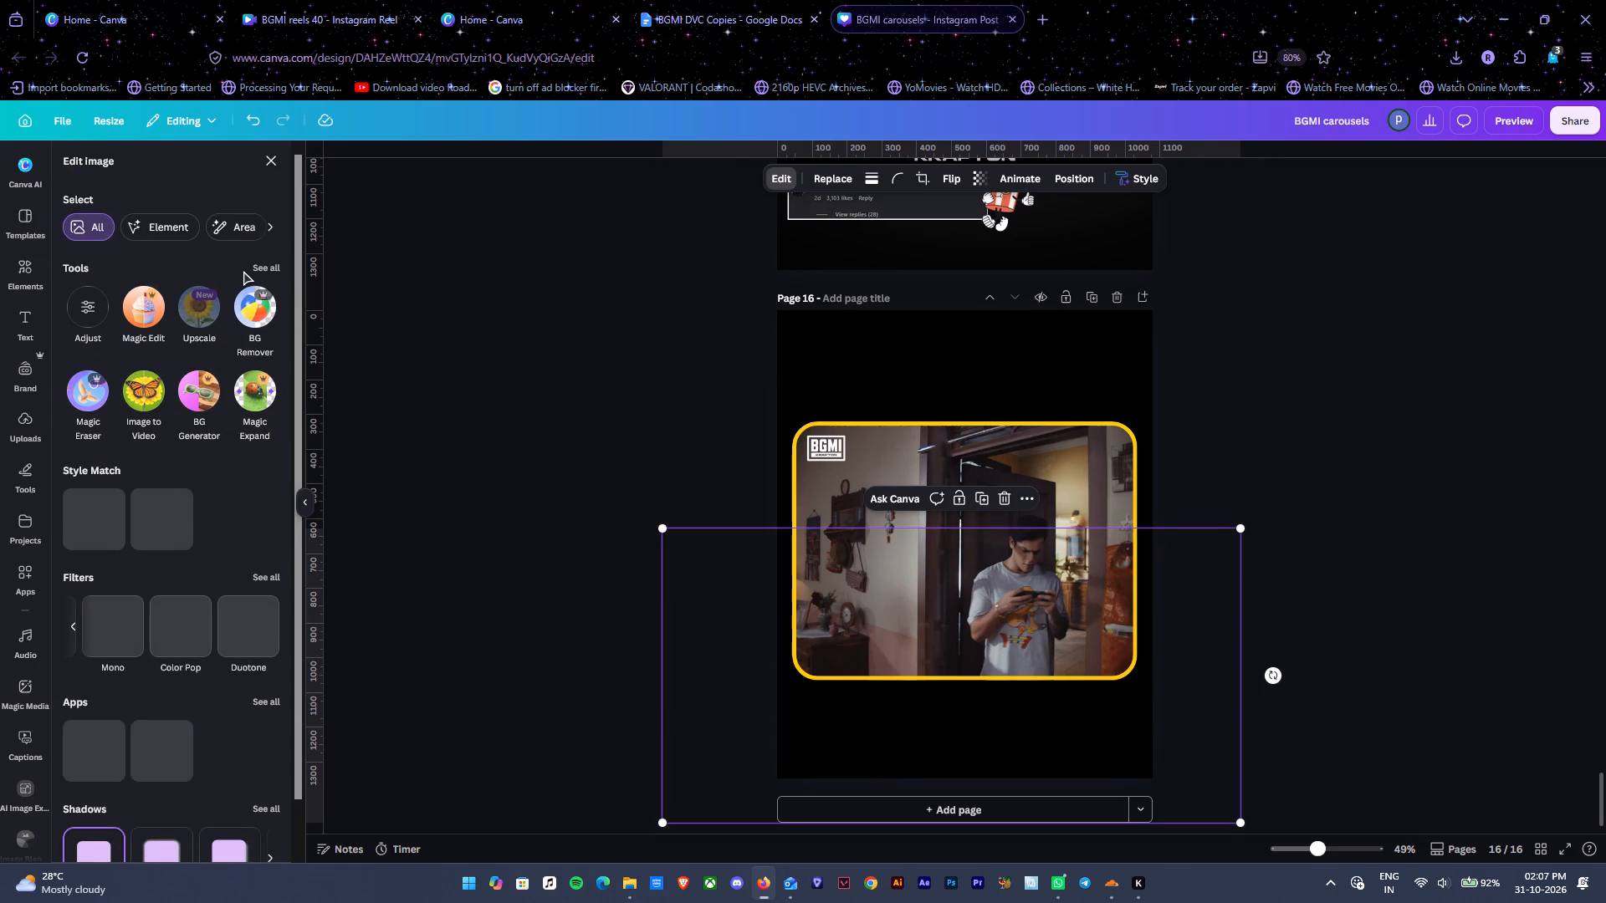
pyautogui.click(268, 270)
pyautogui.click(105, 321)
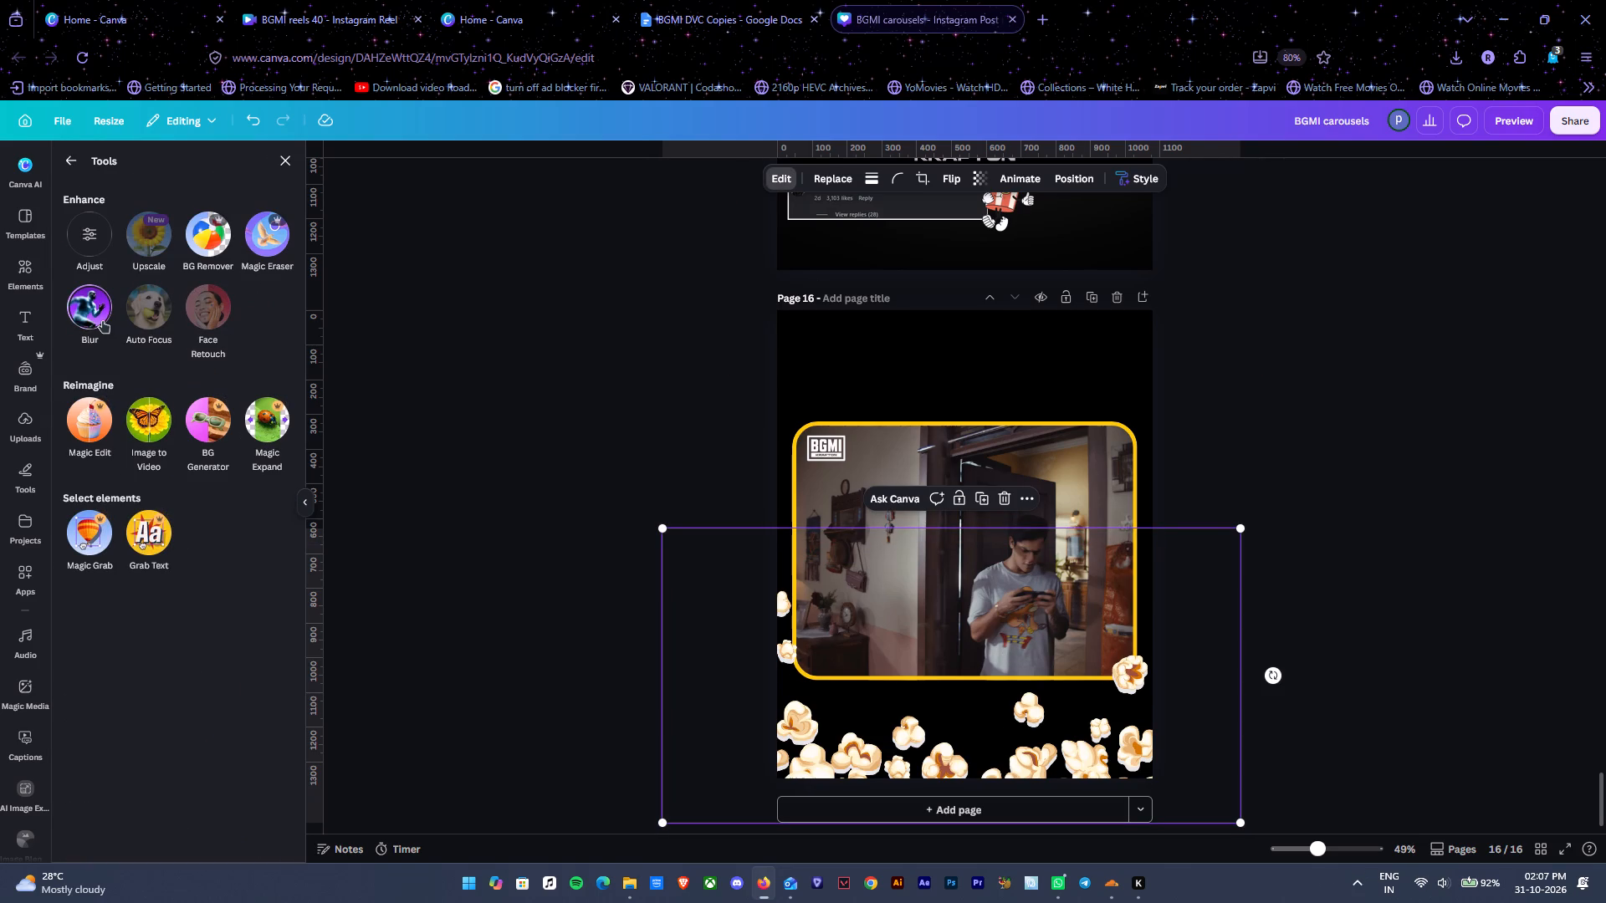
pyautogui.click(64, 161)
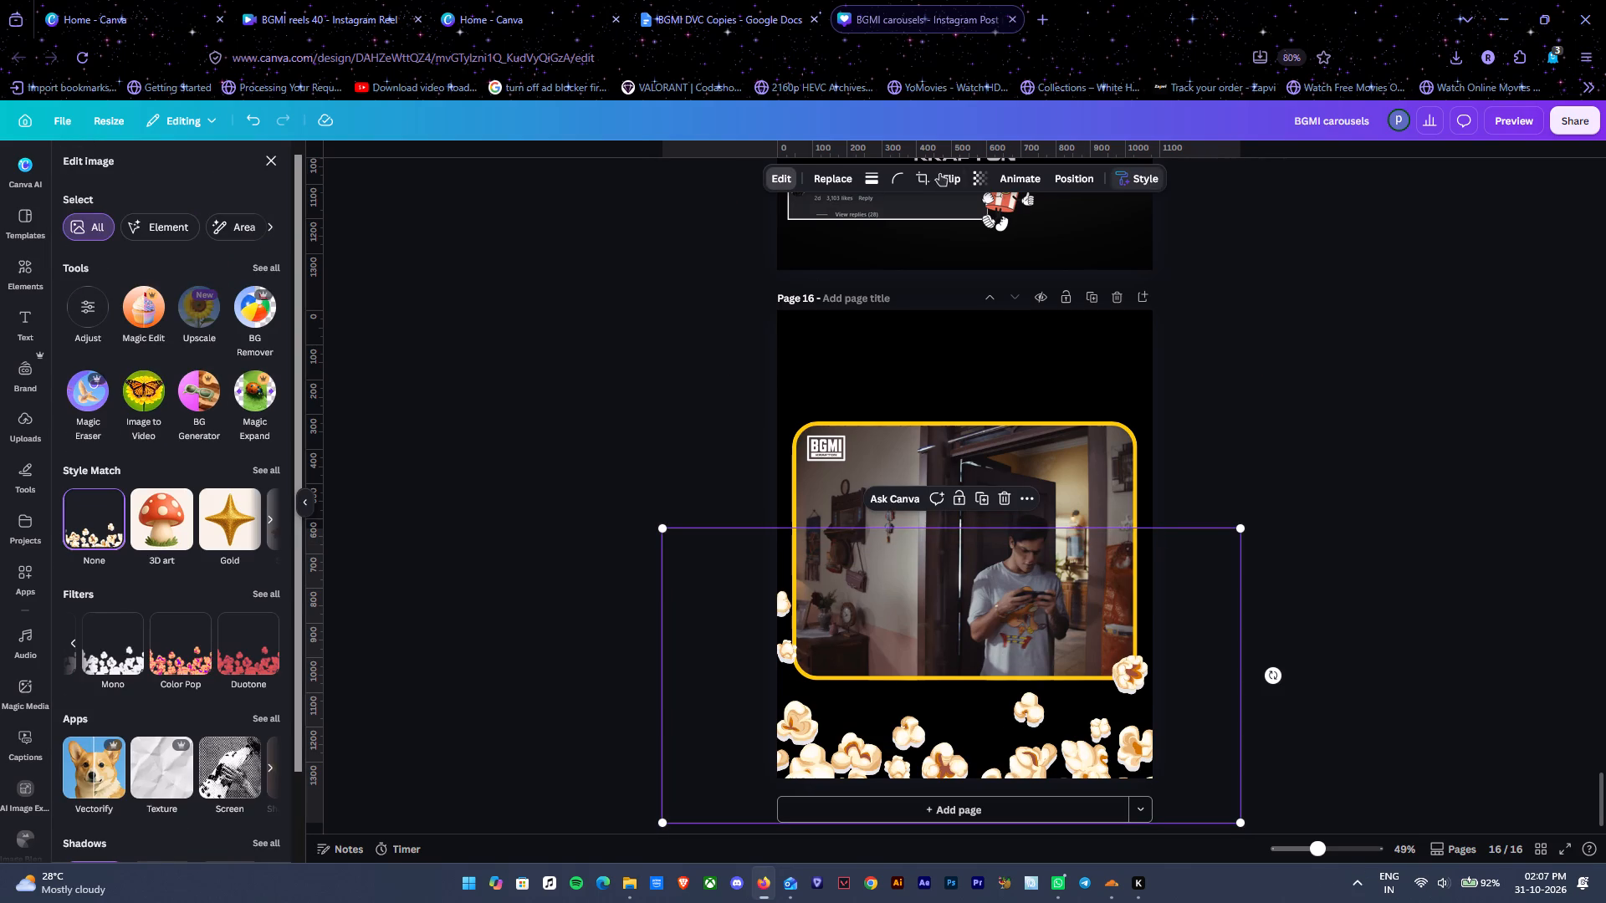
# Fade the scattered popcorn graphic on page 16 by making it semi-transparent.
pyautogui.click(978, 176)
pyautogui.moveTo(968, 227); pyautogui.dragTo(942, 229)
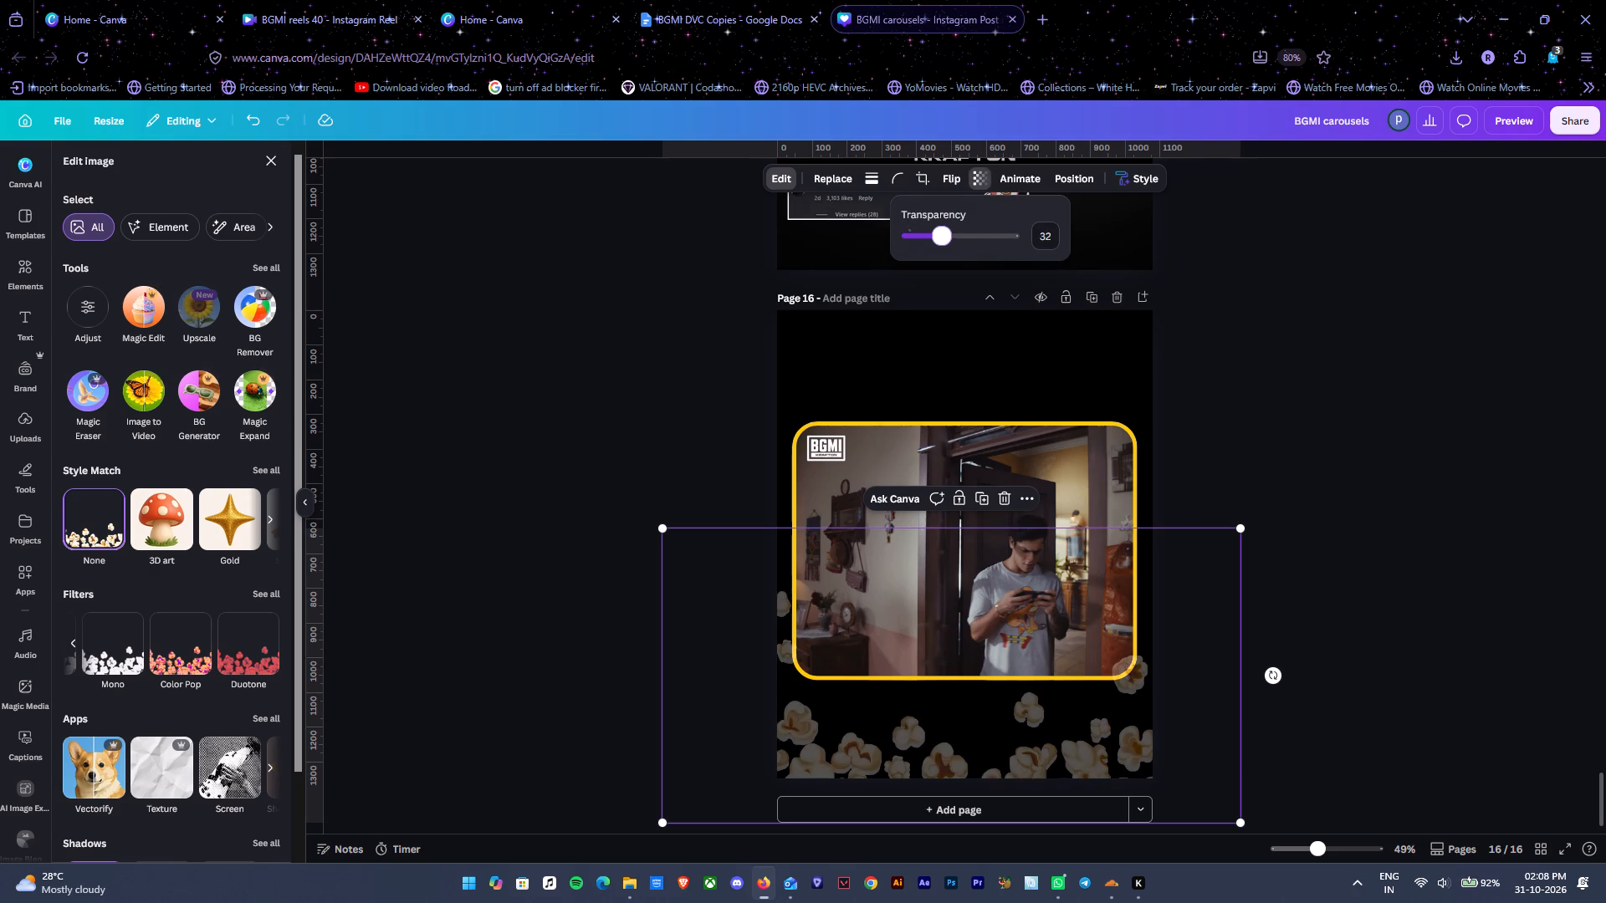
pyautogui.moveTo(942, 229); pyautogui.dragTo(949, 229)
# Rotate the popcorn graphic to about -2° and nudge it slightly to the right and up.
pyautogui.moveTo(1272, 677); pyautogui.dragTo(1271, 667)
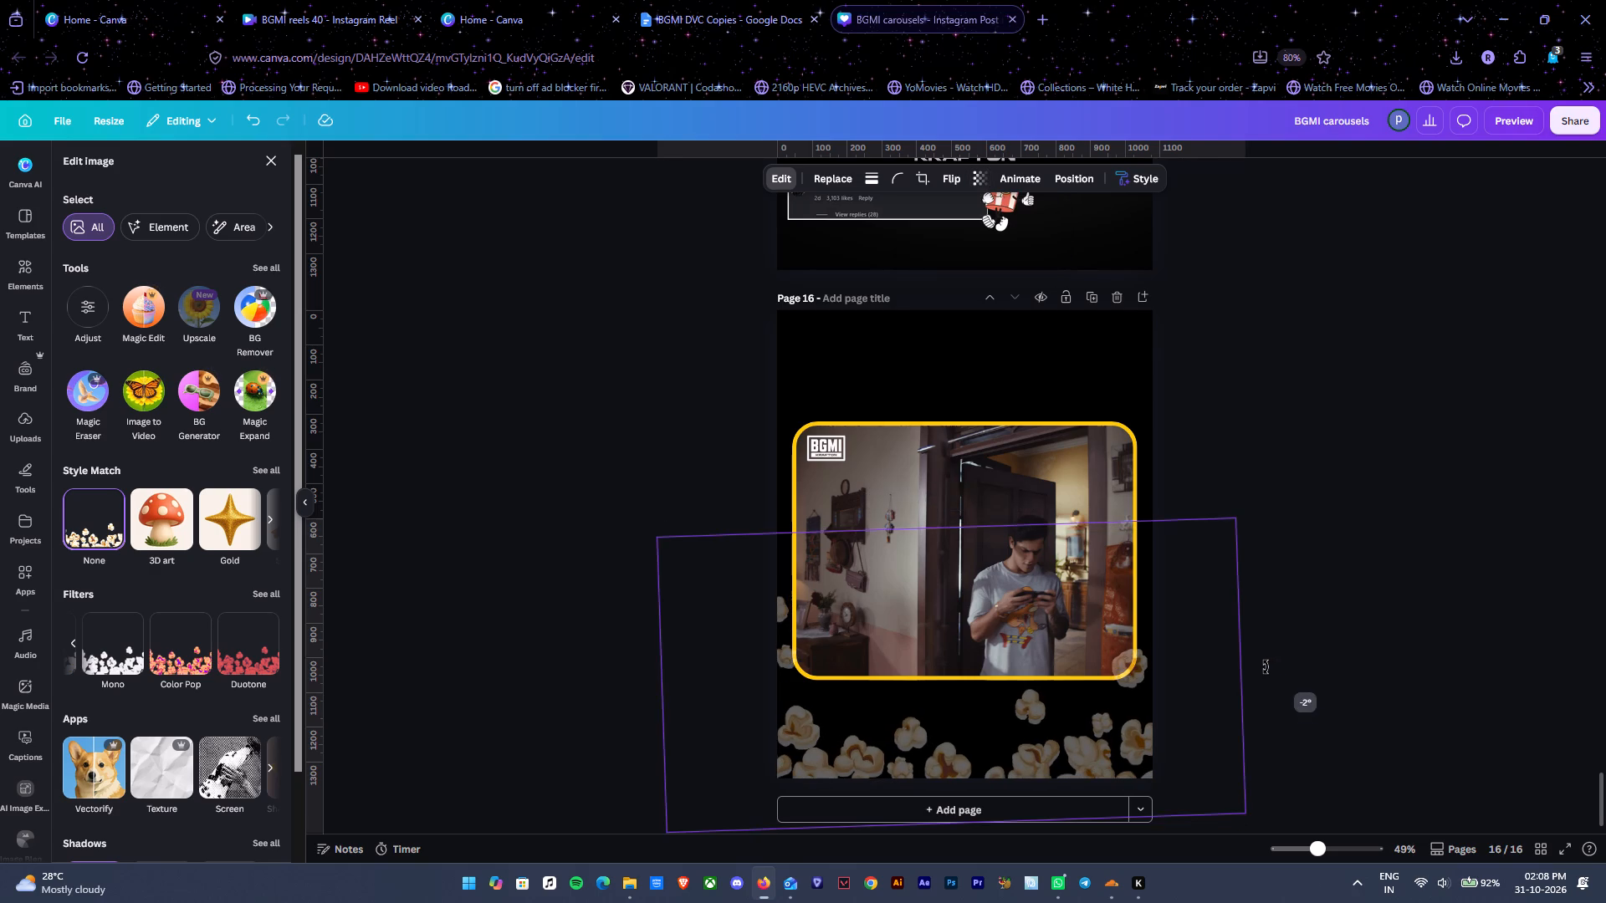
pyautogui.moveTo(1142, 689); pyautogui.dragTo(1153, 684)
# Clear the popcorn search and add the black fade gradient from the recently used elements to page 16.
pyautogui.click(26, 273)
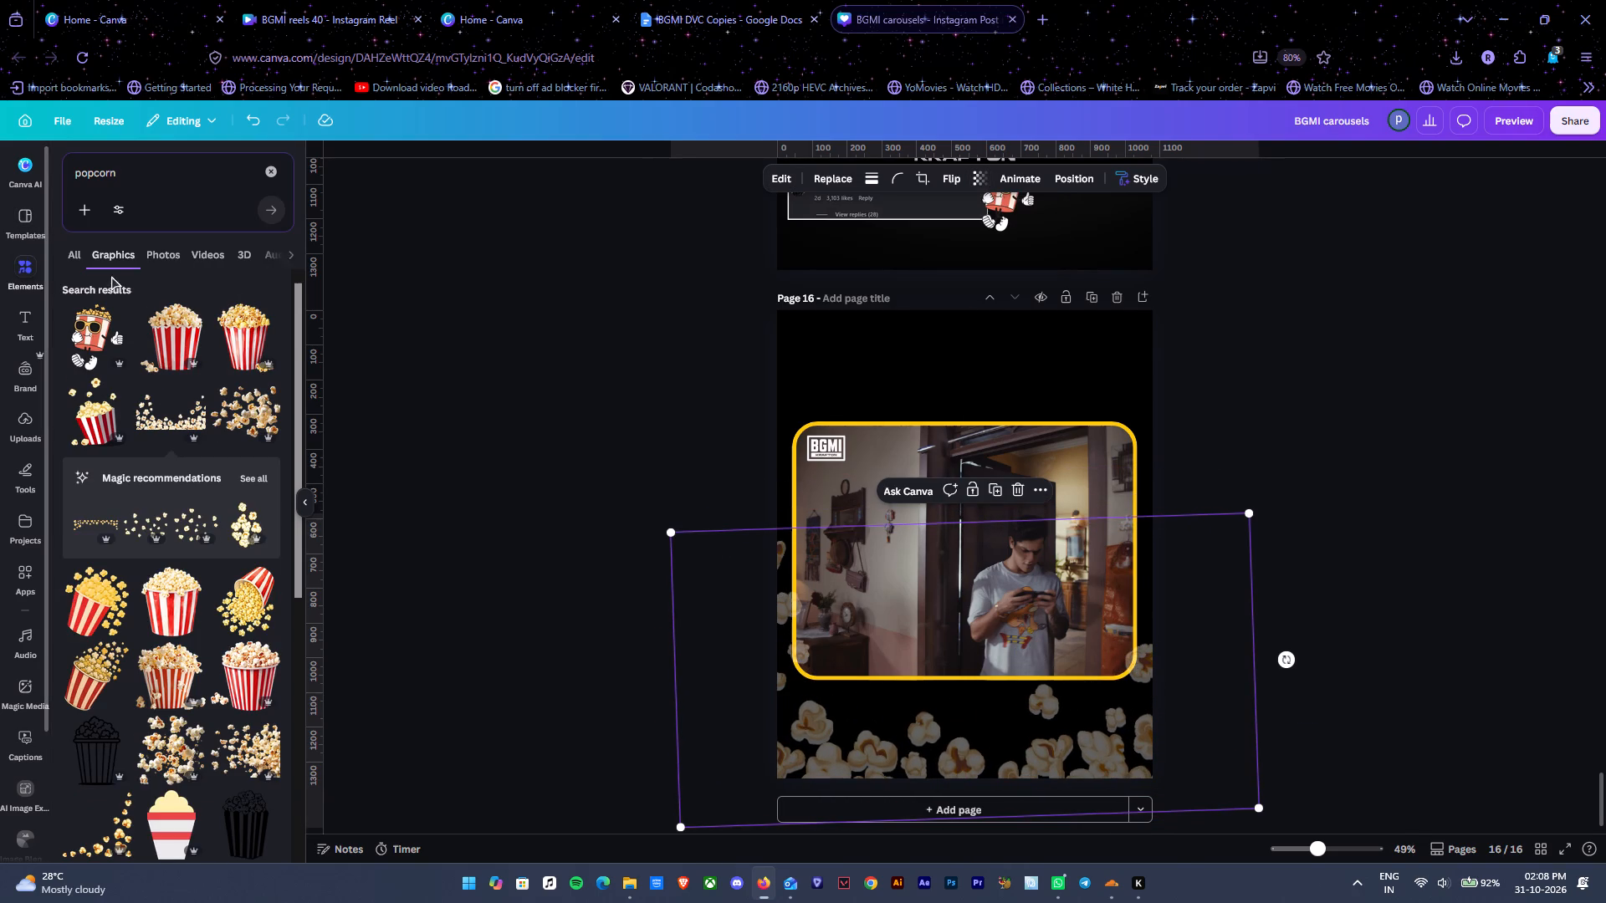
pyautogui.click(295, 174)
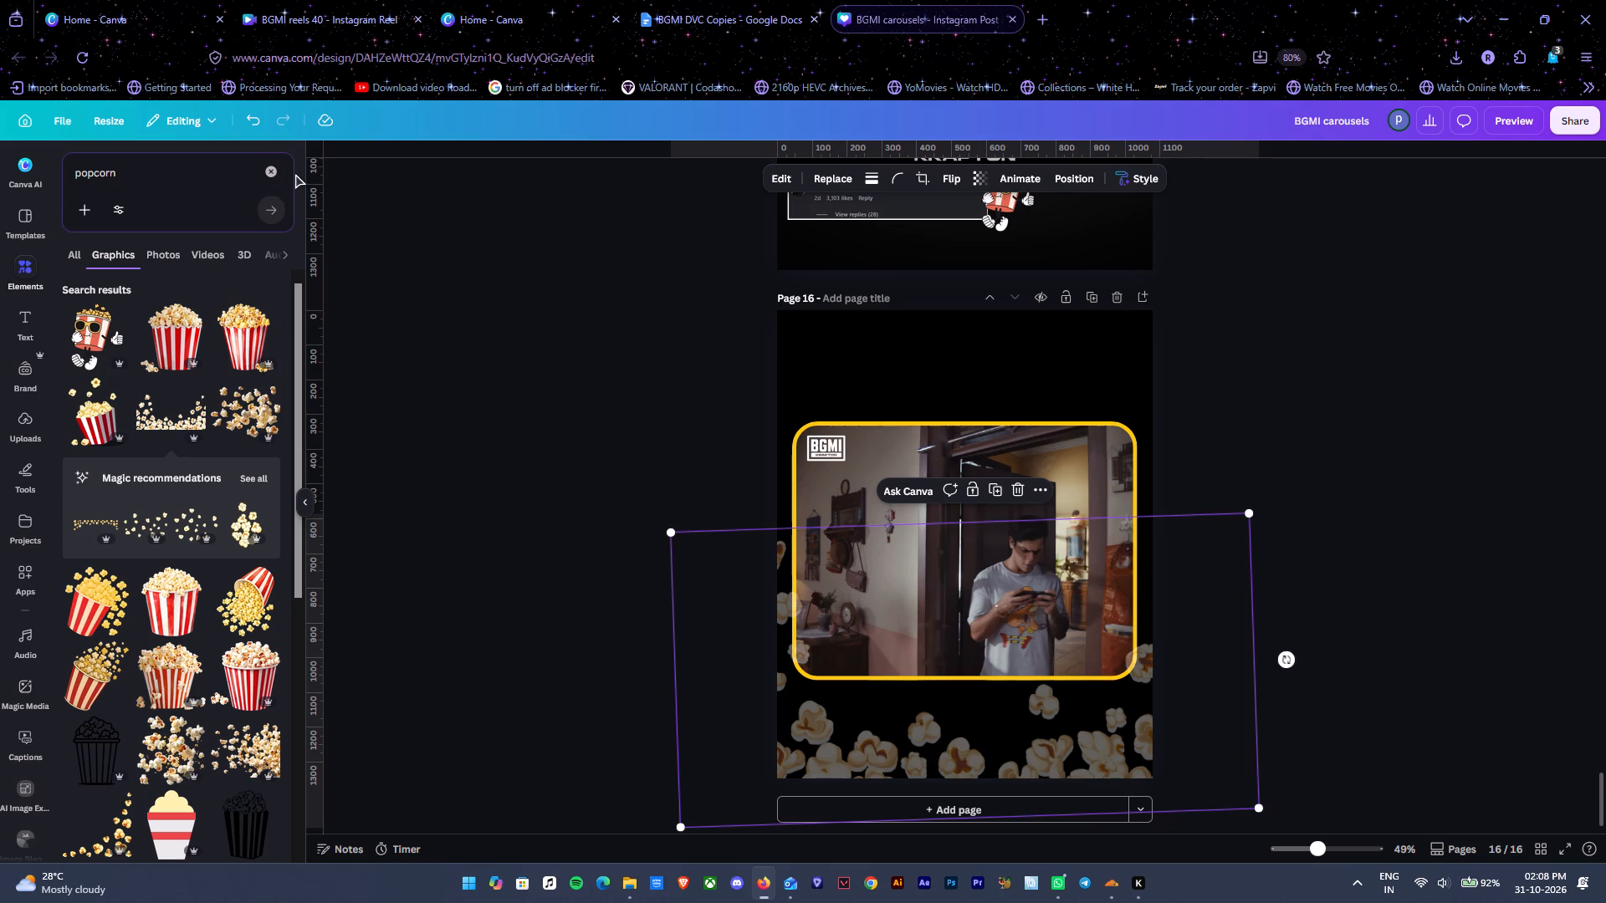
pyautogui.click(273, 168)
pyautogui.click(302, 179)
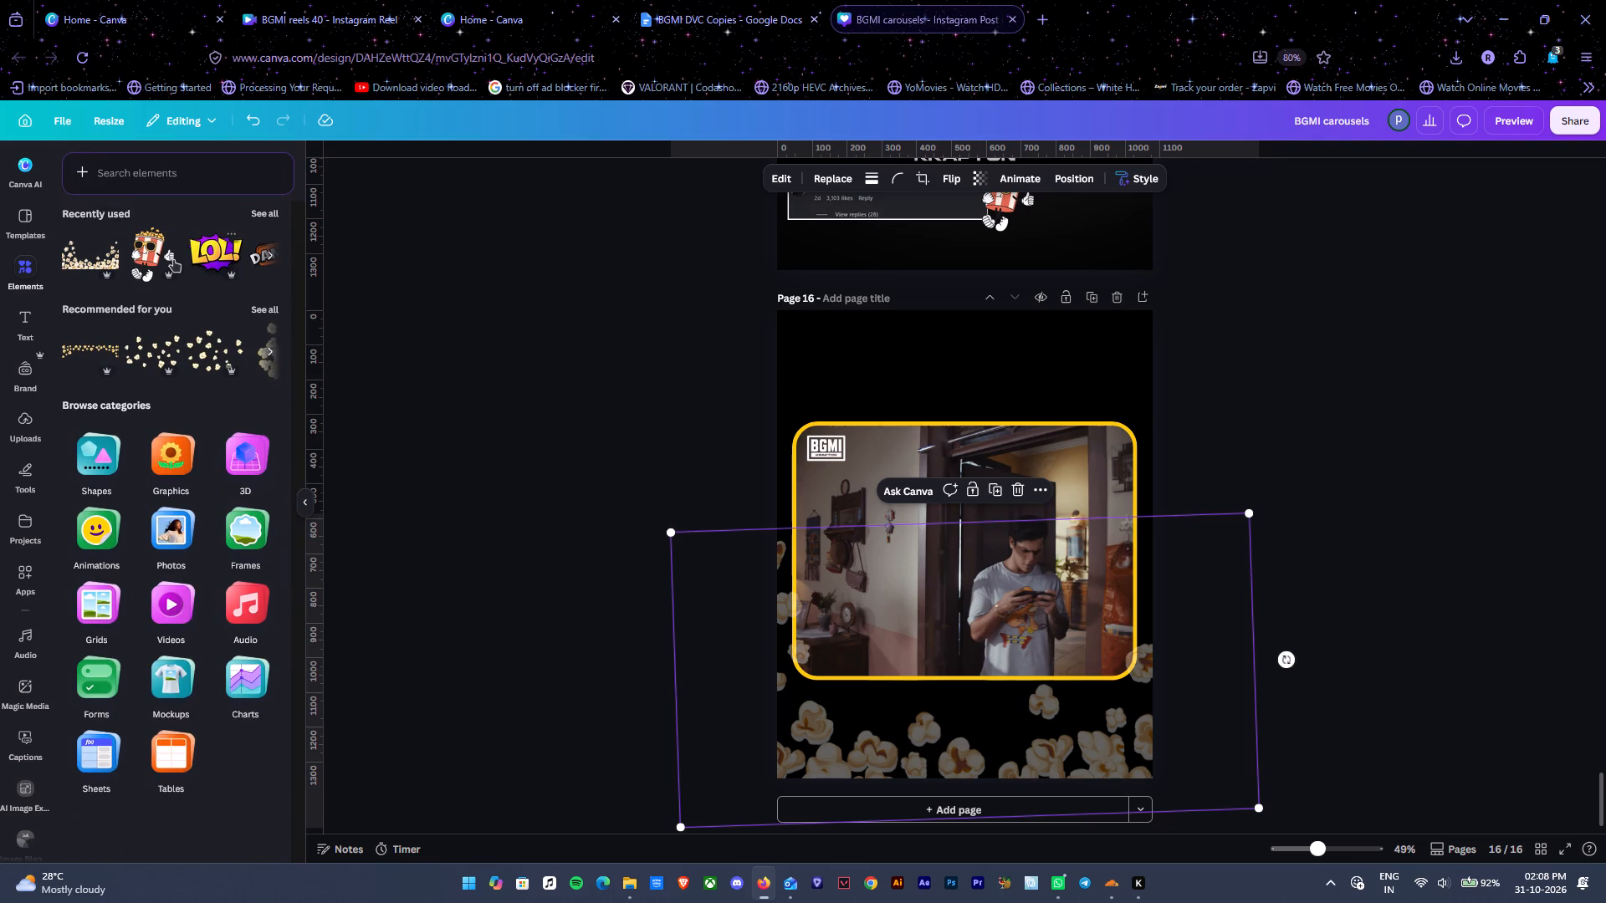
pyautogui.click(267, 217)
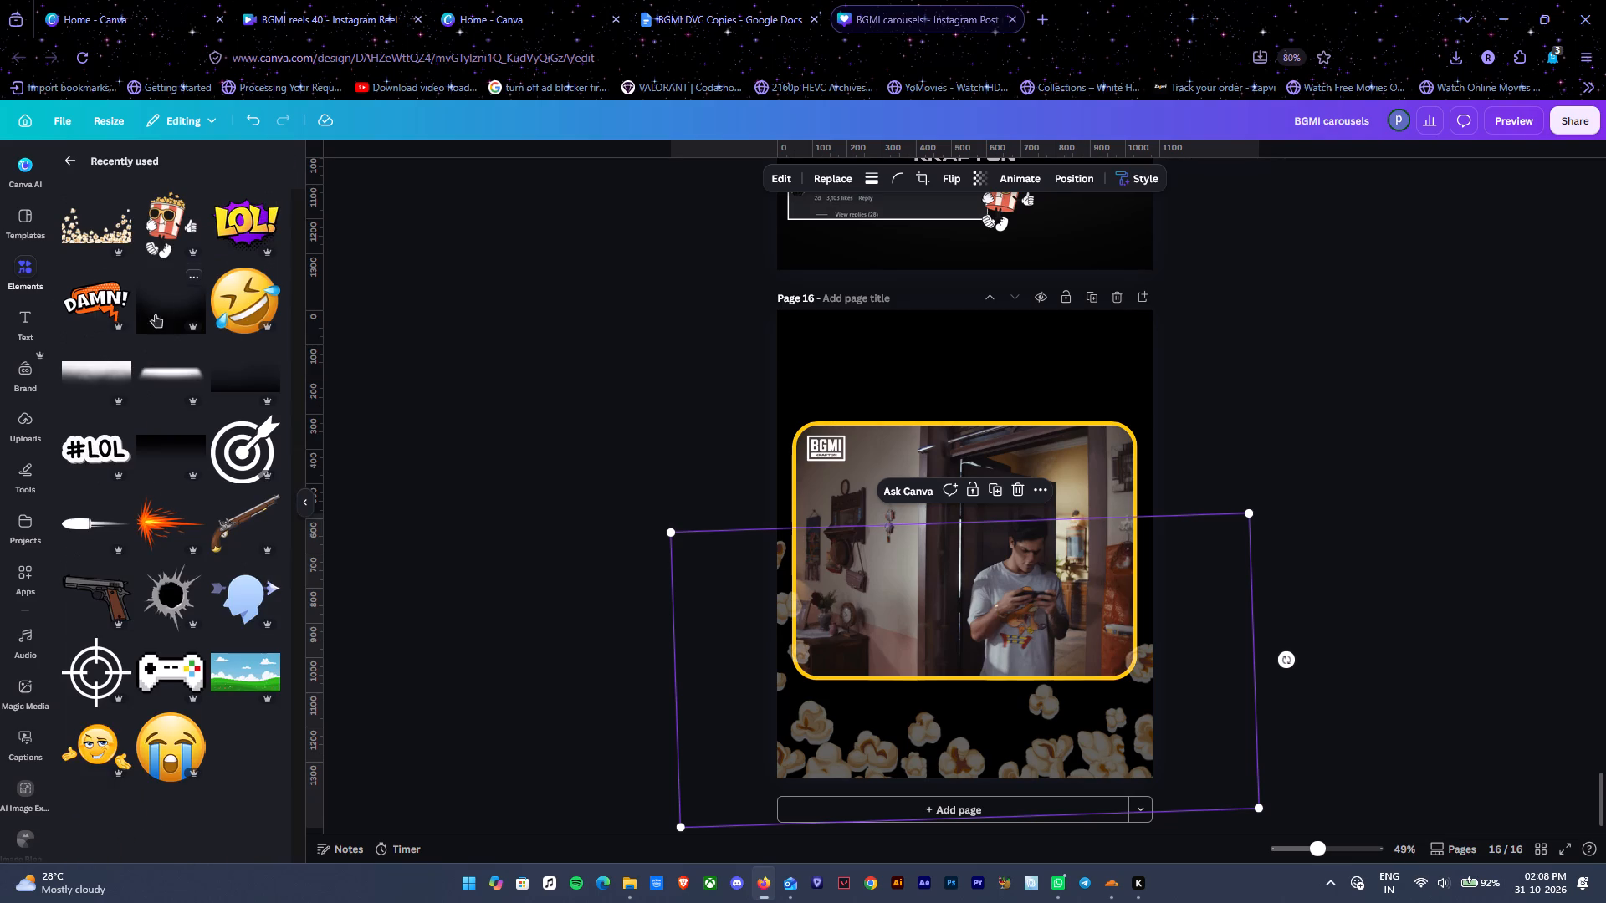
pyautogui.click(163, 311)
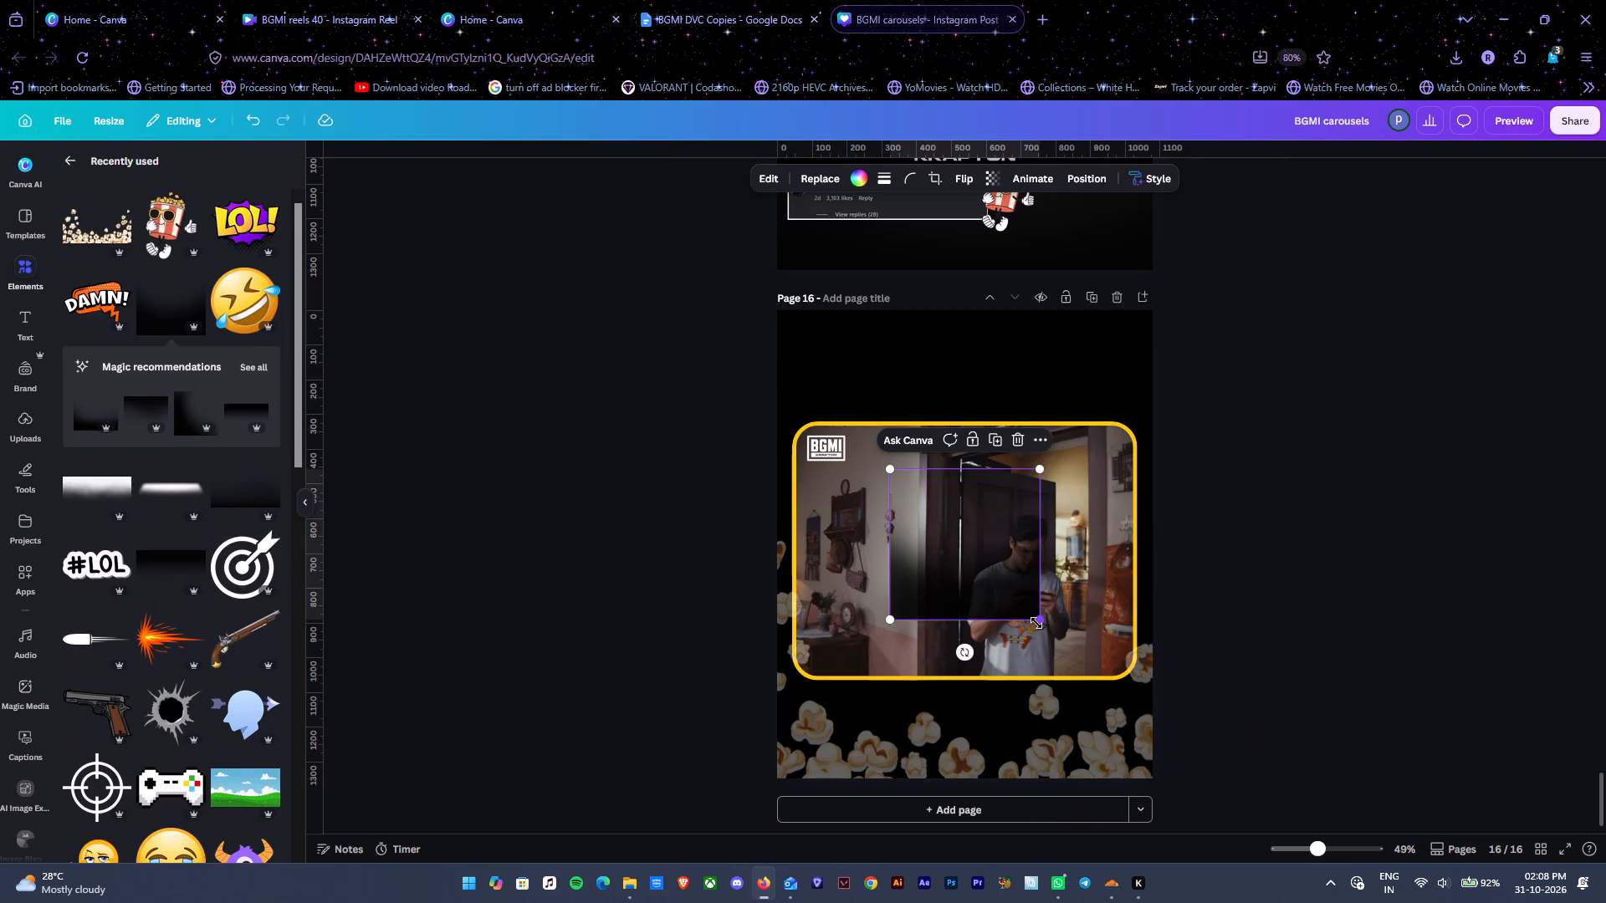
# Enlarge the black fade gradient beyond page 16's width and center it horizontally over the lower part of the page.
pyautogui.moveTo(1039, 623); pyautogui.dragTo(1490, 797)
pyautogui.moveTo(1238, 664); pyautogui.dragTo(1085, 581)
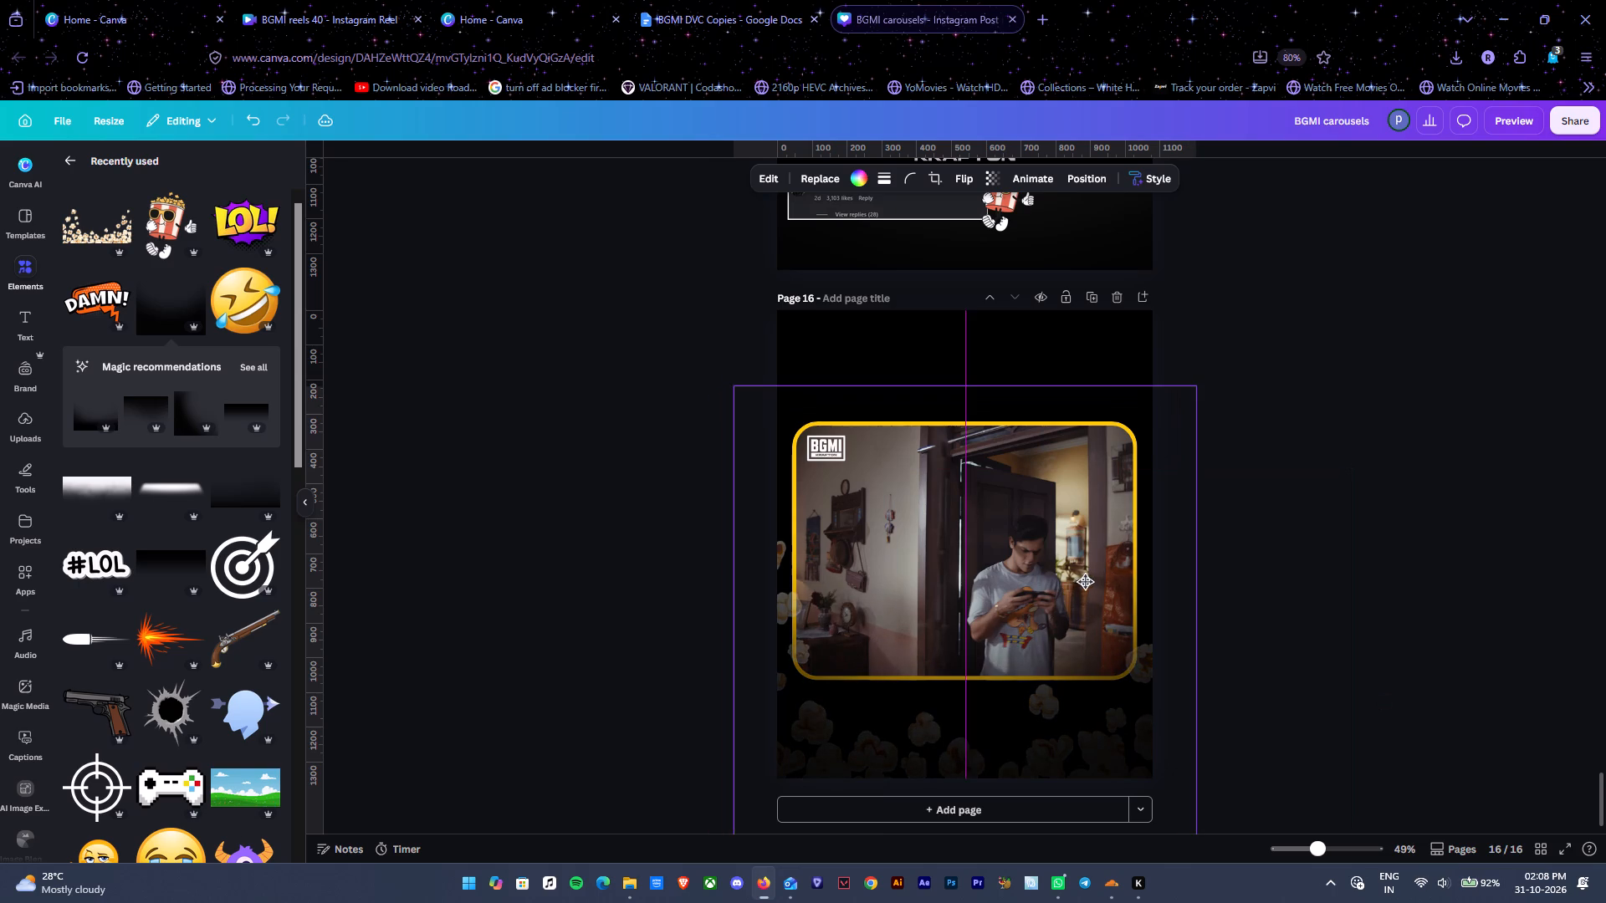
pyautogui.moveTo(1085, 581); pyautogui.dragTo(1087, 587)
pyautogui.click(1274, 464)
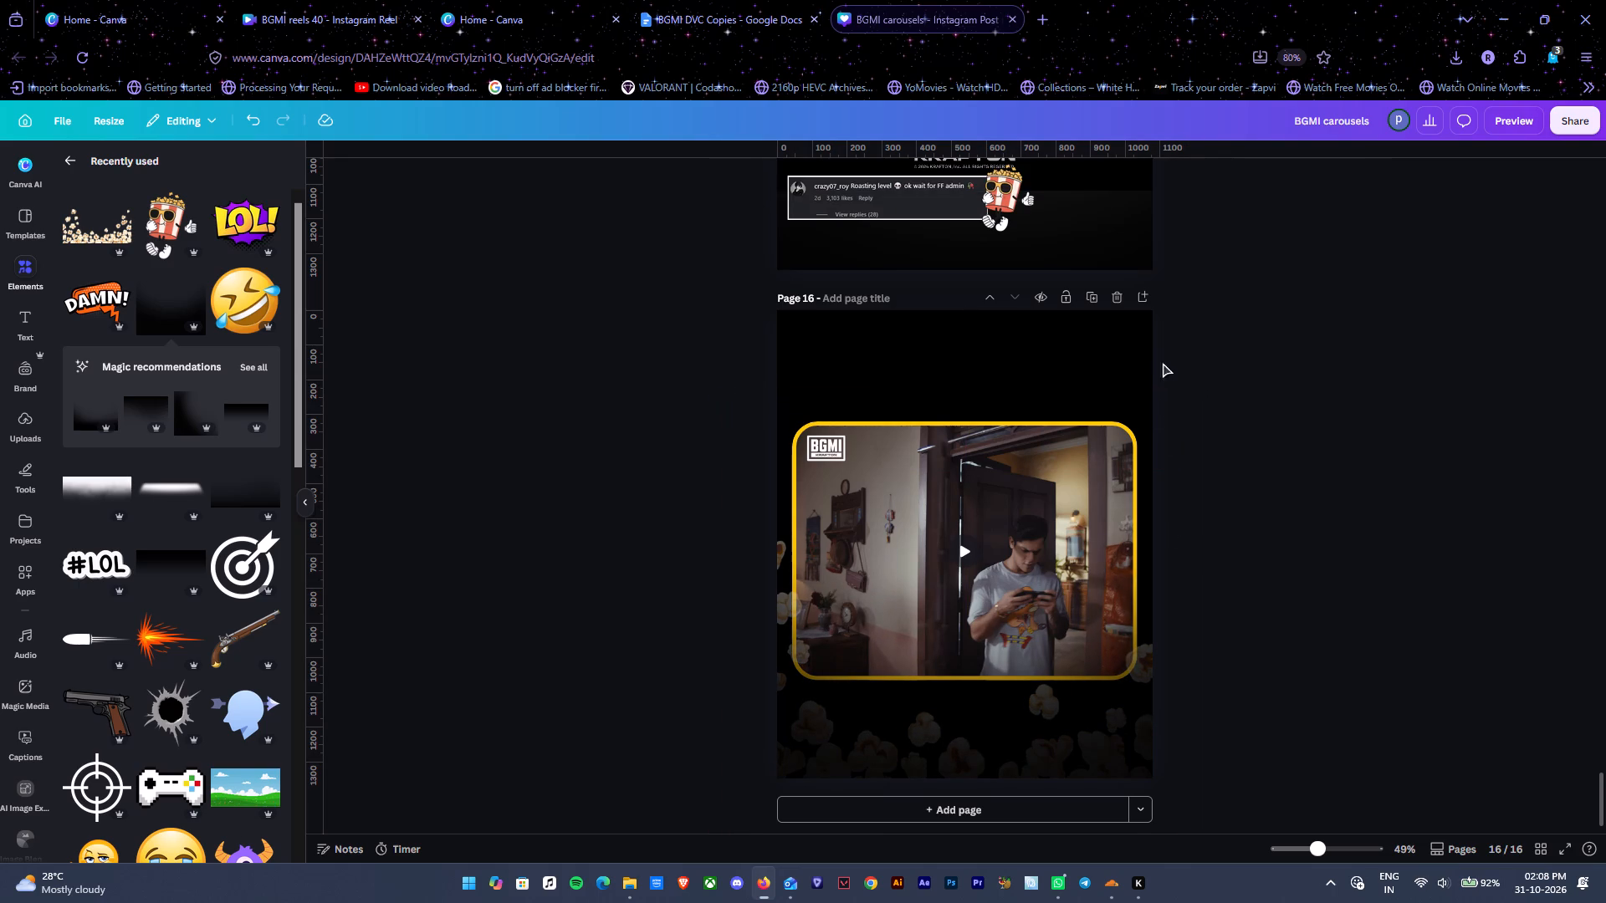
# Review the earlier carousel pages, examining their layouts and the comment screenshots on pages 6 and 2.
pyautogui.scroll(3, 1164, 381)
pyautogui.scroll(4, 1041, 478)
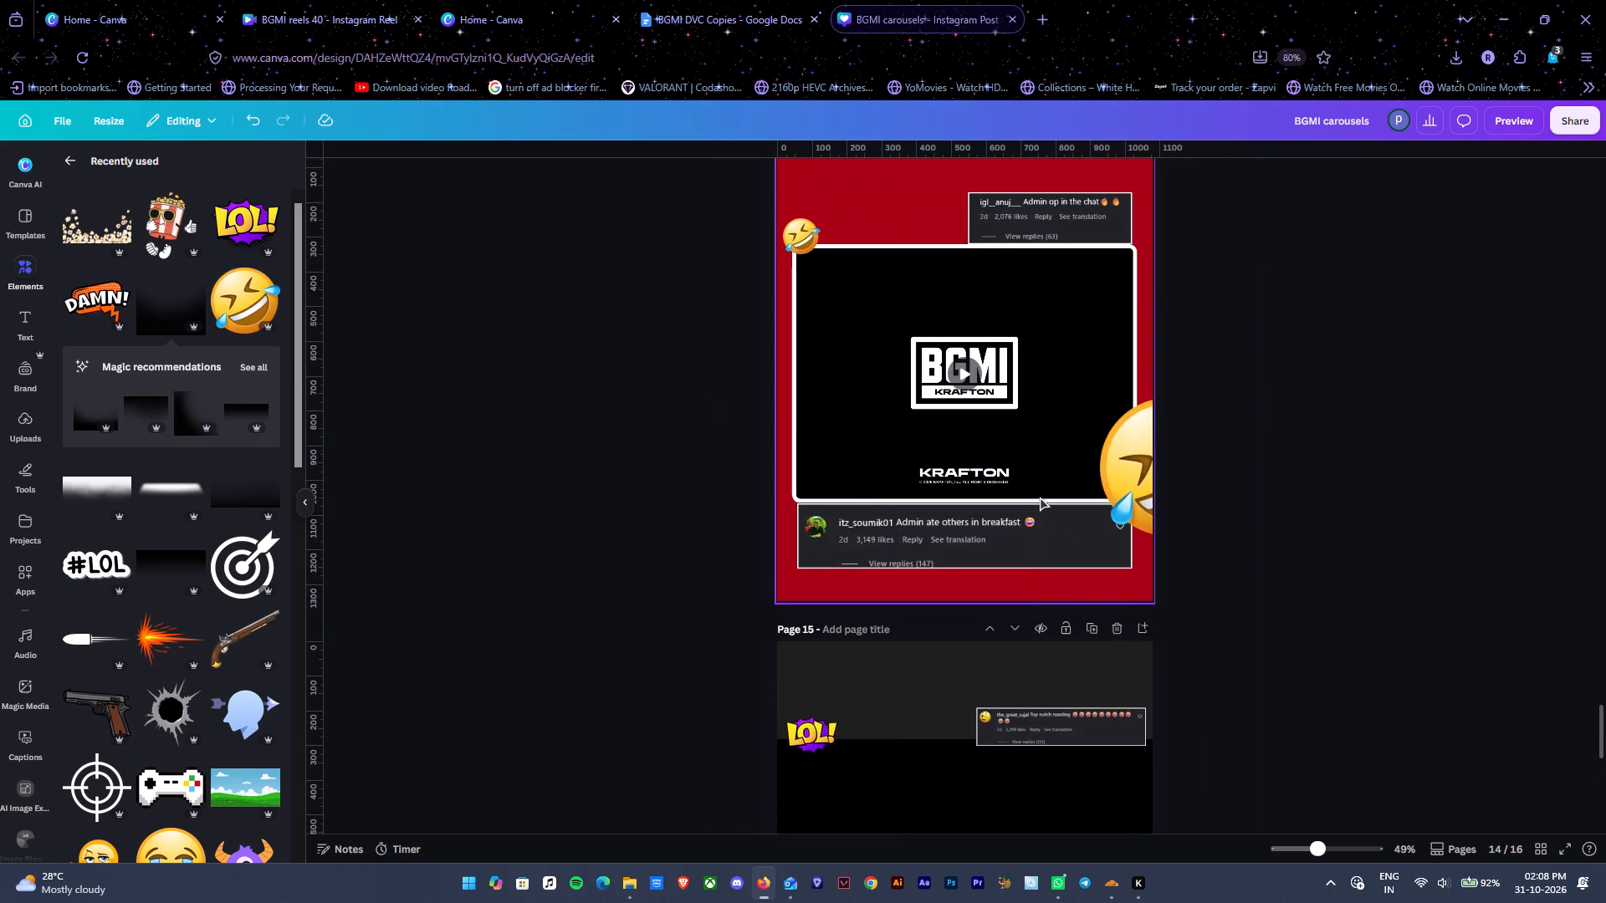
pyautogui.scroll(10, 997, 548)
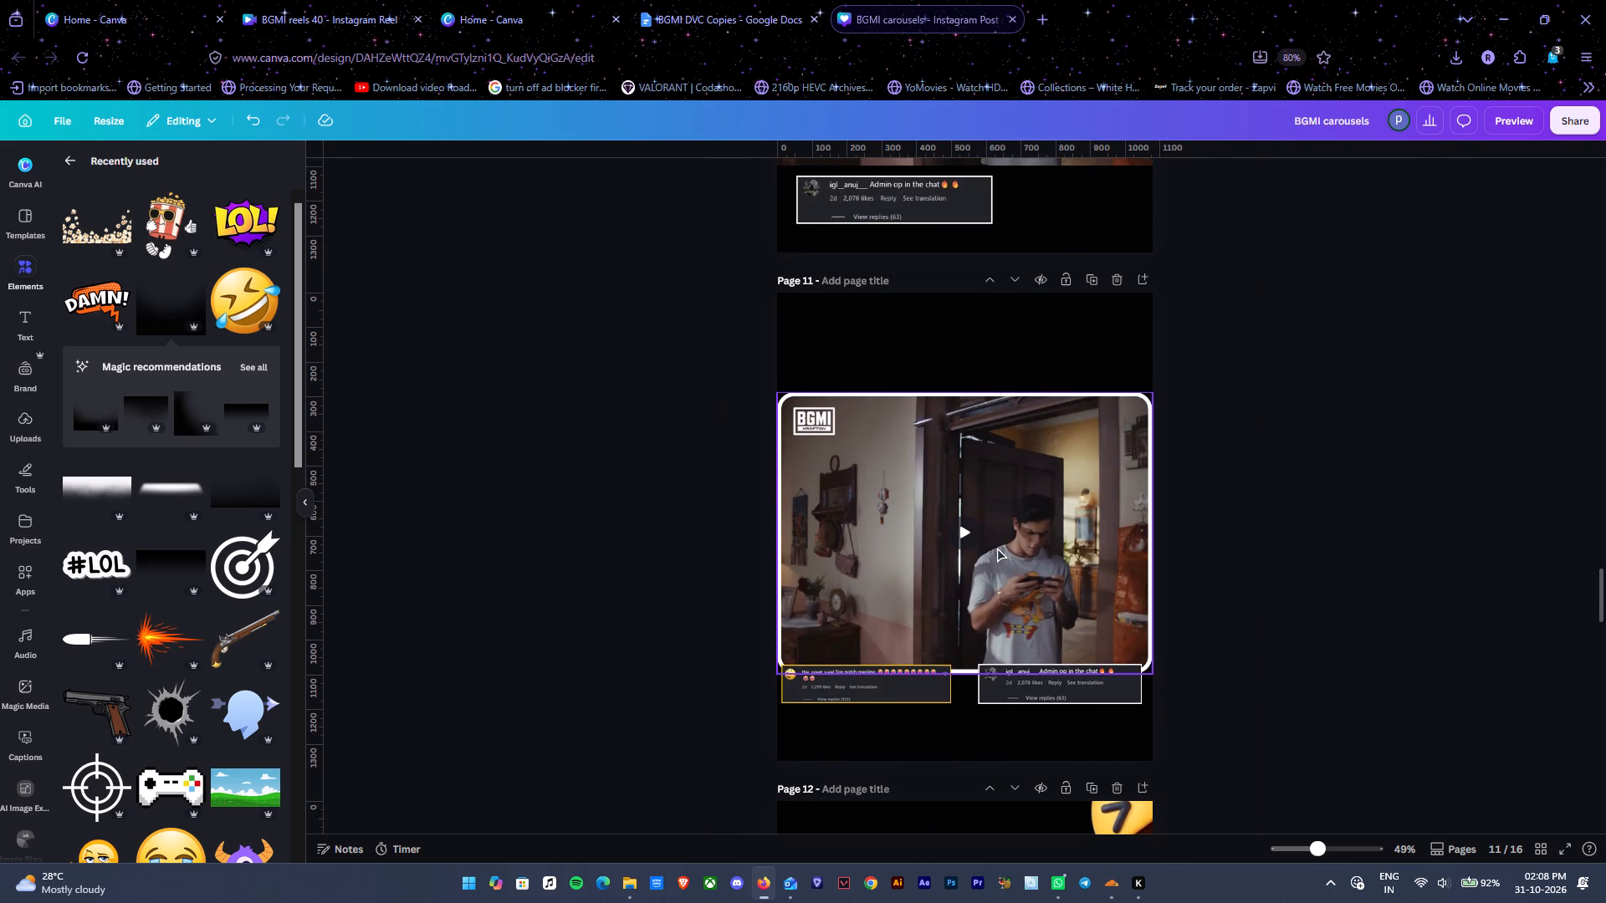
pyautogui.scroll(10, 997, 548)
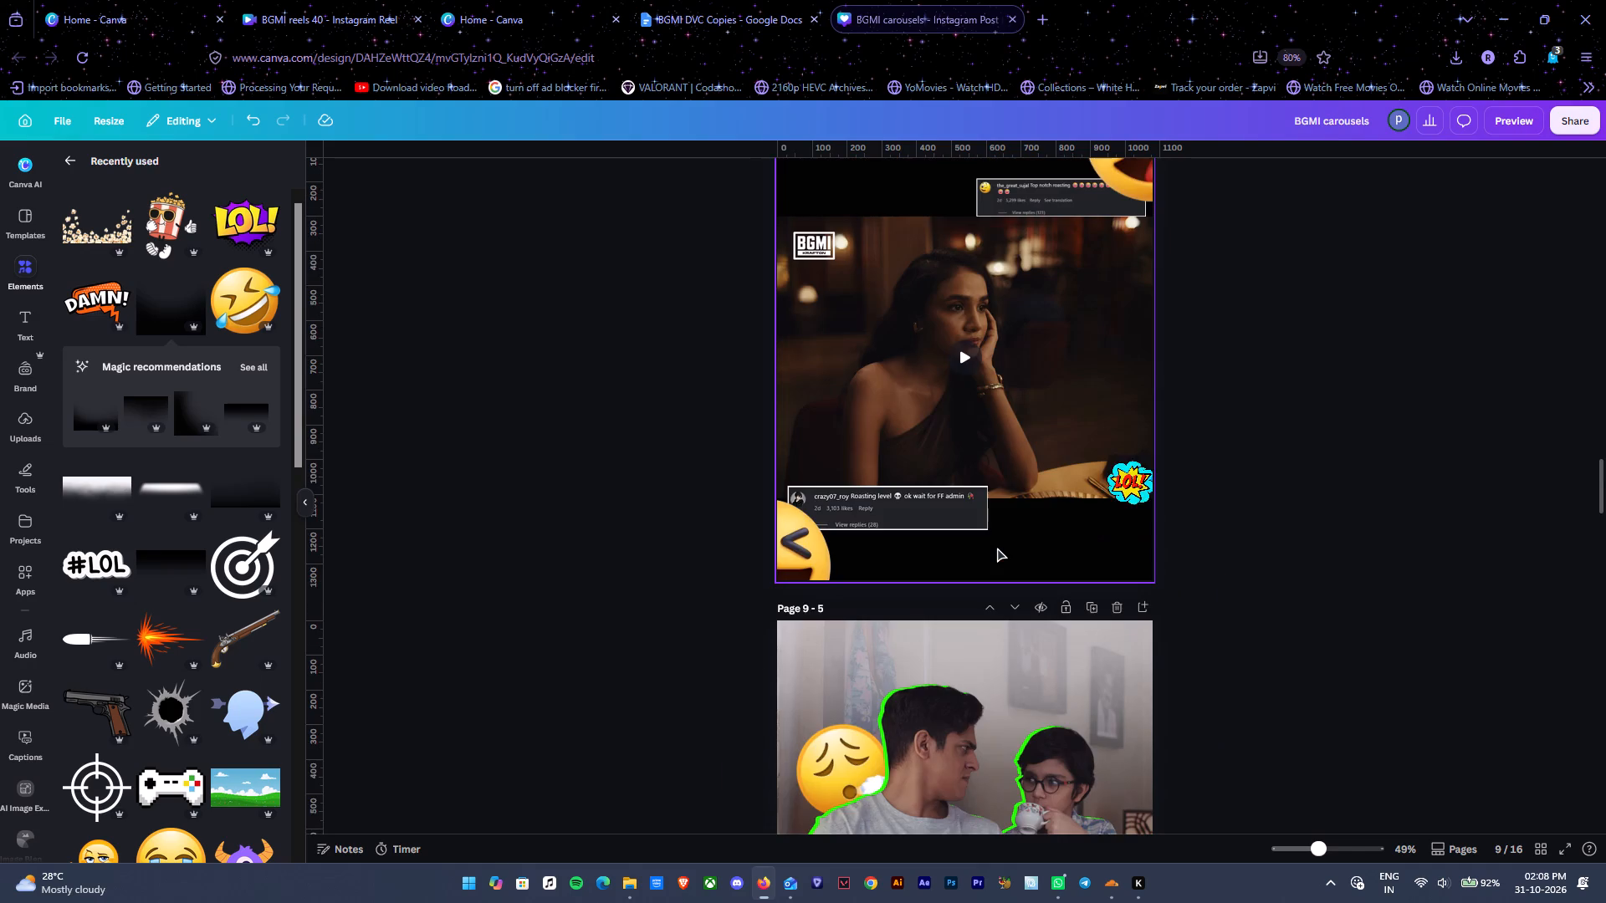
pyautogui.scroll(11, 997, 548)
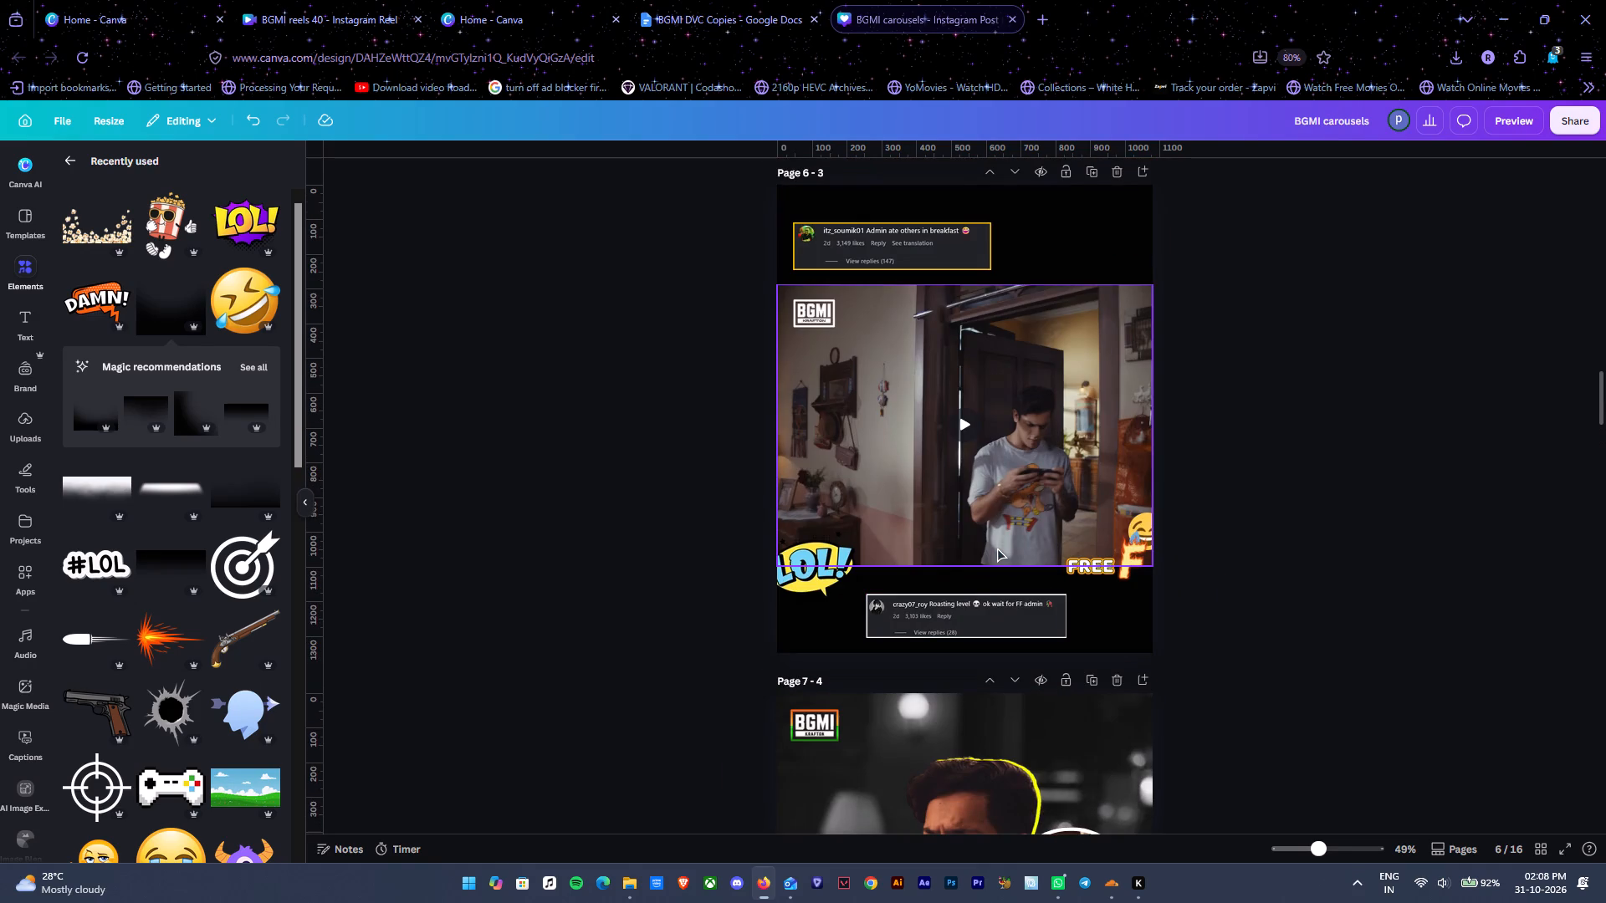
pyautogui.click(954, 258)
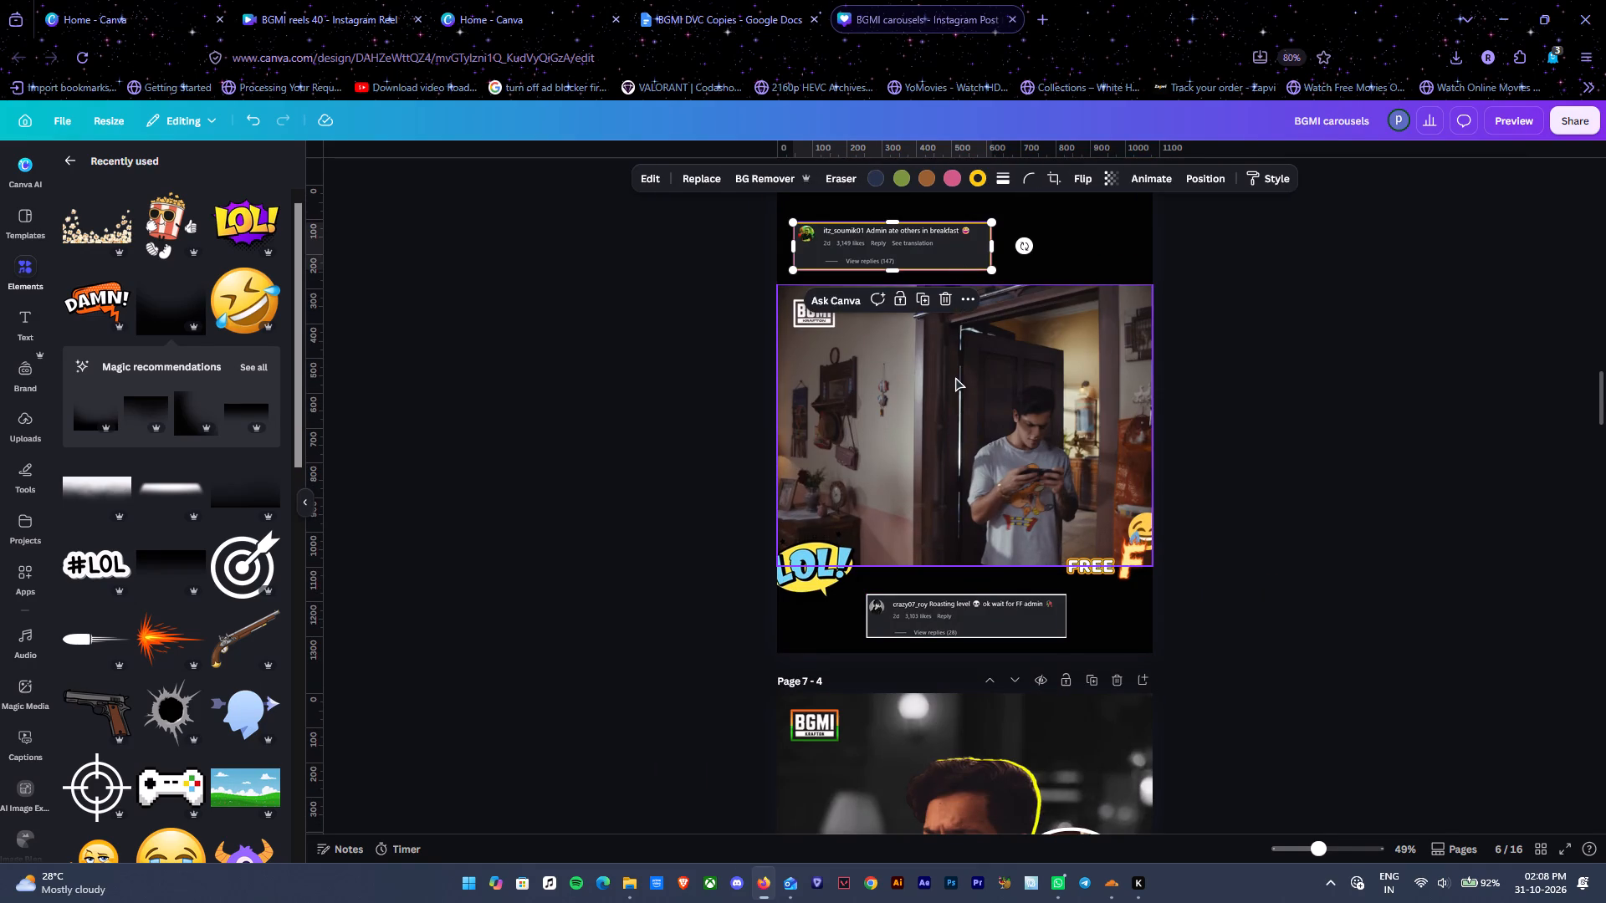
pyautogui.keyDown('ctrl'); pyautogui.scroll(5, 956, 412); pyautogui.keyUp('ctrl')
pyautogui.scroll(3, 956, 412)
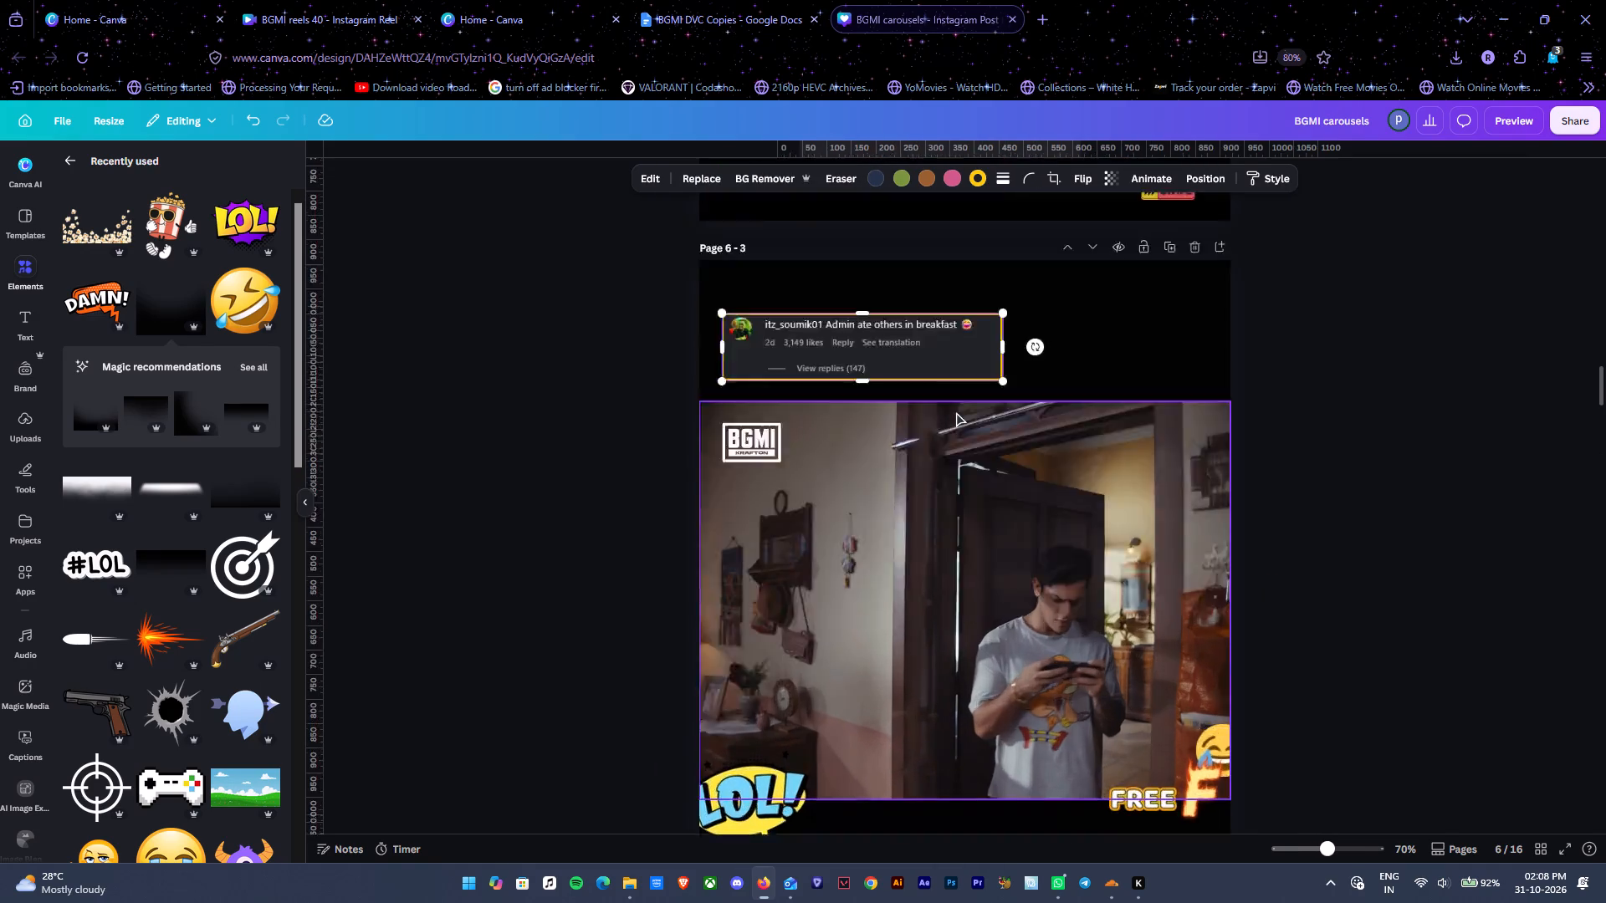
pyautogui.scroll(7, 956, 412)
pyautogui.keyDown('ctrl'); pyautogui.keyDown('alt'); pyautogui.scroll(-2, 956, 412); pyautogui.keyUp('alt'); pyautogui.keyUp('ctrl')
pyautogui.scroll(10, 956, 412)
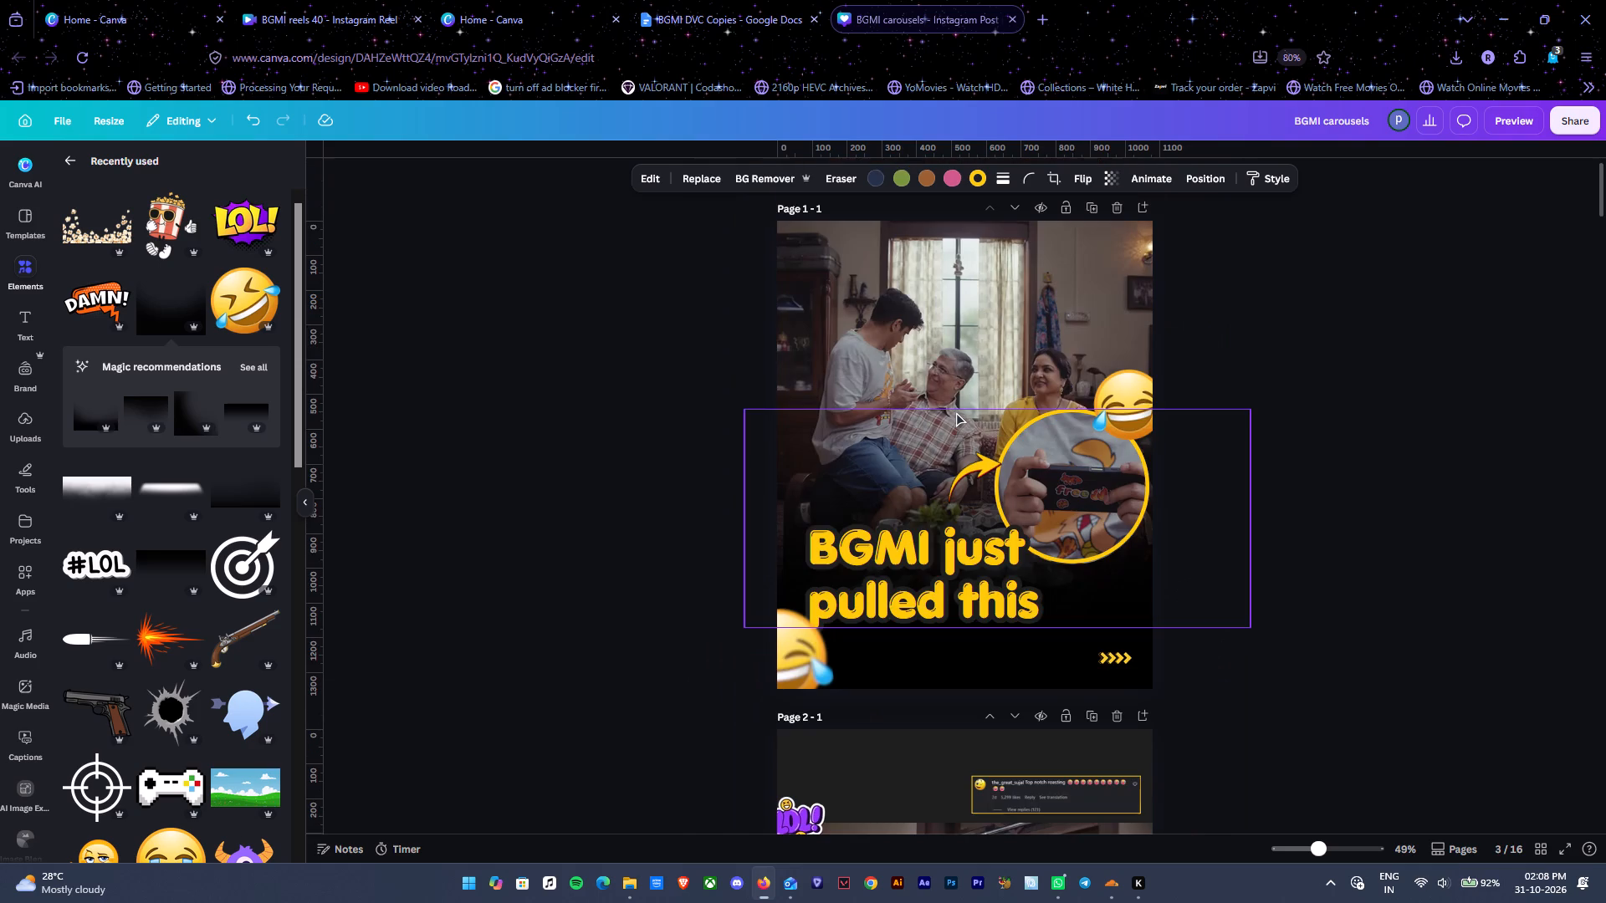
pyautogui.scroll(1, 956, 412)
pyautogui.scroll(-5, 956, 412)
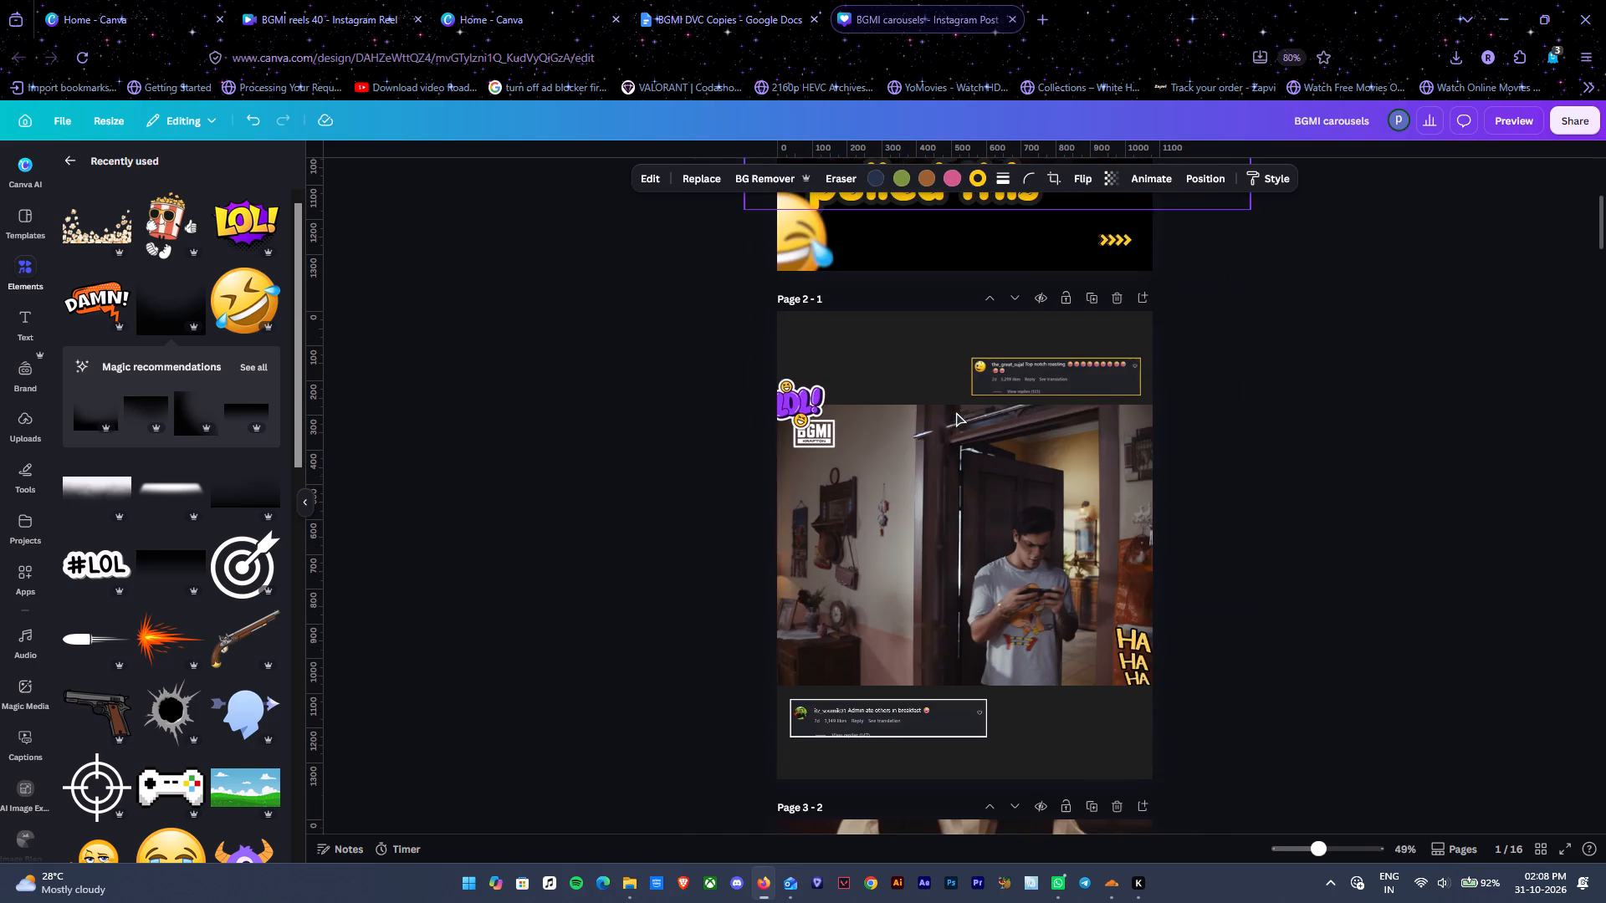
pyautogui.click(923, 719)
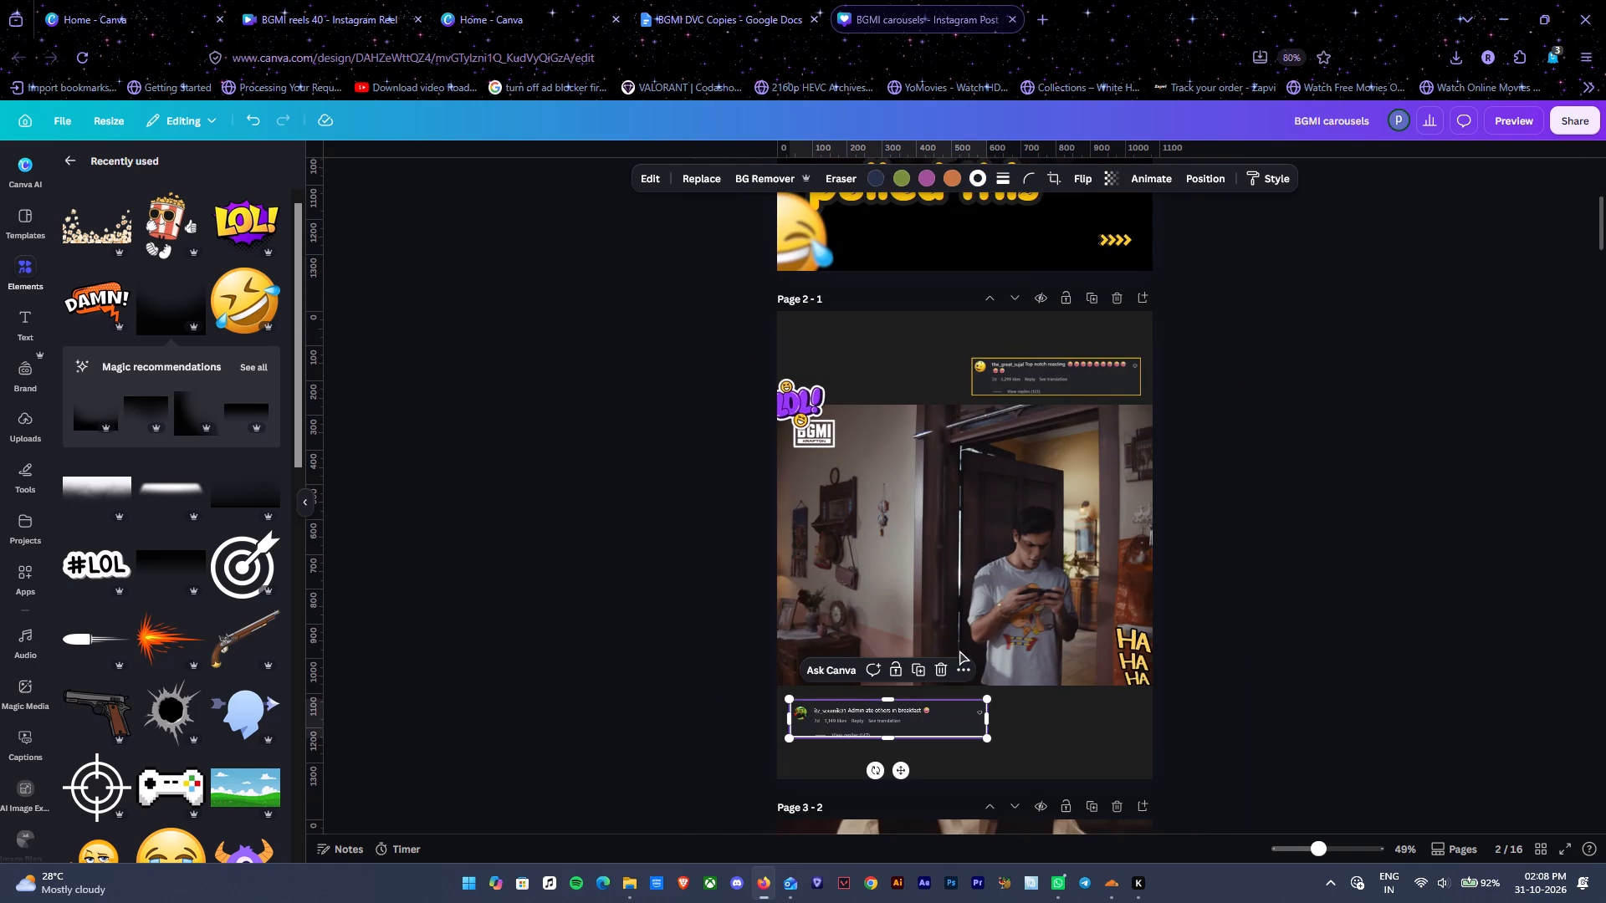
# Open Instagram in a new browser tab and go to its search.
pyautogui.click(1062, 6)
pyautogui.click(1036, 0)
pyautogui.click(791, 357)
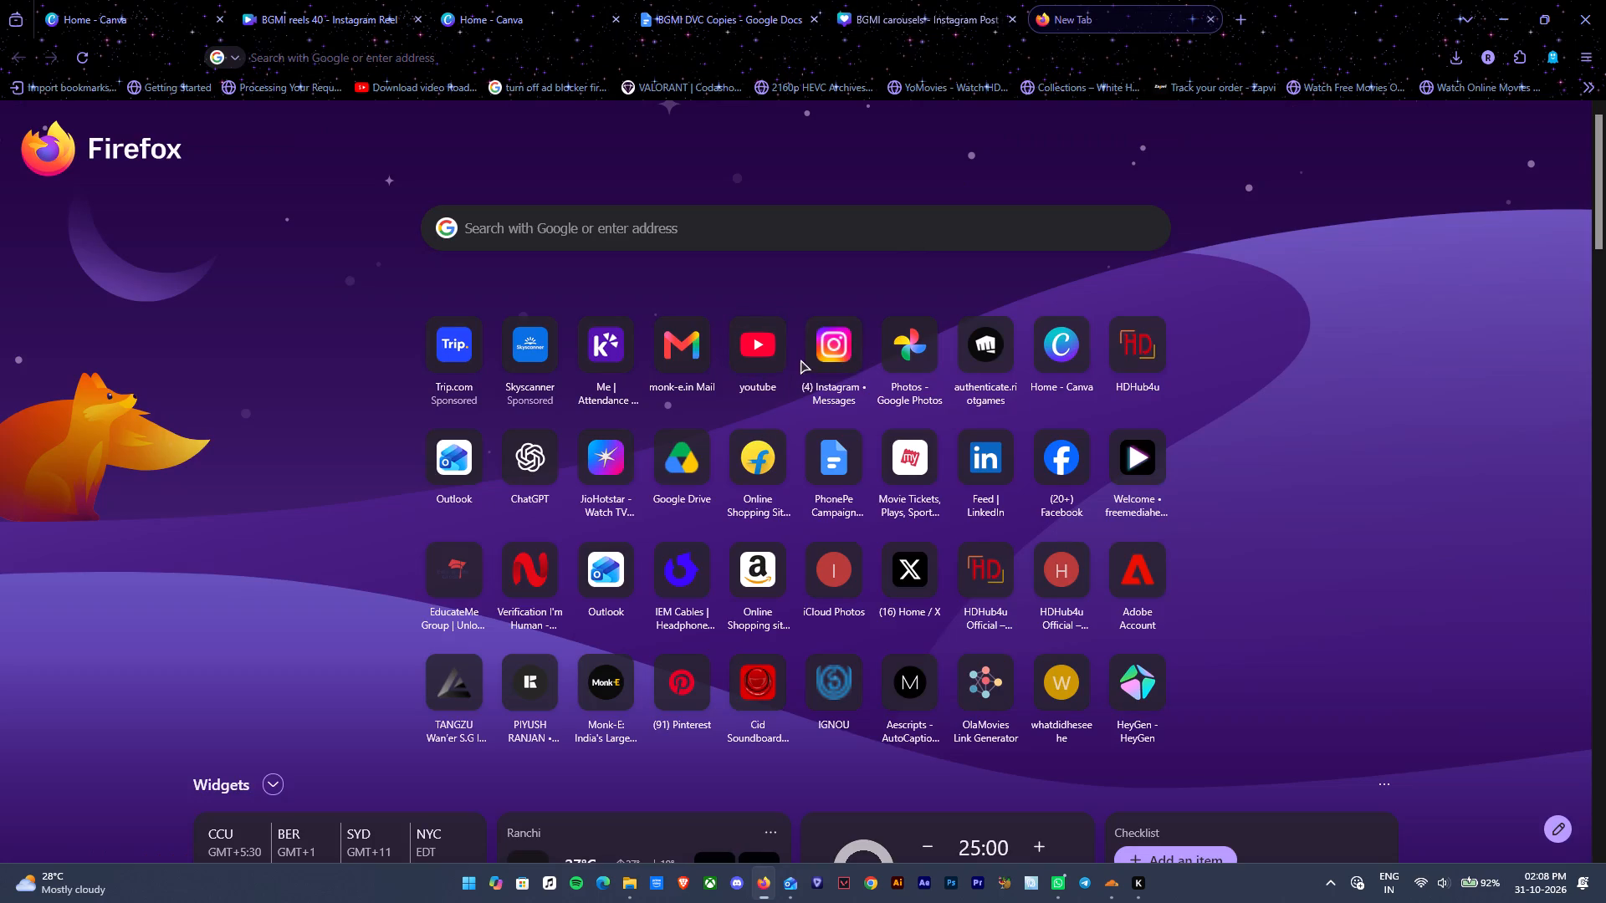
pyautogui.click(811, 360)
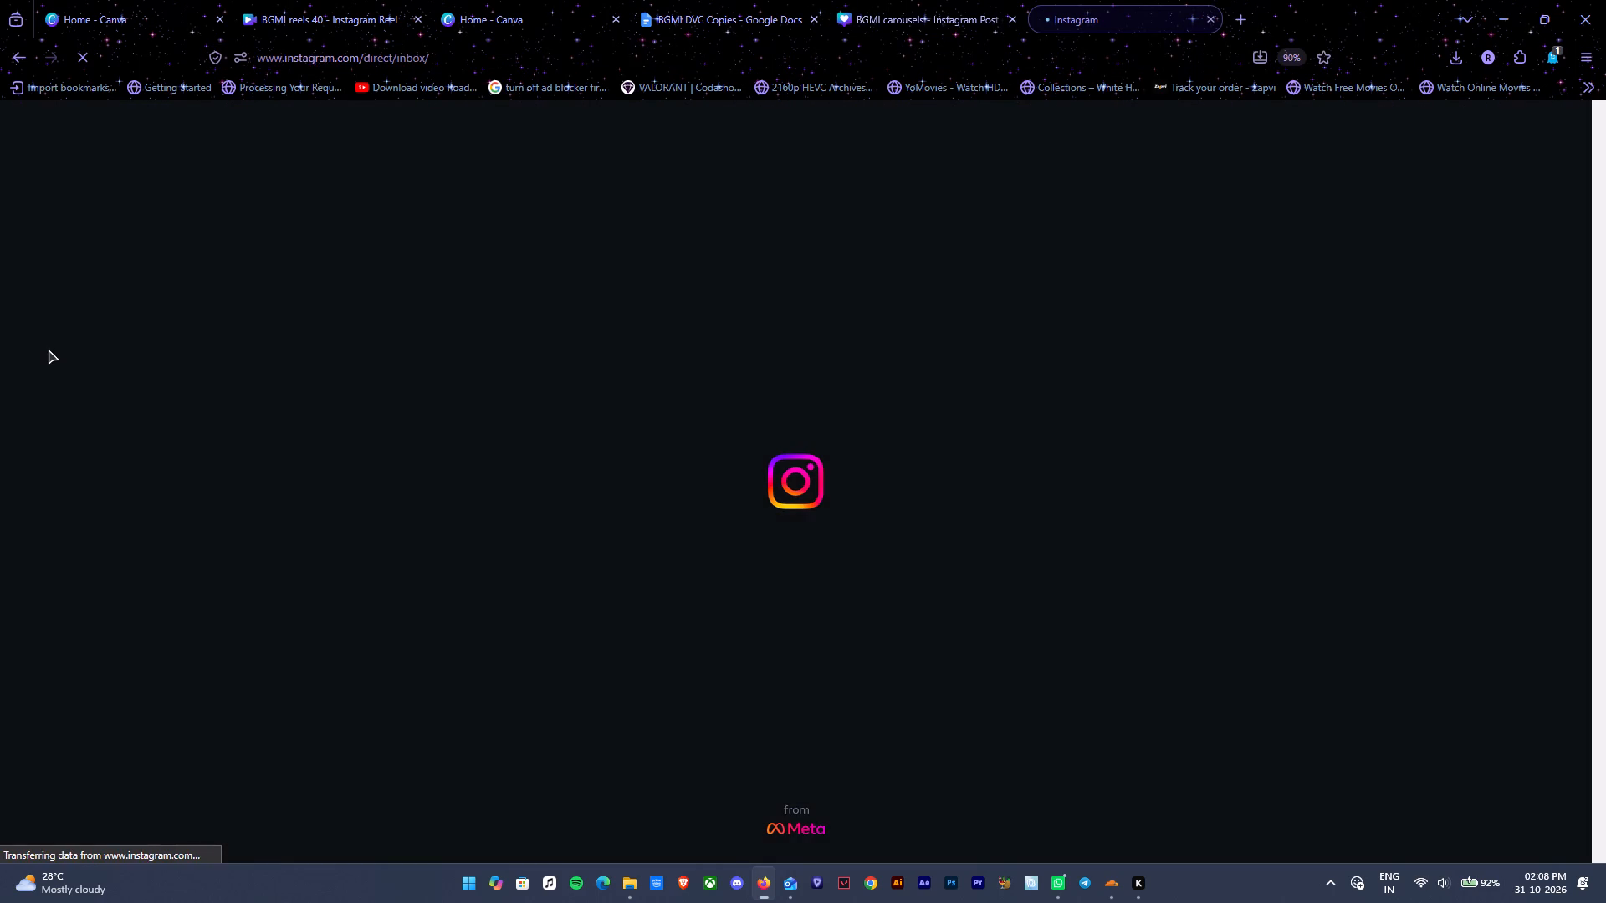
pyautogui.click(33, 427)
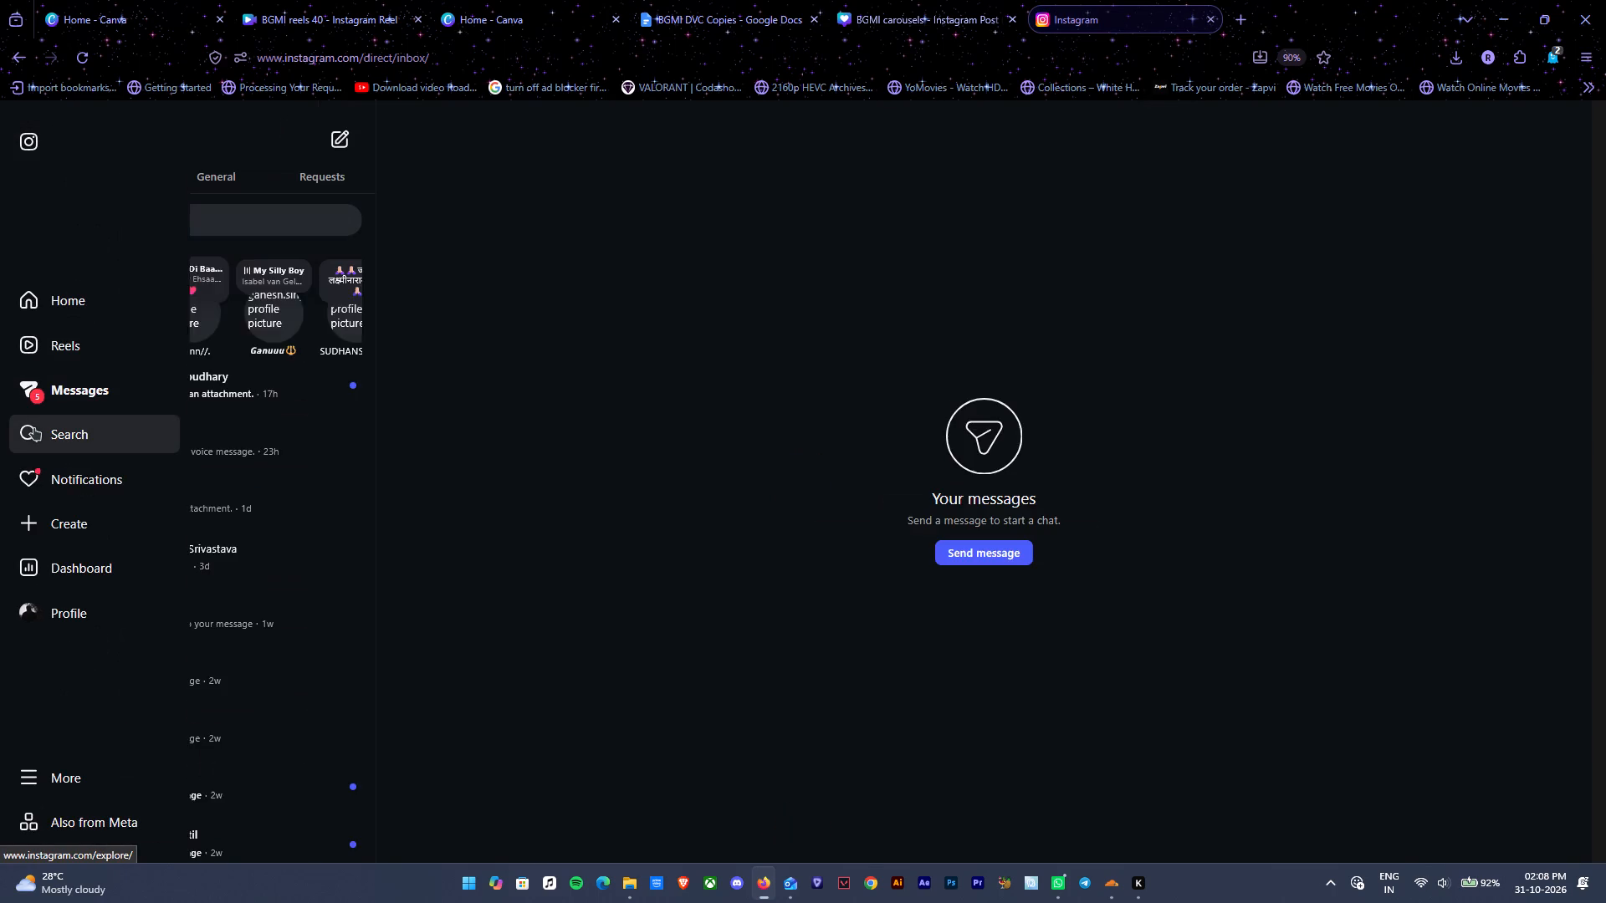
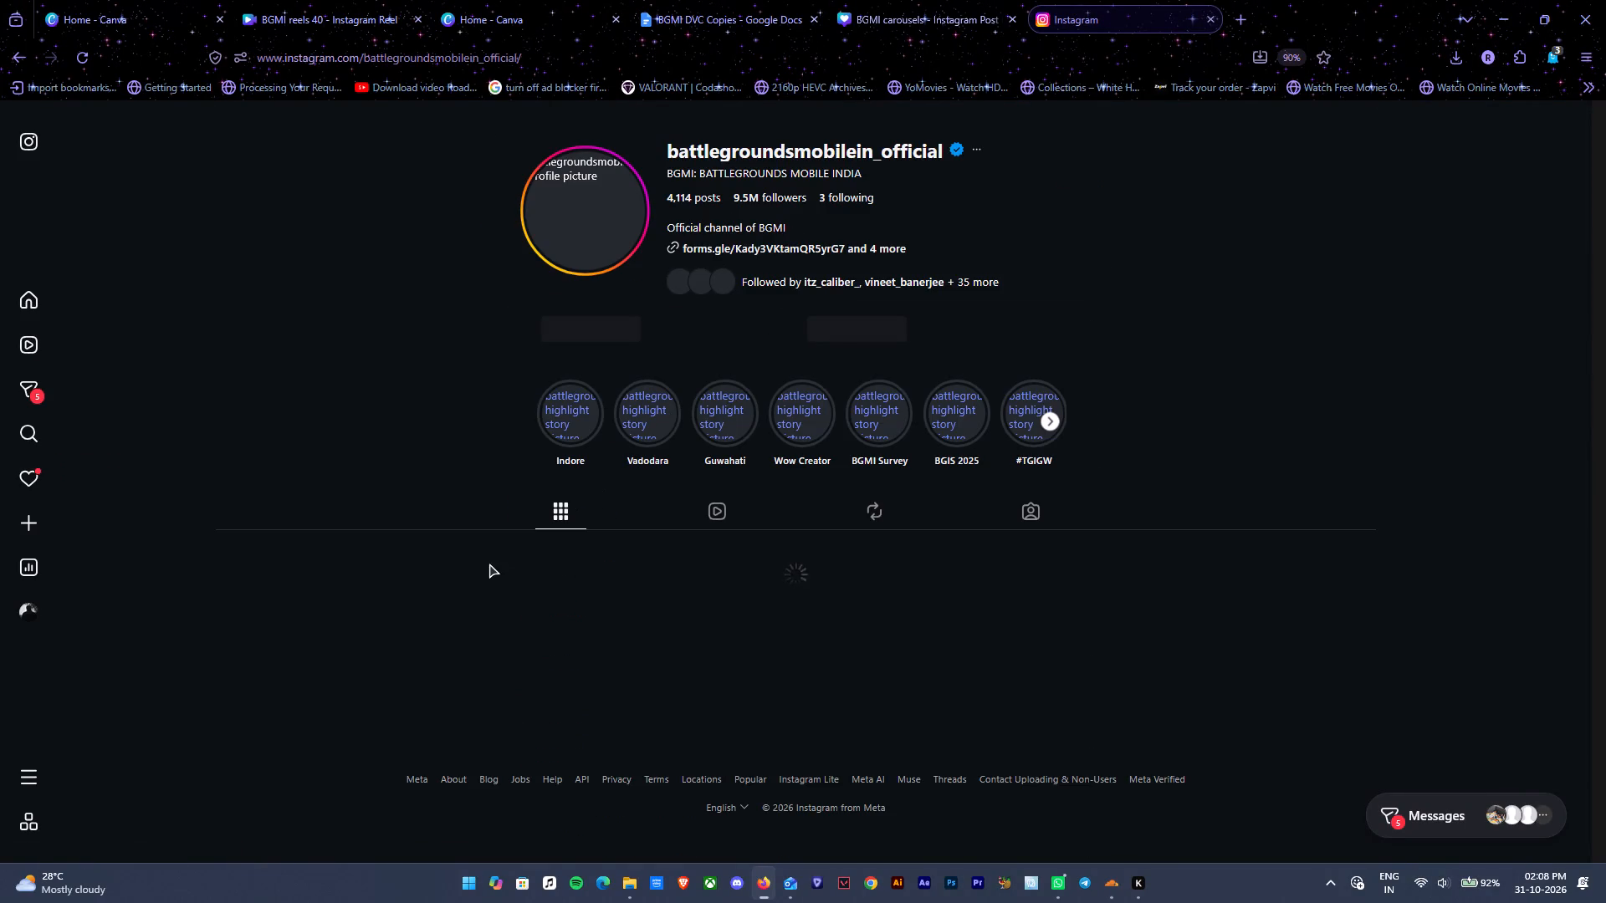
# Open the BGMI "Cartoon Waale Games" Instagram post and look through its comments, loading more, for ones suited to the carousel.
pyautogui.click(336, 596)
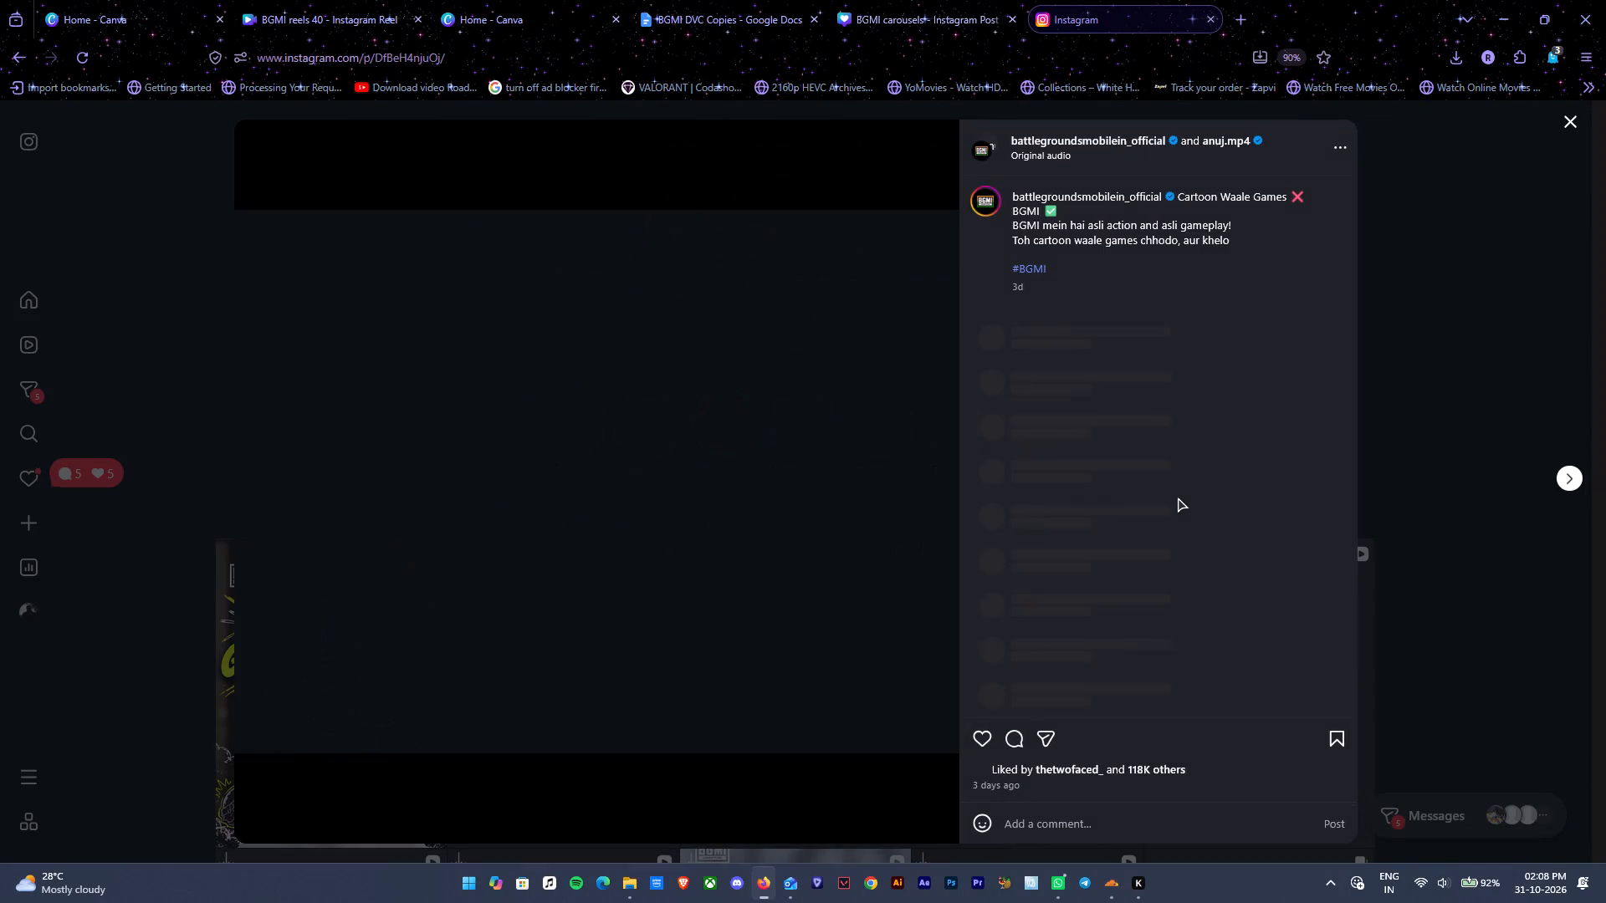
pyautogui.scroll(-1, 1179, 496)
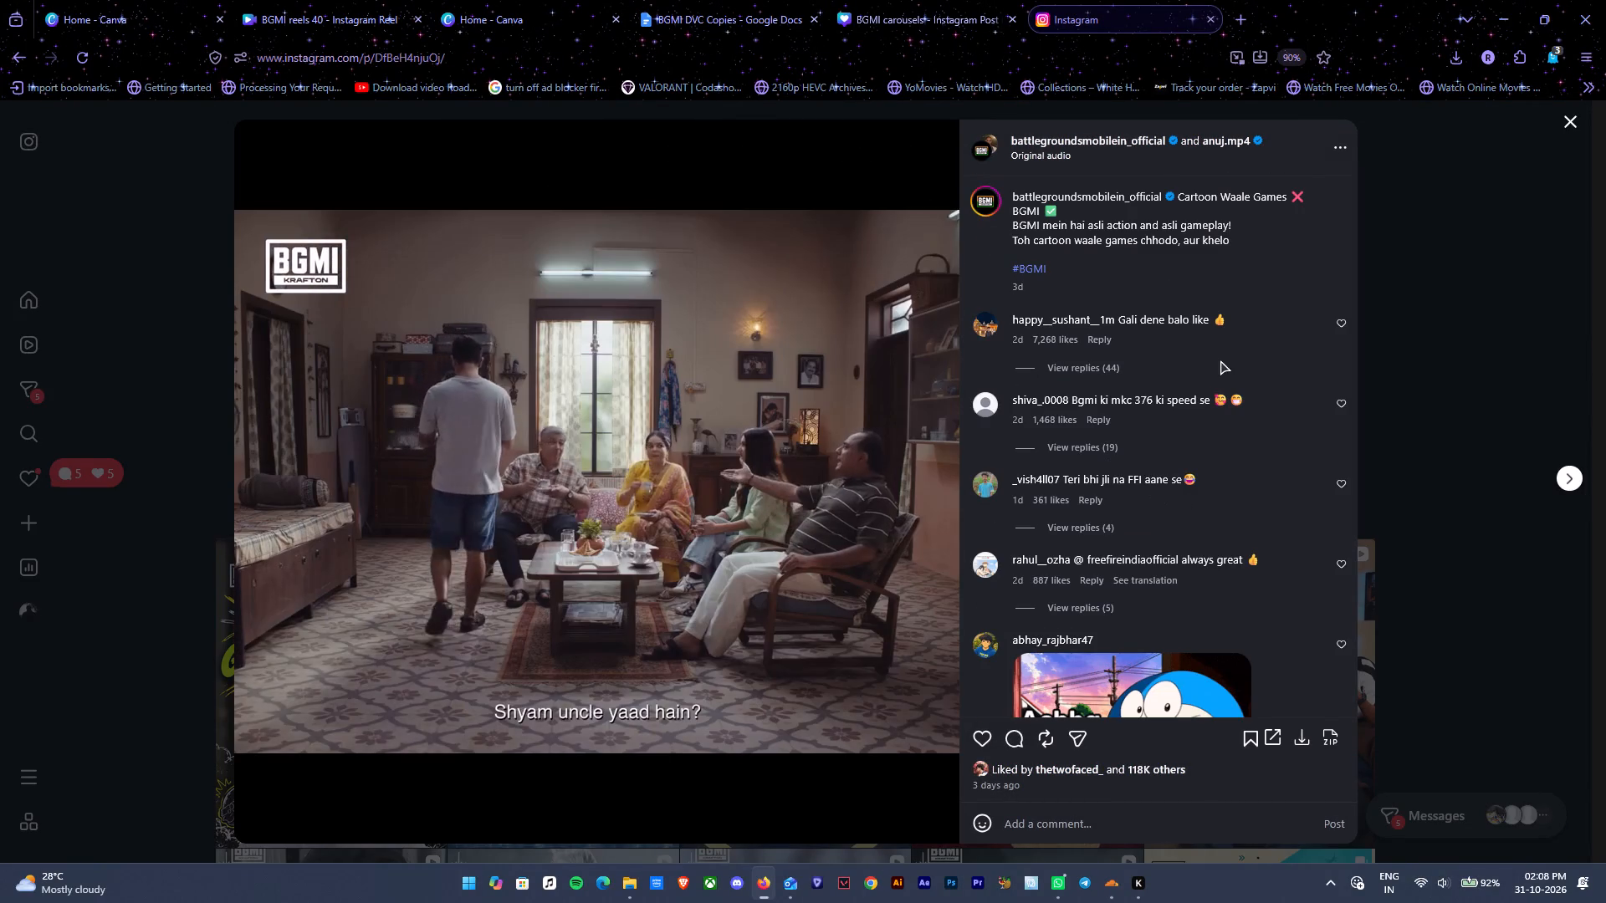
pyautogui.scroll(-1, 1227, 355)
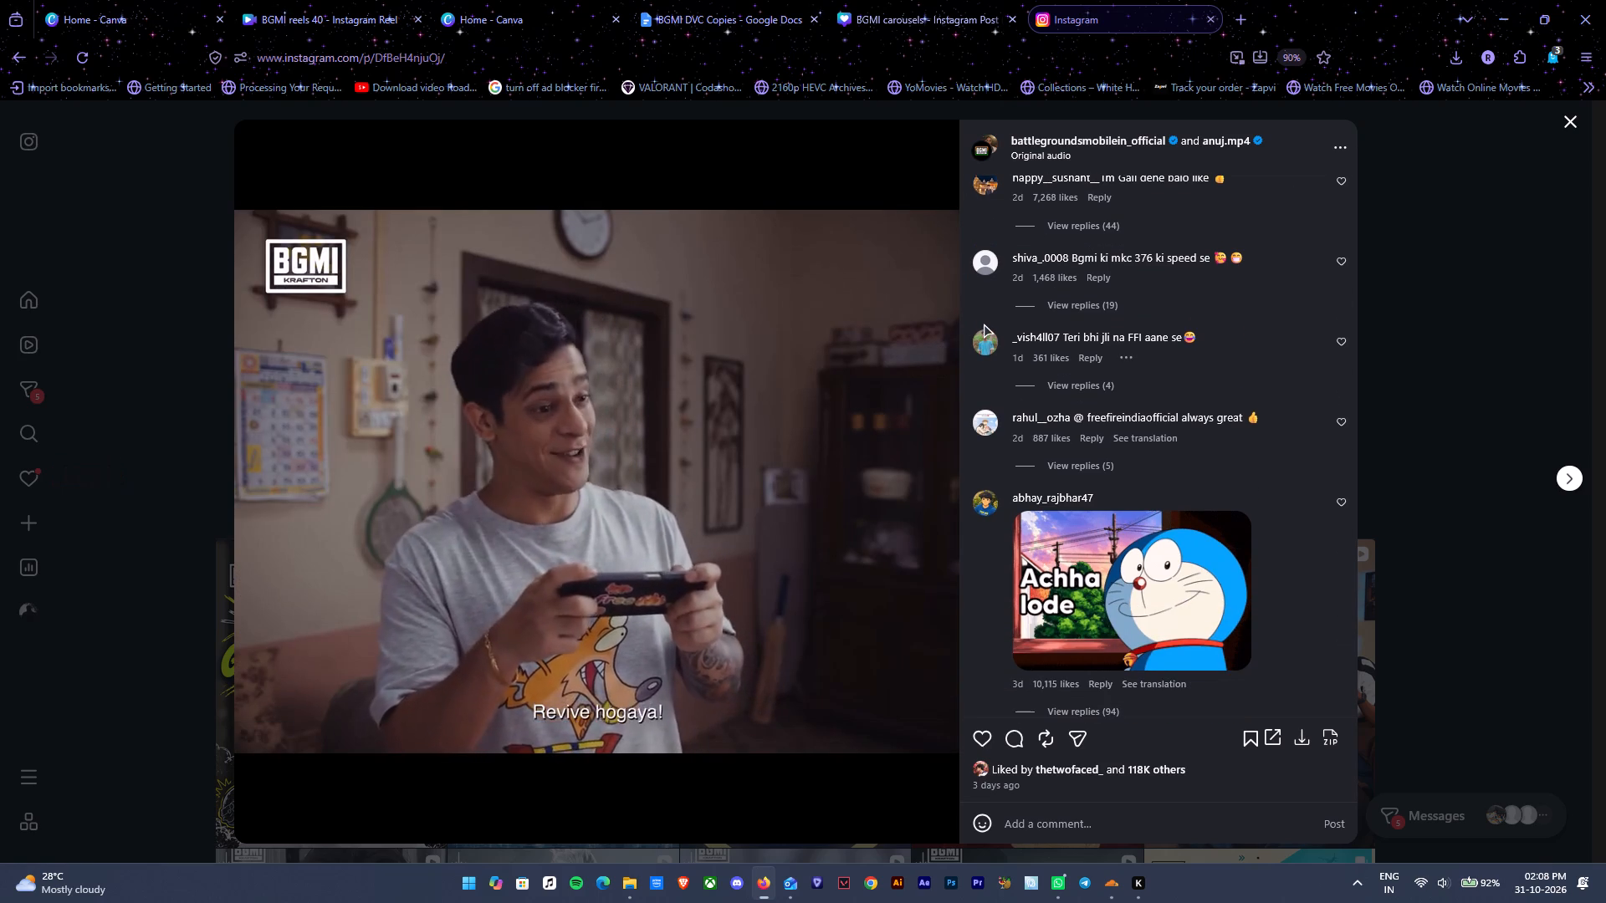
pyautogui.scroll(-1, 1085, 384)
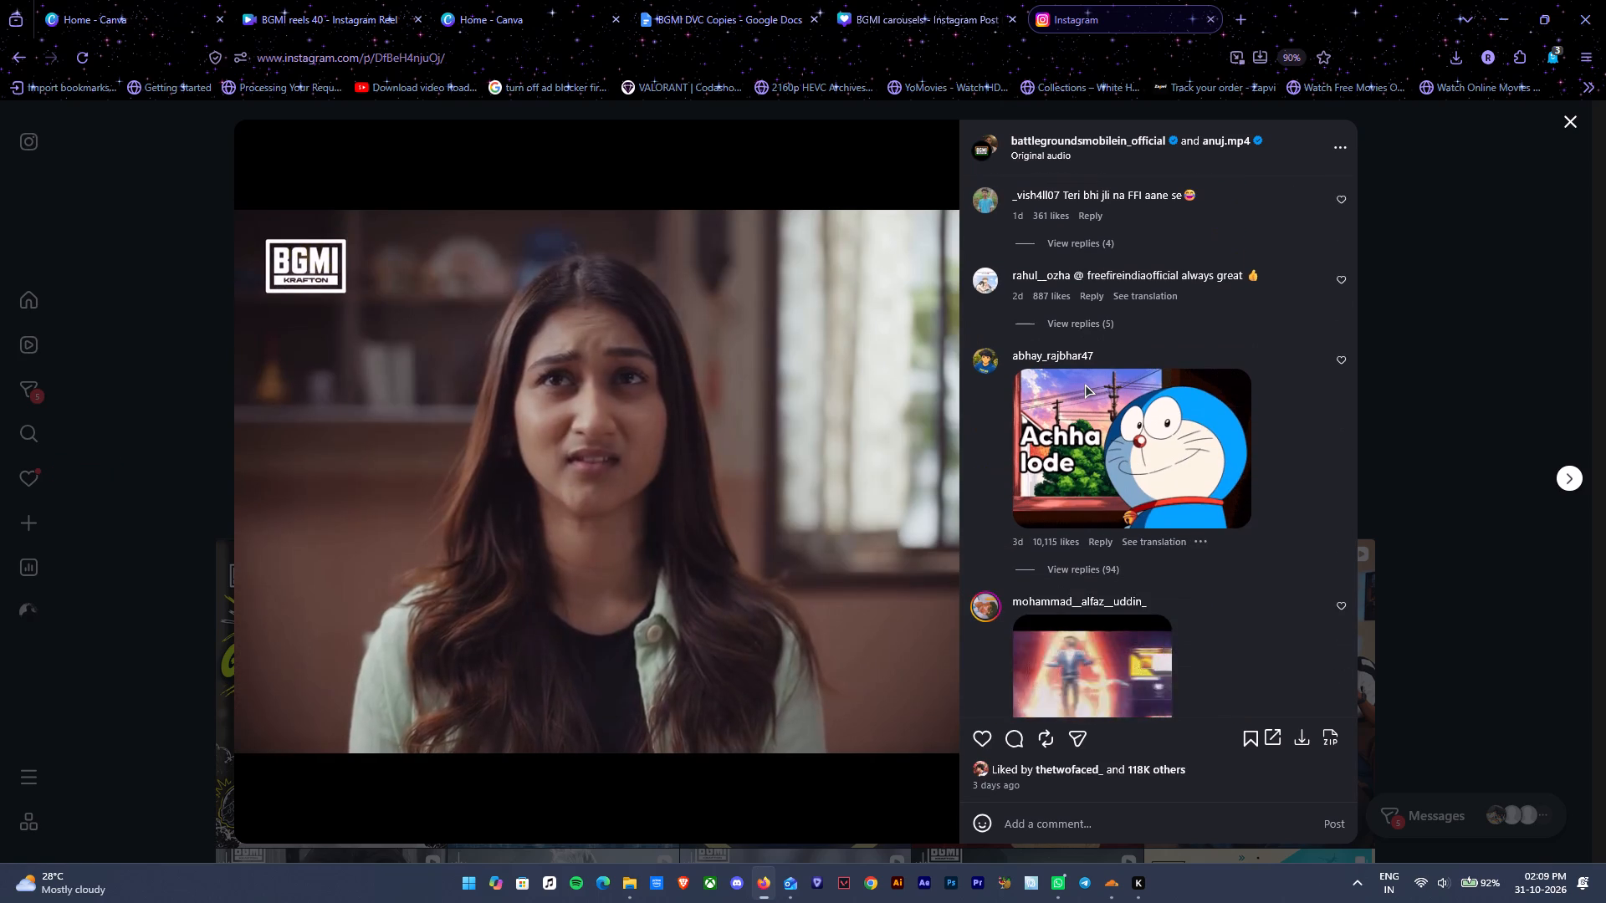
pyautogui.scroll(-2, 1085, 384)
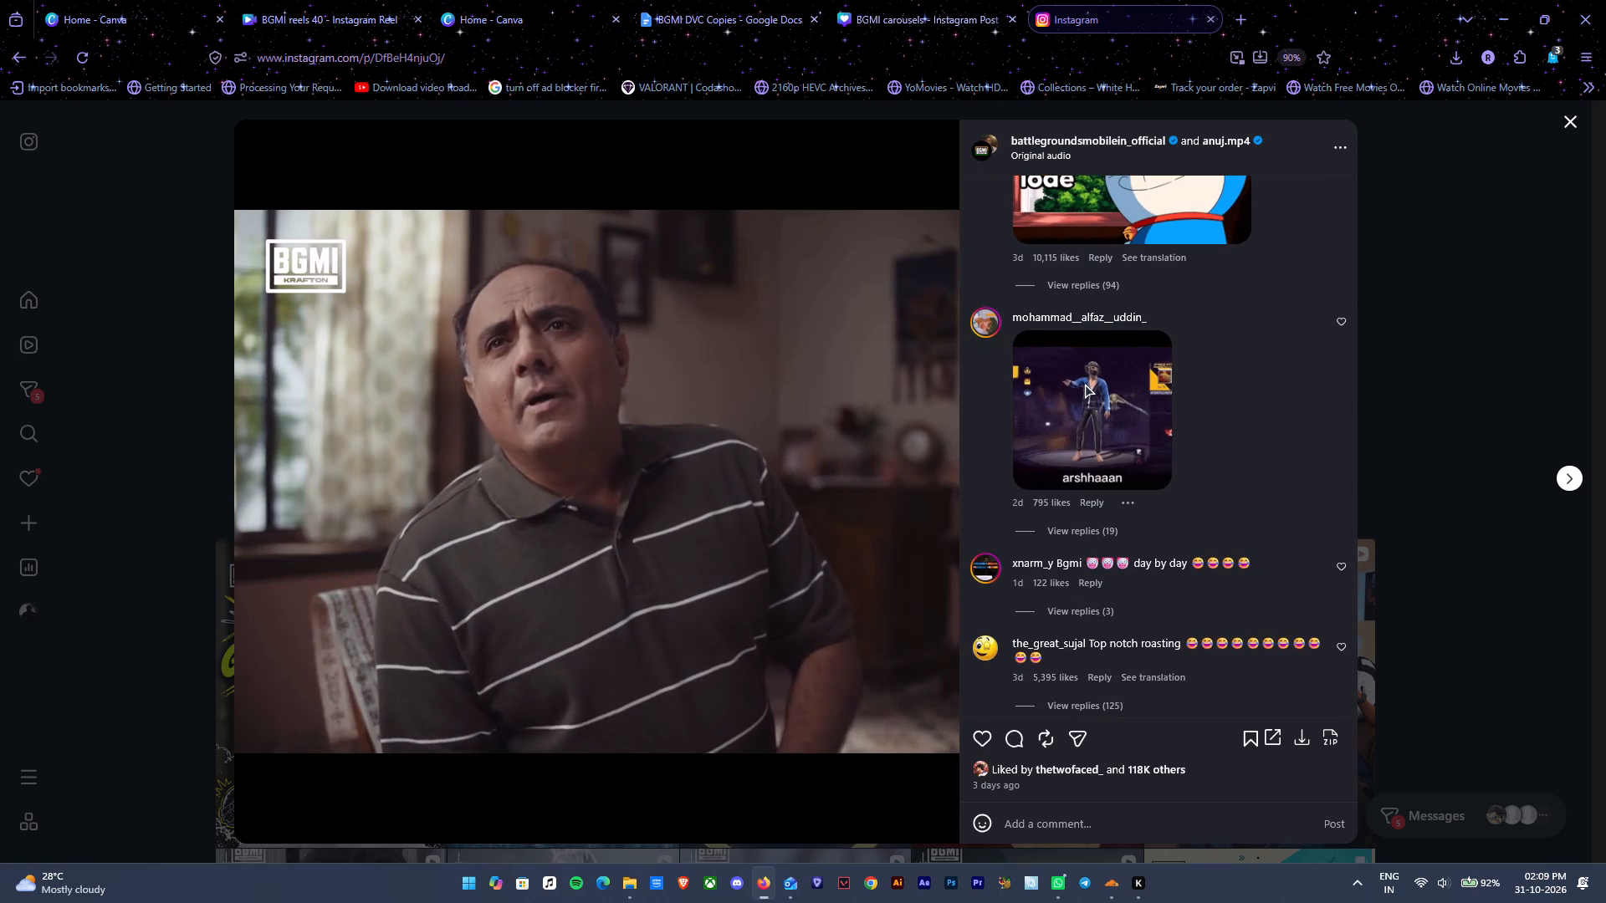
pyautogui.scroll(-3, 1085, 384)
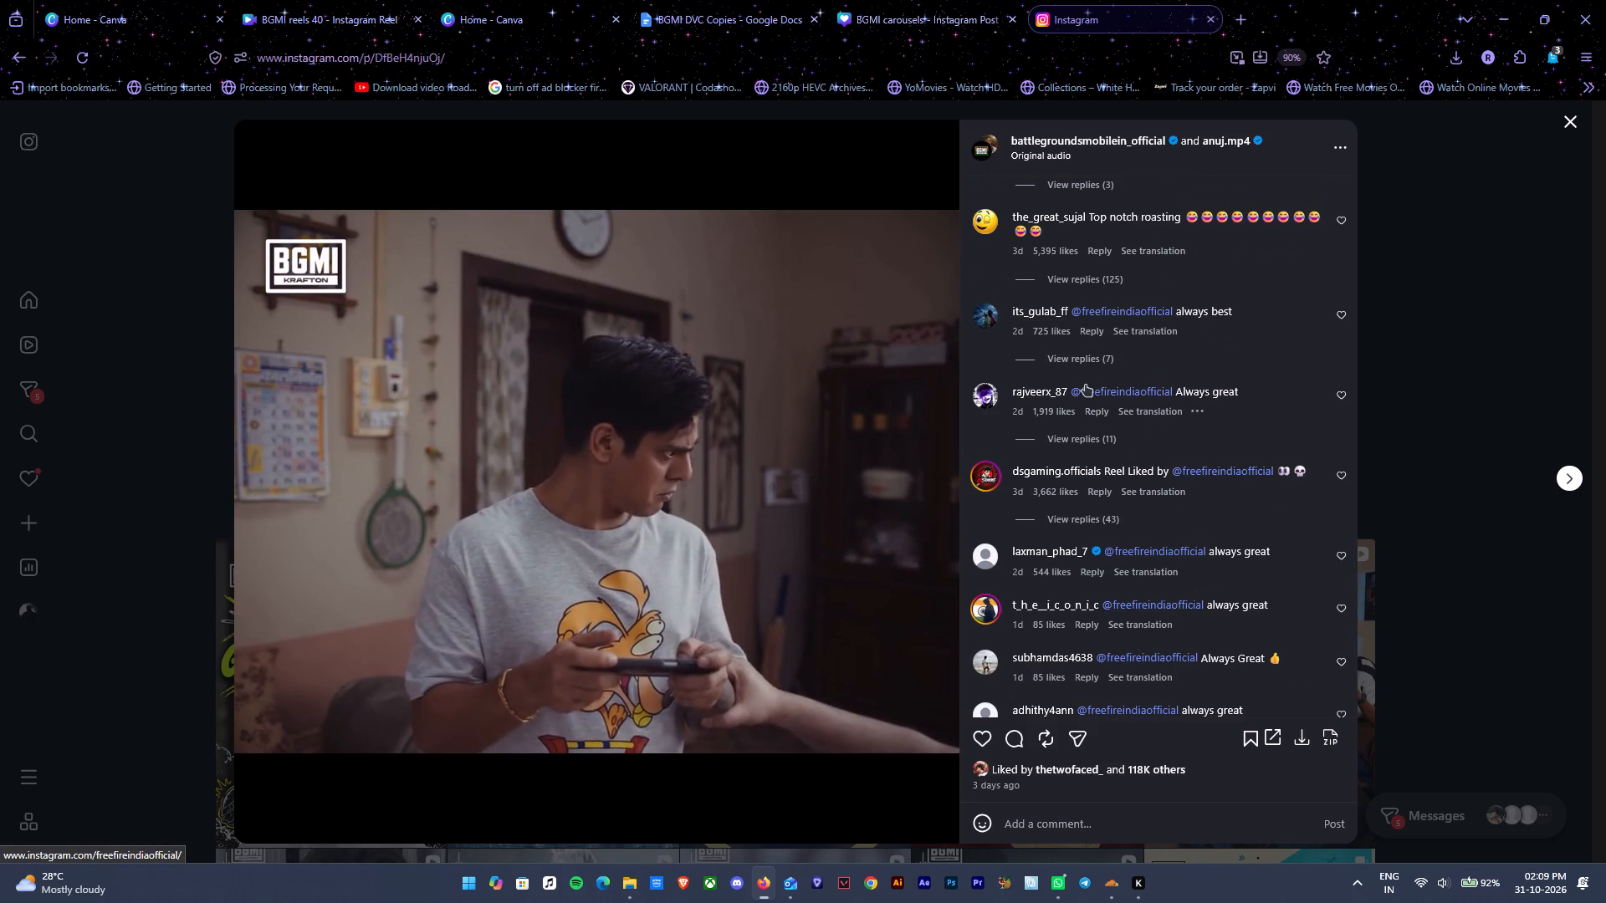
pyautogui.scroll(-1, 1085, 386)
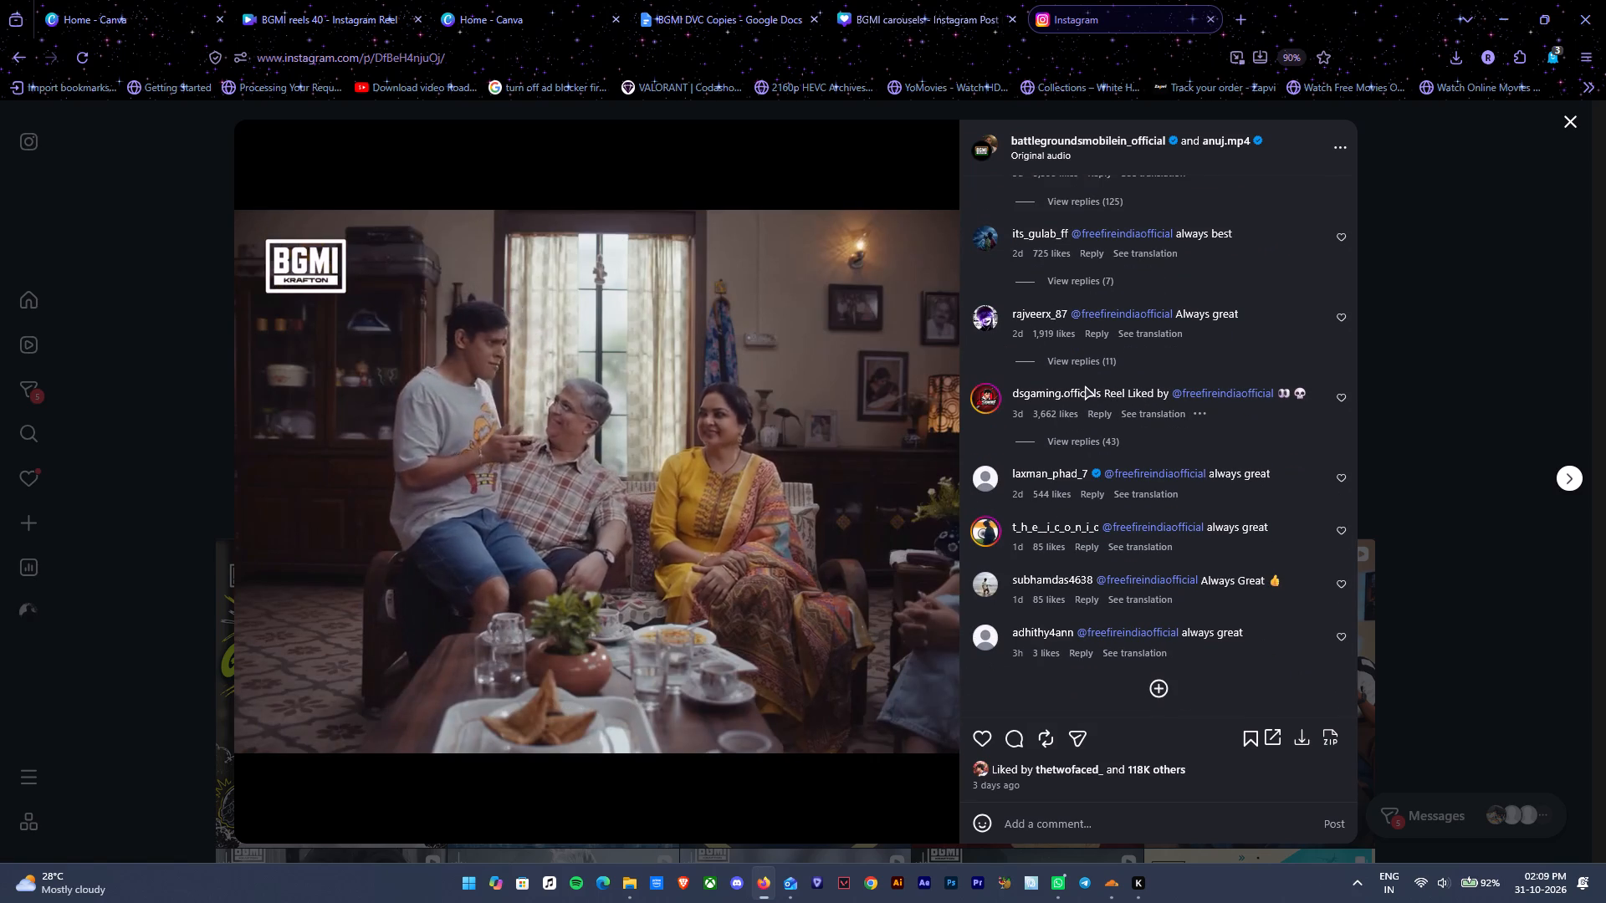
pyautogui.scroll(-3, 1085, 385)
pyautogui.click(1166, 684)
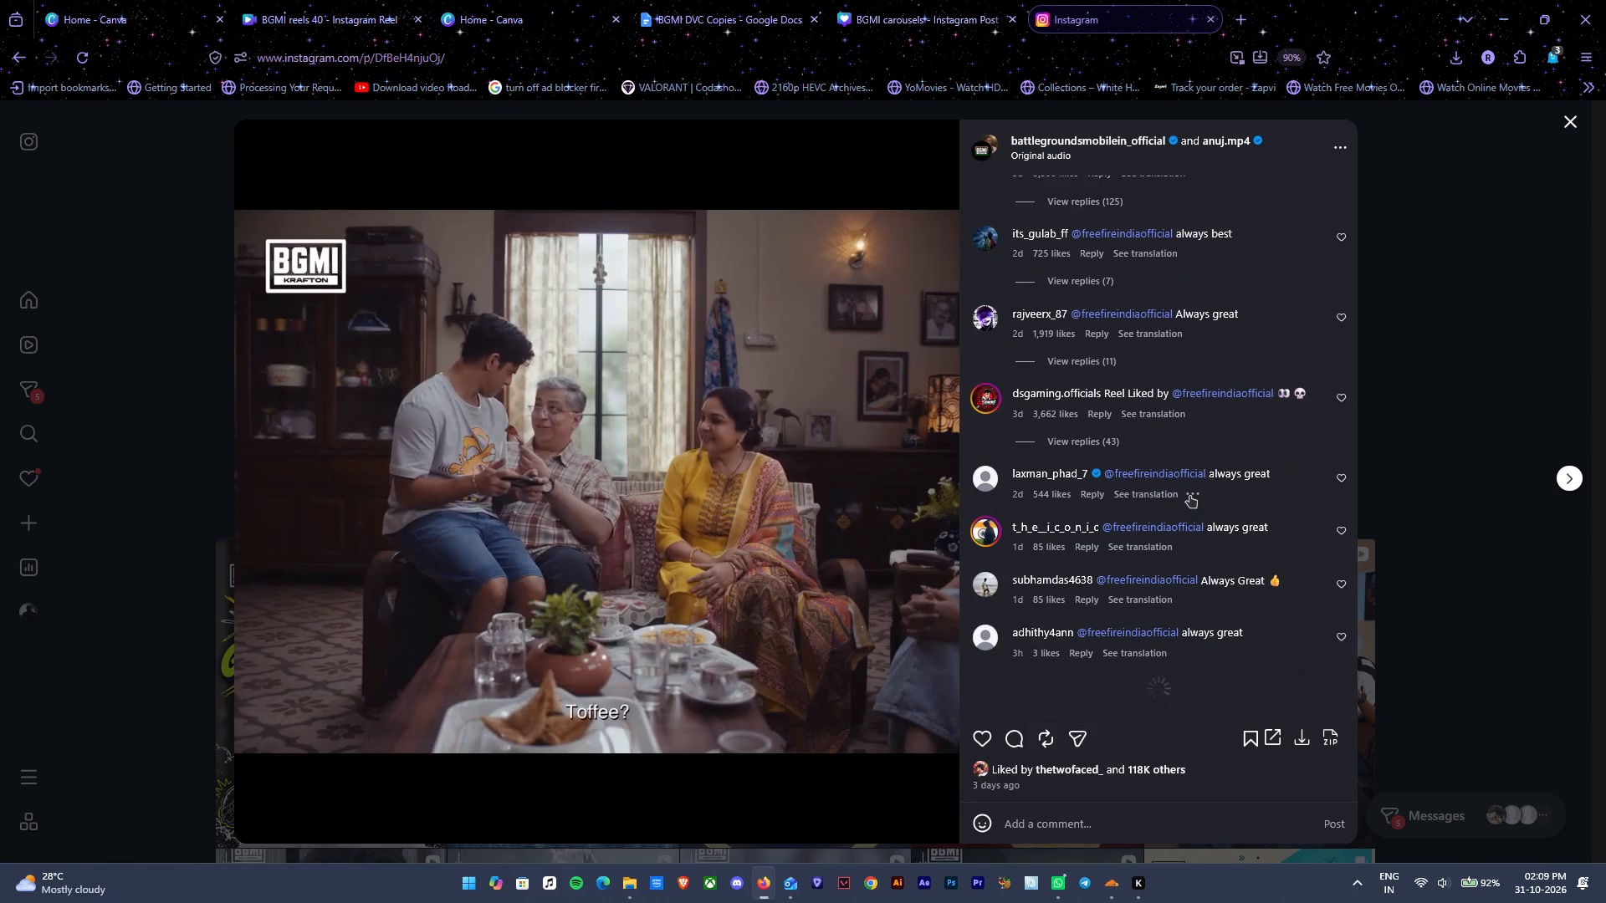
pyautogui.scroll(-4, 1190, 495)
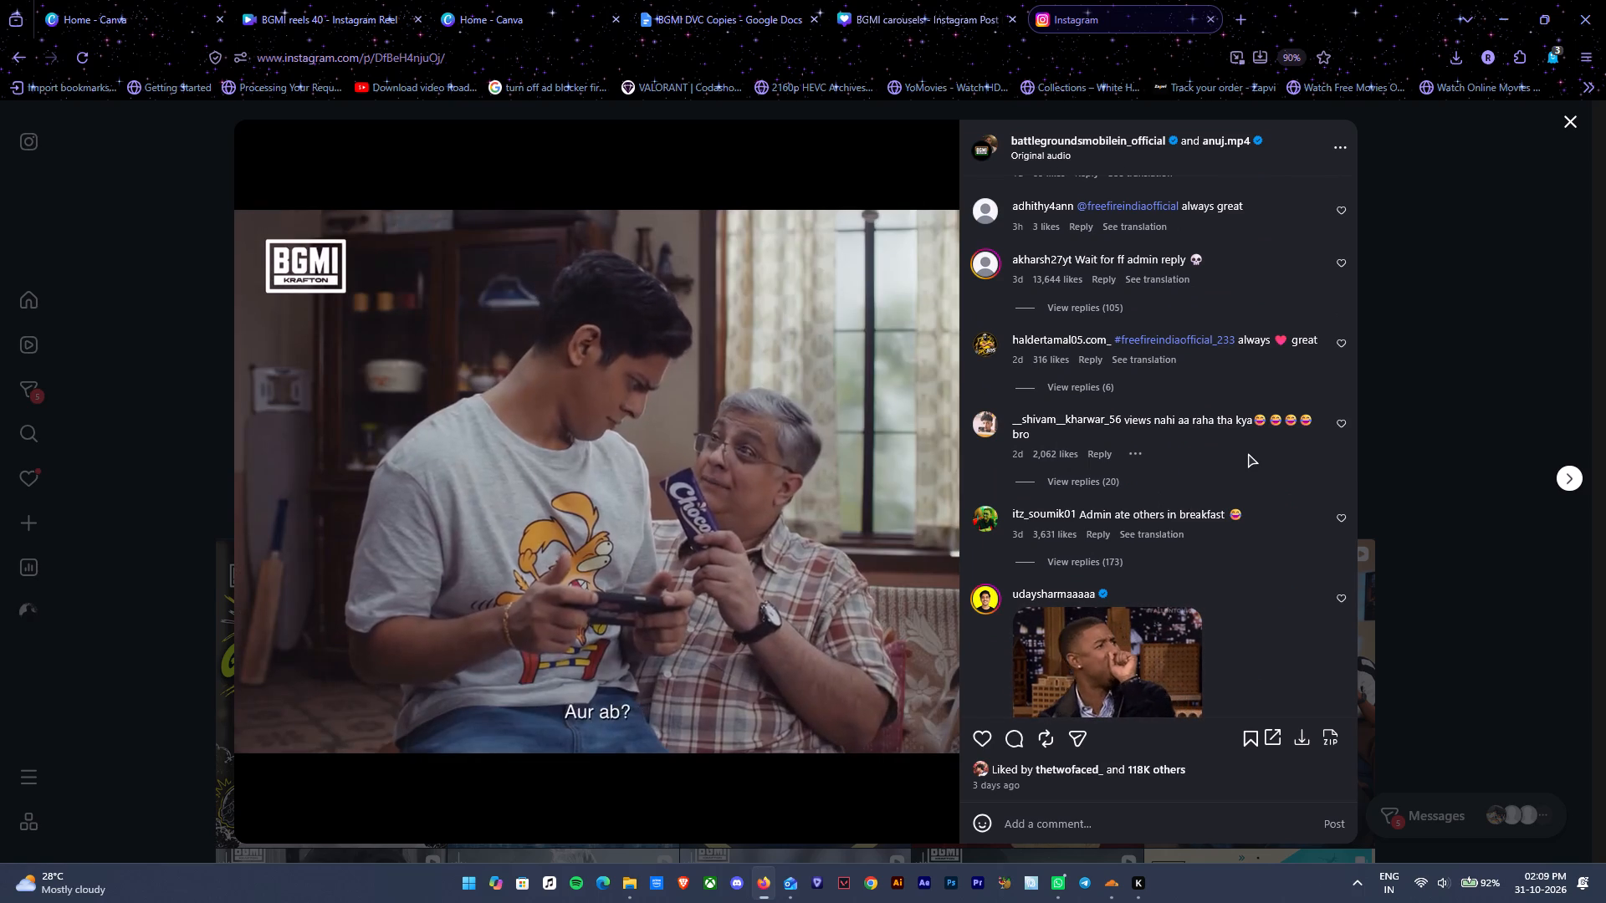
pyautogui.scroll(-3, 1248, 453)
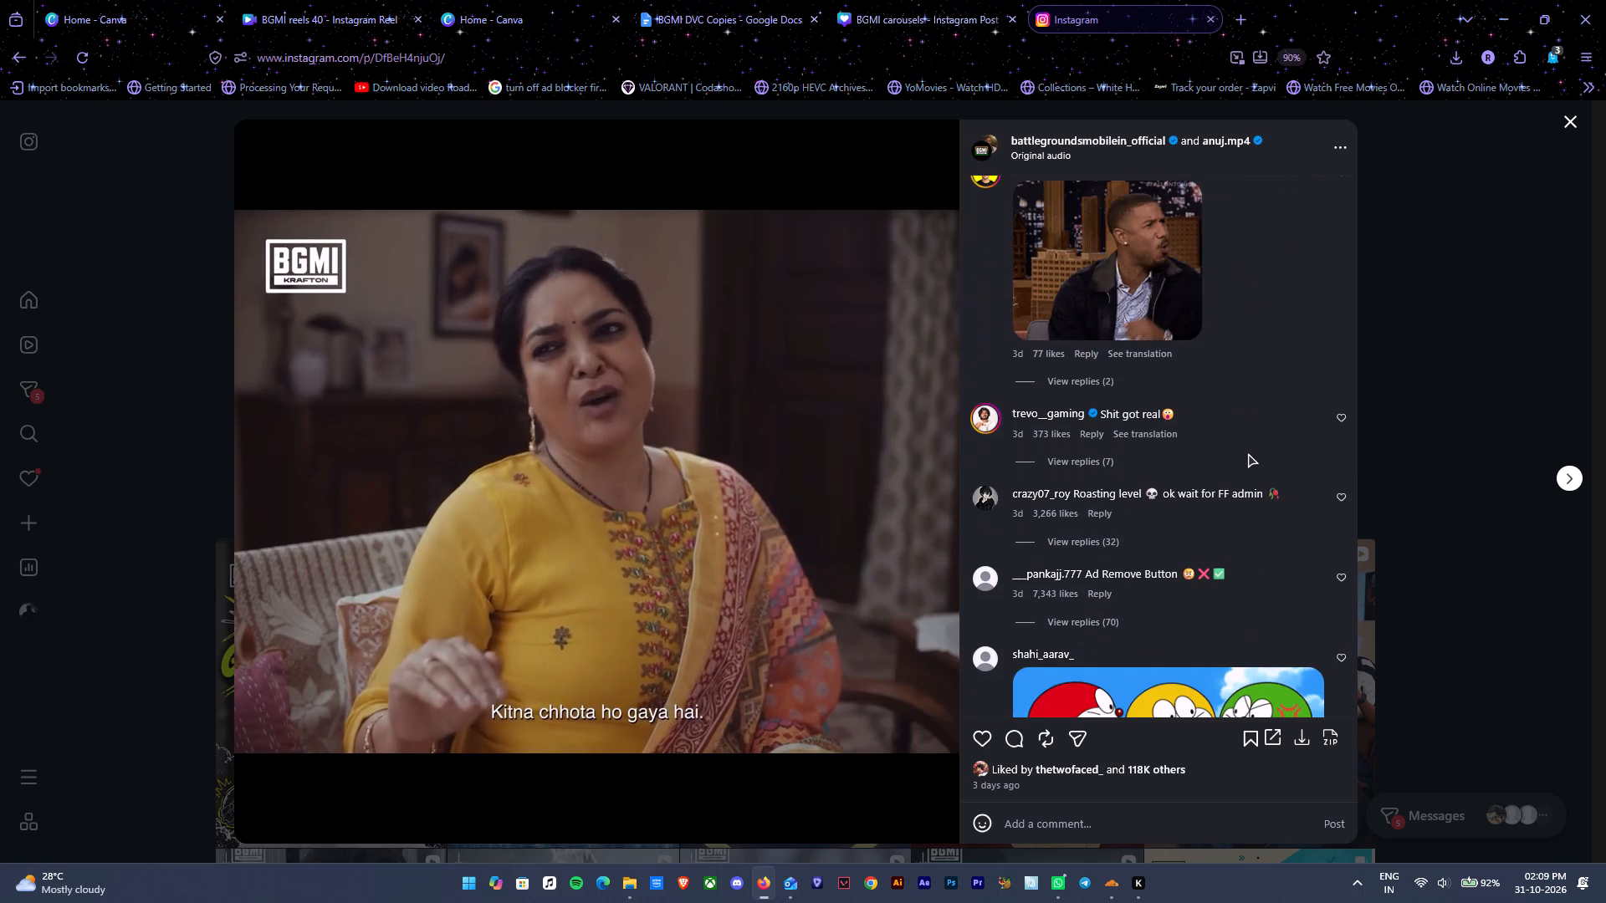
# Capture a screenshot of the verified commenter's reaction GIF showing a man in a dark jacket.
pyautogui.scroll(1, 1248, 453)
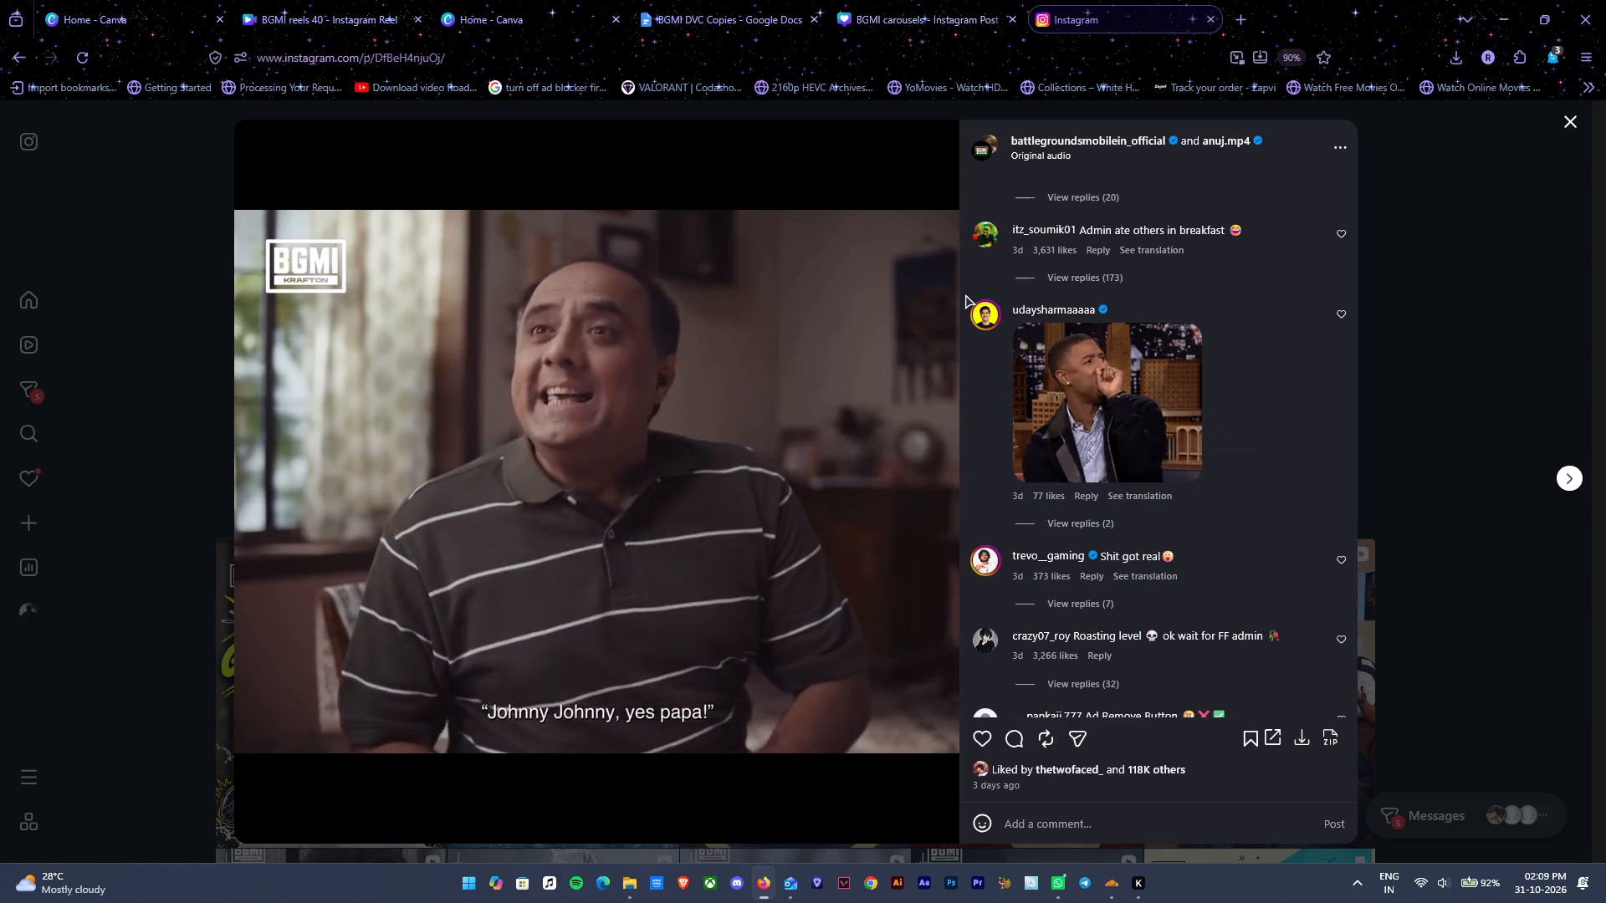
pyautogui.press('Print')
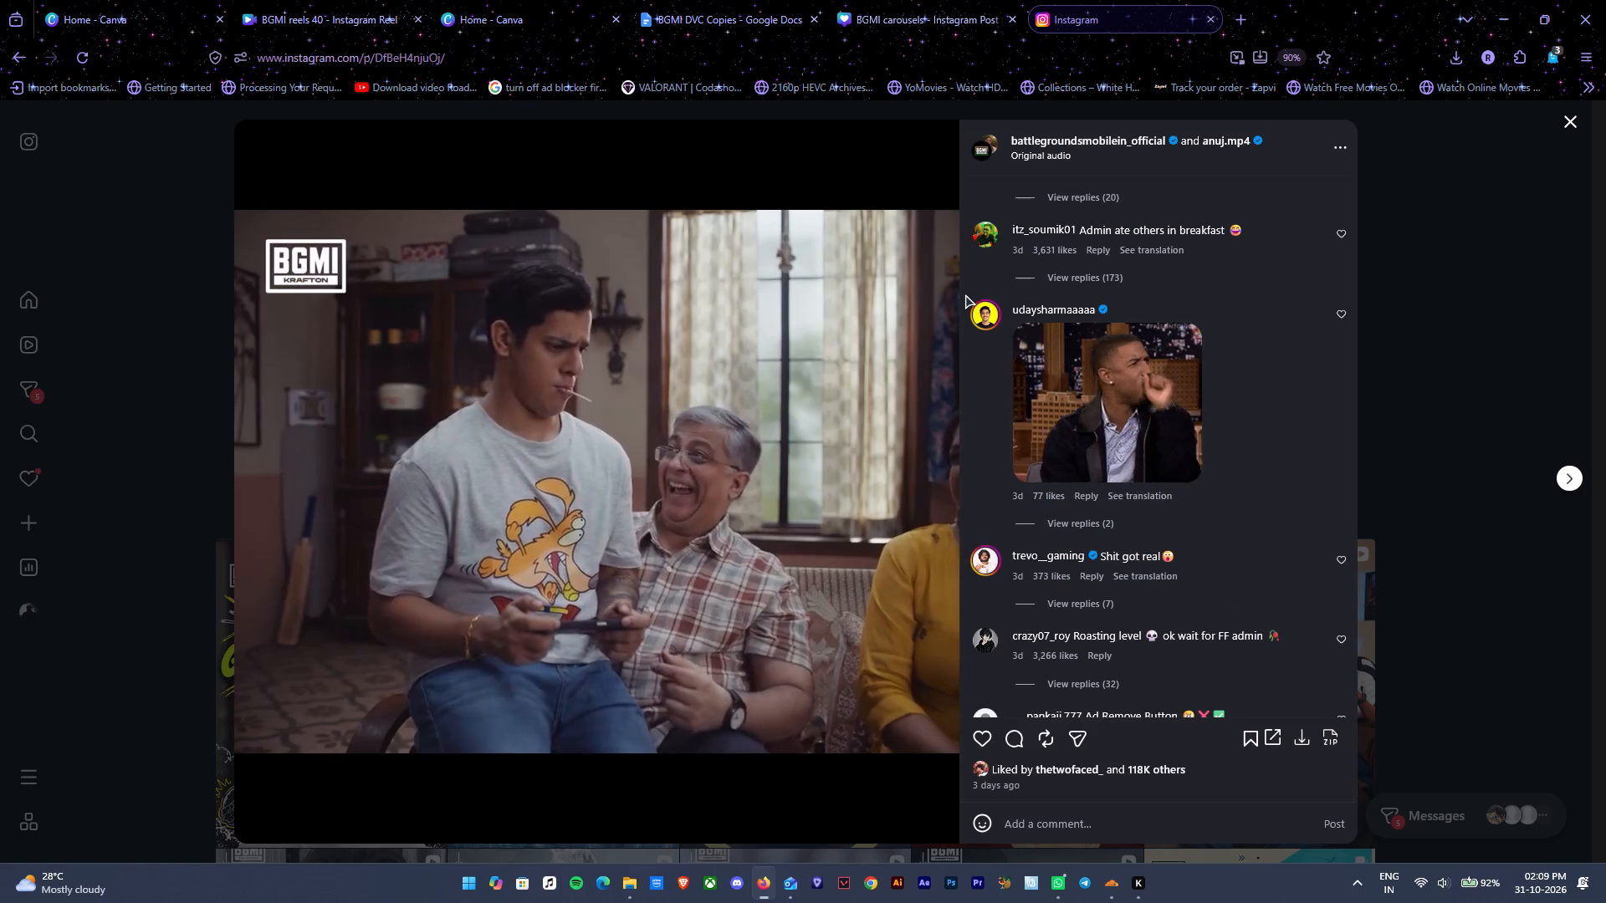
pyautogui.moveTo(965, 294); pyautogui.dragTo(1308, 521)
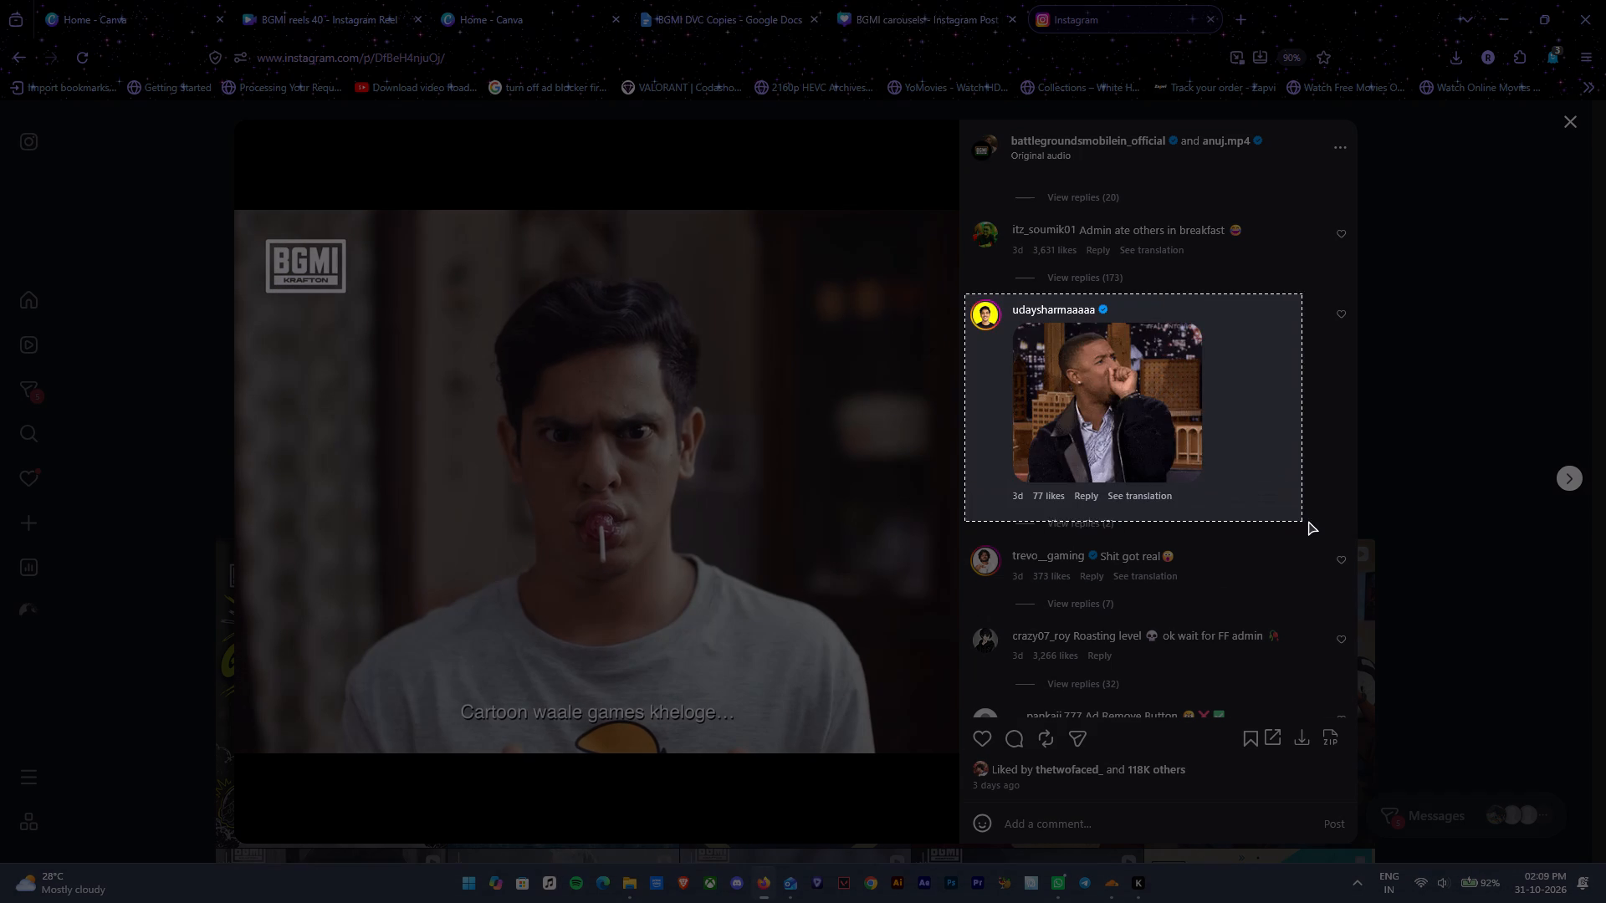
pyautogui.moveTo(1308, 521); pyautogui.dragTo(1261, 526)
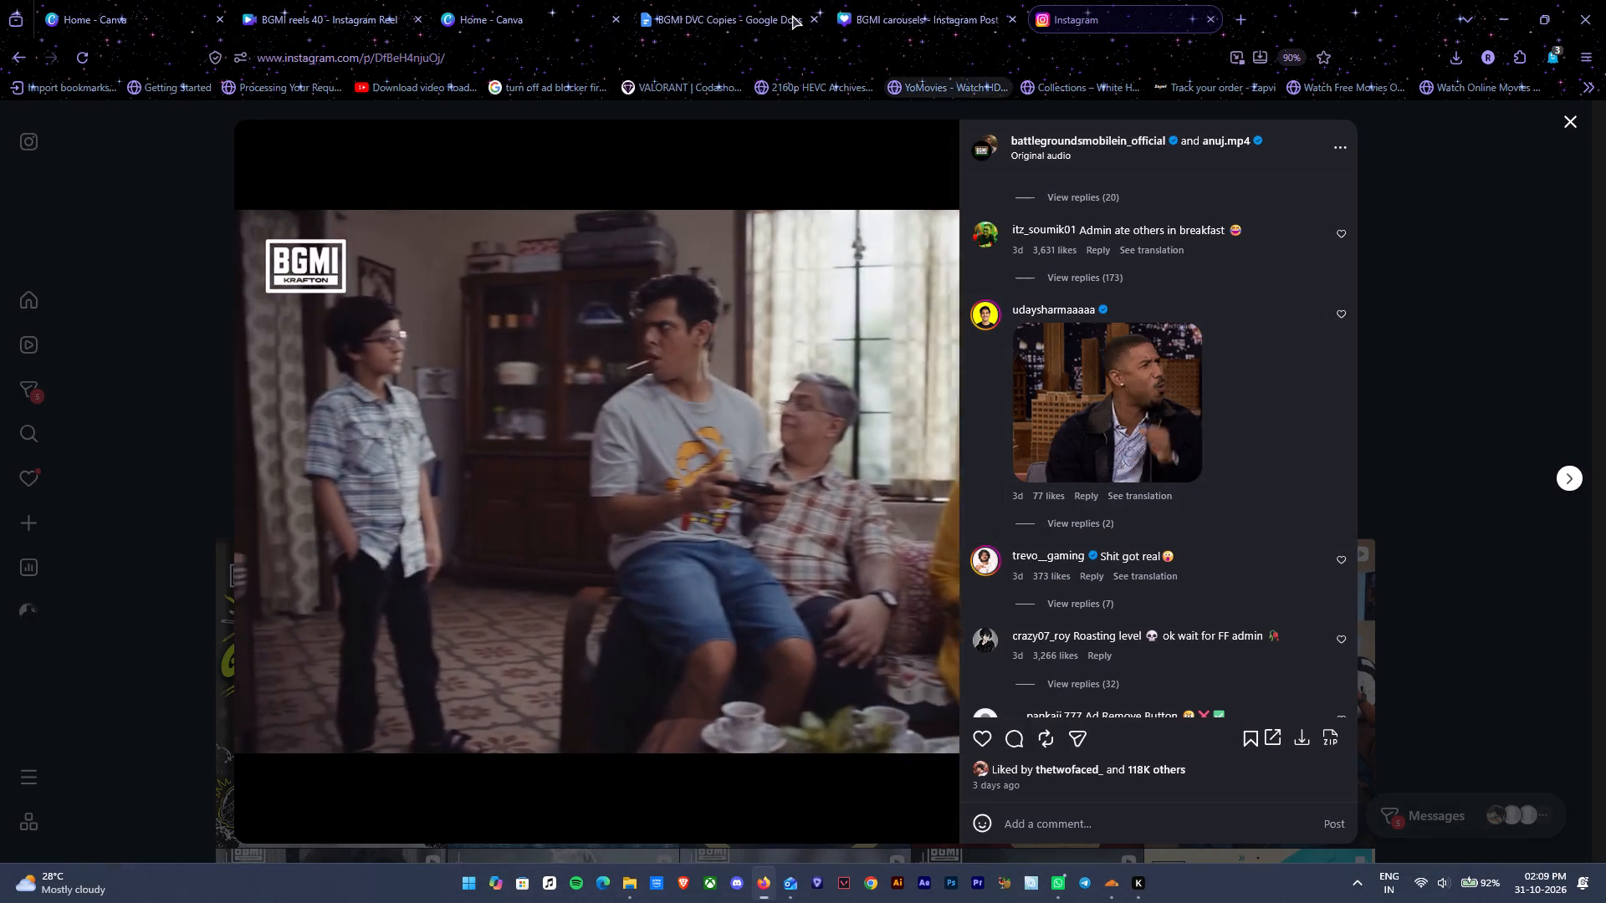
# Find the "Roast of the century" comment on the Instagram post and capture a cropped screenshot of it.
pyautogui.scroll(-2, 1176, 378)
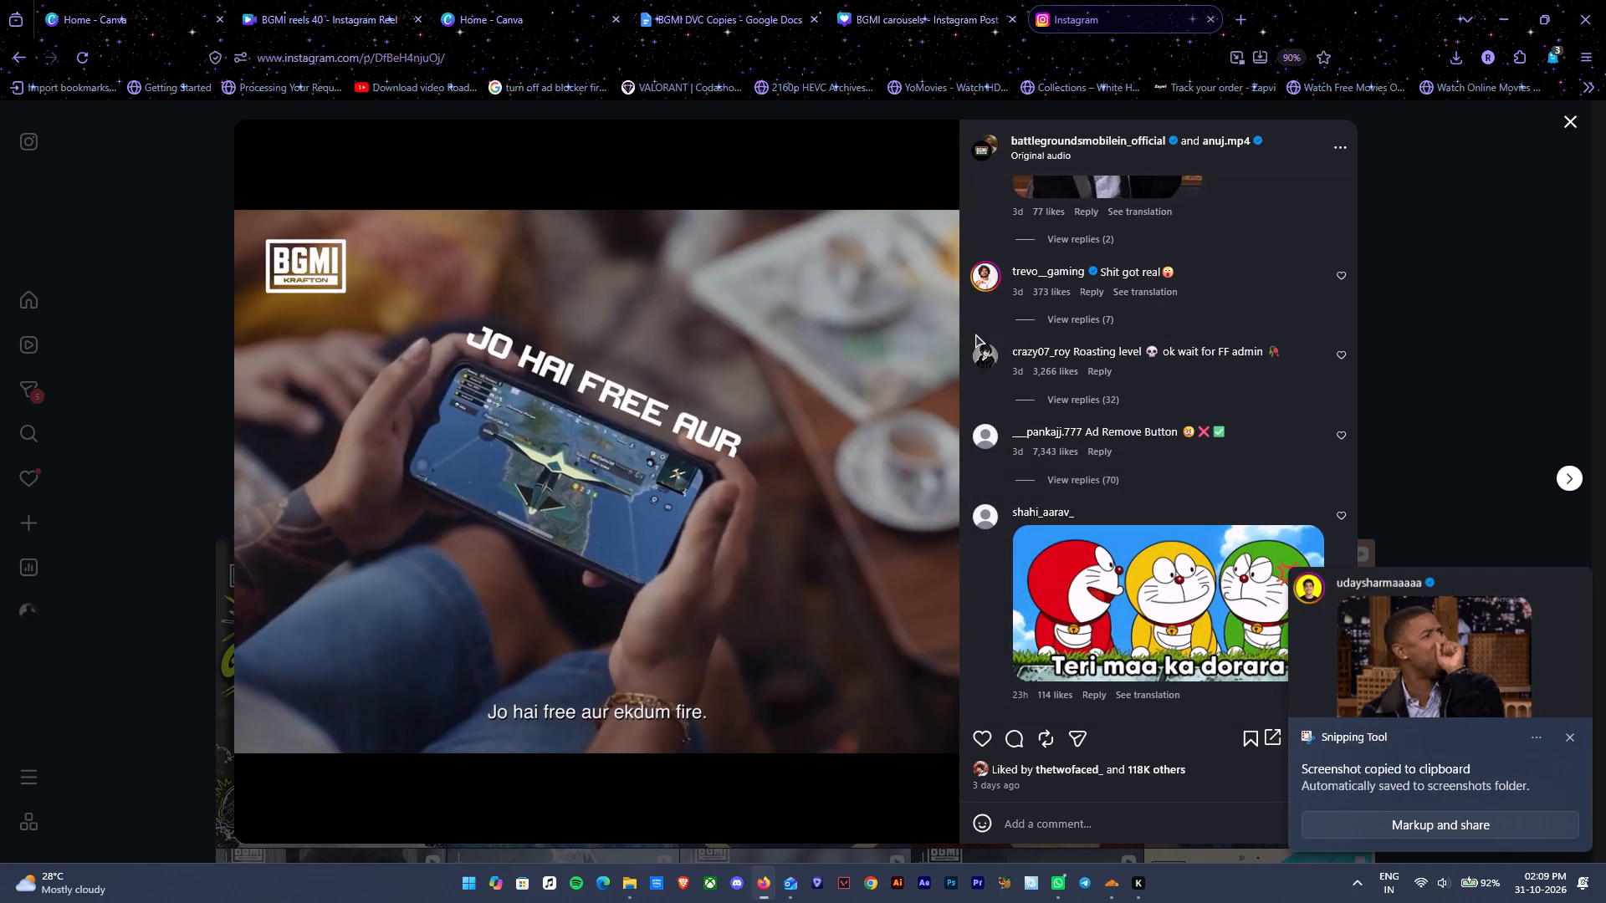
pyautogui.scroll(-1, 997, 370)
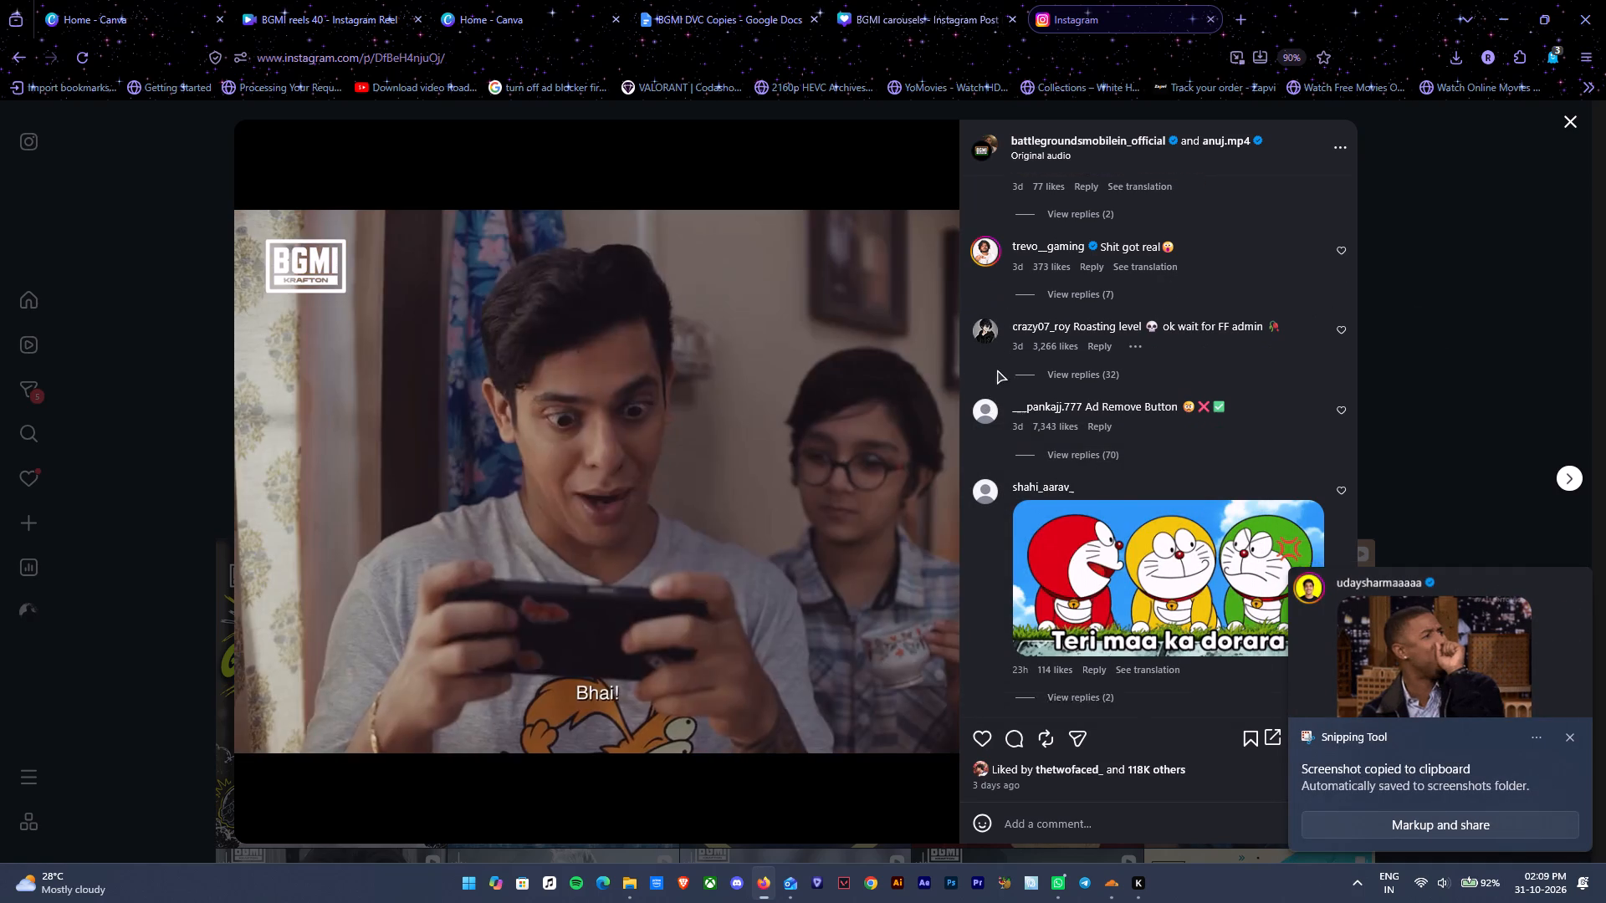
pyautogui.scroll(-2, 997, 370)
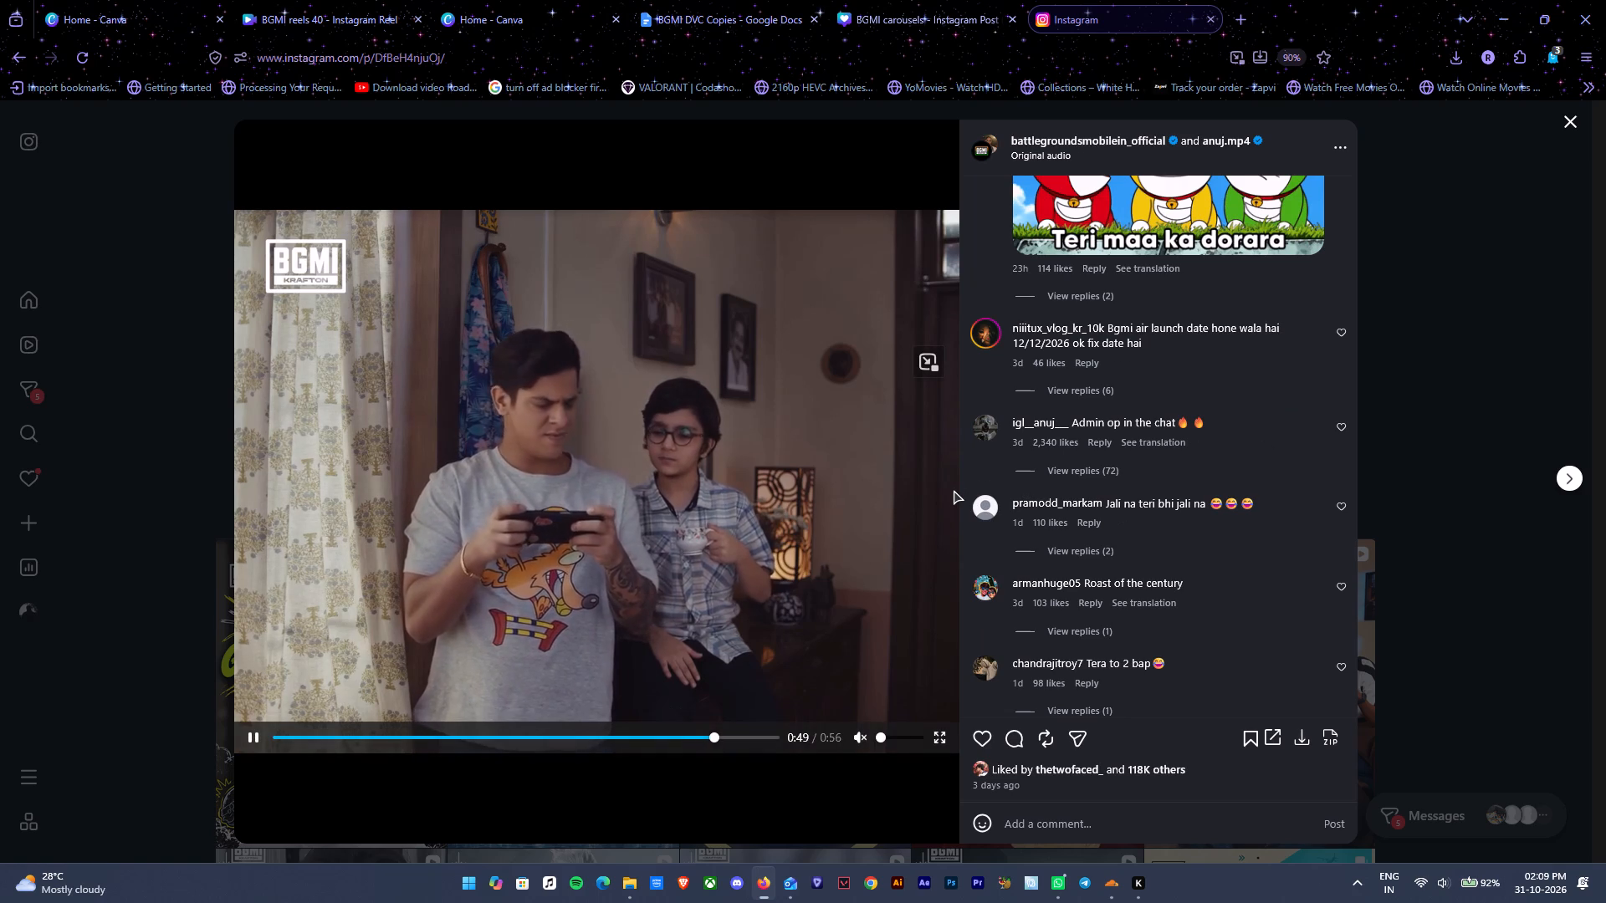
pyautogui.scroll(-1, 1003, 514)
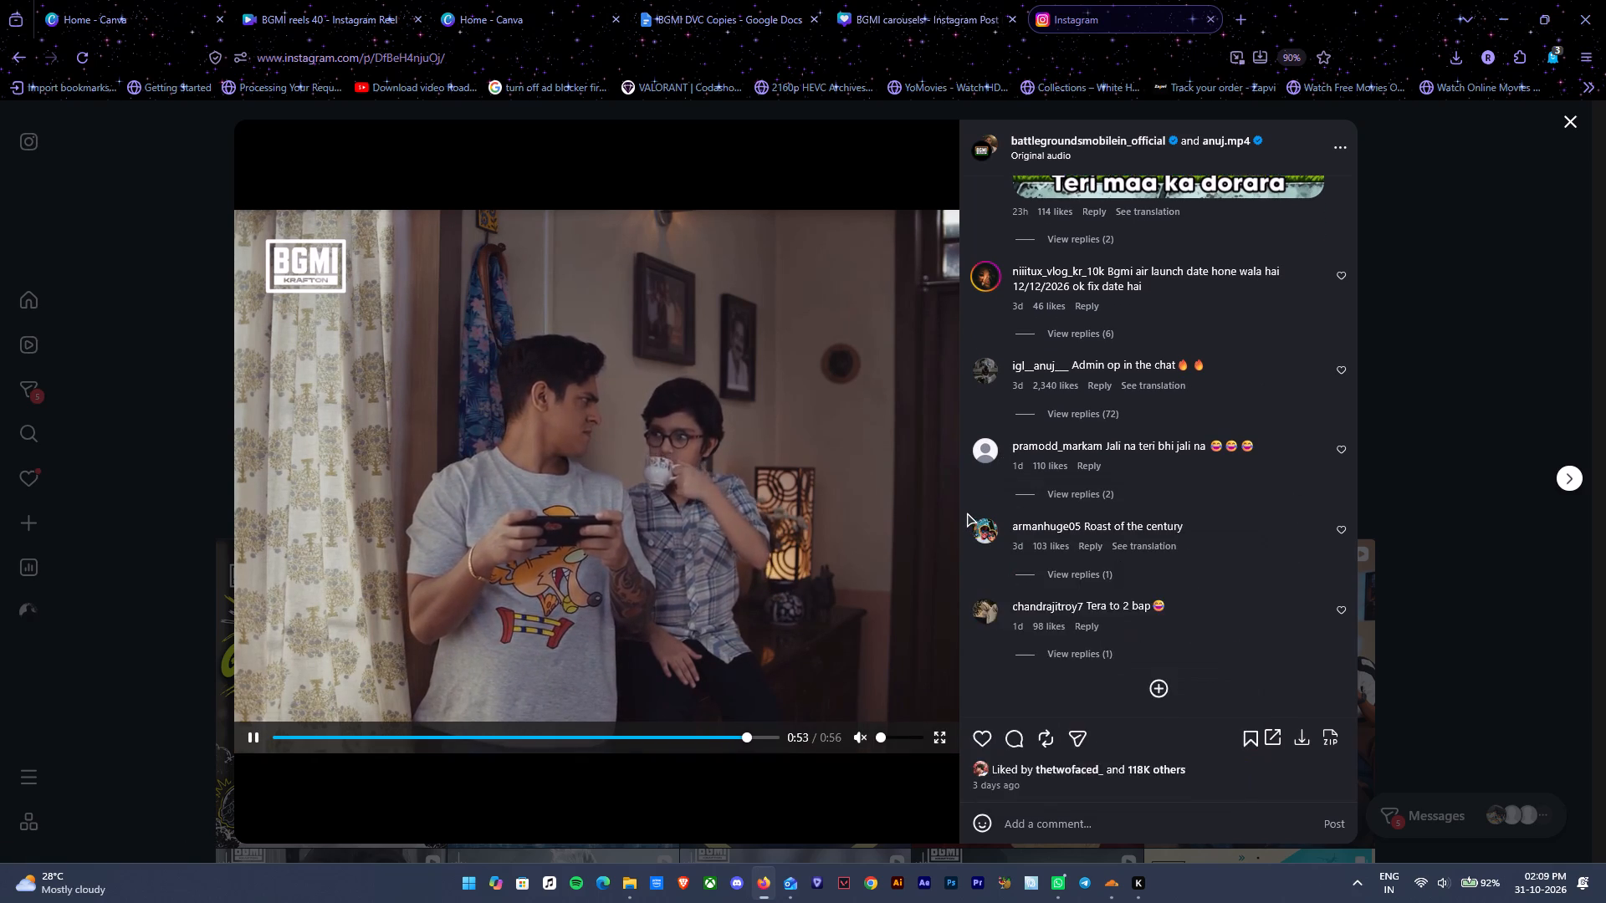
pyautogui.moveTo(966, 513); pyautogui.dragTo(1240, 577)
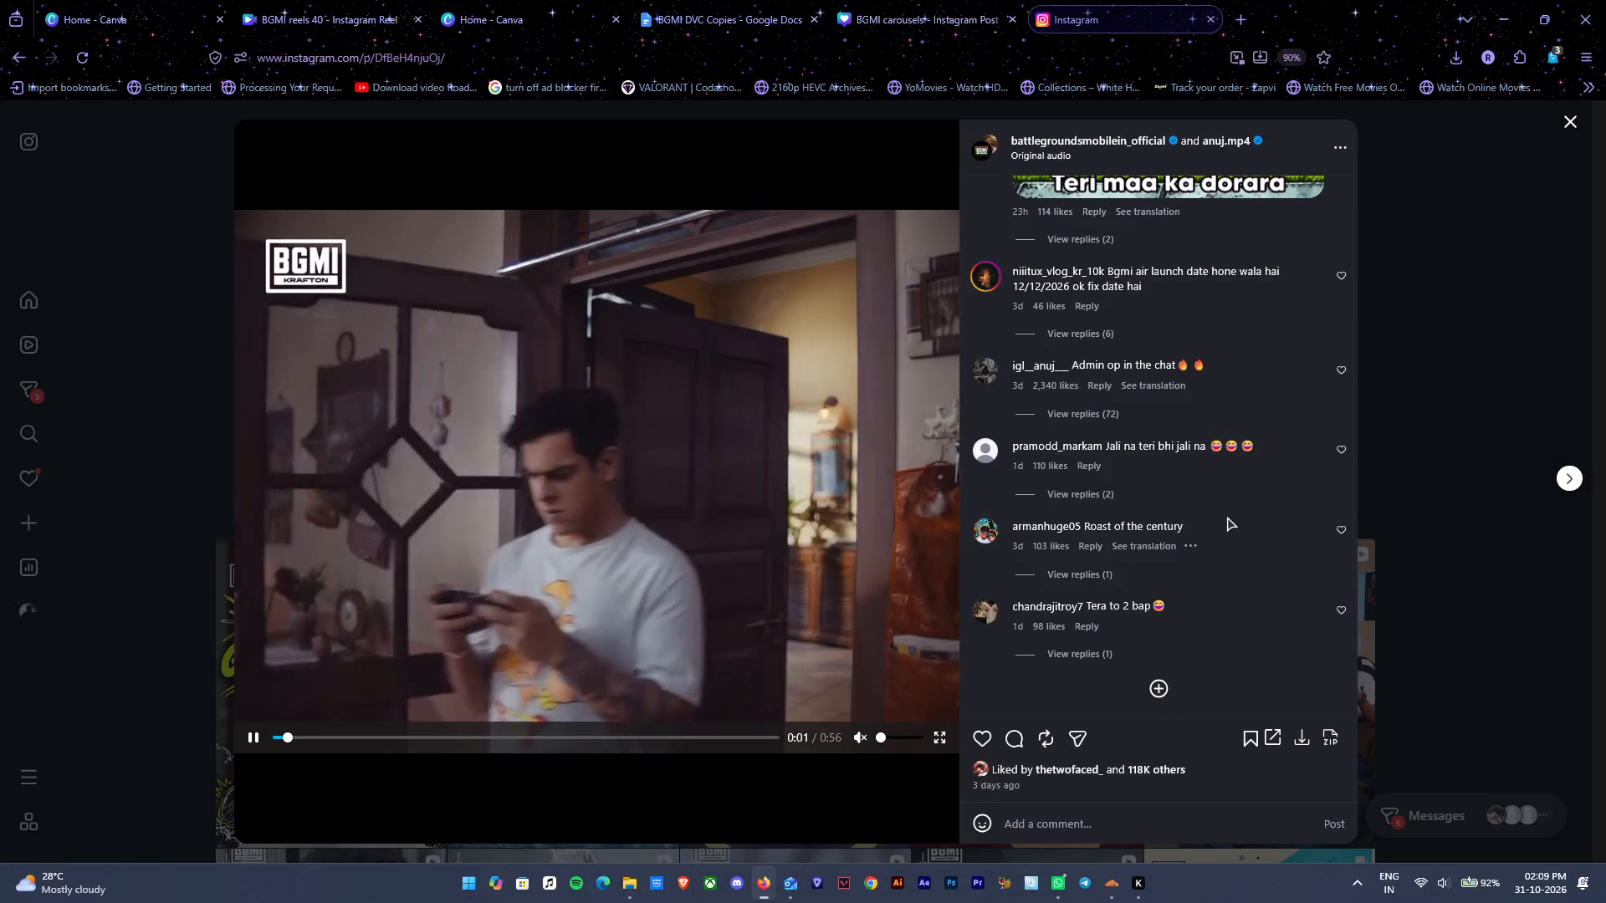
pyautogui.moveTo(1227, 518); pyautogui.dragTo(964, 573)
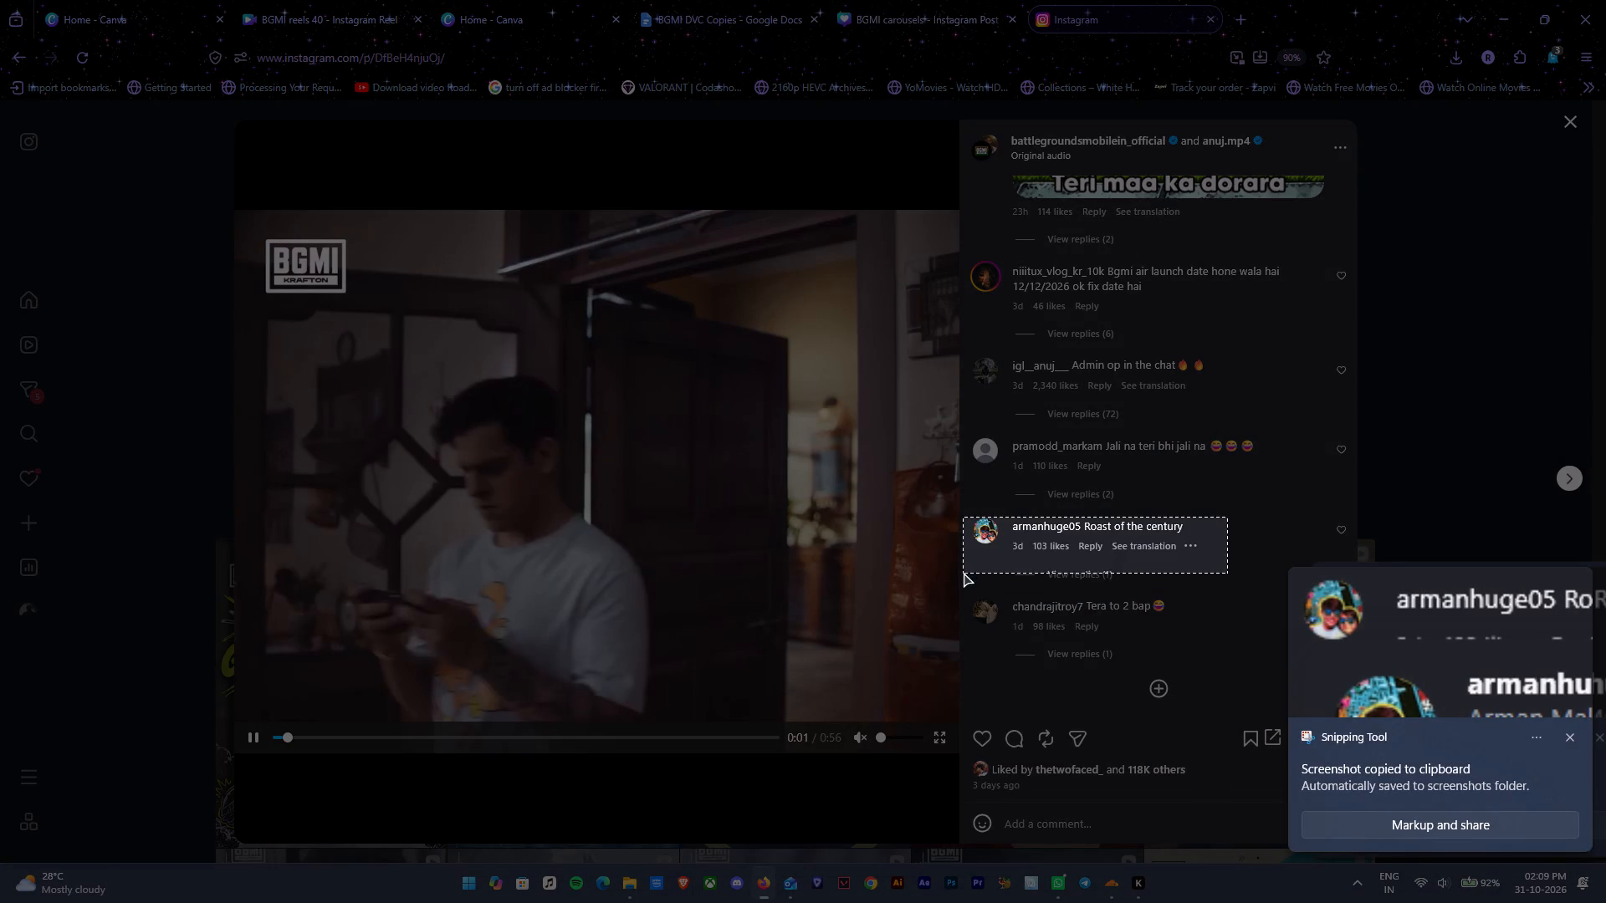
pyautogui.moveTo(964, 573); pyautogui.dragTo(965, 579)
# Paste the "Roast of the century" comment screenshot onto page 16 of the BGMI carousels design, shrunk and placed above the video frame's right side.
pyautogui.click(346, 0)
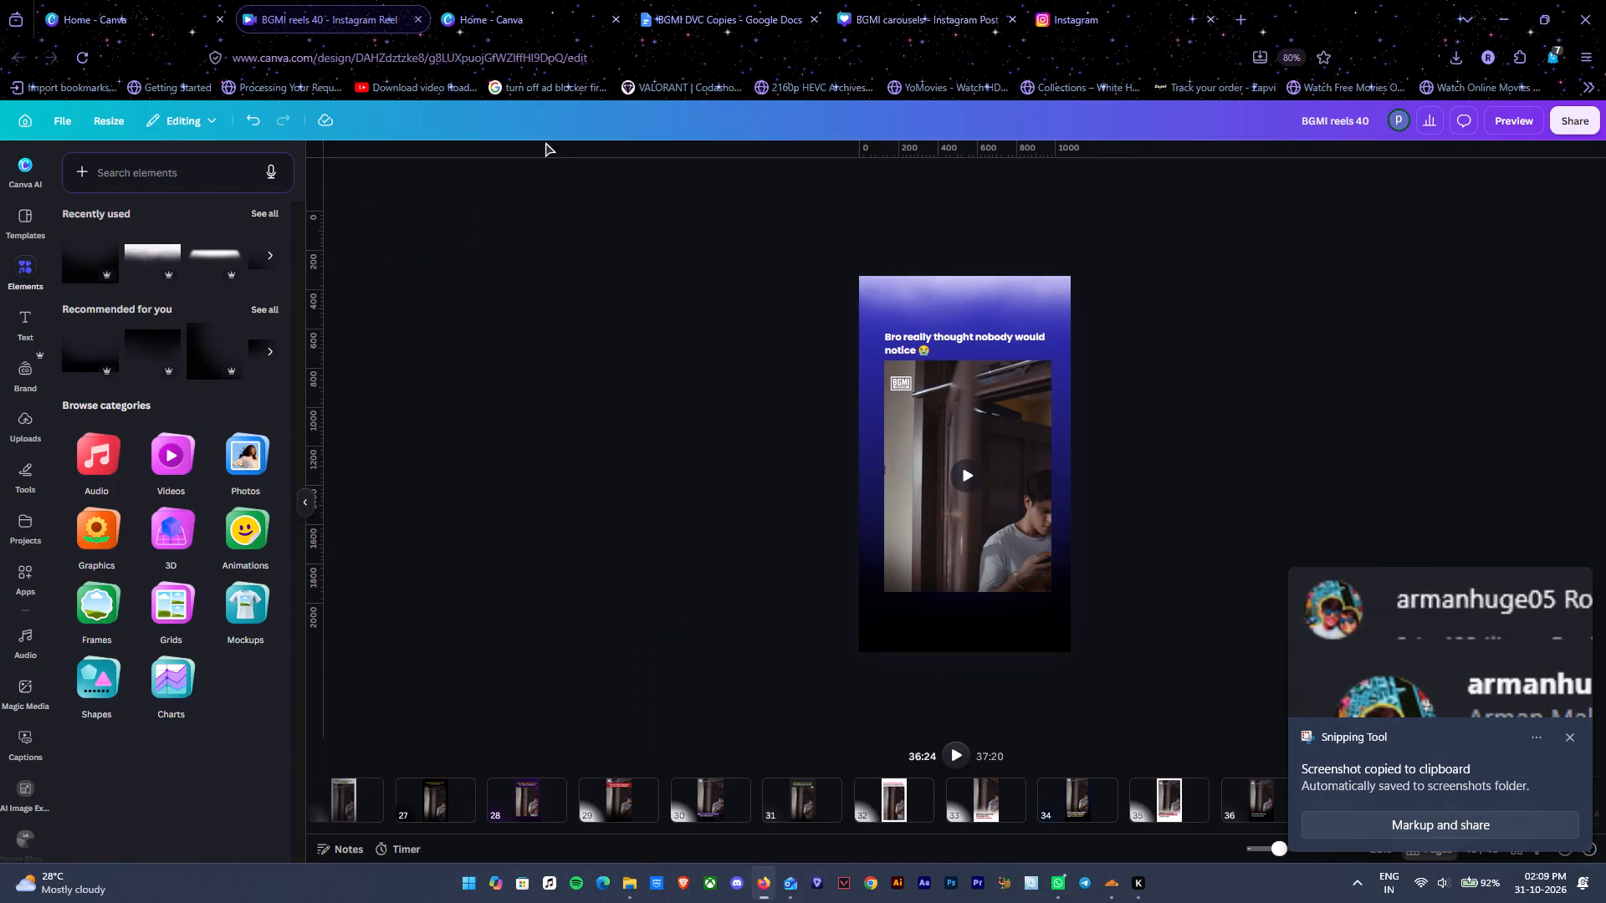
pyautogui.click(734, 0)
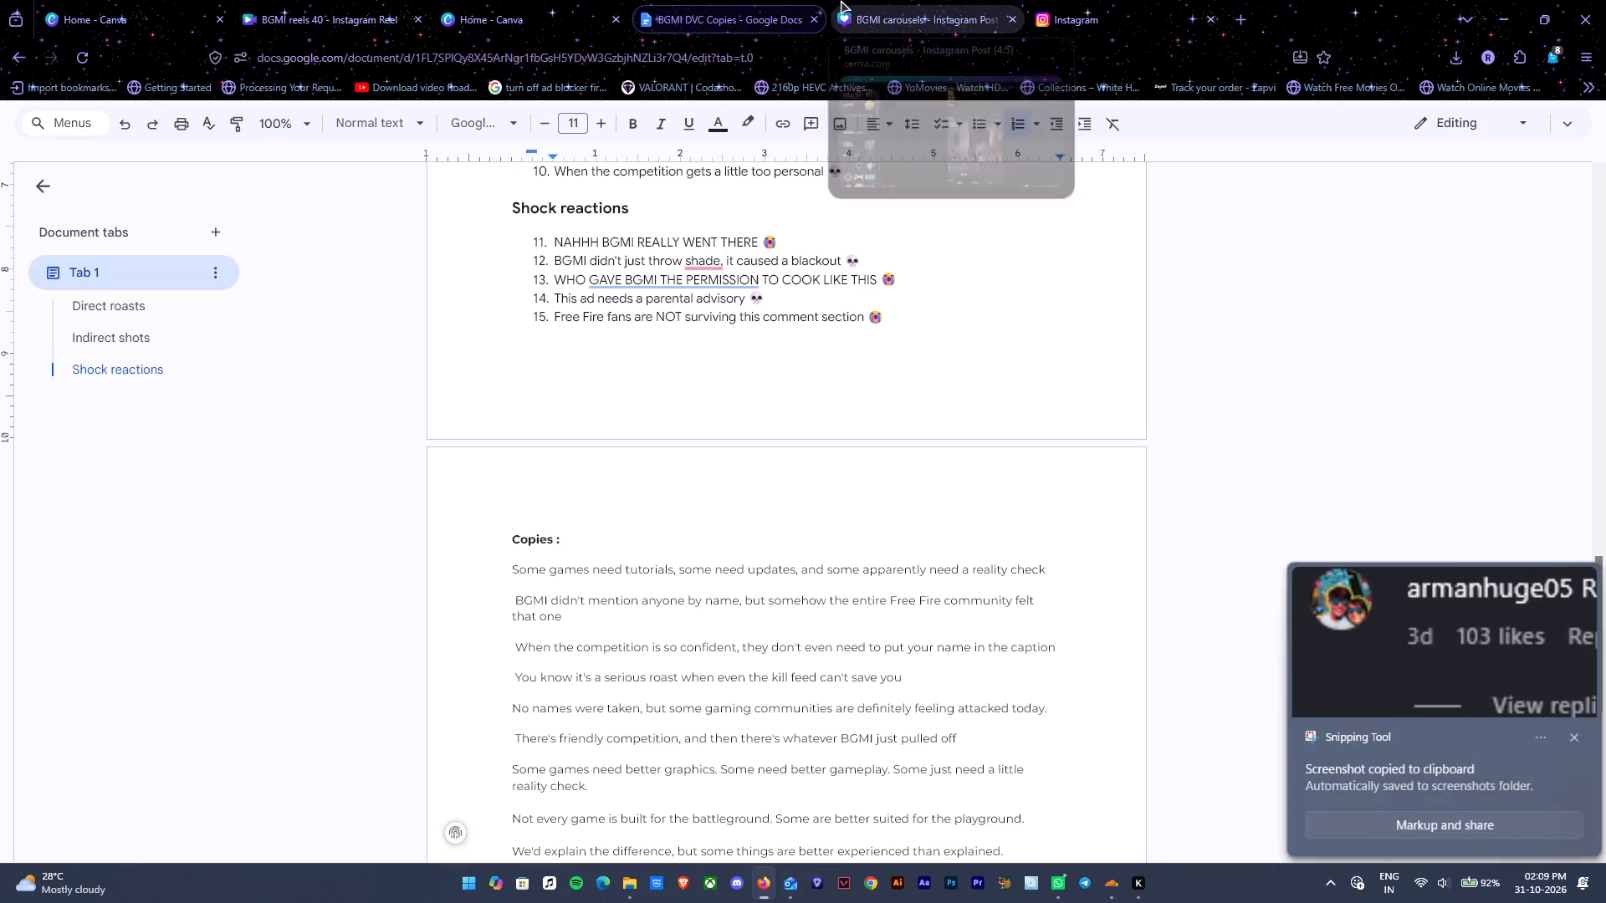
pyautogui.click(841, 0)
pyautogui.scroll(-20, 1031, 608)
pyautogui.scroll(-11, 1031, 608)
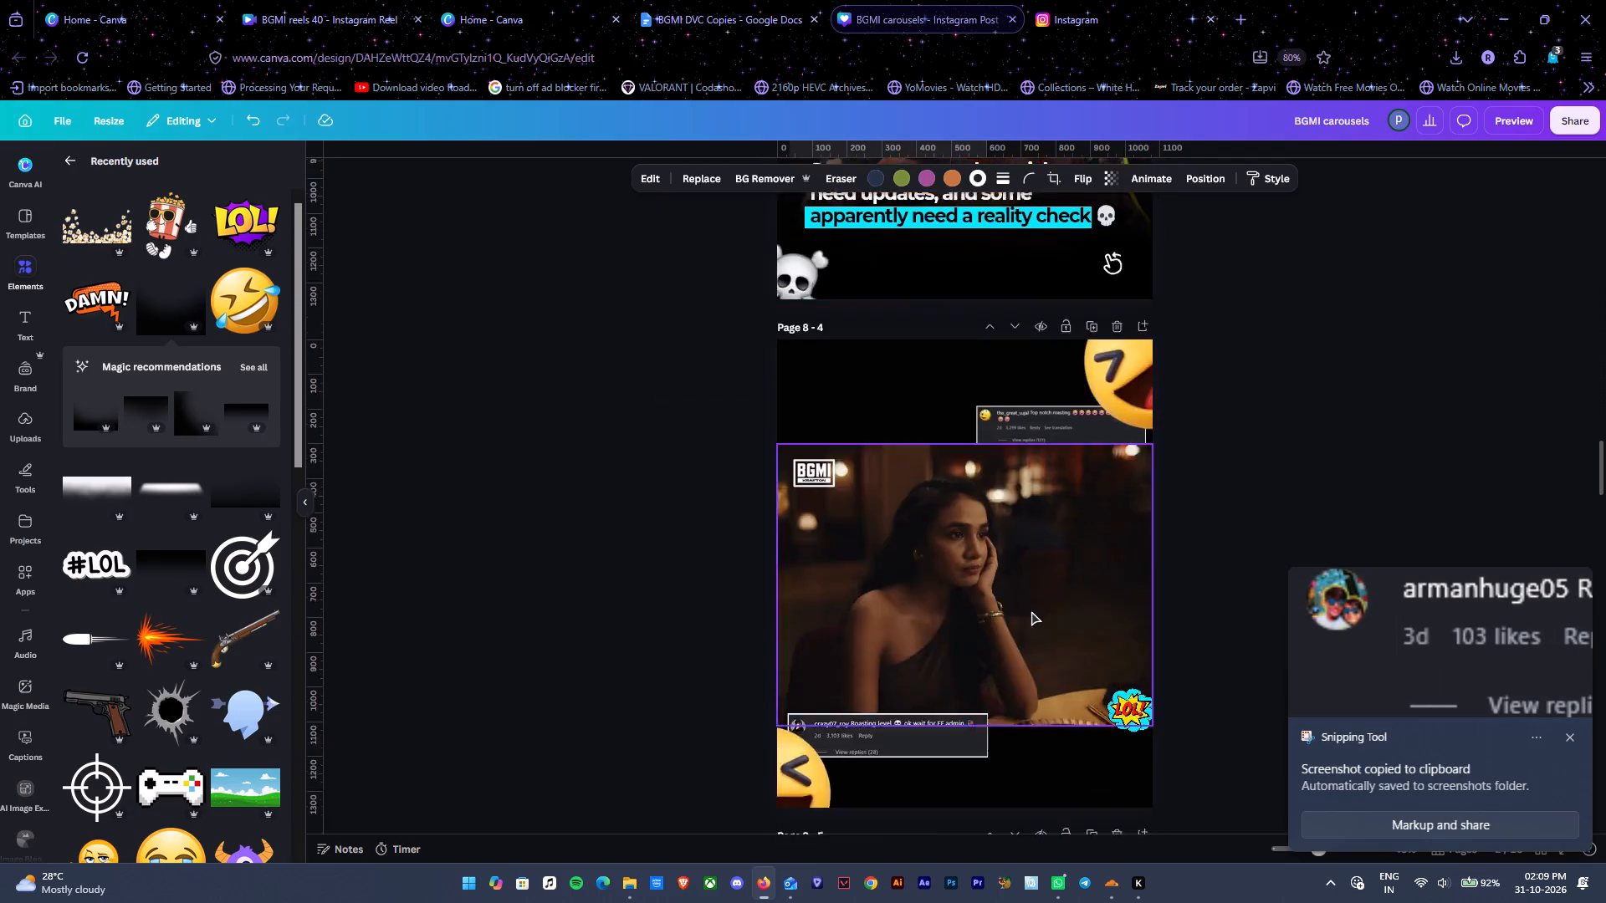
pyautogui.scroll(-20, 1031, 611)
pyautogui.scroll(-3, 1031, 611)
pyautogui.scroll(1, 1031, 611)
pyautogui.scroll(-12, 1031, 611)
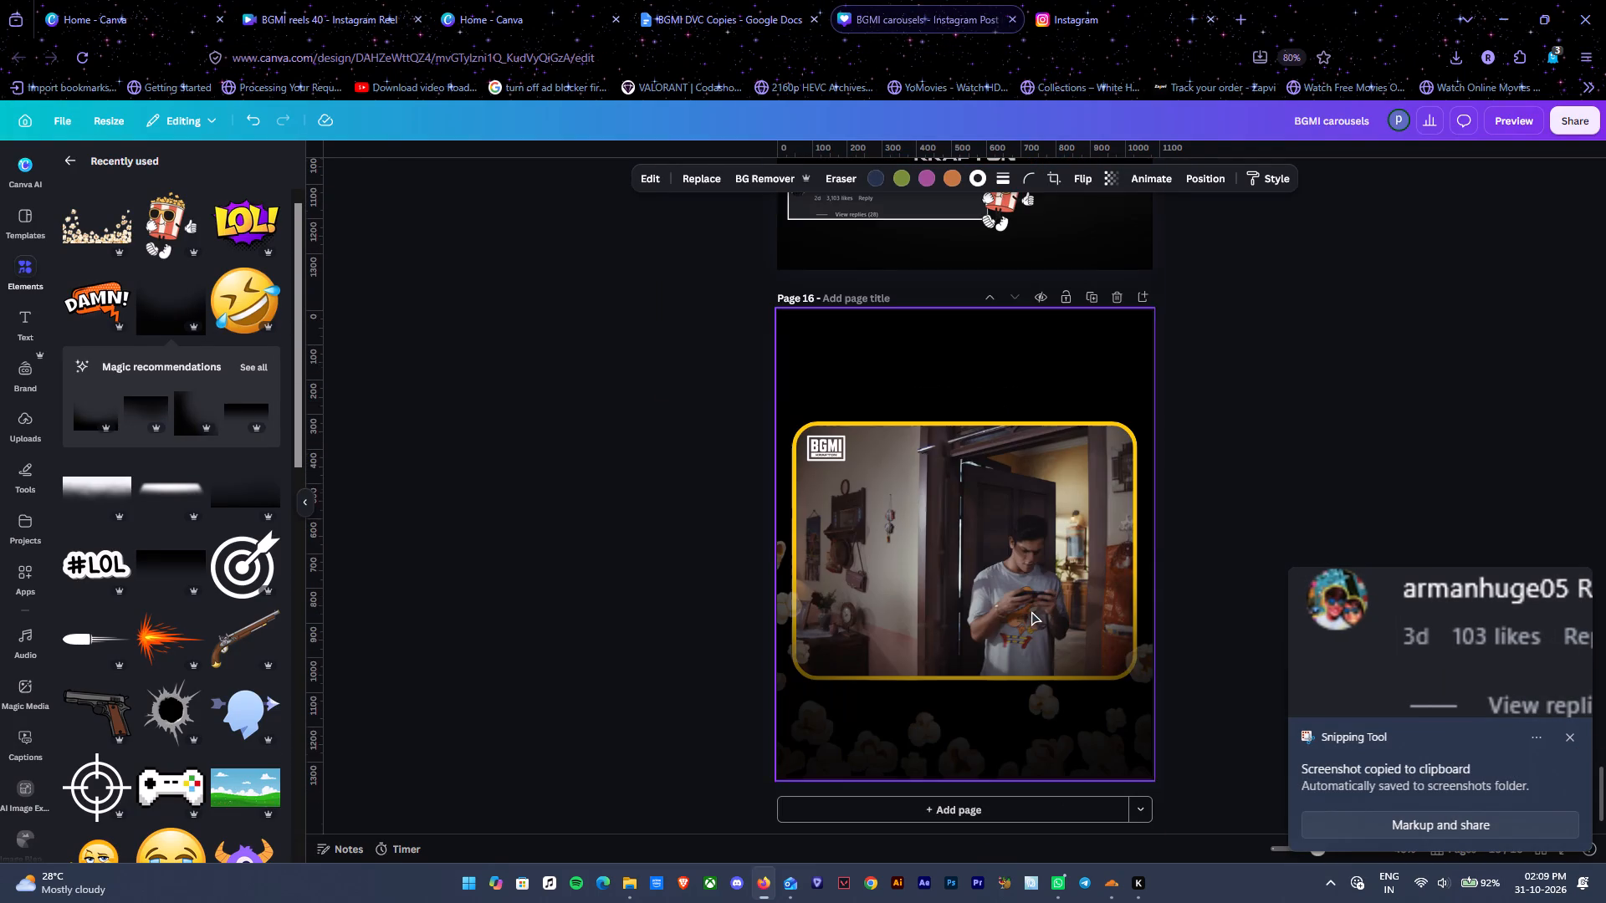
pyautogui.scroll(-1, 1031, 611)
pyautogui.hotkey('ctrl', 'v')
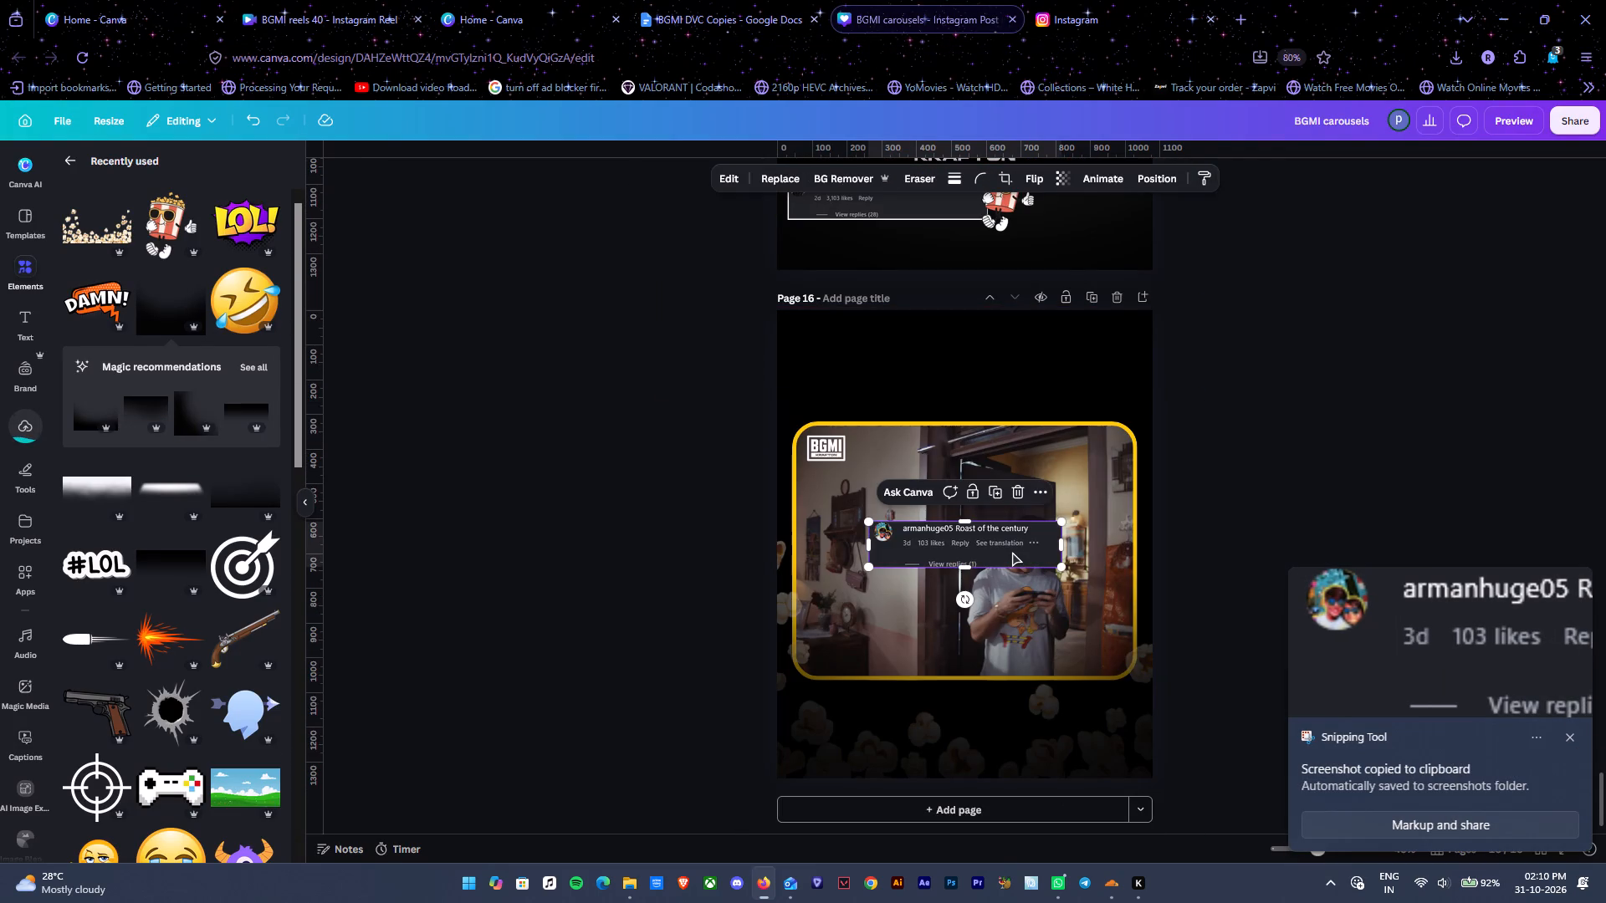
pyautogui.moveTo(1012, 552); pyautogui.dragTo(1078, 414)
pyautogui.moveTo(1128, 384); pyautogui.dragTo(1075, 404)
pyautogui.moveTo(1032, 415); pyautogui.dragTo(1046, 407)
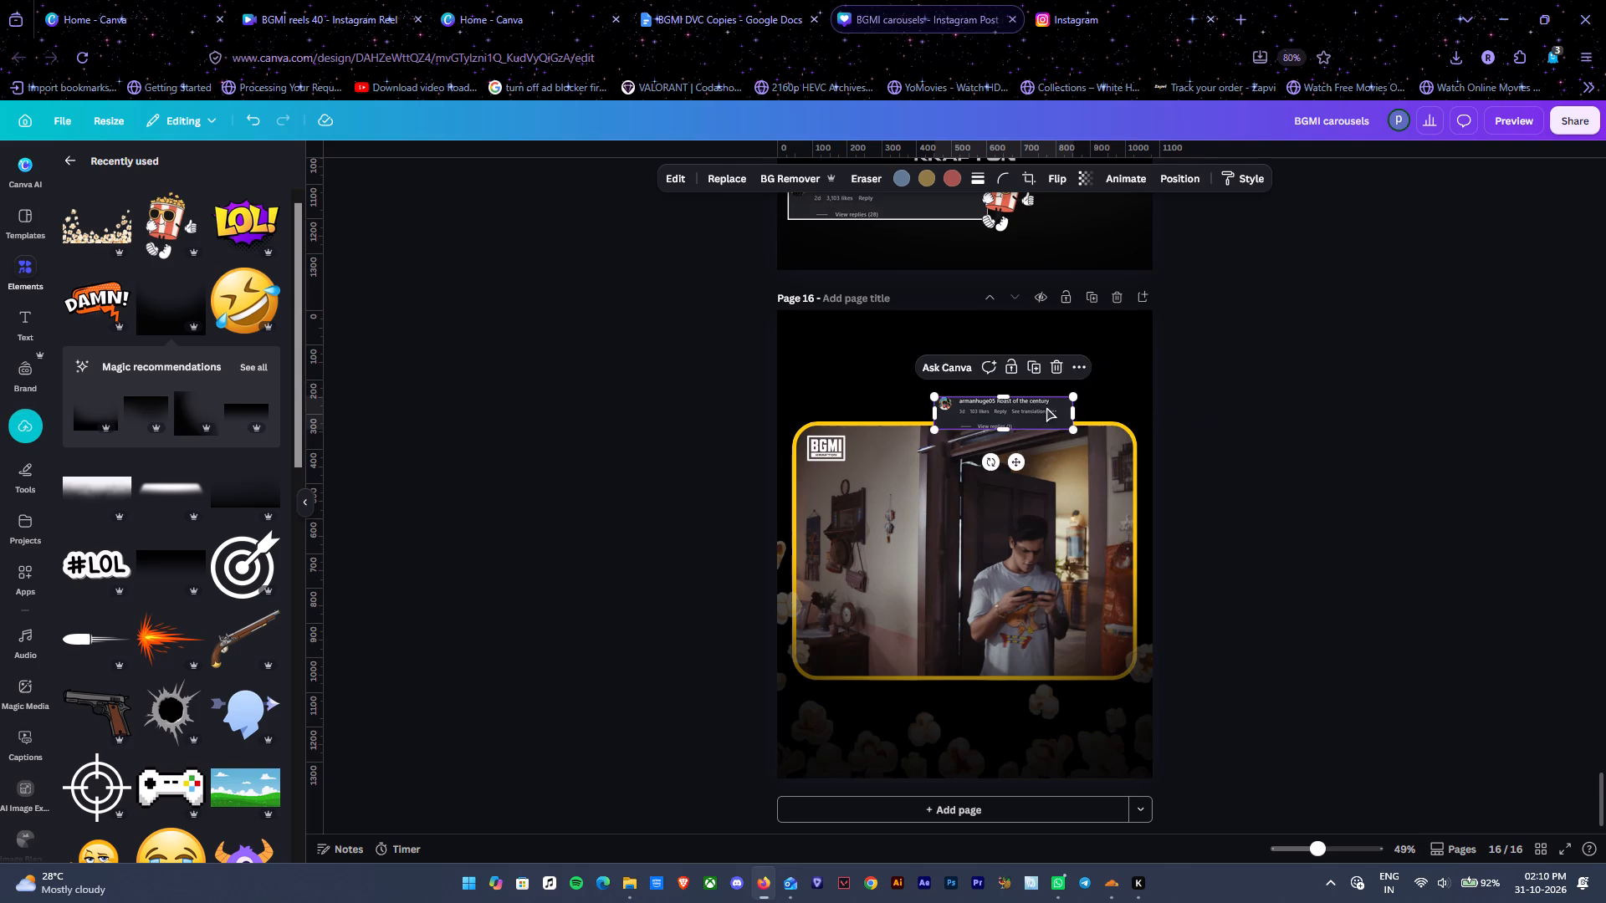
pyautogui.moveTo(1046, 407); pyautogui.dragTo(1085, 393)
pyautogui.click(1283, 394)
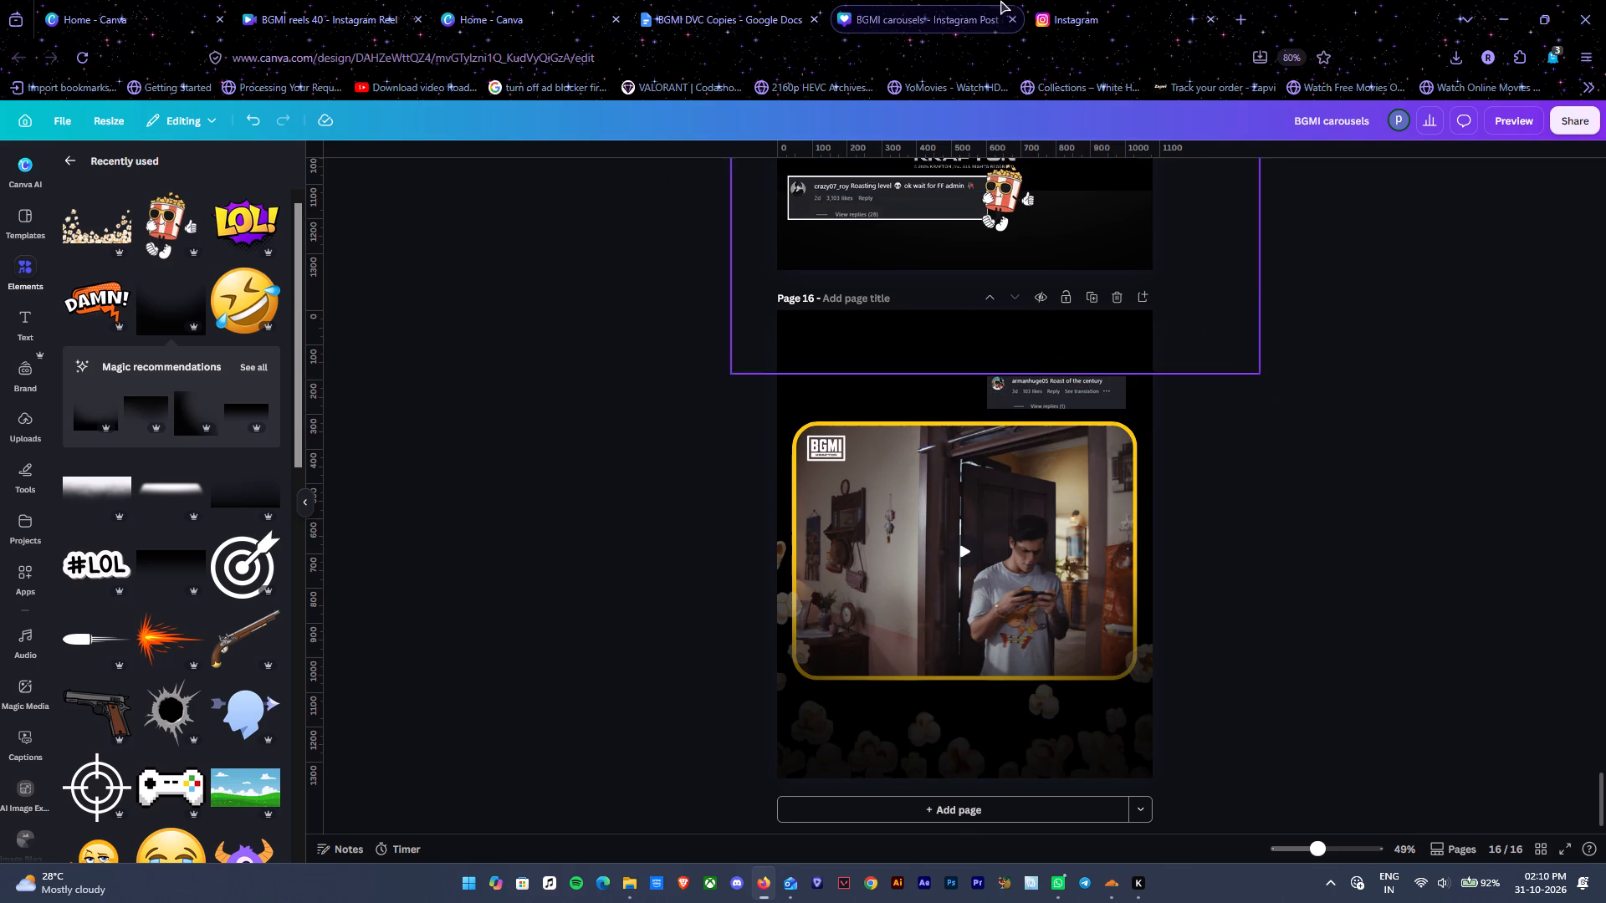
# Load more comments on the Instagram post and capture a cropped screenshot of the "Kya rost kiya hai admin ne" comment.
pyautogui.click(1036, 0)
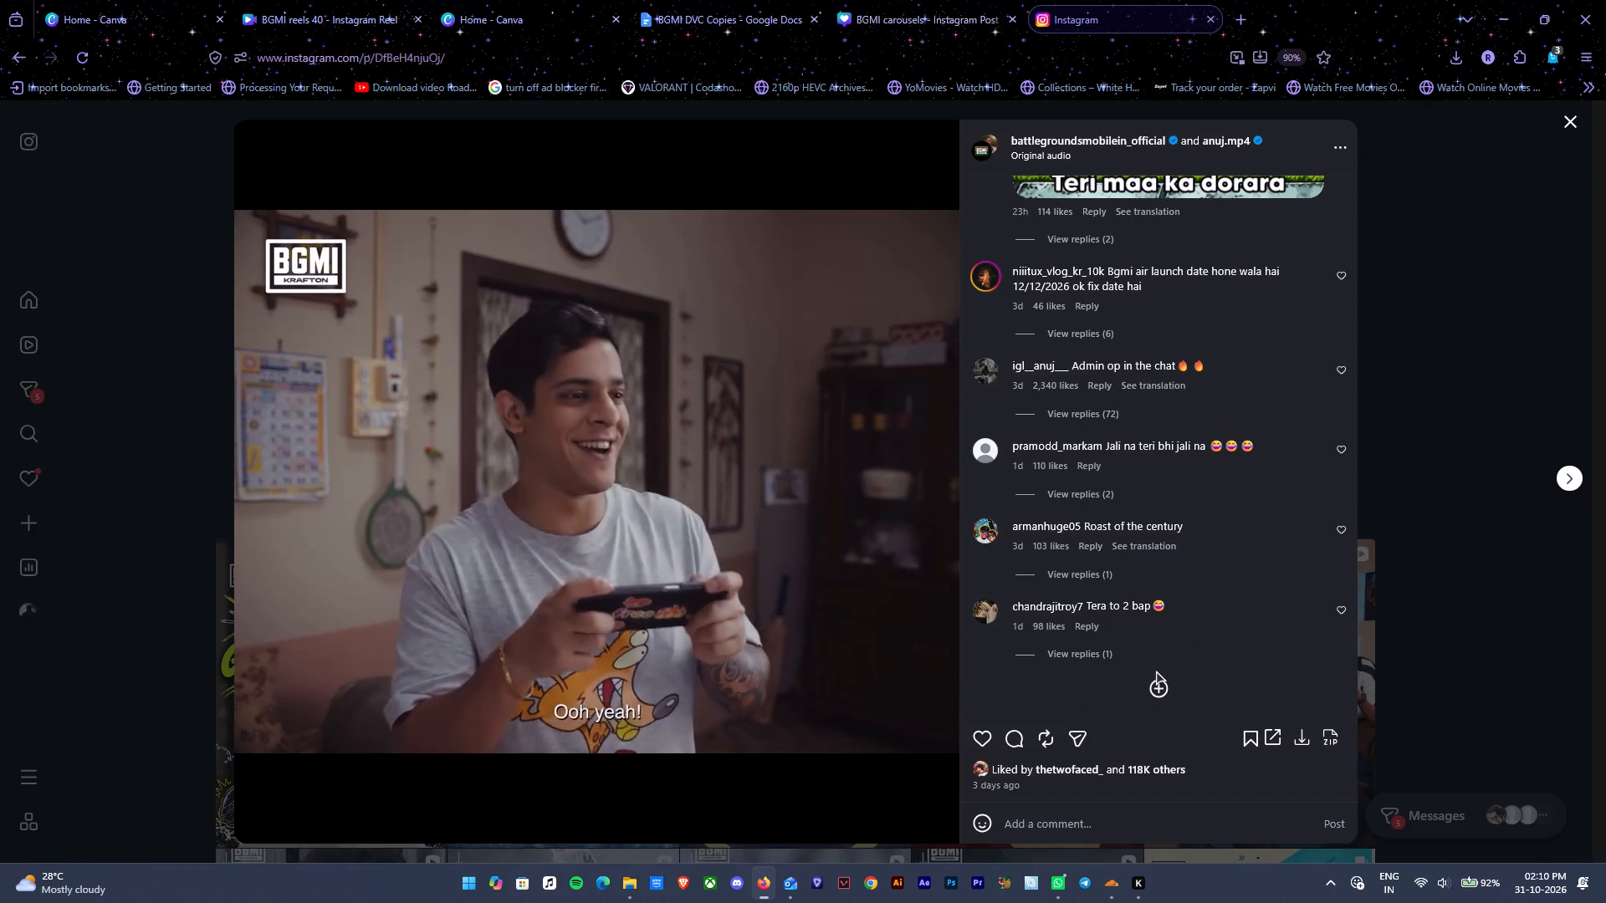
pyautogui.click(1158, 682)
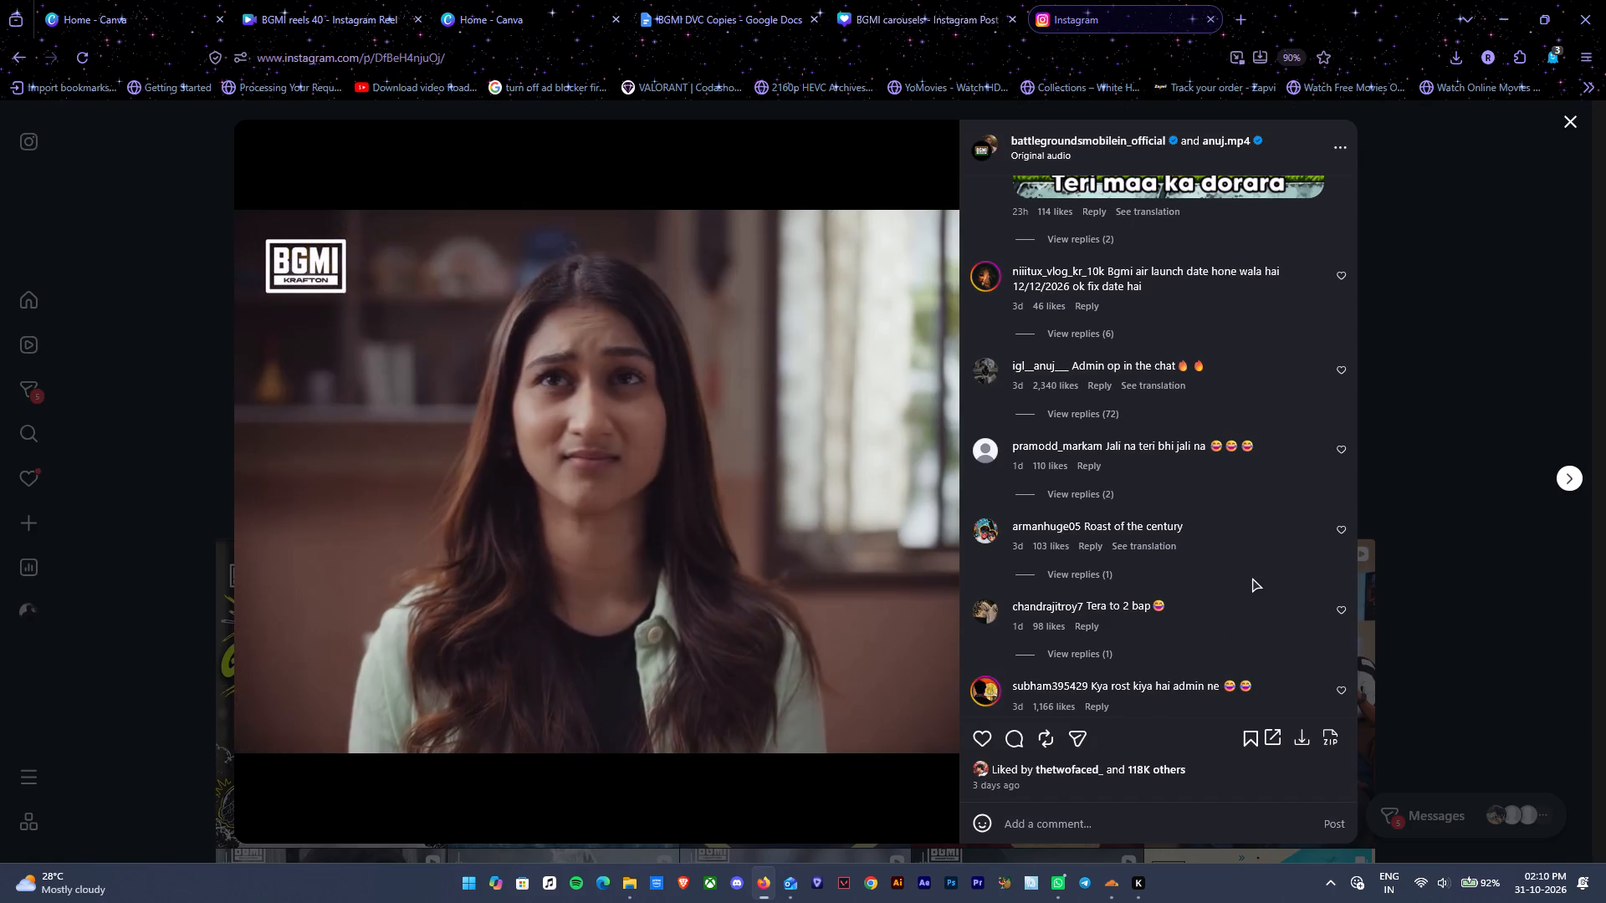
pyautogui.scroll(-1, 1252, 574)
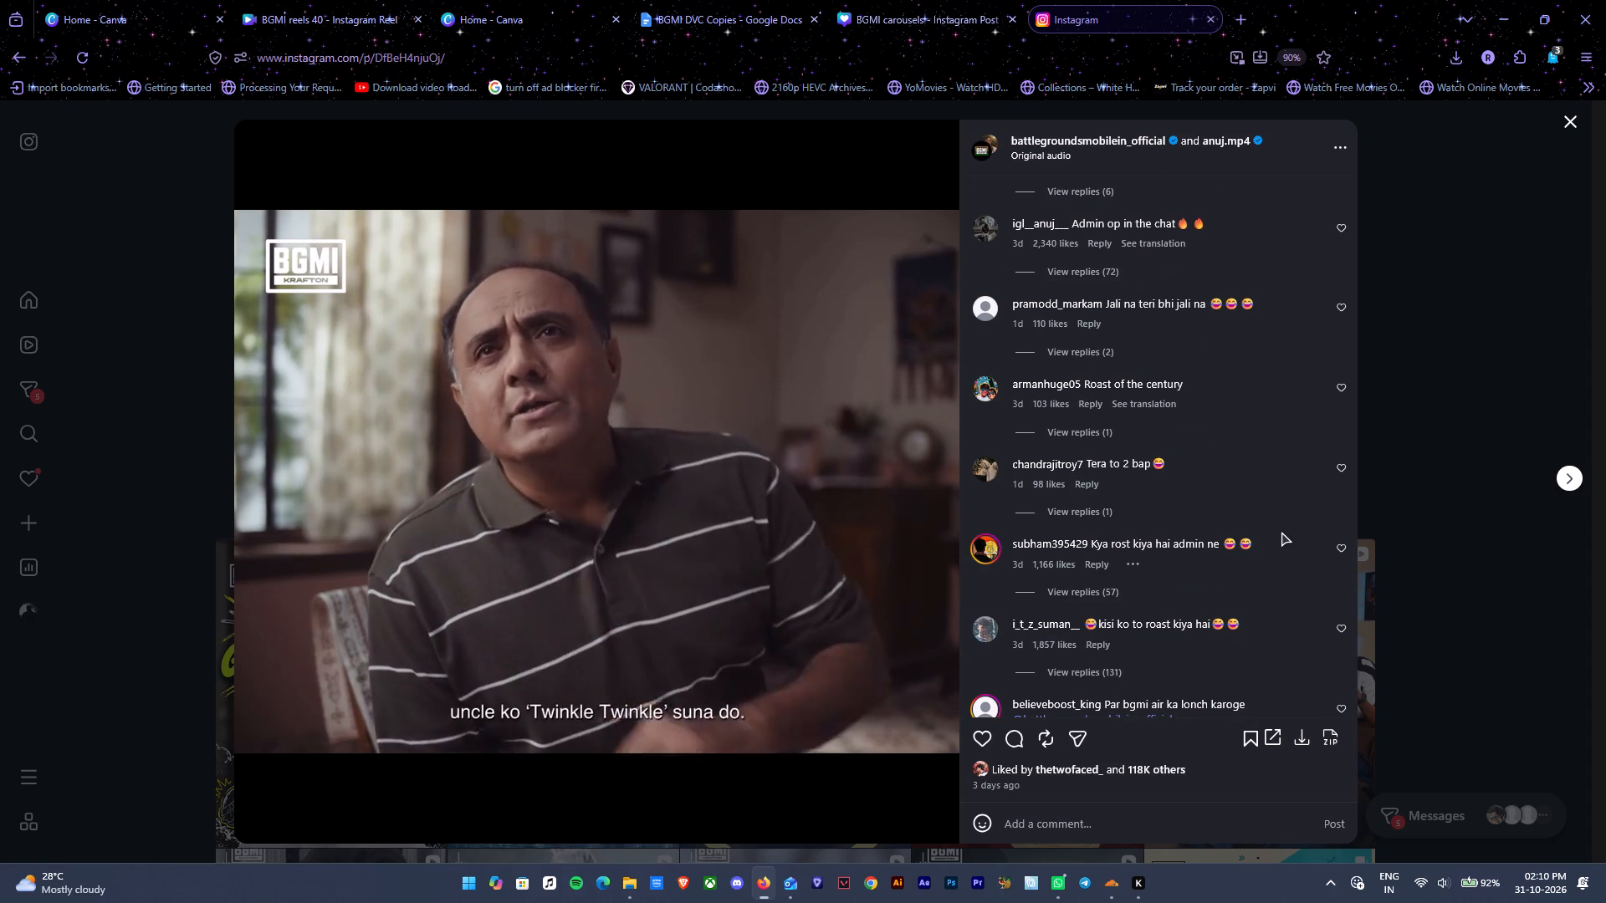
pyautogui.press('Print')
pyautogui.moveTo(1276, 534); pyautogui.dragTo(975, 591)
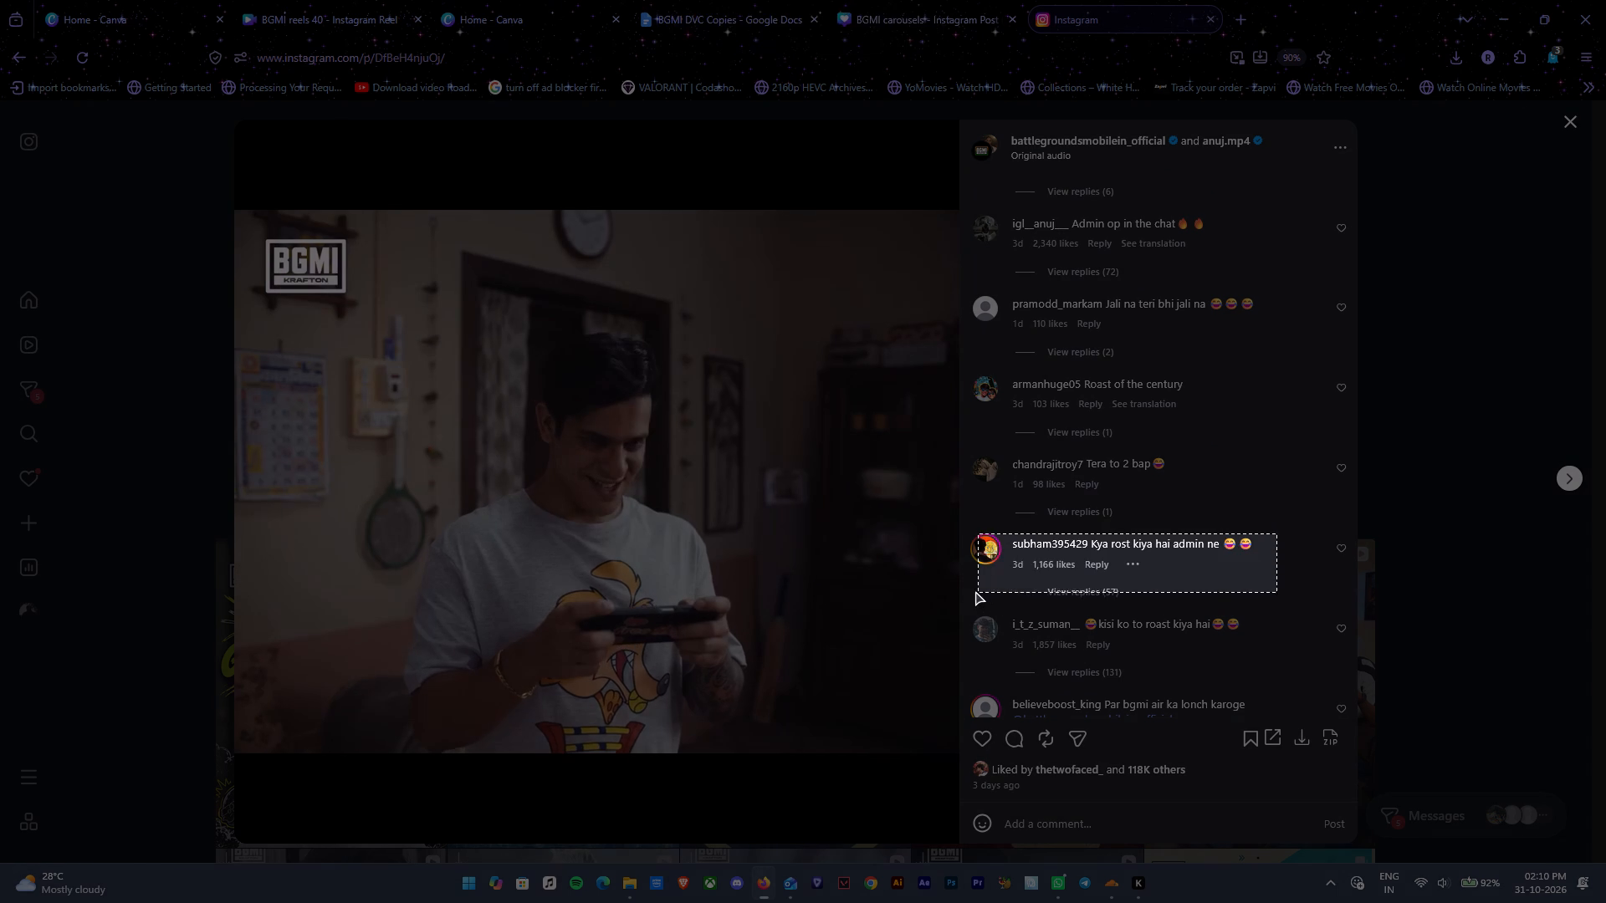
pyautogui.moveTo(975, 591); pyautogui.dragTo(965, 597)
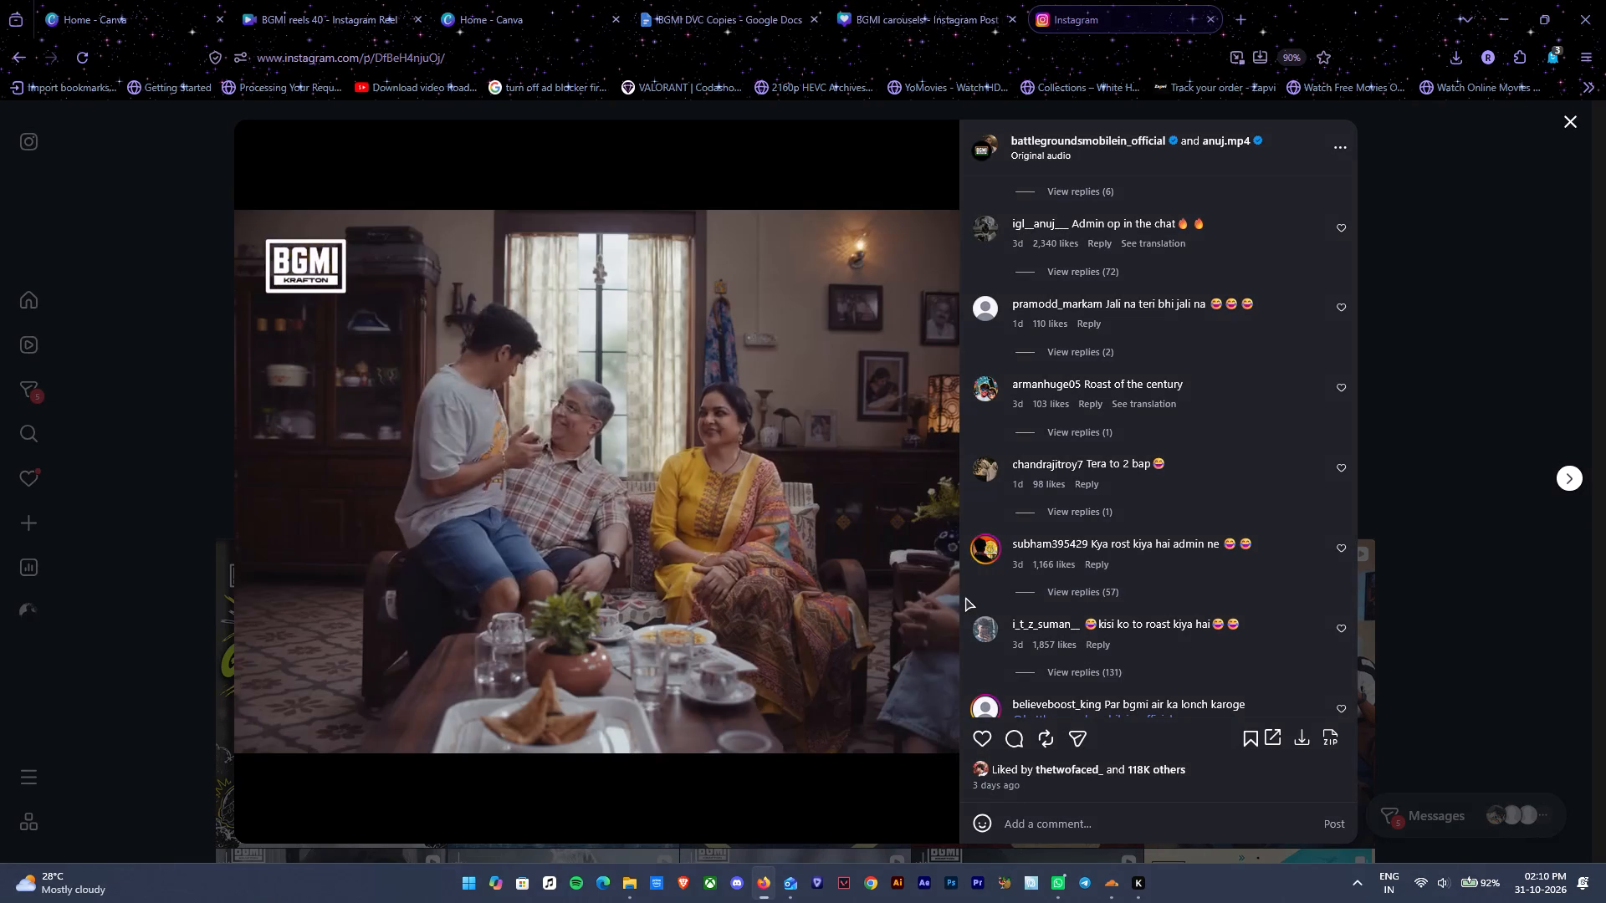
# Paste the "Kya rost kiya hai admin ne" screenshot onto page 16, shrunk and placed above the video frame's left side, level with the other comment.
pyautogui.click(860, 0)
pyautogui.hotkey('ctrl', 'v')
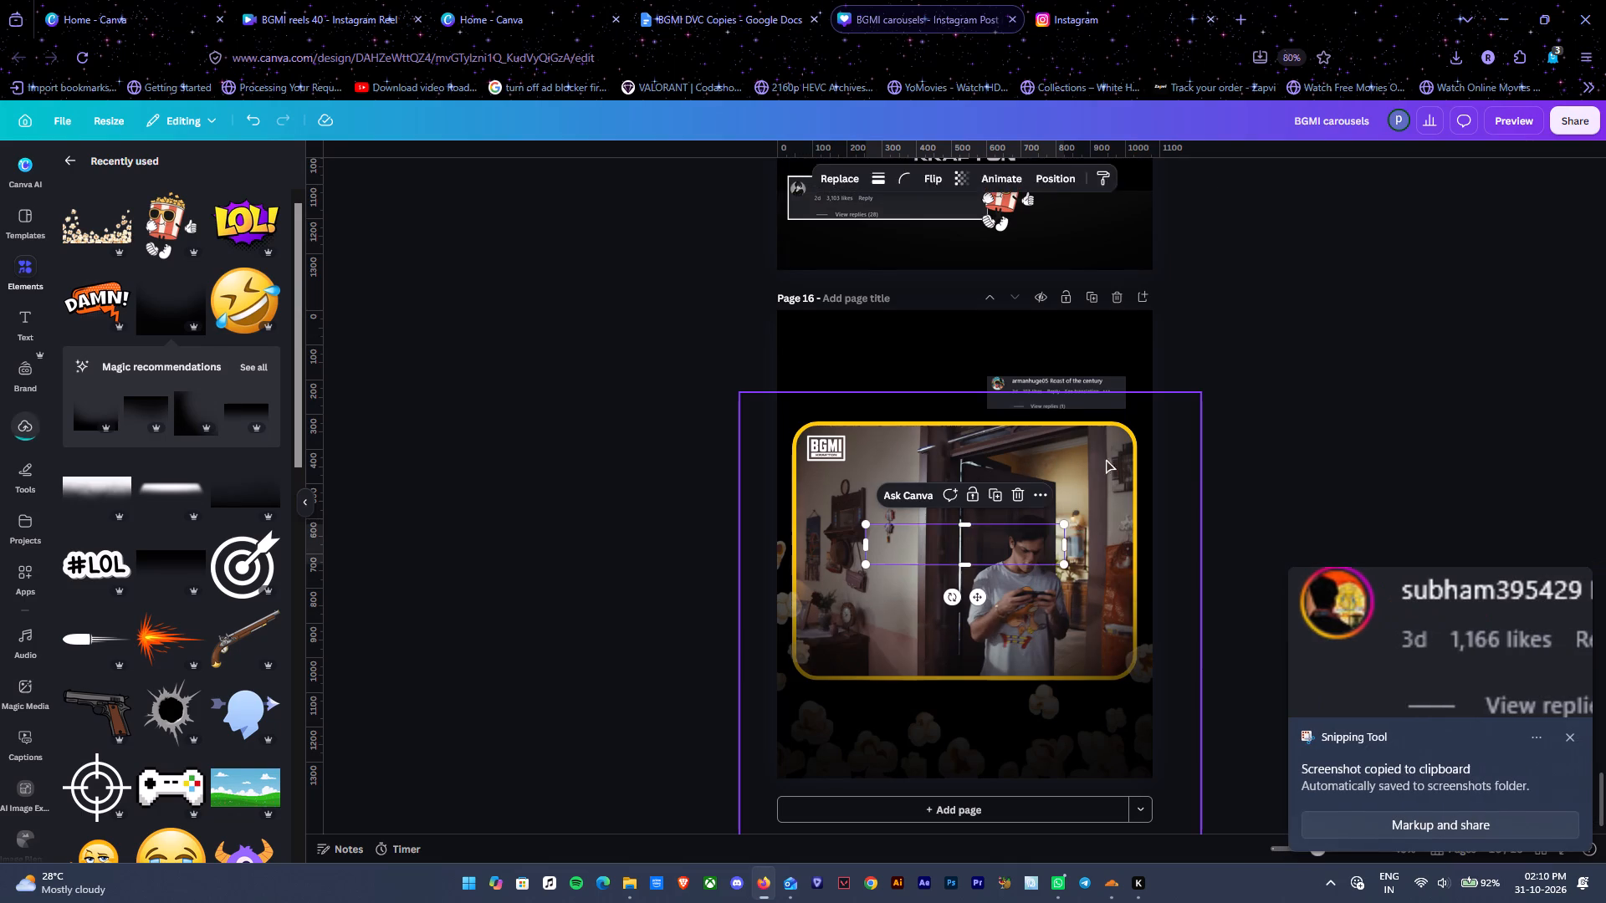
pyautogui.moveTo(998, 543); pyautogui.dragTo(936, 395)
pyautogui.moveTo(998, 377); pyautogui.dragTo(939, 386)
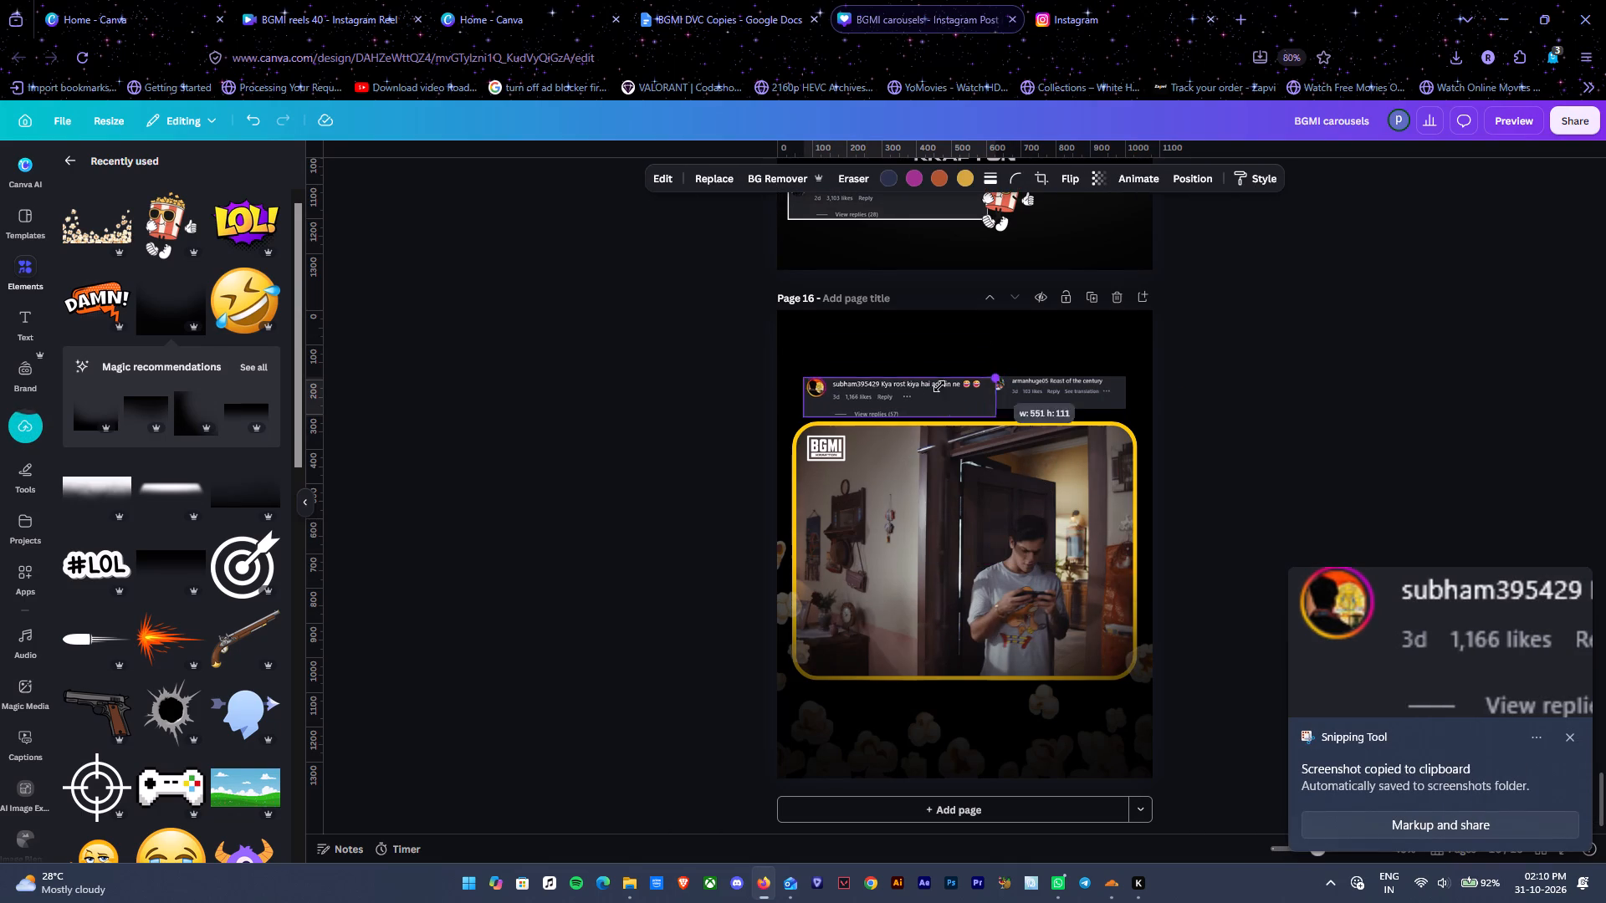
pyautogui.moveTo(939, 386); pyautogui.dragTo(944, 387)
pyautogui.moveTo(882, 411); pyautogui.dragTo(887, 400)
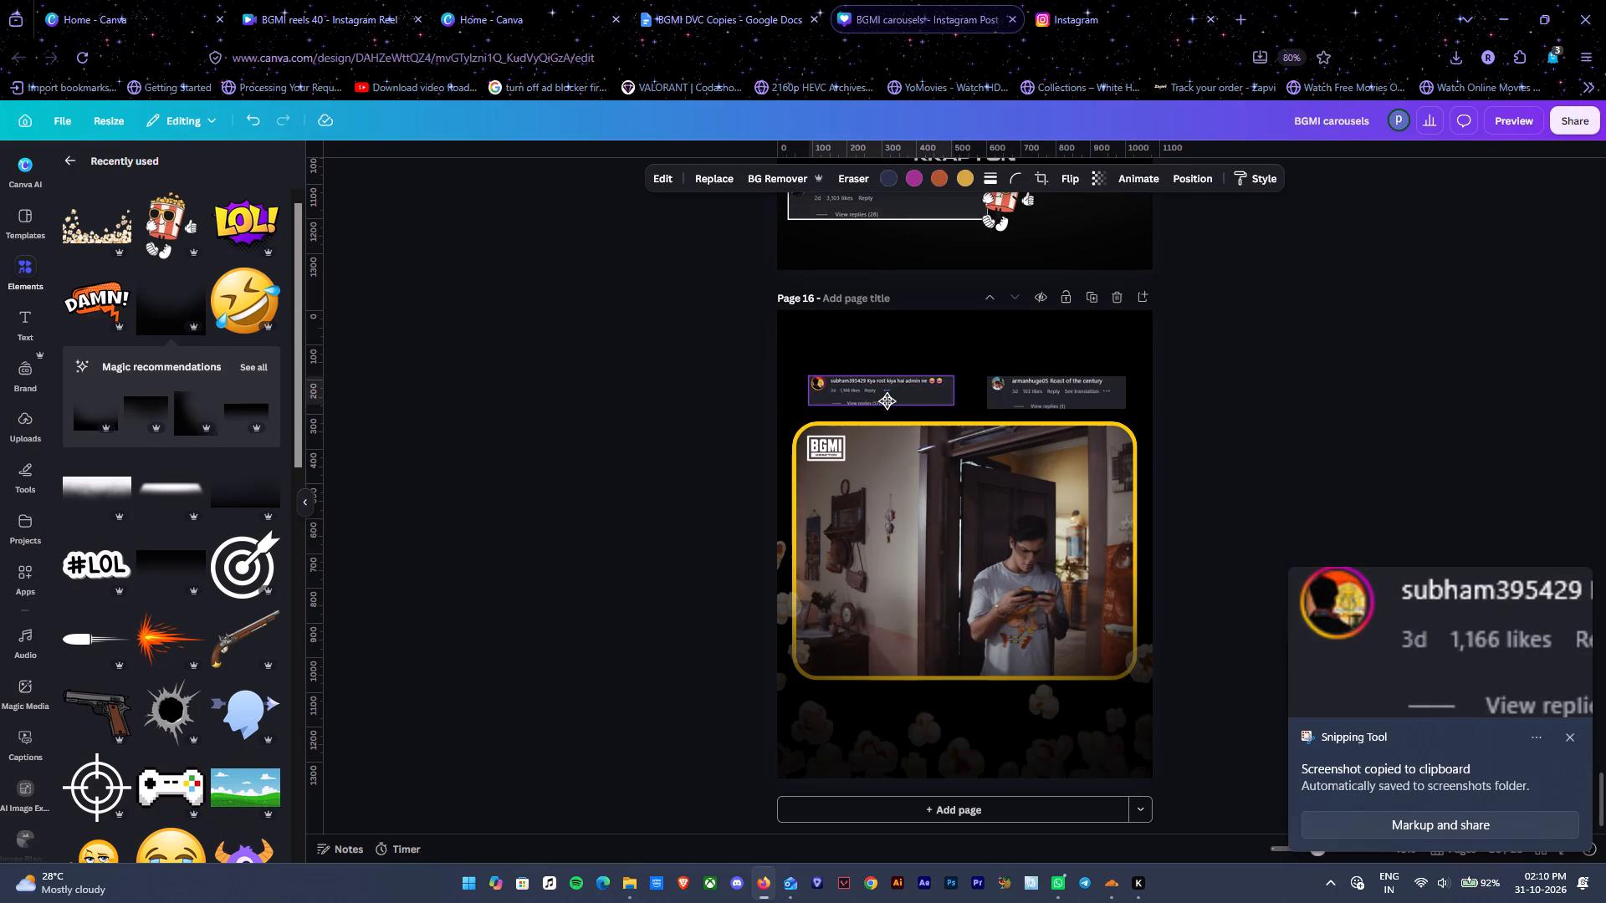
# Nudge the first comment screenshot above the video on page 16 slightly down and to the left.
pyautogui.moveTo(887, 400); pyautogui.dragTo(883, 402)
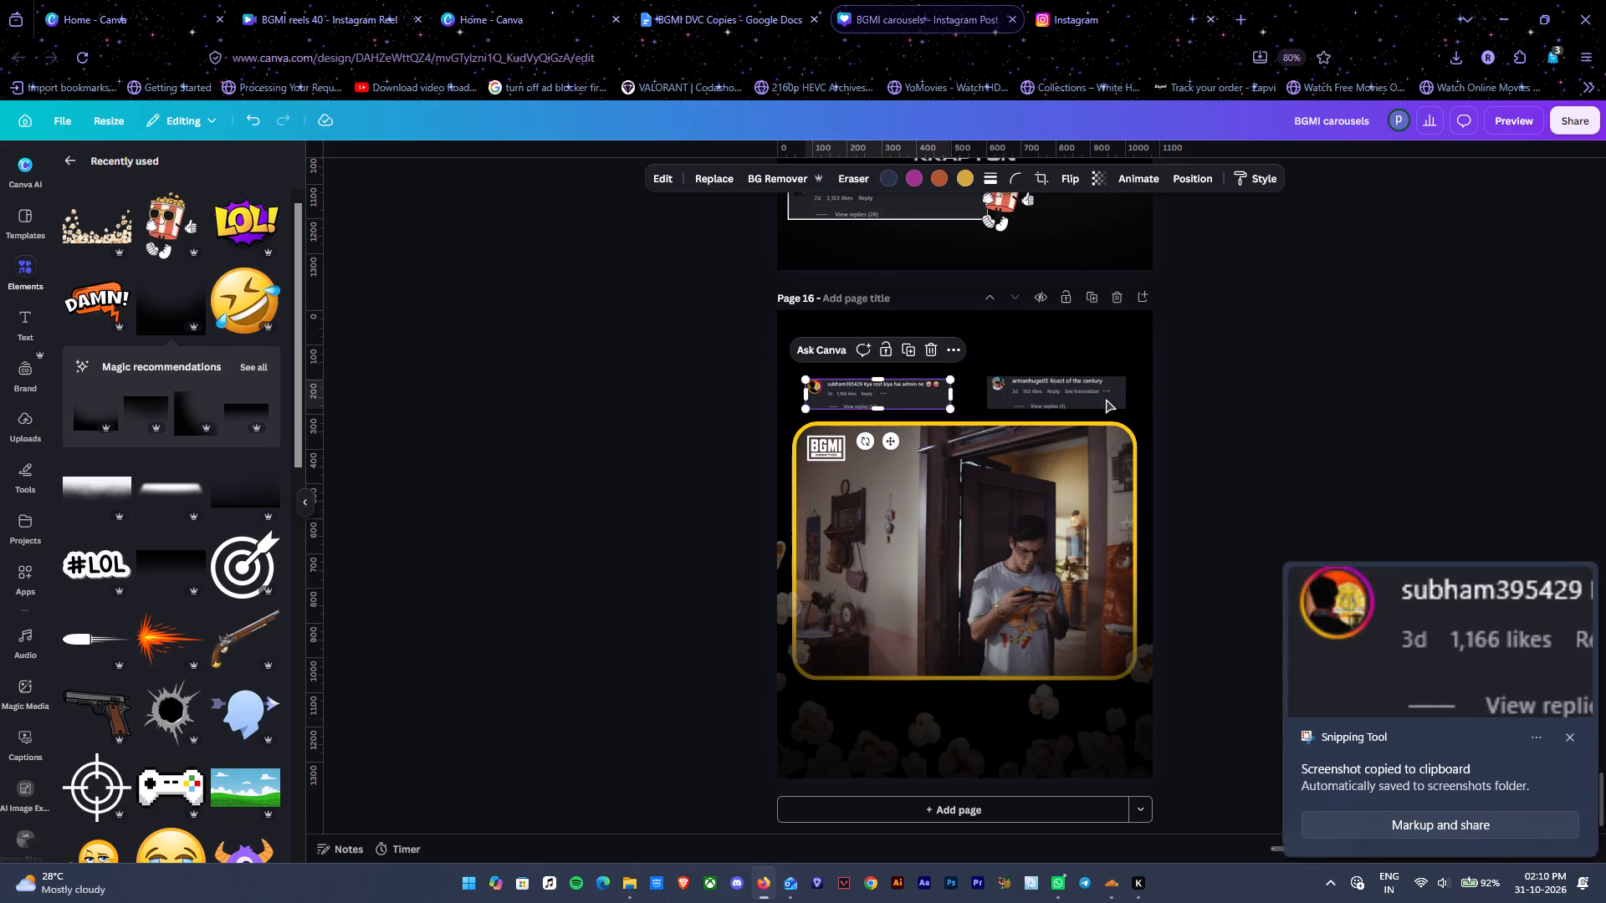
pyautogui.click(1333, 417)
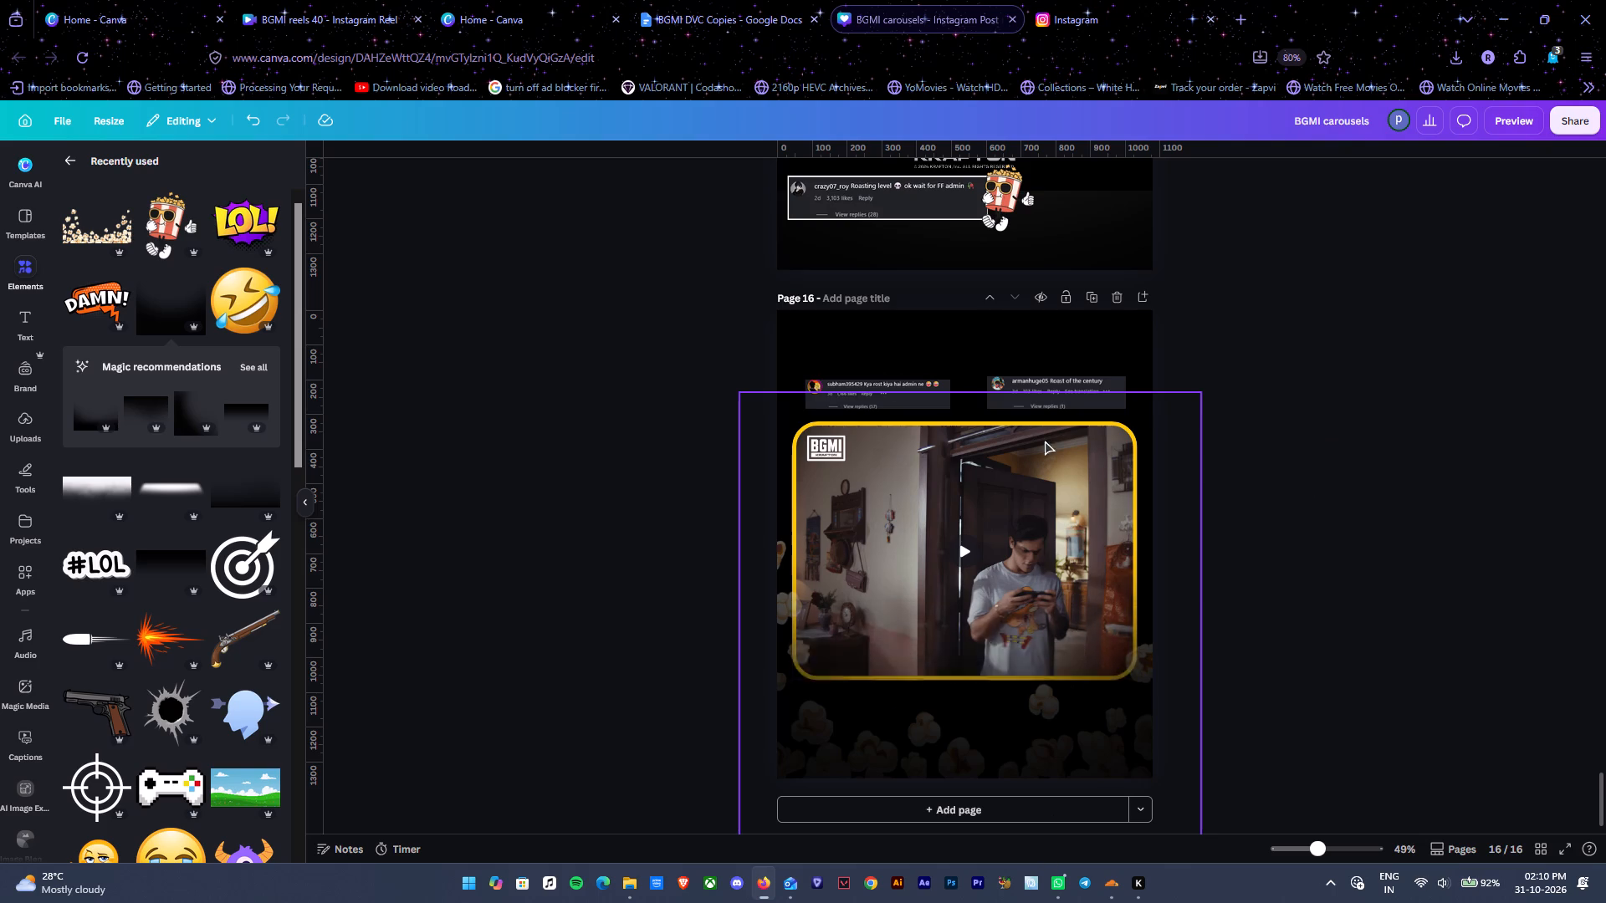
# Copy the white-bordered video from page 14, add a blank page 17 at the end, and paste the video there.
pyautogui.scroll(3, 1039, 426)
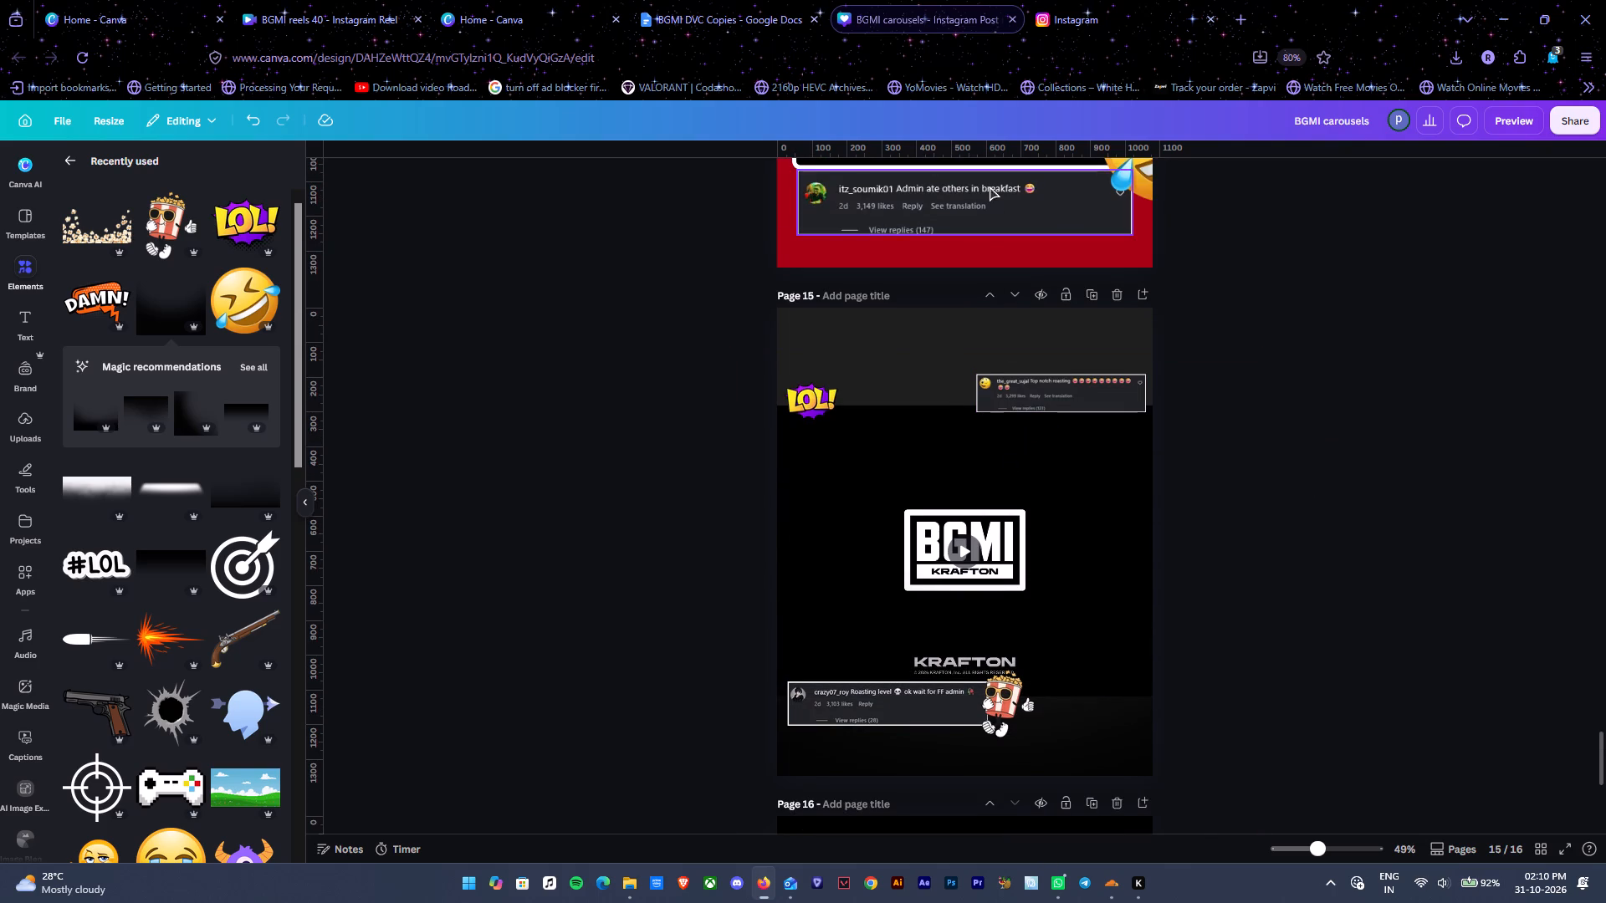
pyautogui.scroll(1, 1020, 269)
pyautogui.click(997, 203)
pyautogui.hotkey('ctrl', 'c')
pyautogui.scroll(-9, 1078, 719)
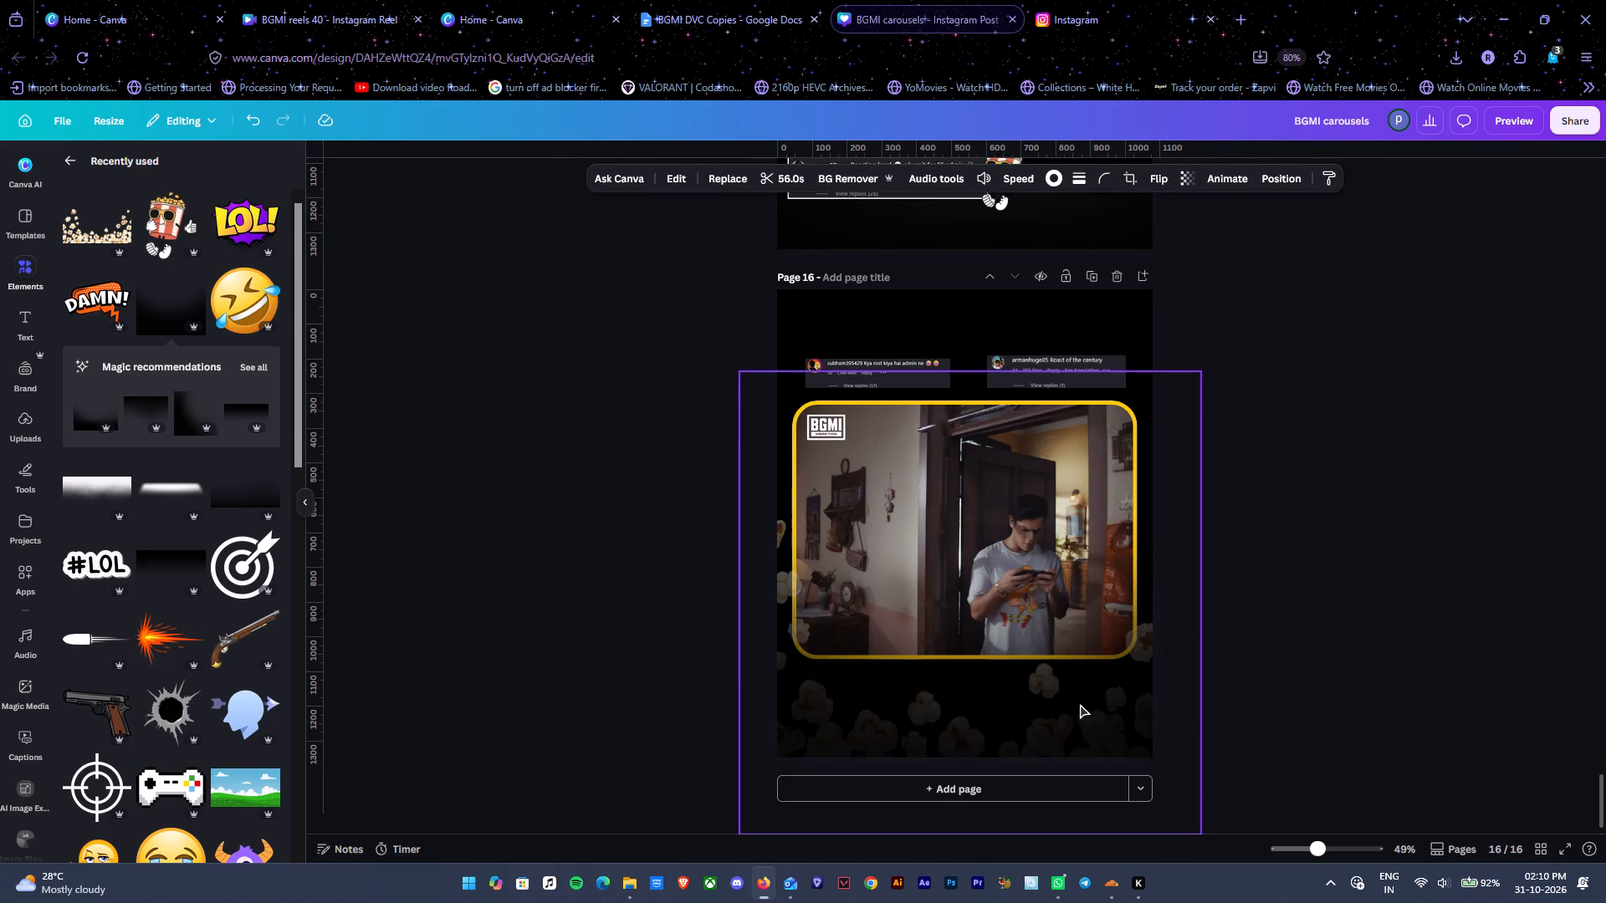
pyautogui.click(1015, 801)
pyautogui.scroll(-4, 1020, 684)
pyautogui.click(1023, 524)
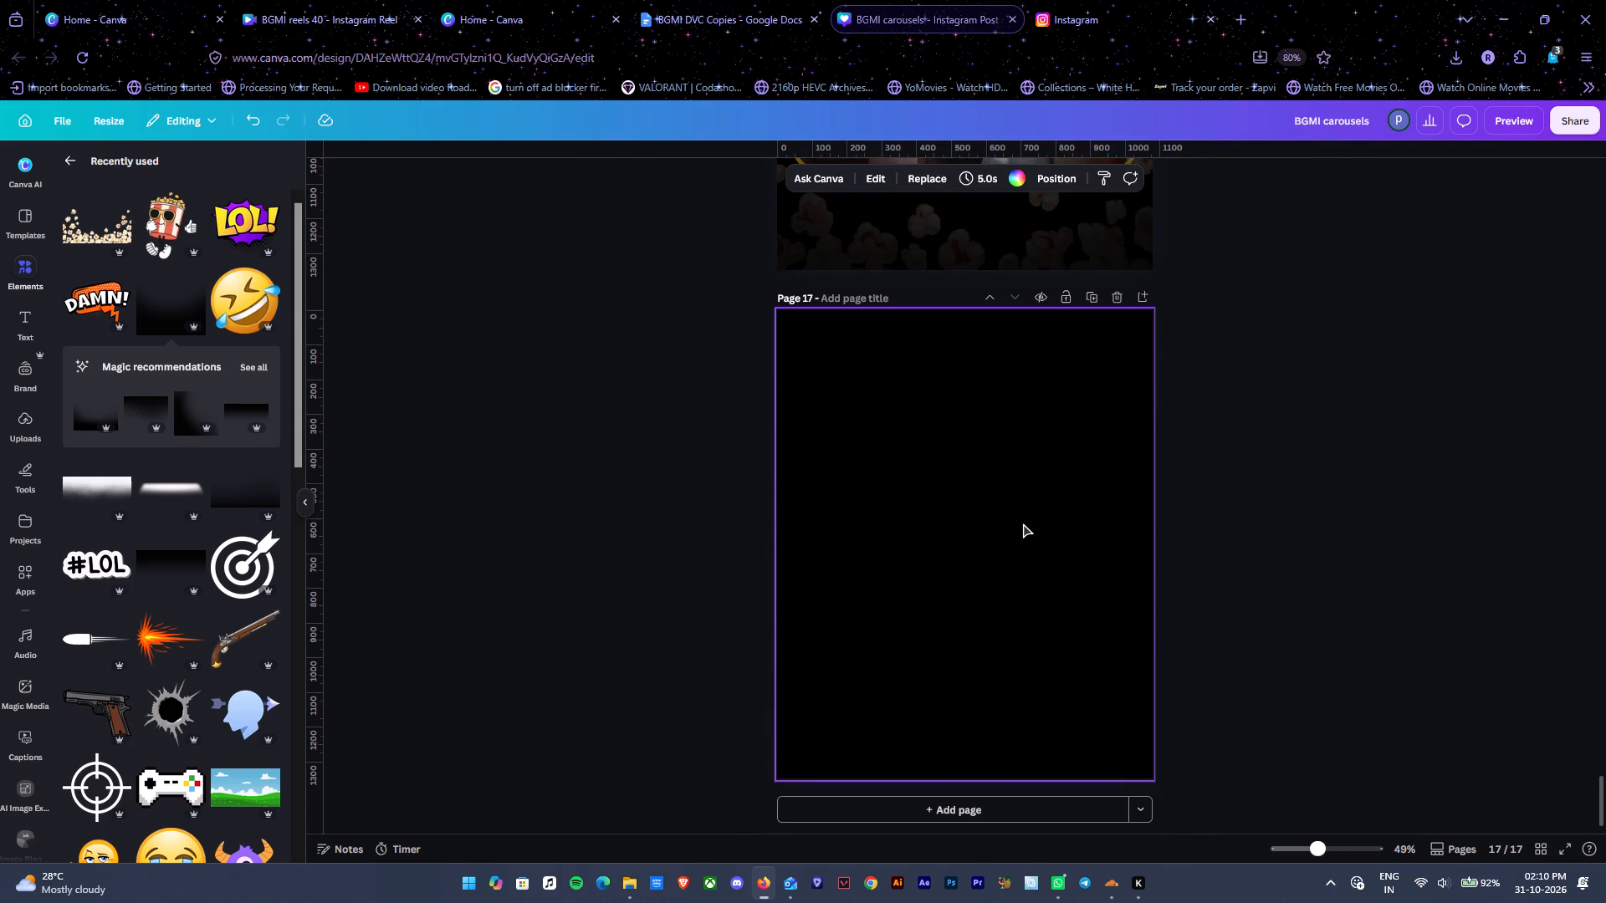
pyautogui.hotkey('ctrl', 'v')
# Look back through the layouts on pages 10 to 16 to compare their borders, stickers and comment placement.
pyautogui.scroll(17, 1057, 537)
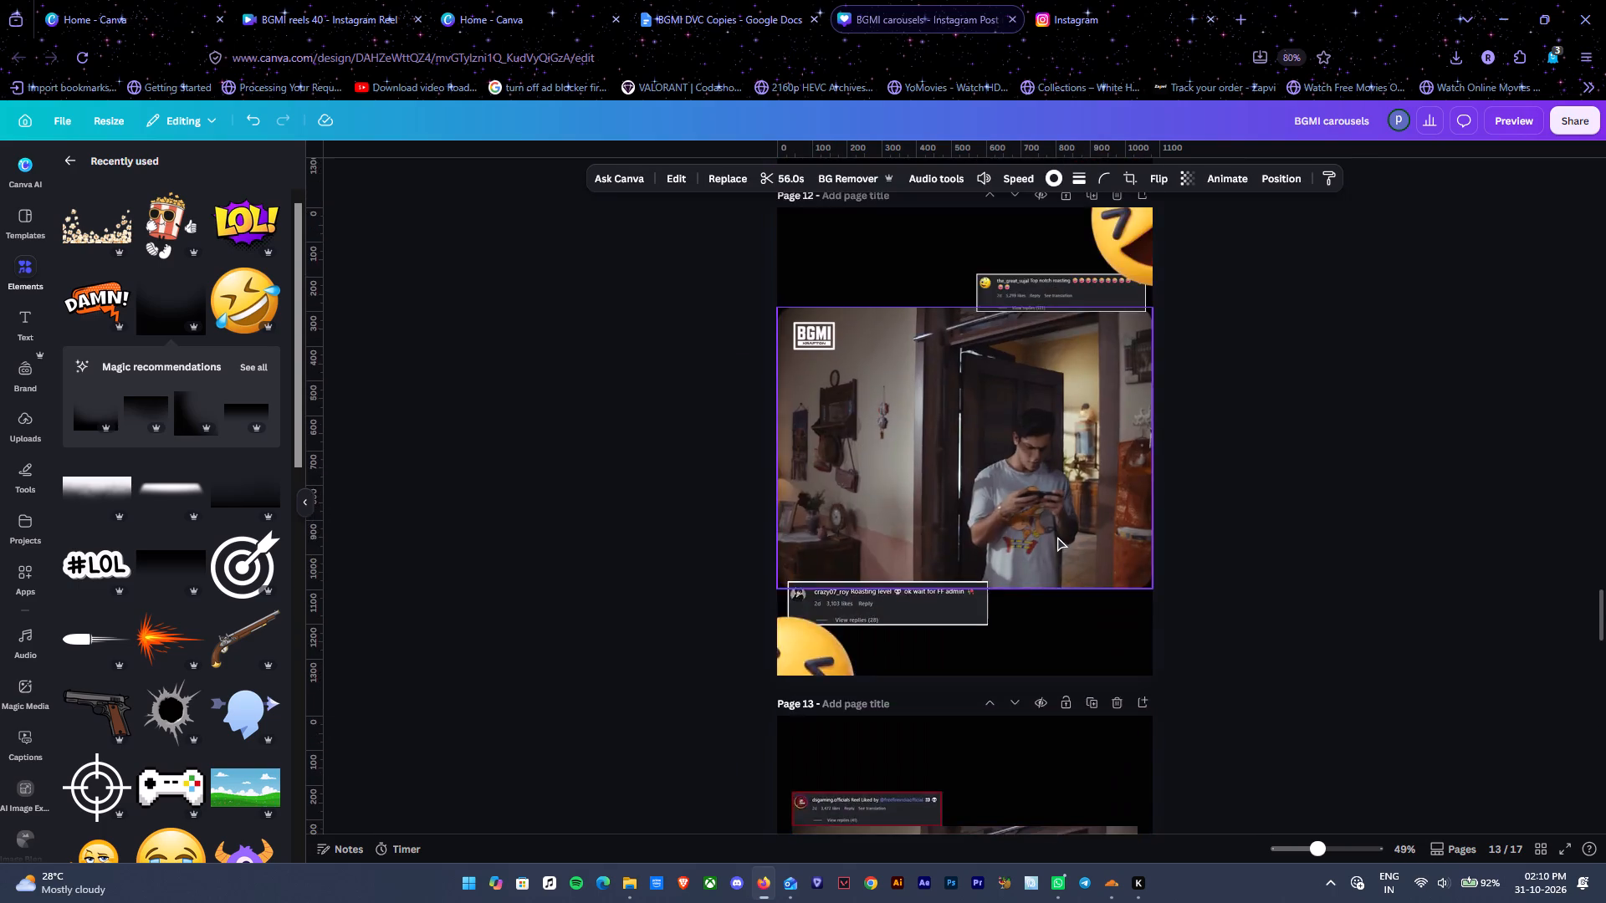
pyautogui.scroll(13, 1057, 537)
pyautogui.scroll(-8, 1057, 537)
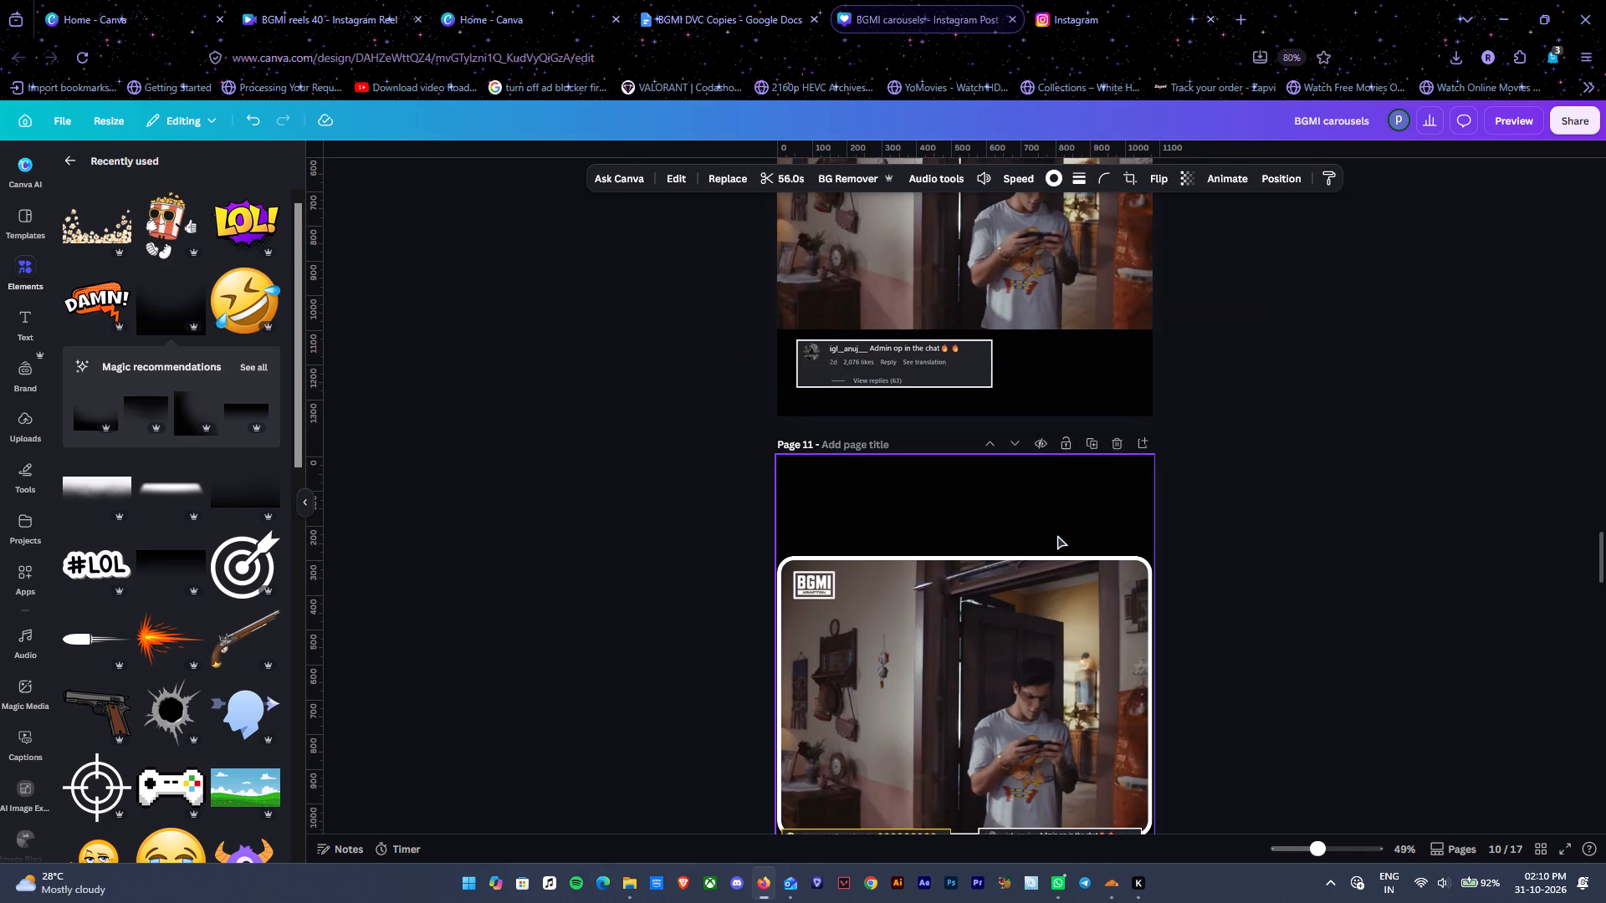
pyautogui.scroll(-8, 1057, 535)
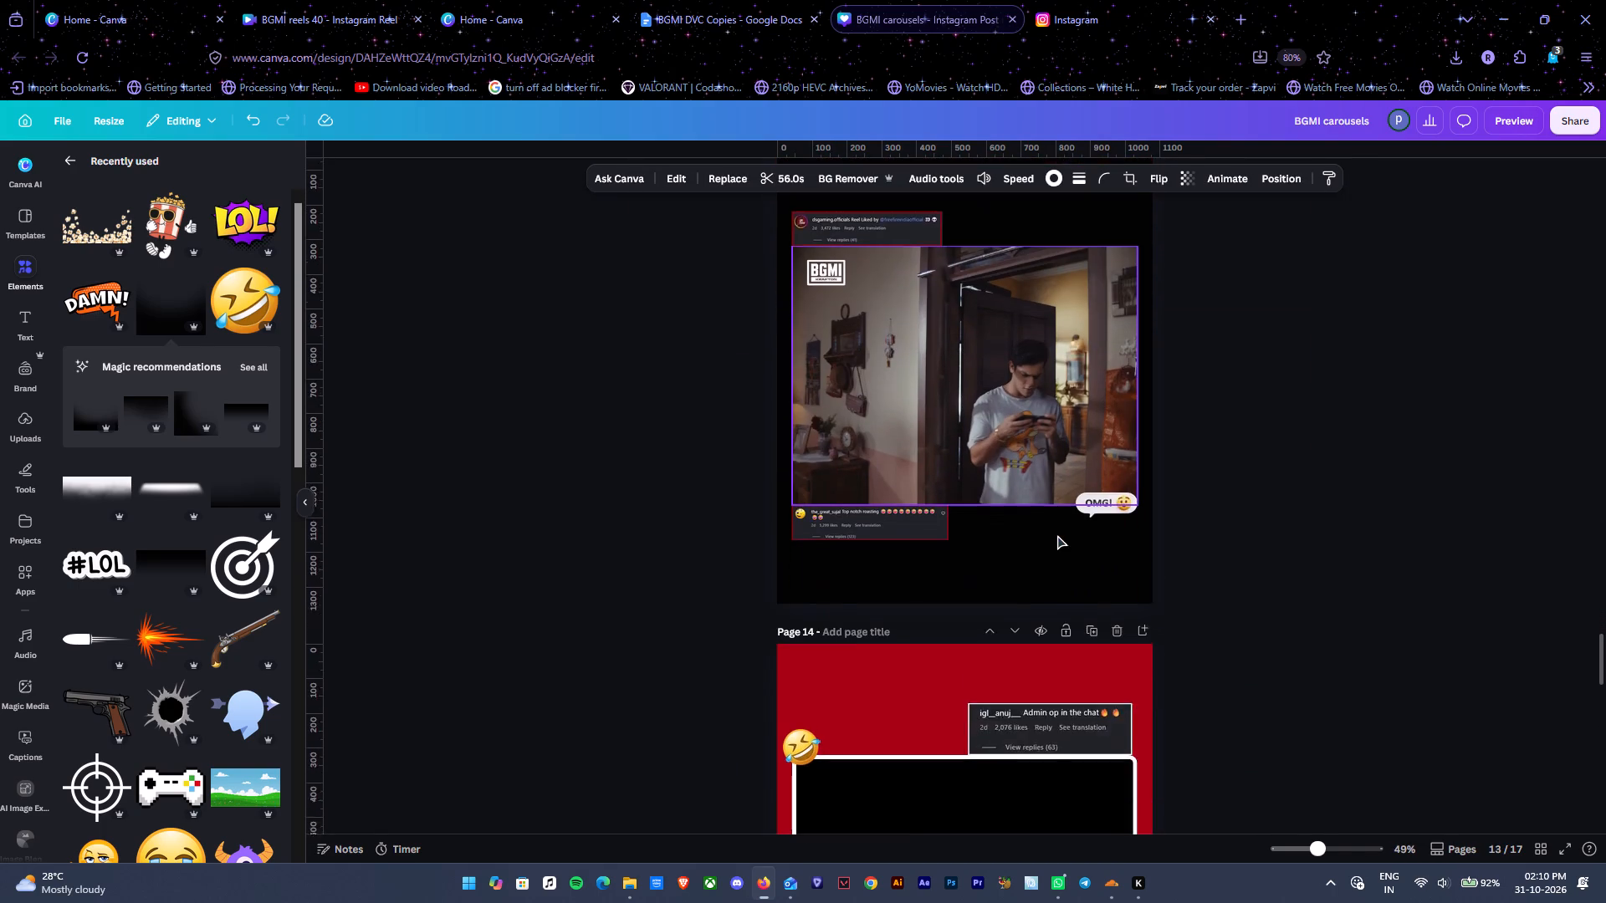
pyautogui.scroll(-12, 1057, 535)
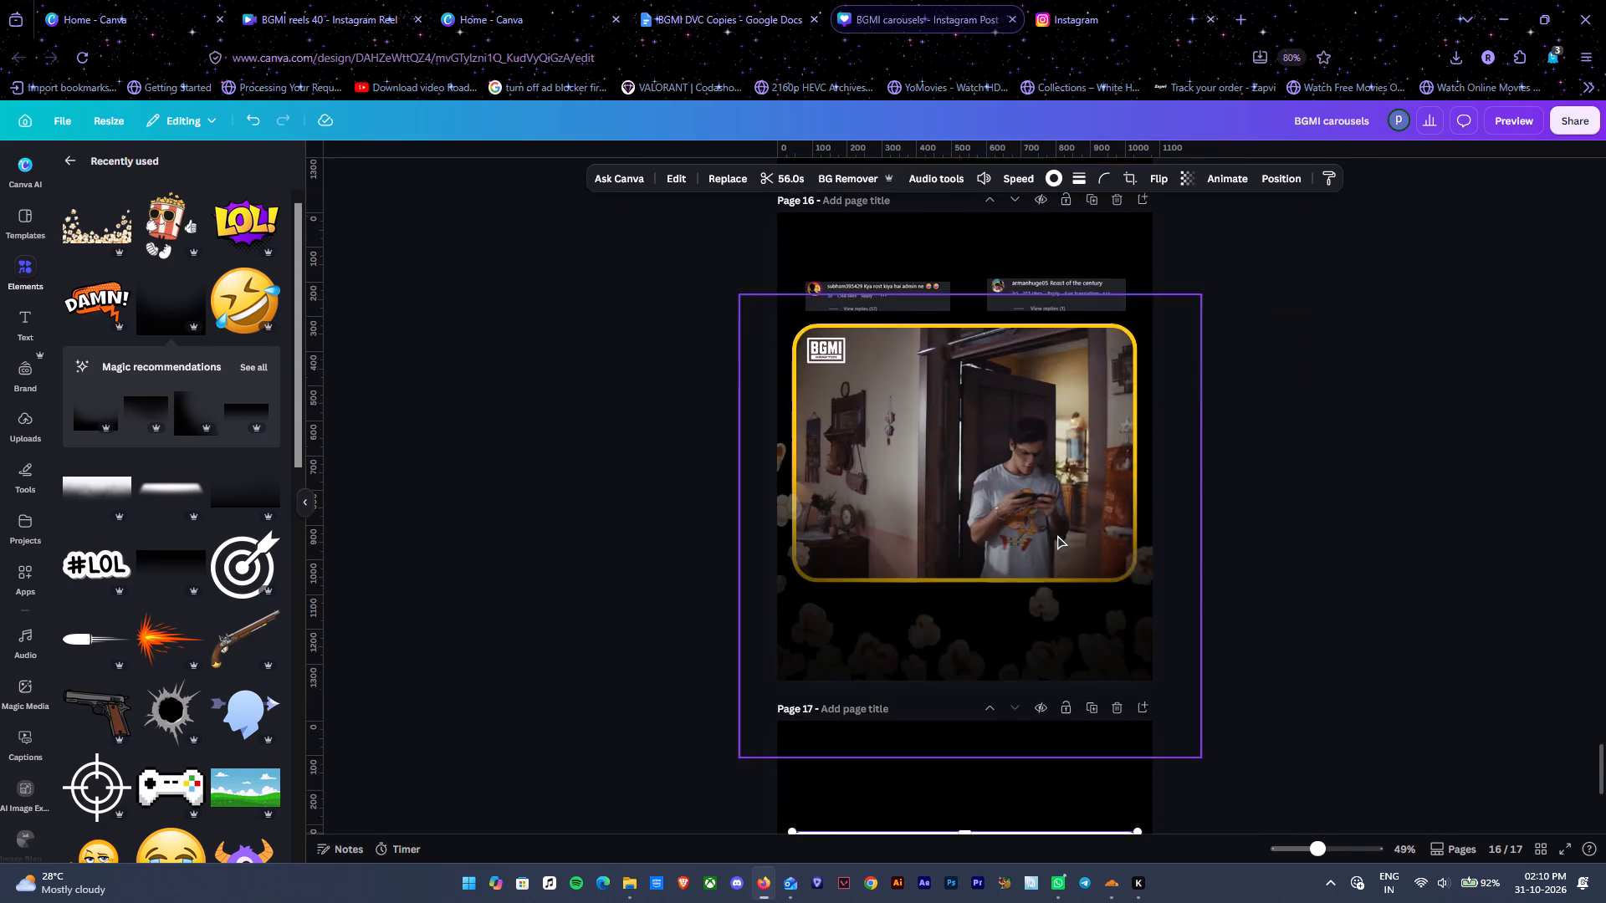
pyautogui.scroll(-5, 1057, 535)
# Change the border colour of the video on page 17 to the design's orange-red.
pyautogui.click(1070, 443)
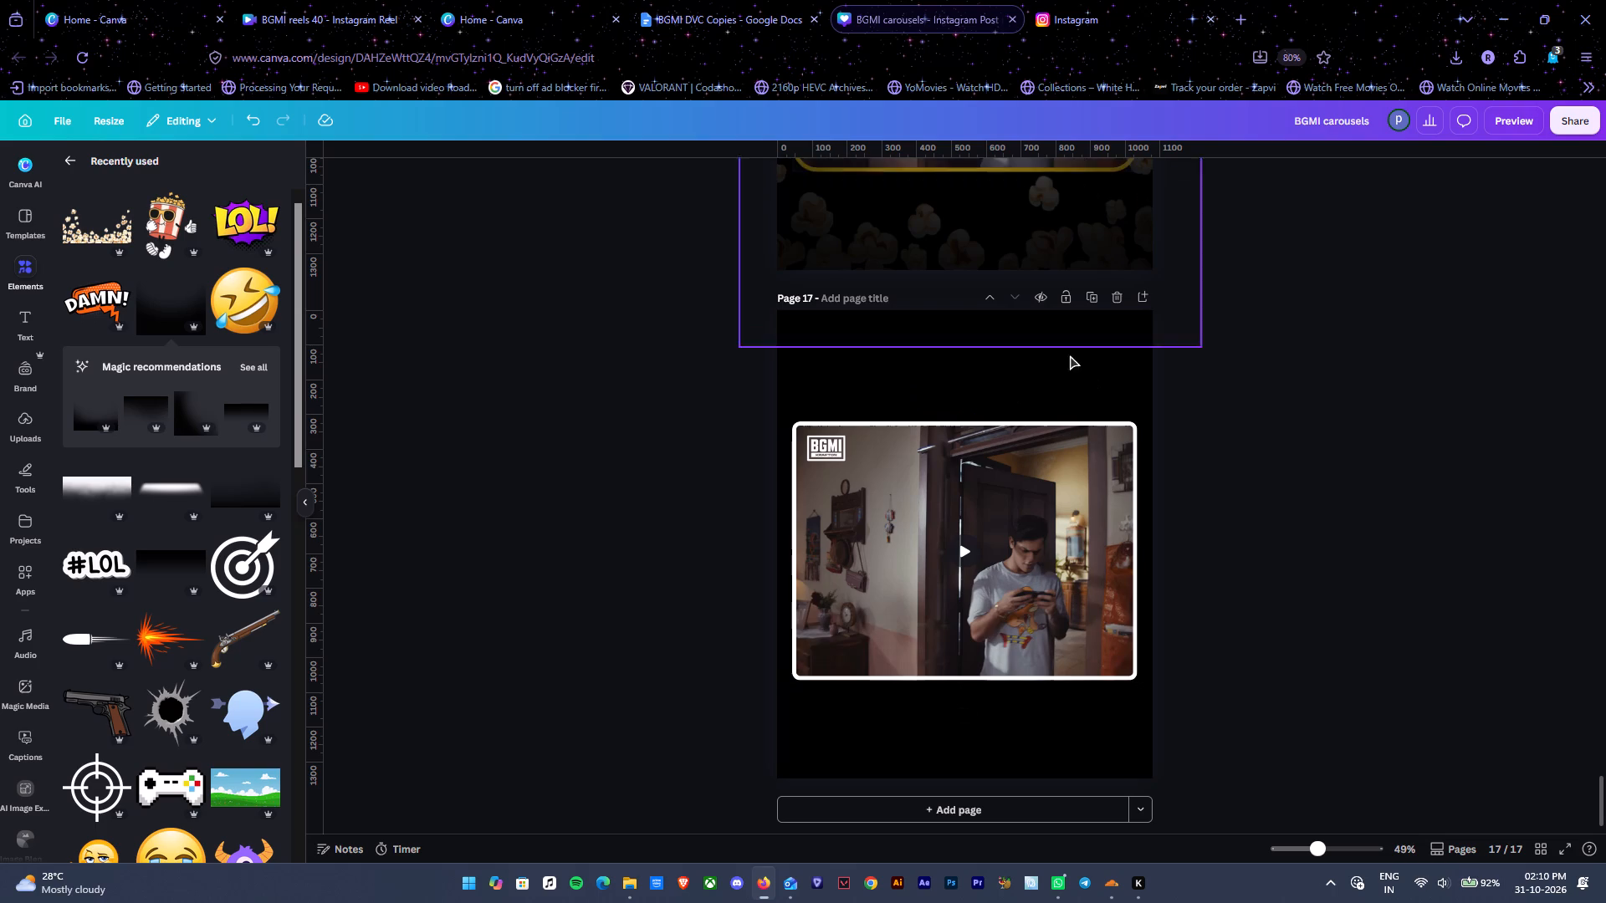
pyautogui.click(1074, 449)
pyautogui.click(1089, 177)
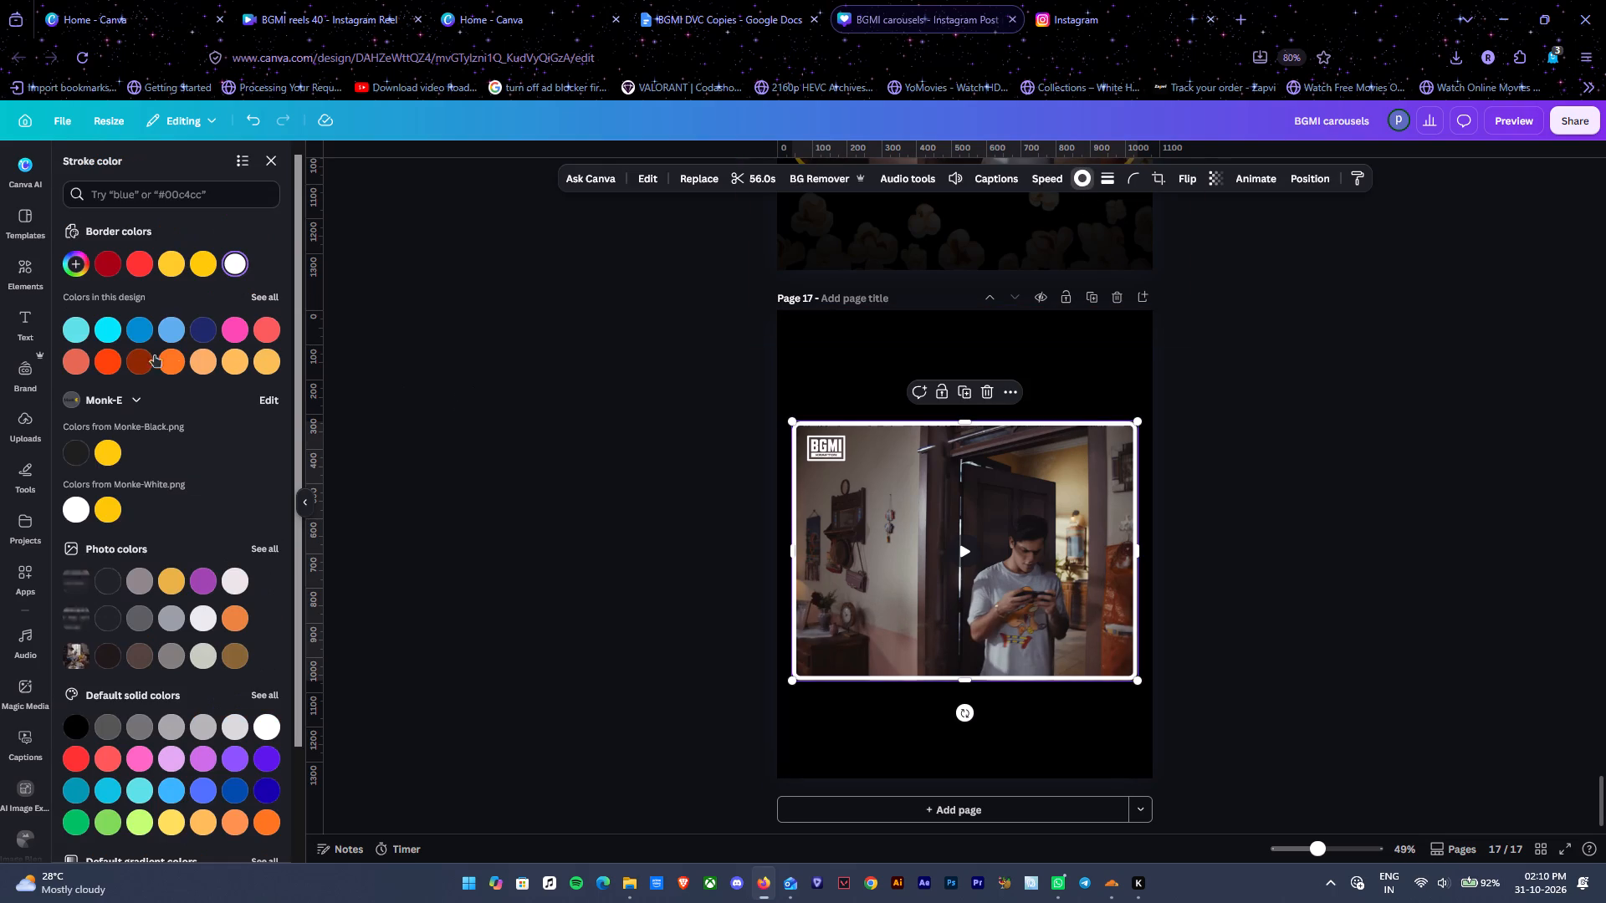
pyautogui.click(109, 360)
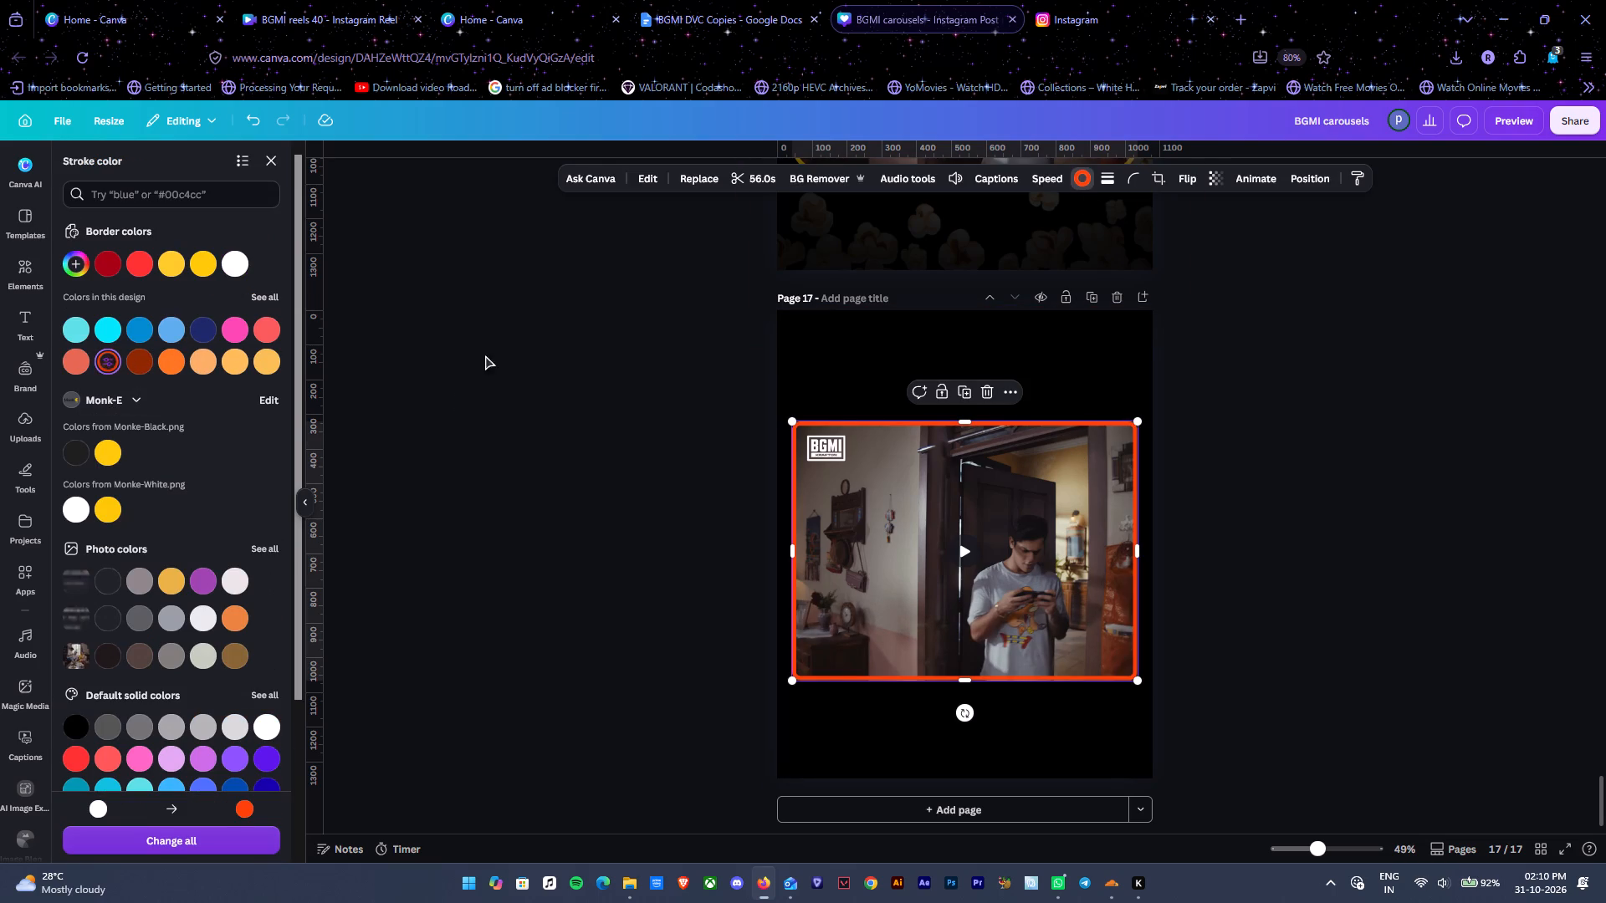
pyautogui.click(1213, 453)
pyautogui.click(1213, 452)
# Remove the border from the video on page 17.
pyautogui.click(1061, 477)
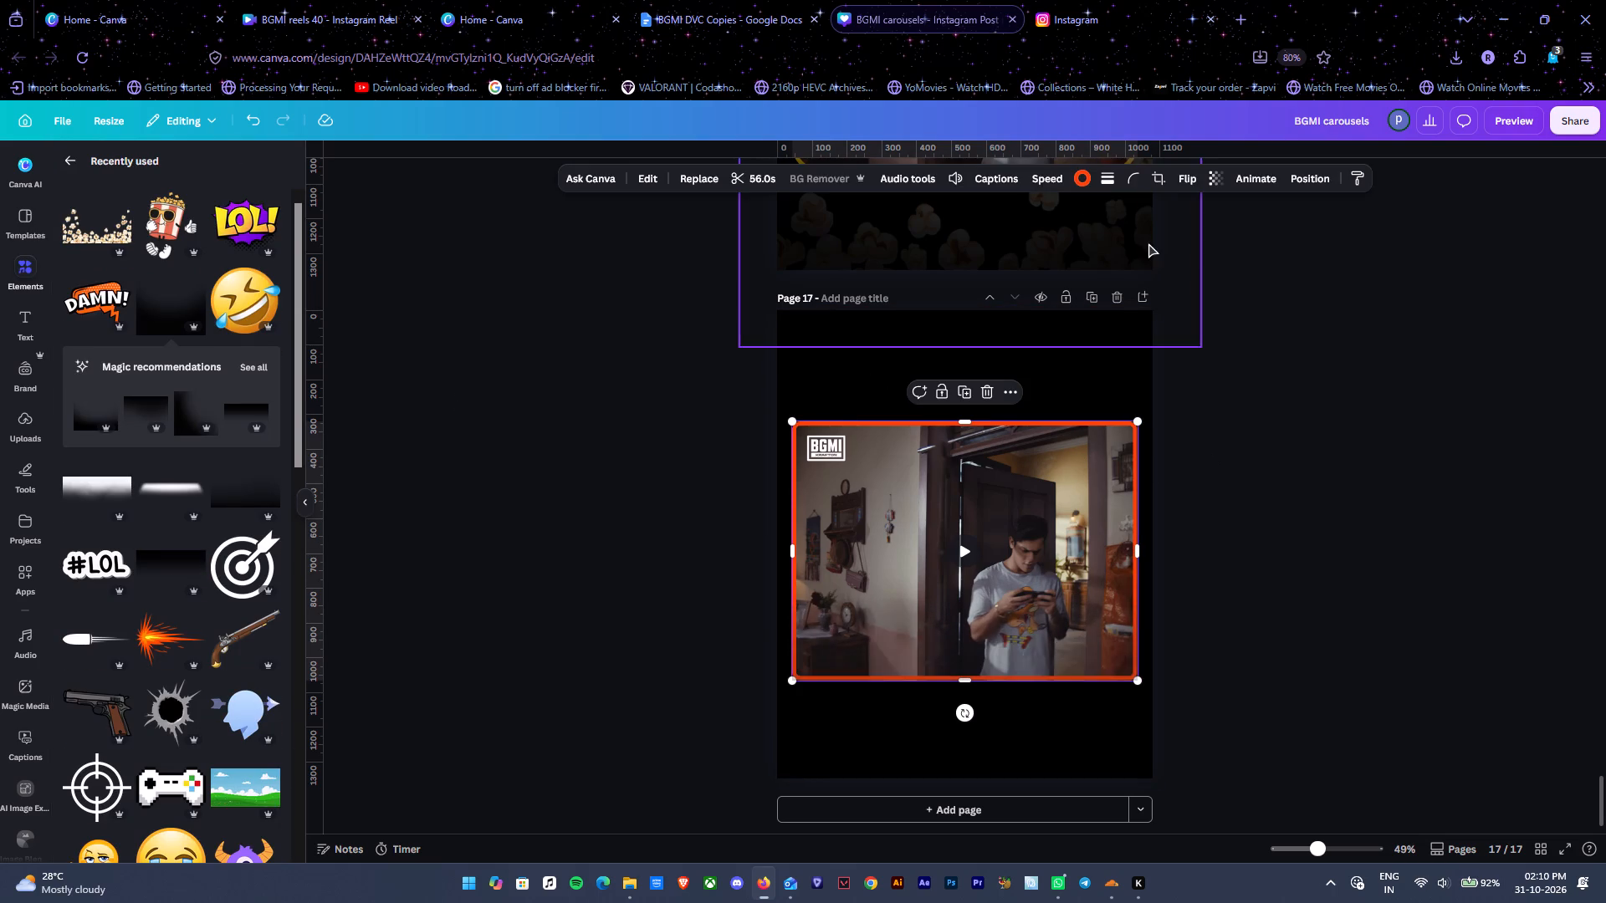
pyautogui.click(1100, 179)
pyautogui.click(1019, 222)
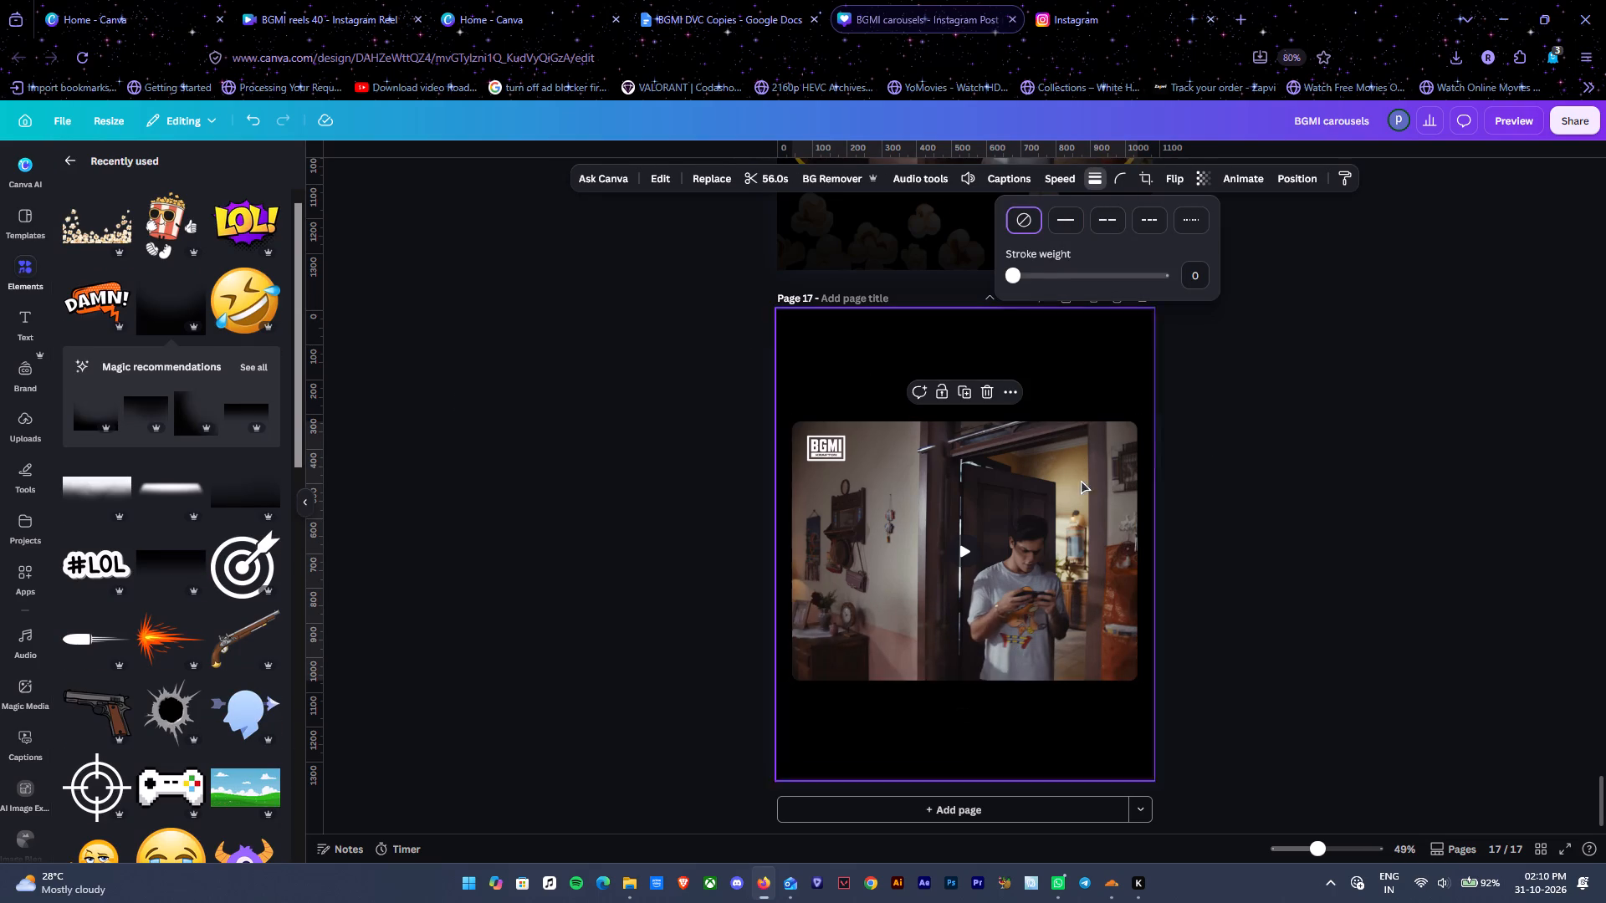
# Enlarge the video on page 17 until it spans the full width of the page.
pyautogui.click(1096, 551)
pyautogui.click(1128, 666)
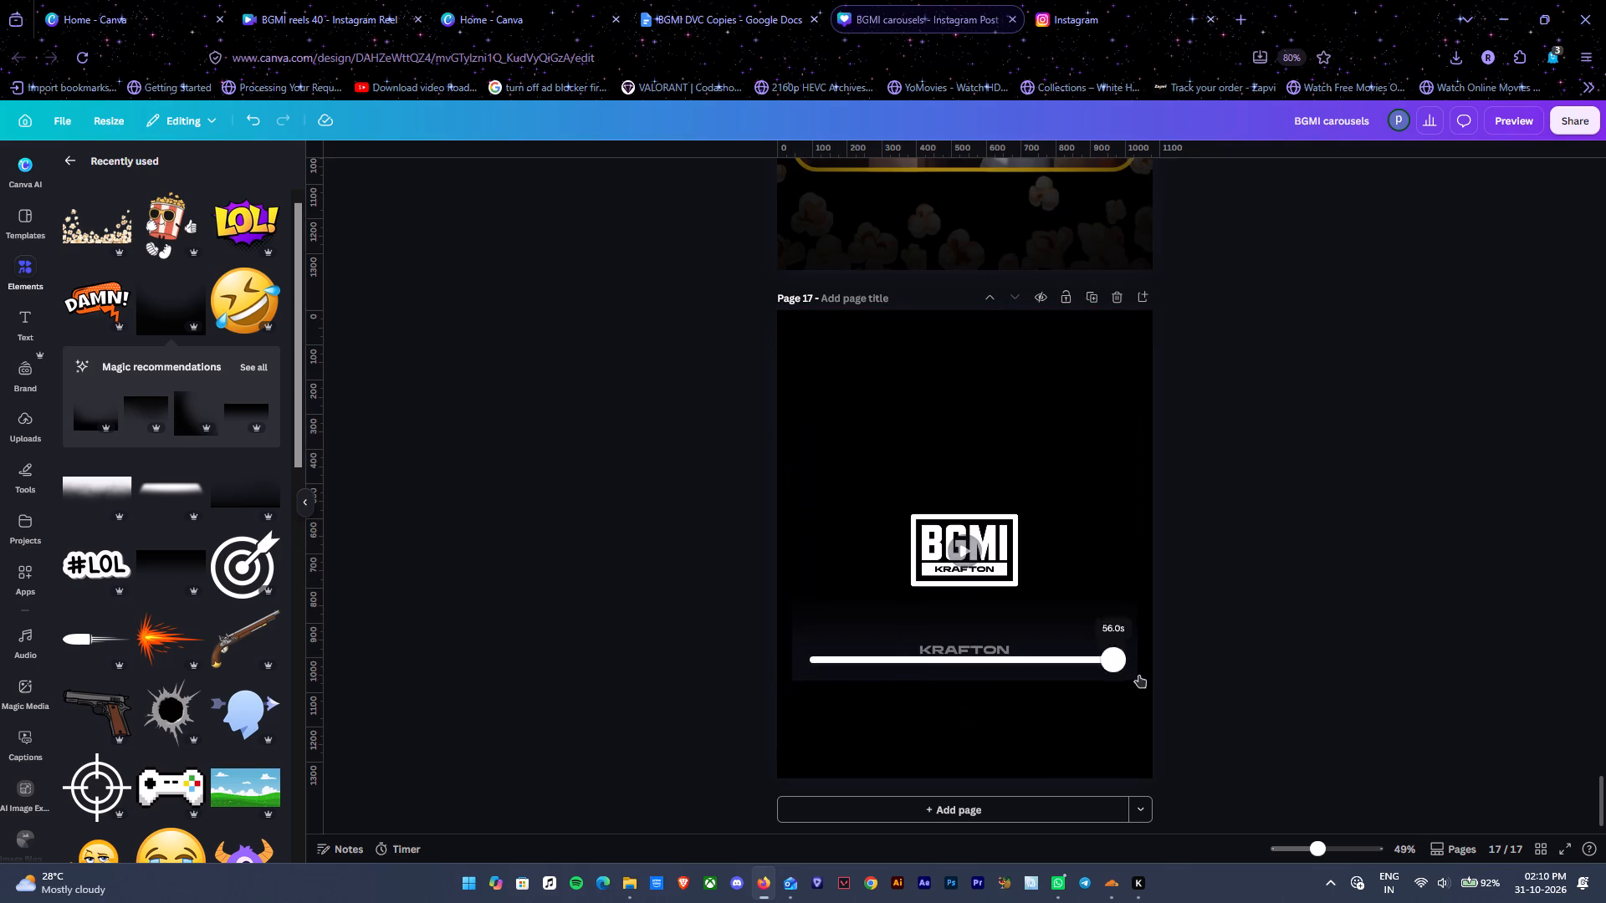
pyautogui.click(1091, 567)
pyautogui.moveTo(1141, 680); pyautogui.dragTo(1168, 691)
pyautogui.moveTo(1126, 653); pyautogui.dragTo(1112, 650)
pyautogui.moveTo(1147, 696); pyautogui.dragTo(1158, 699)
pyautogui.click(1118, 635)
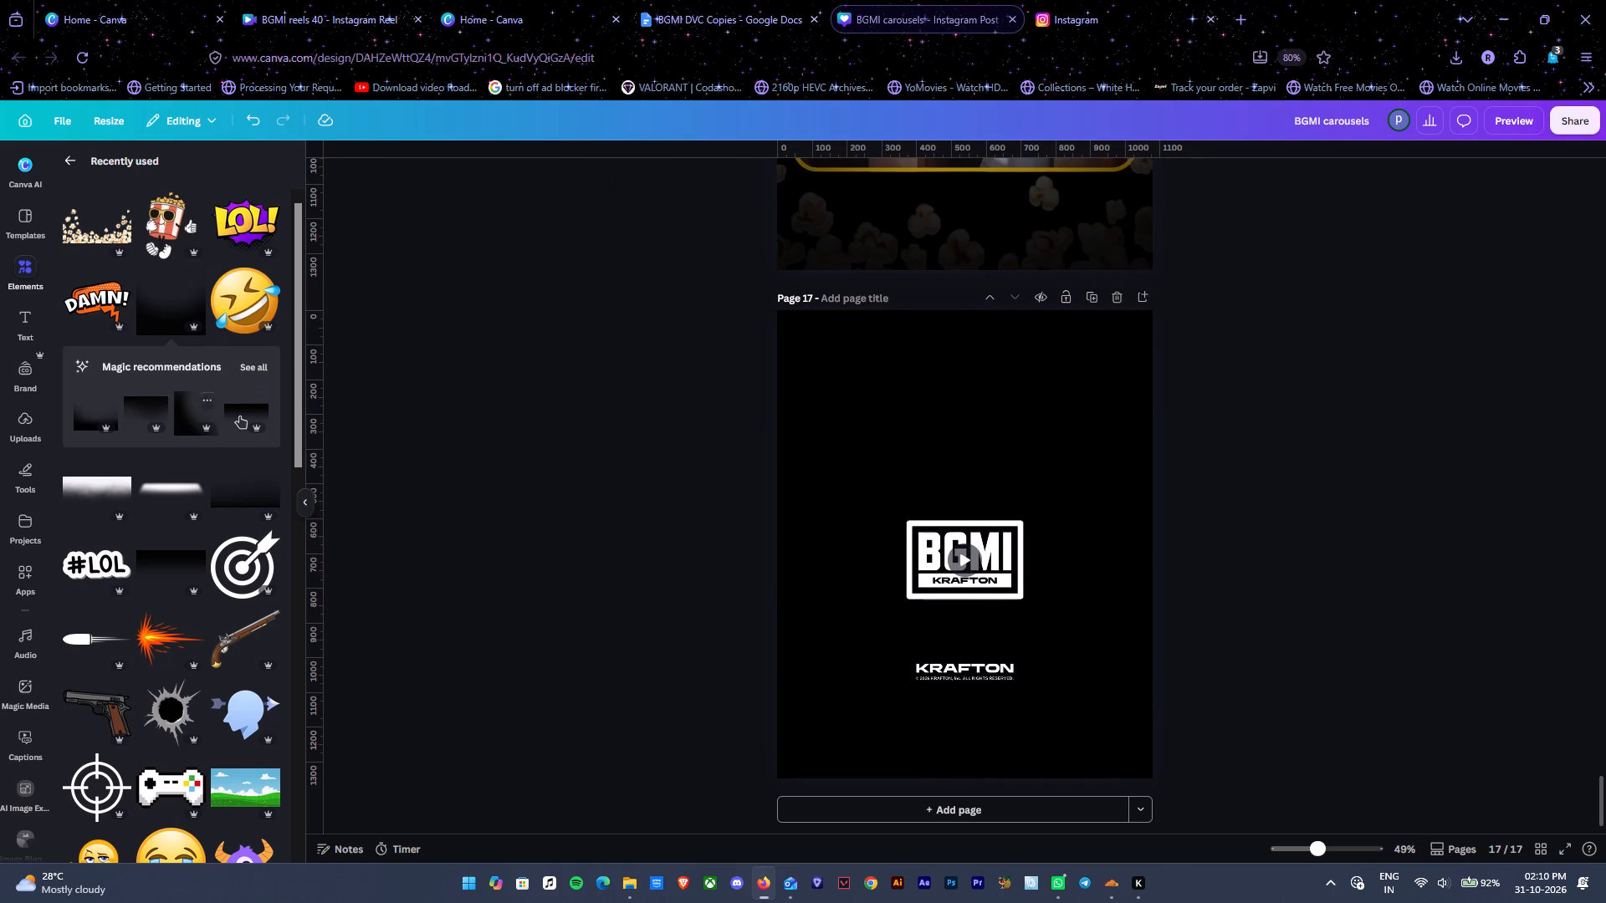
# Add a recommended black gradient to page 17, flip it vertically, and place it over the video's lower edge.
pyautogui.click(240, 416)
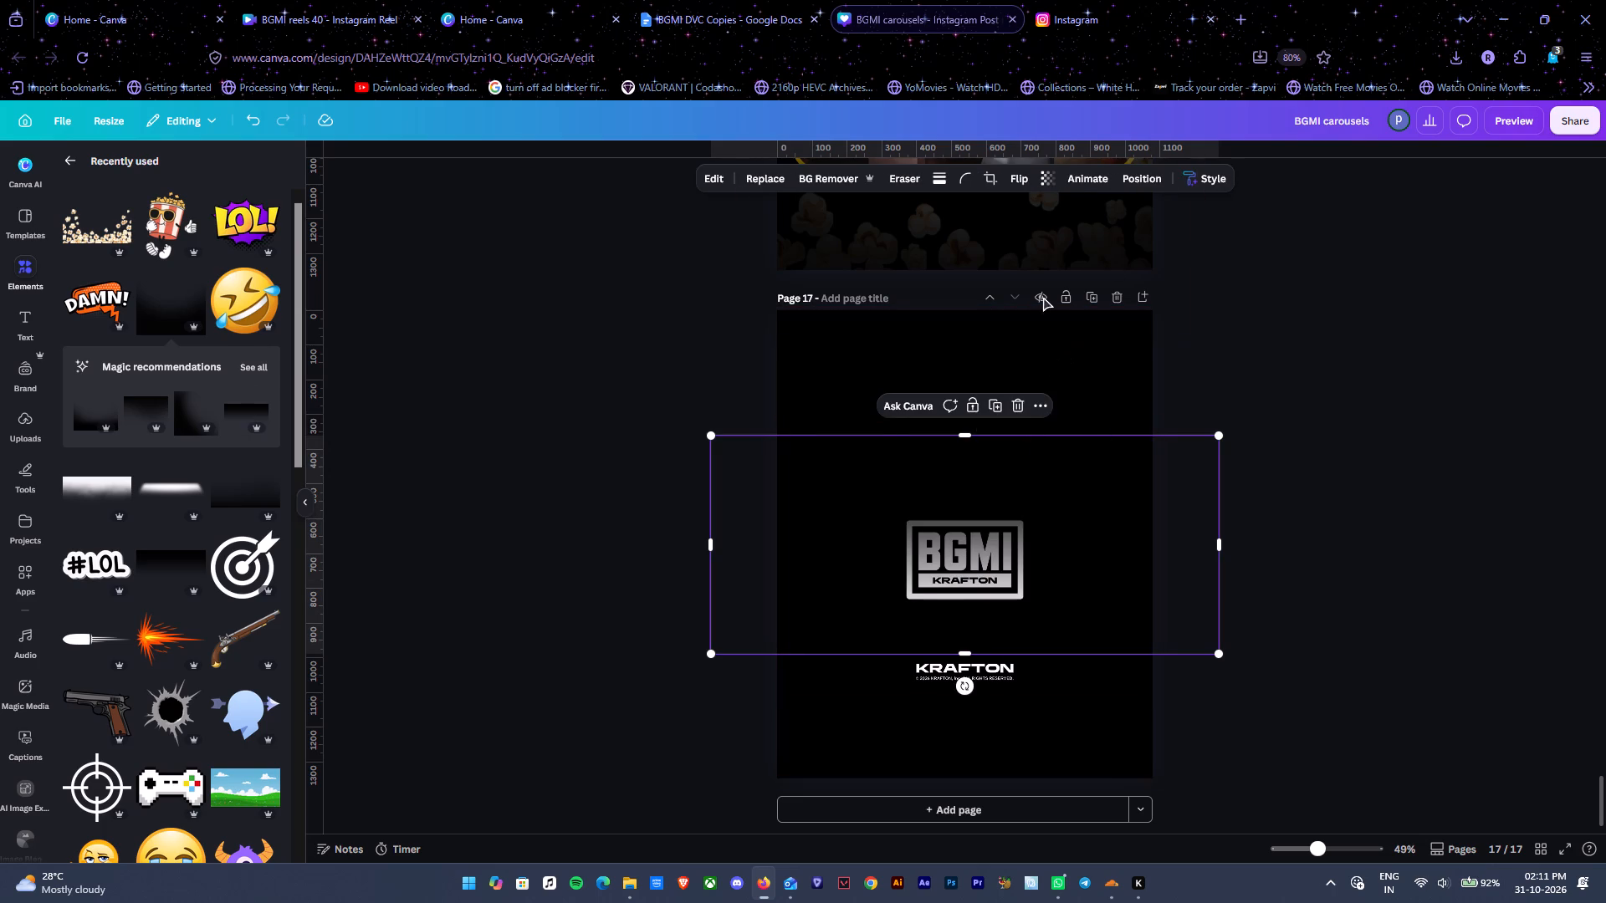
pyautogui.click(1009, 176)
pyautogui.click(1031, 245)
pyautogui.moveTo(1087, 536); pyautogui.dragTo(1093, 637)
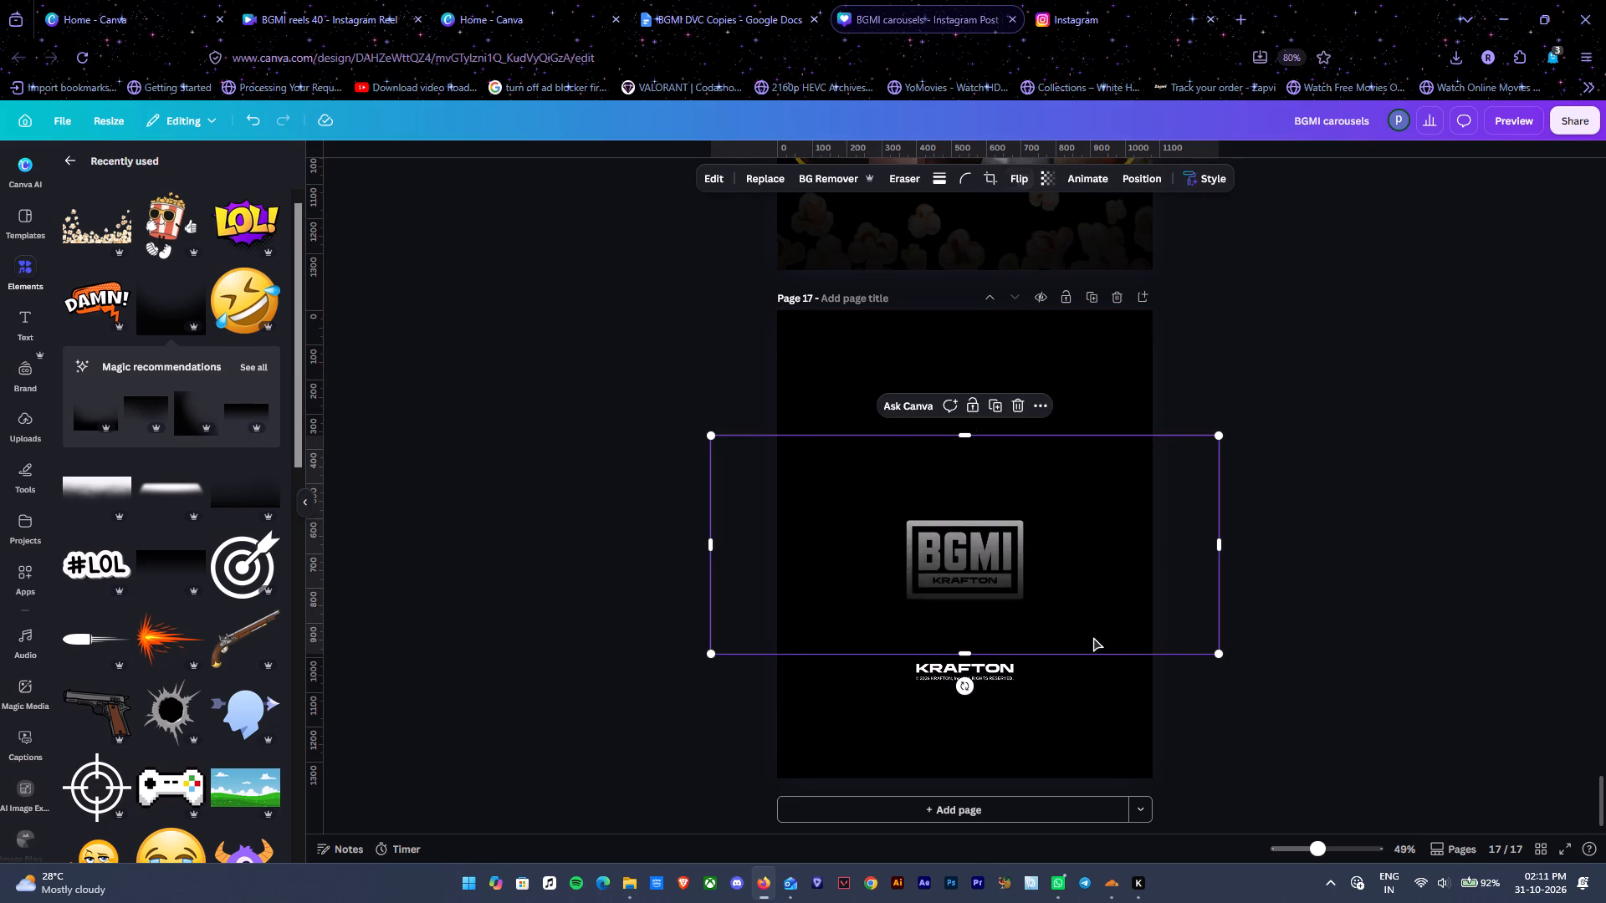
pyautogui.moveTo(1093, 637); pyautogui.dragTo(1093, 638)
pyautogui.click(1290, 500)
# Play the video on page 17 briefly to check how its lower edge fades.
pyautogui.click(1013, 465)
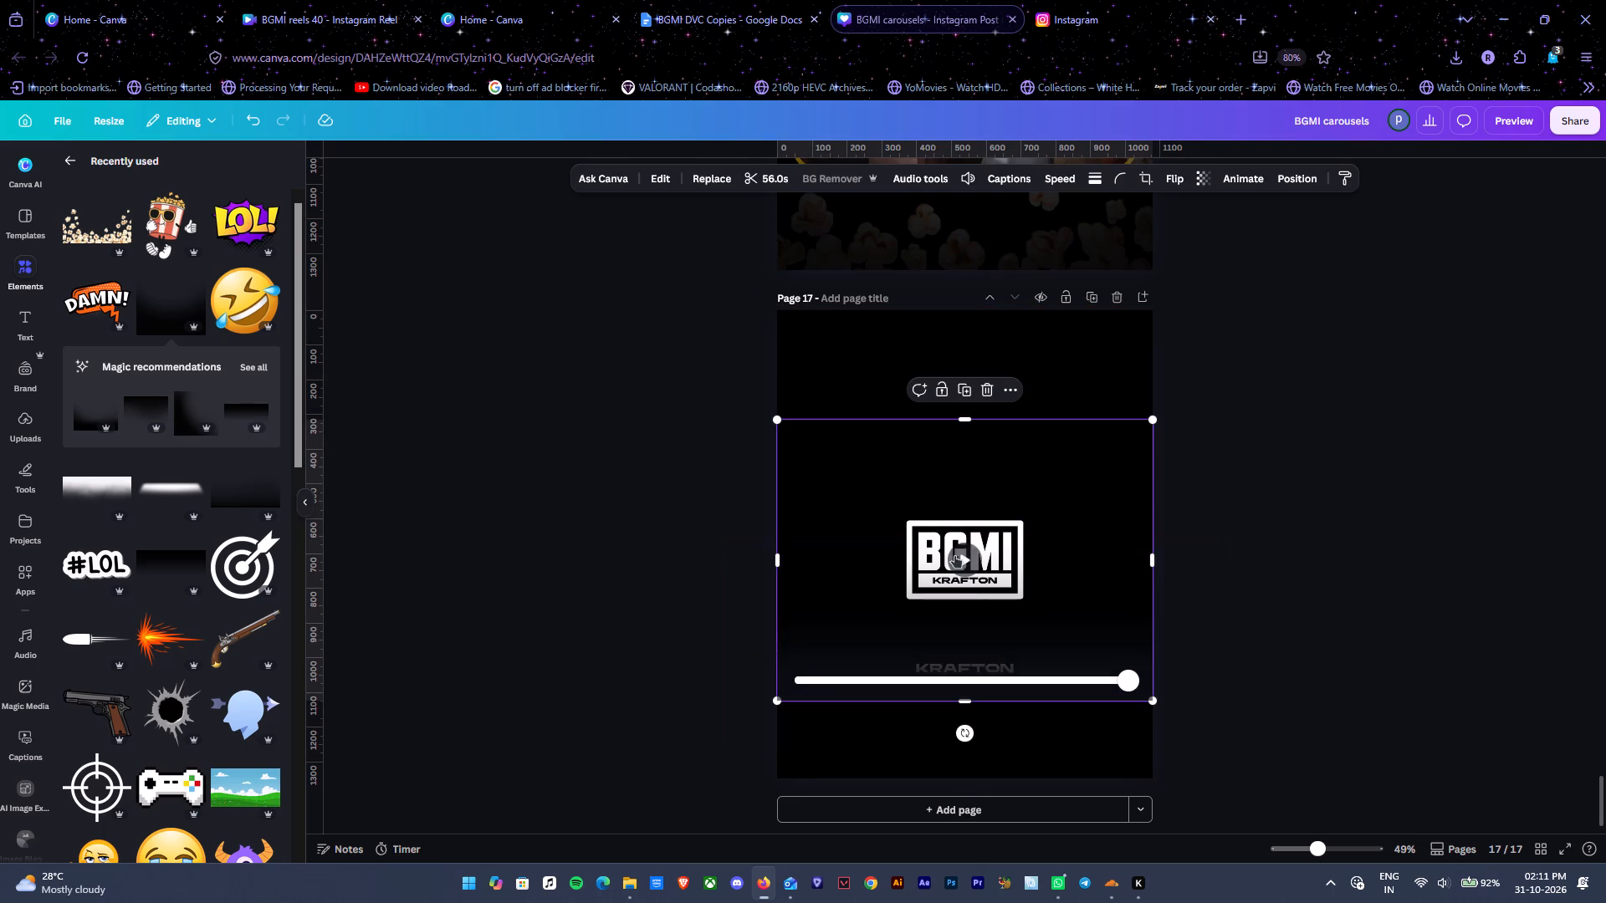
pyautogui.click(955, 557)
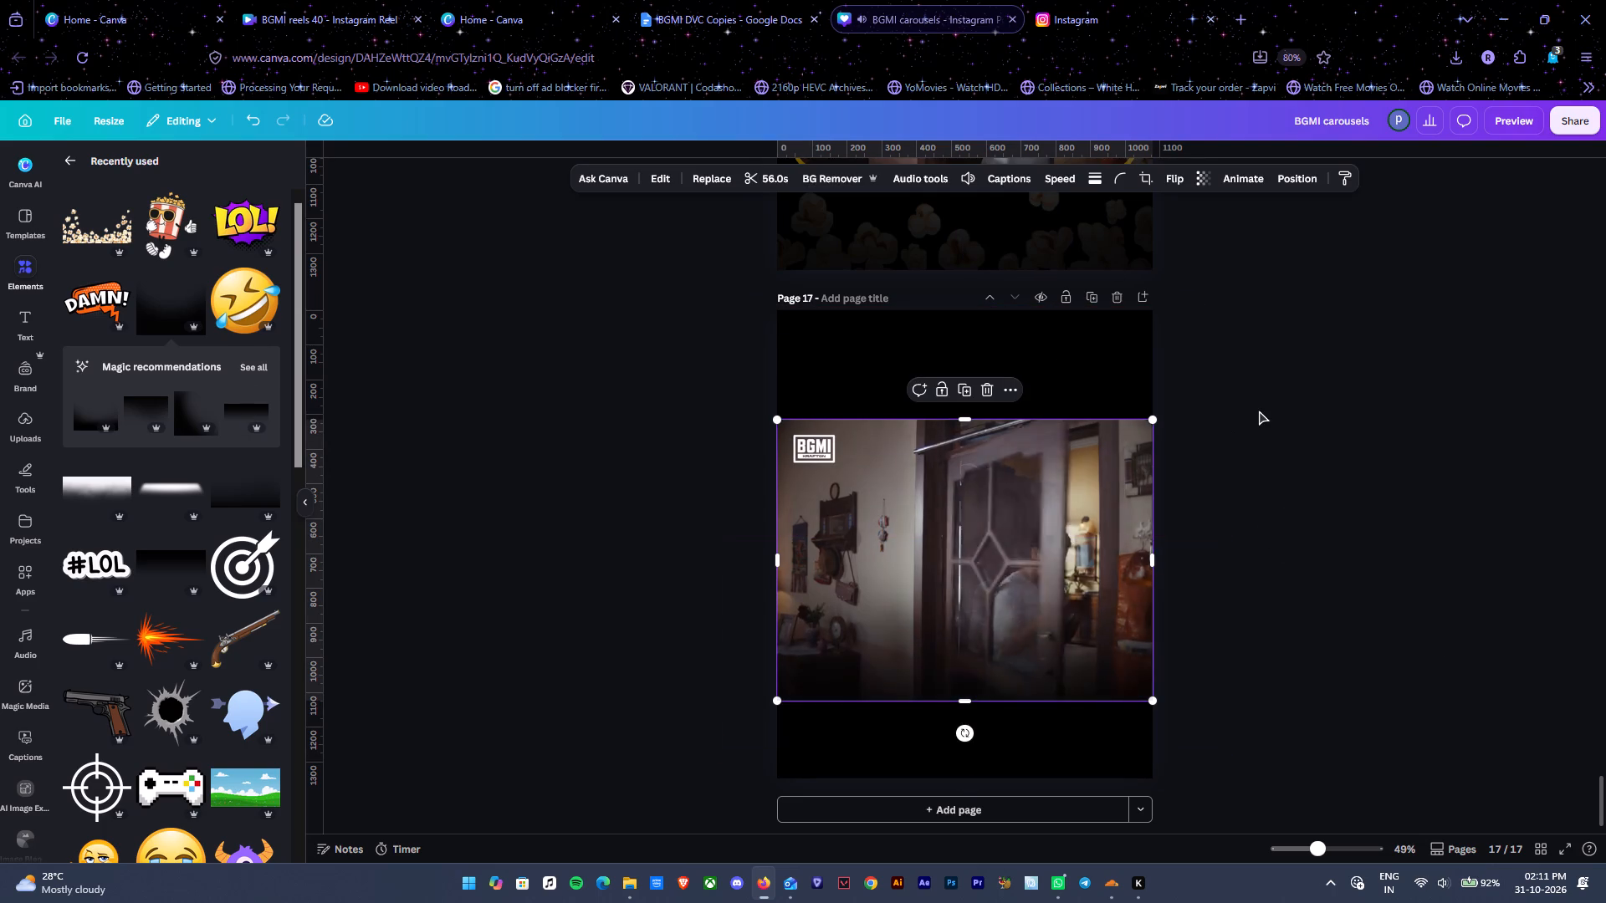
pyautogui.click(959, 559)
# Capture the "kisi ko to roast kiya hai" comment from the Instagram post and paste the screenshot onto page 17.
pyautogui.click(1065, 0)
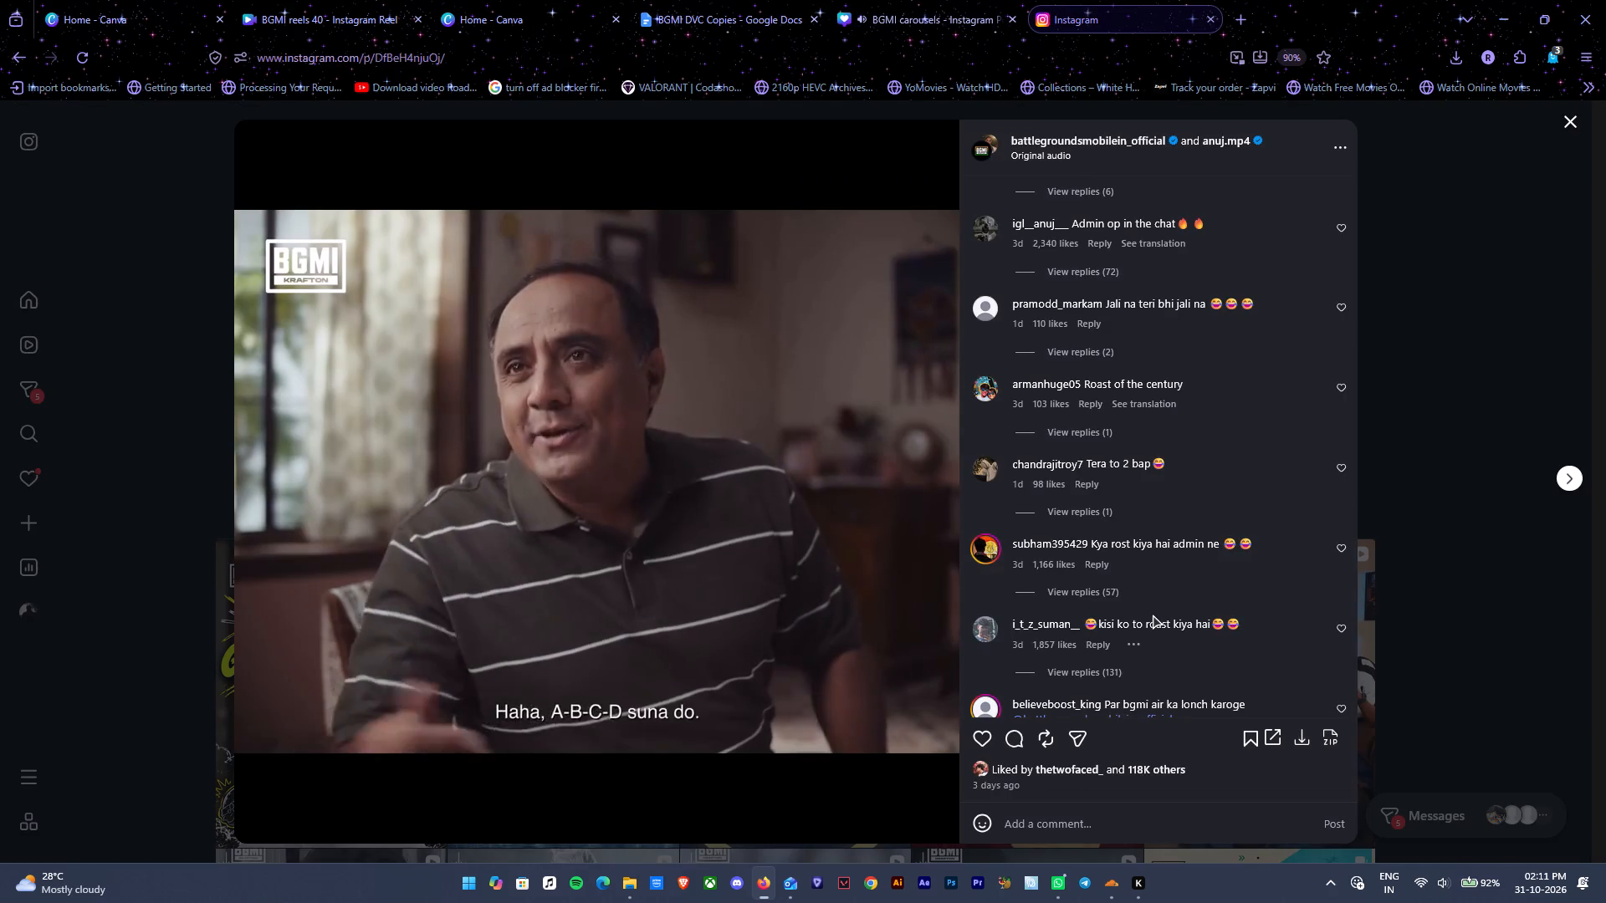
pyautogui.scroll(-1, 1153, 615)
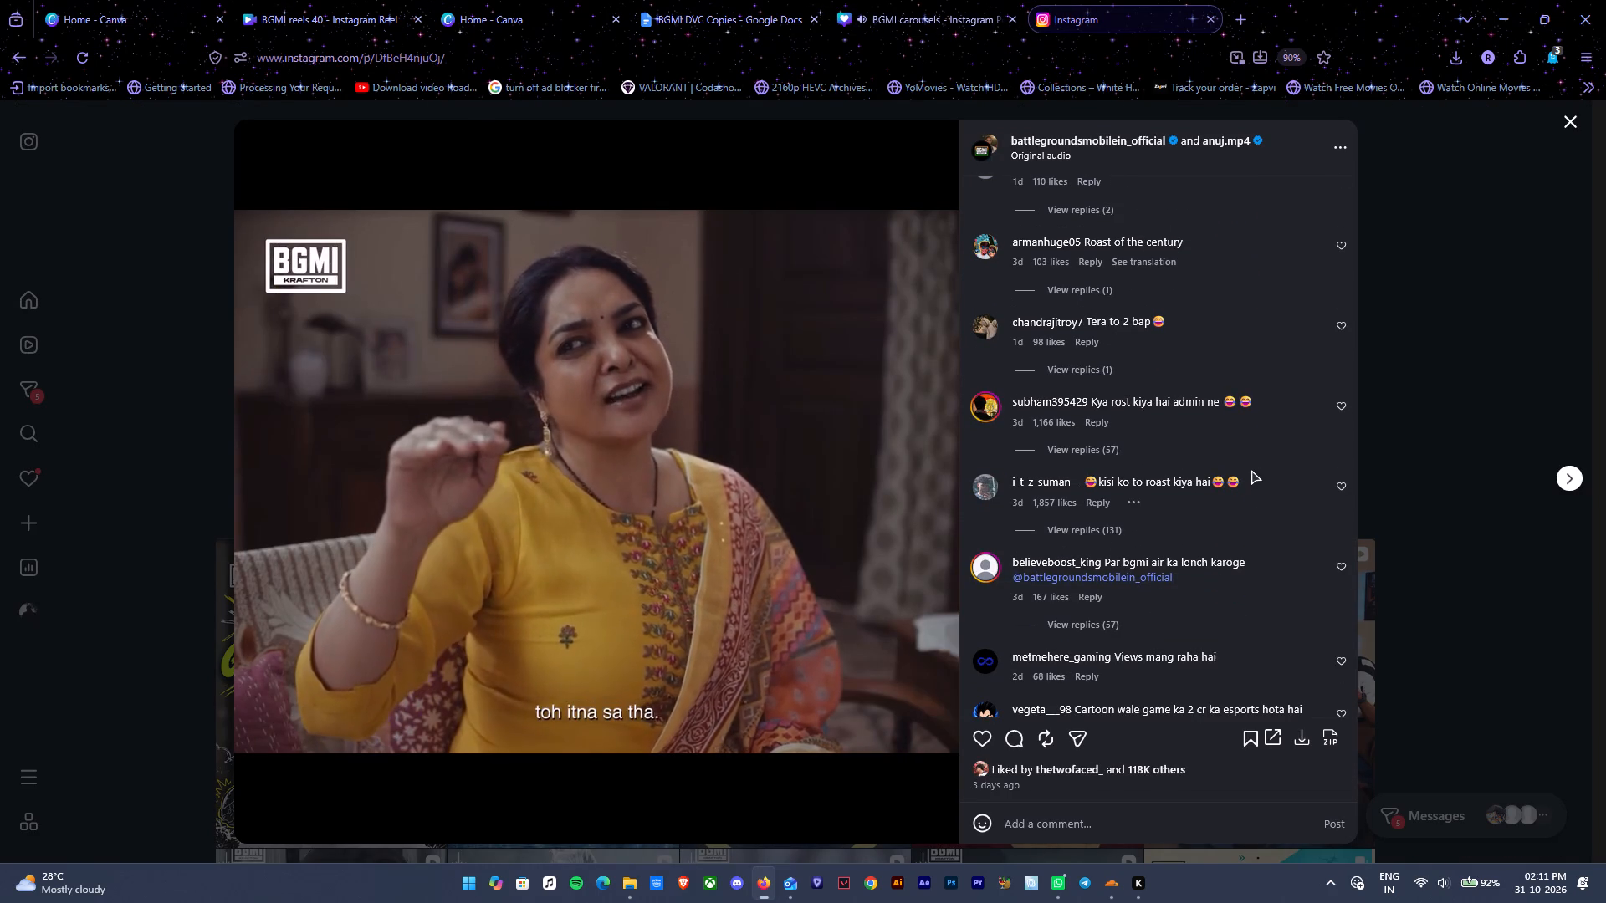
pyautogui.press('Print')
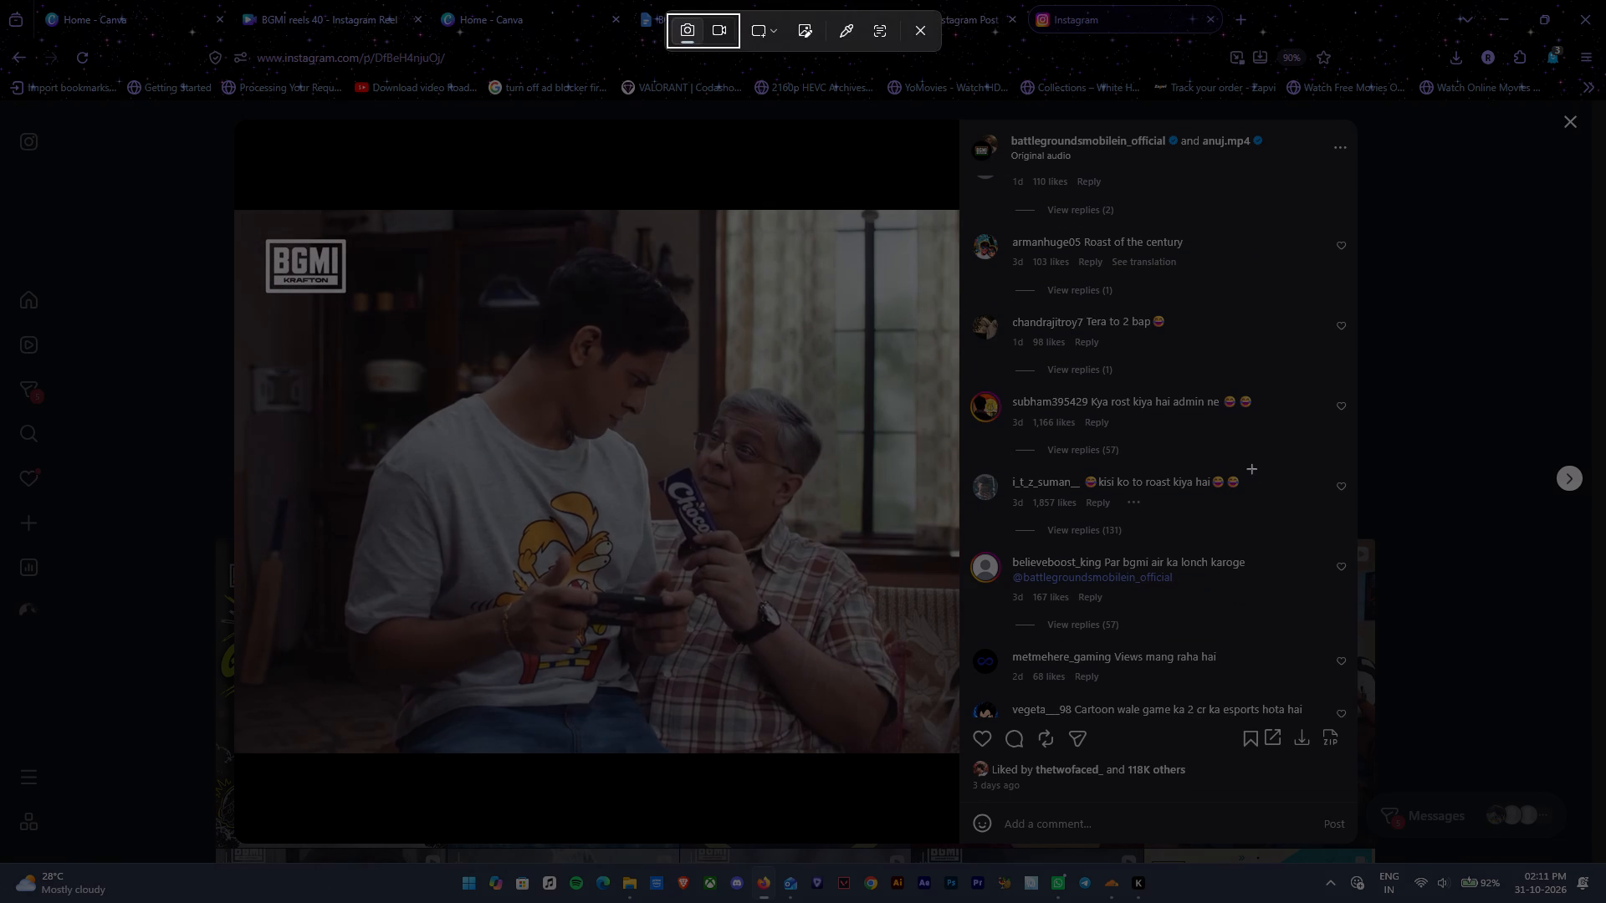
pyautogui.moveTo(1251, 469); pyautogui.dragTo(972, 538)
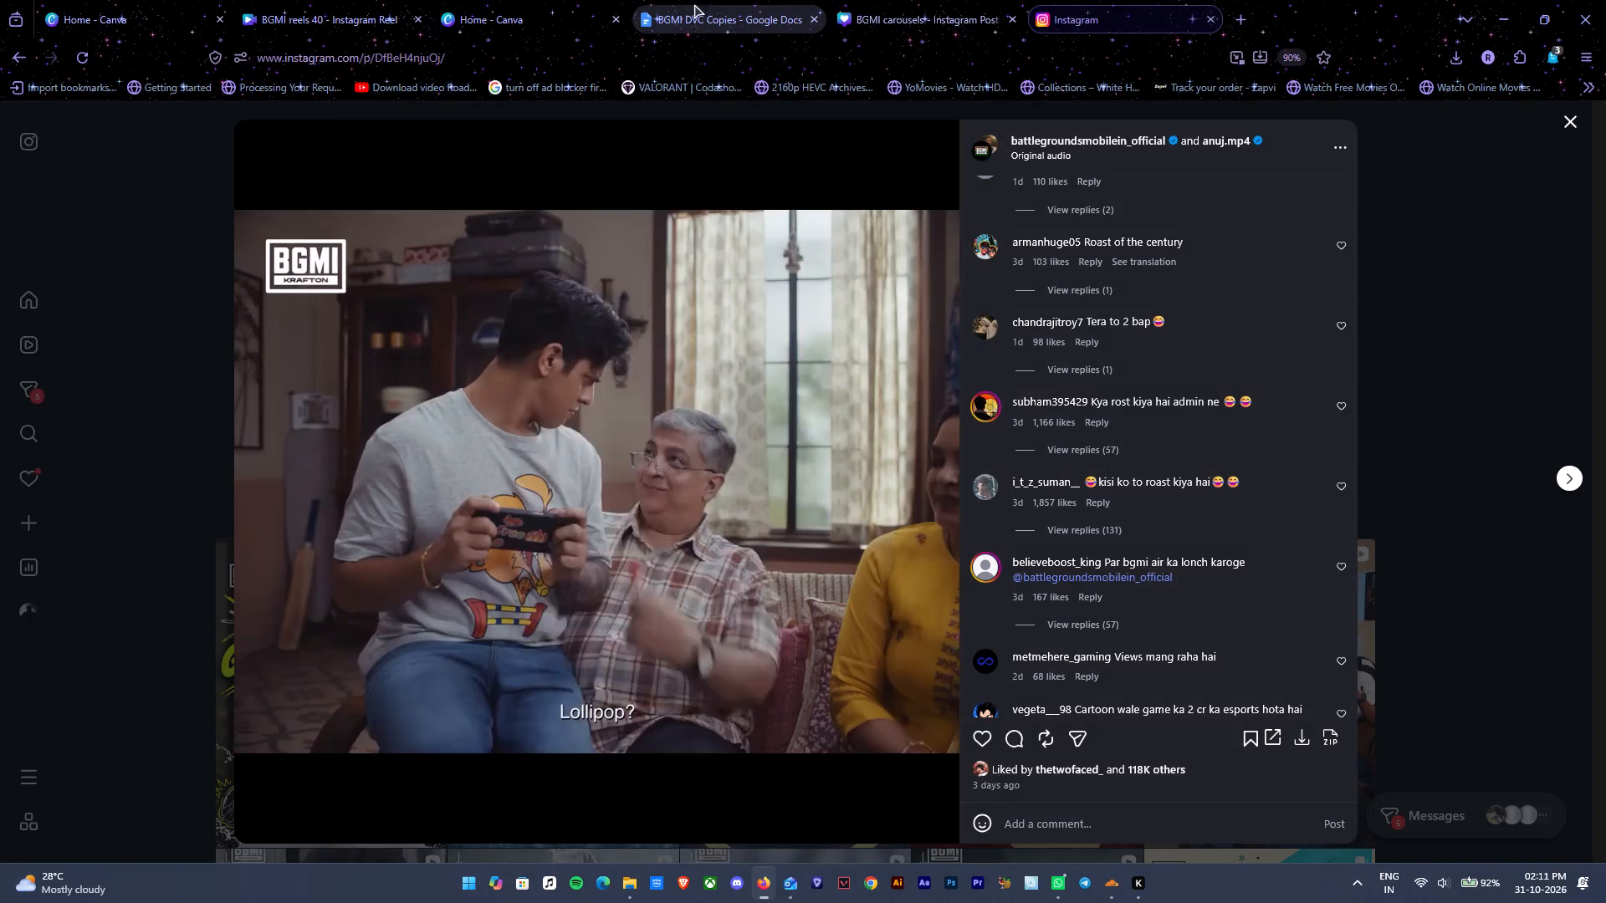
pyautogui.click(915, 0)
pyautogui.hotkey('ctrl', 'v')
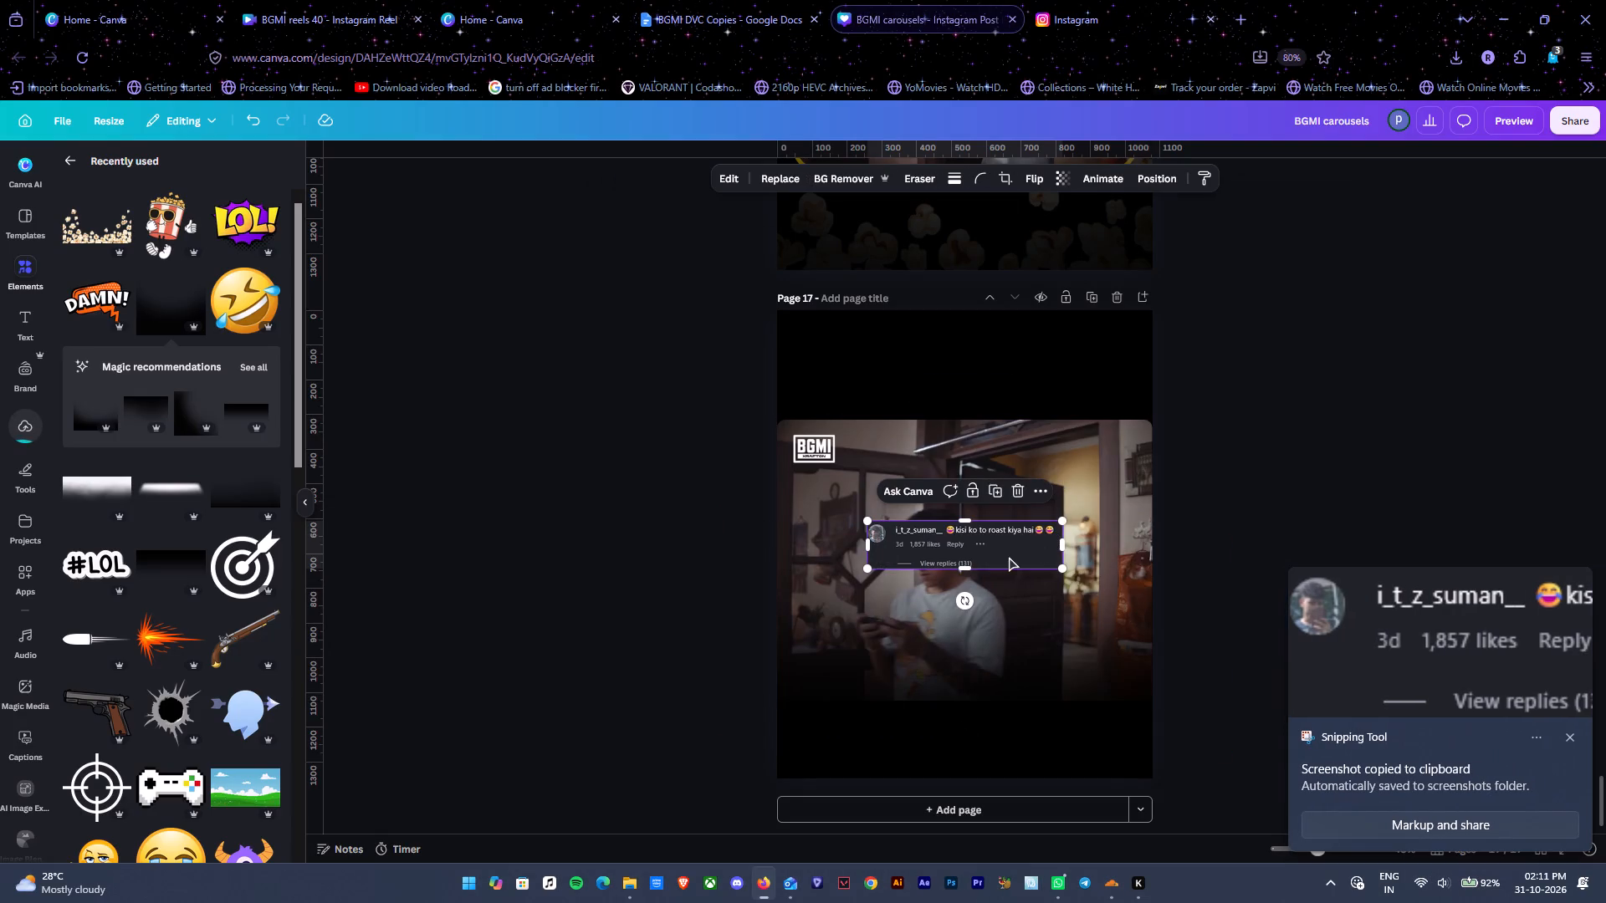
# Move the comment screenshot above the video near the page's left margin and shrink it slightly.
pyautogui.moveTo(1005, 557); pyautogui.dragTo(1091, 413)
pyautogui.moveTo(1091, 413); pyautogui.dragTo(1043, 403)
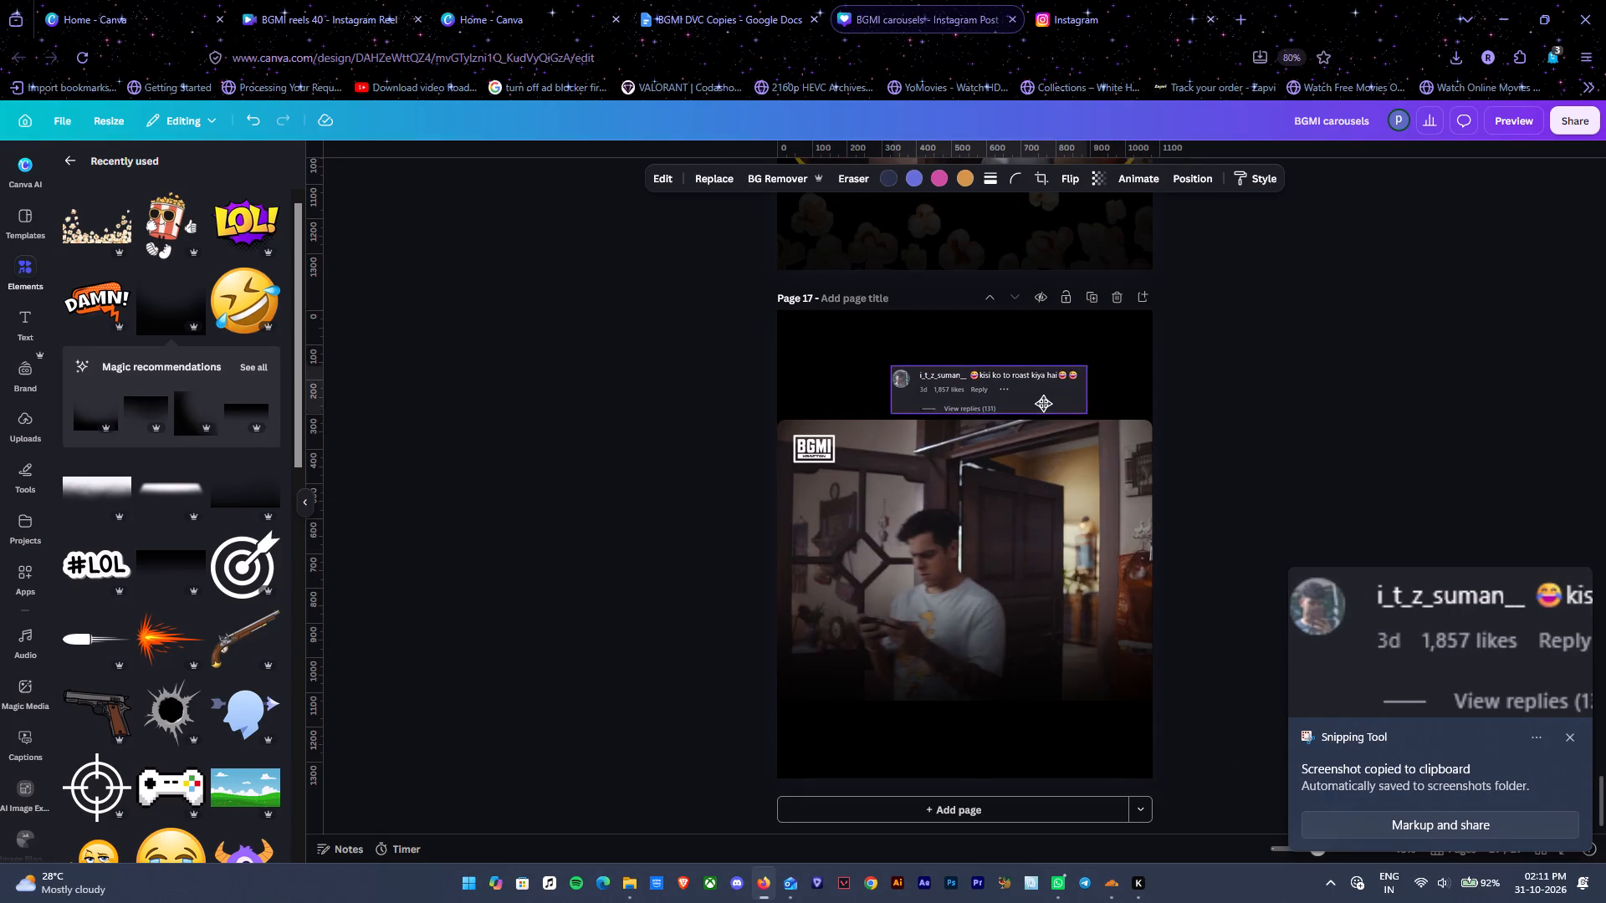
pyautogui.moveTo(1043, 403); pyautogui.dragTo(945, 394)
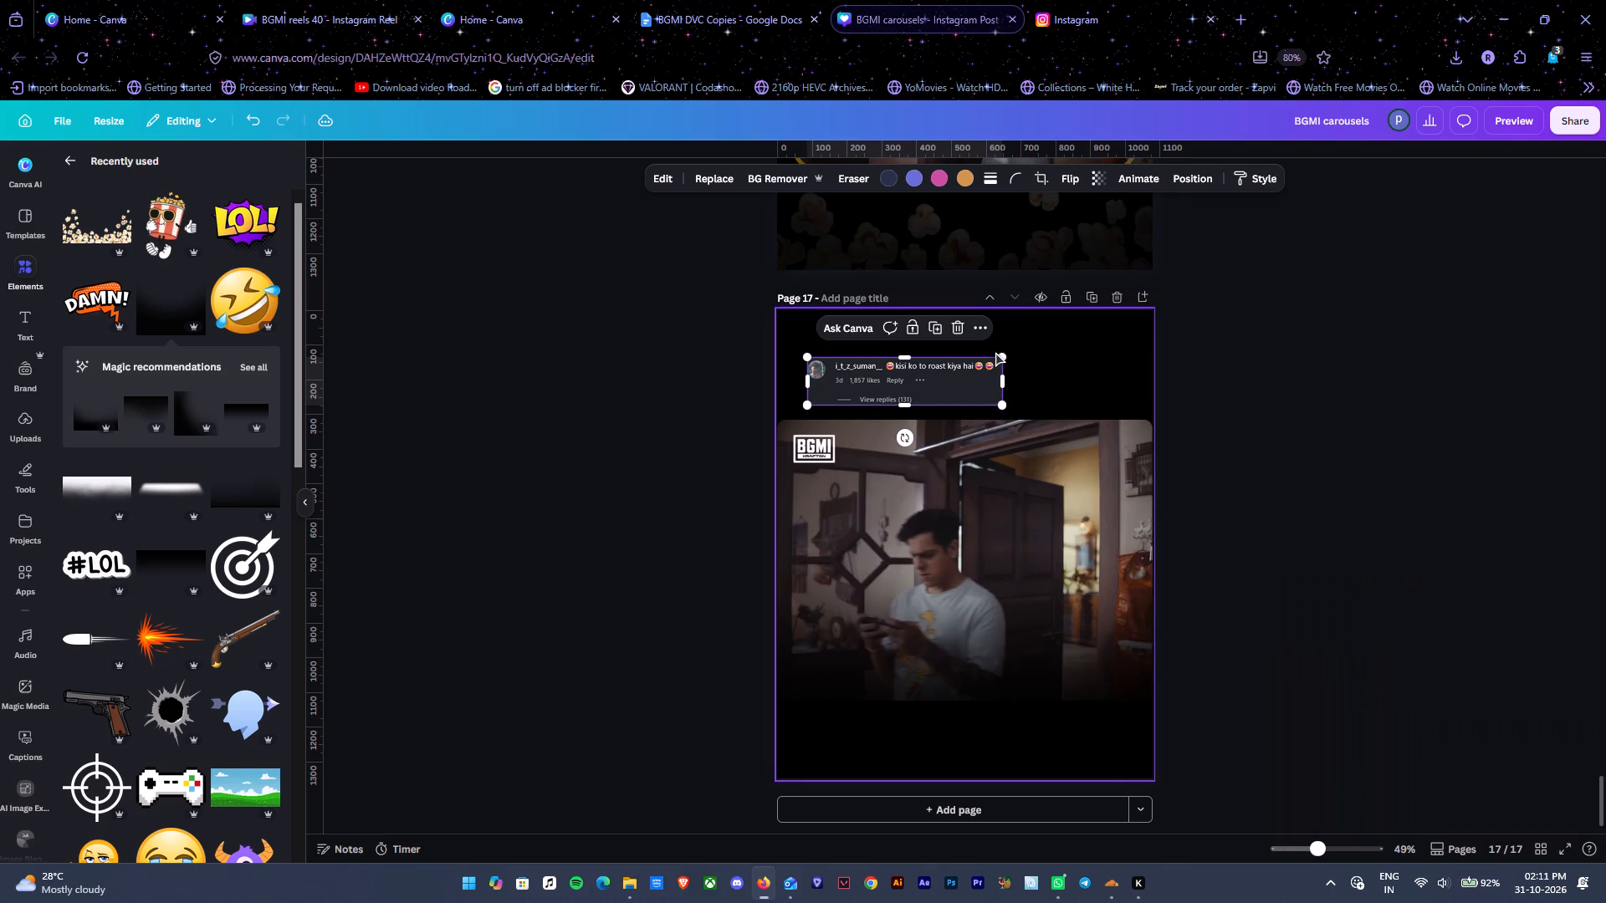
pyautogui.moveTo(1000, 355); pyautogui.dragTo(968, 363)
pyautogui.moveTo(929, 380); pyautogui.dragTo(920, 380)
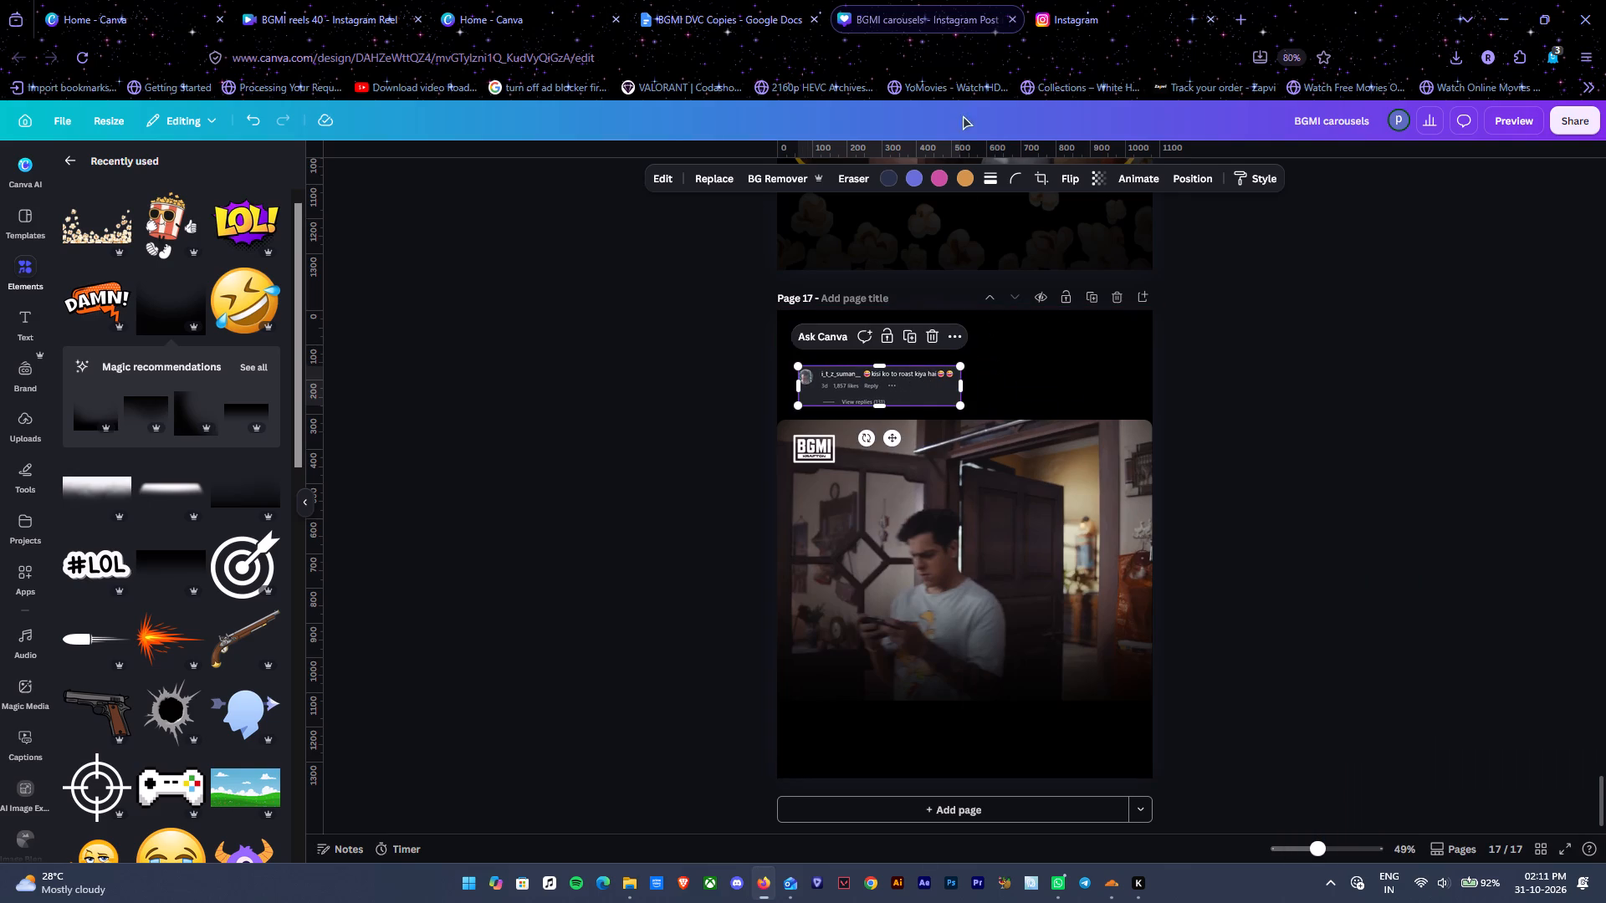
# Read through further comments on the Instagram post, loading more of them, for another one to use on page 17.
pyautogui.click(1080, 0)
pyautogui.scroll(-1, 1165, 617)
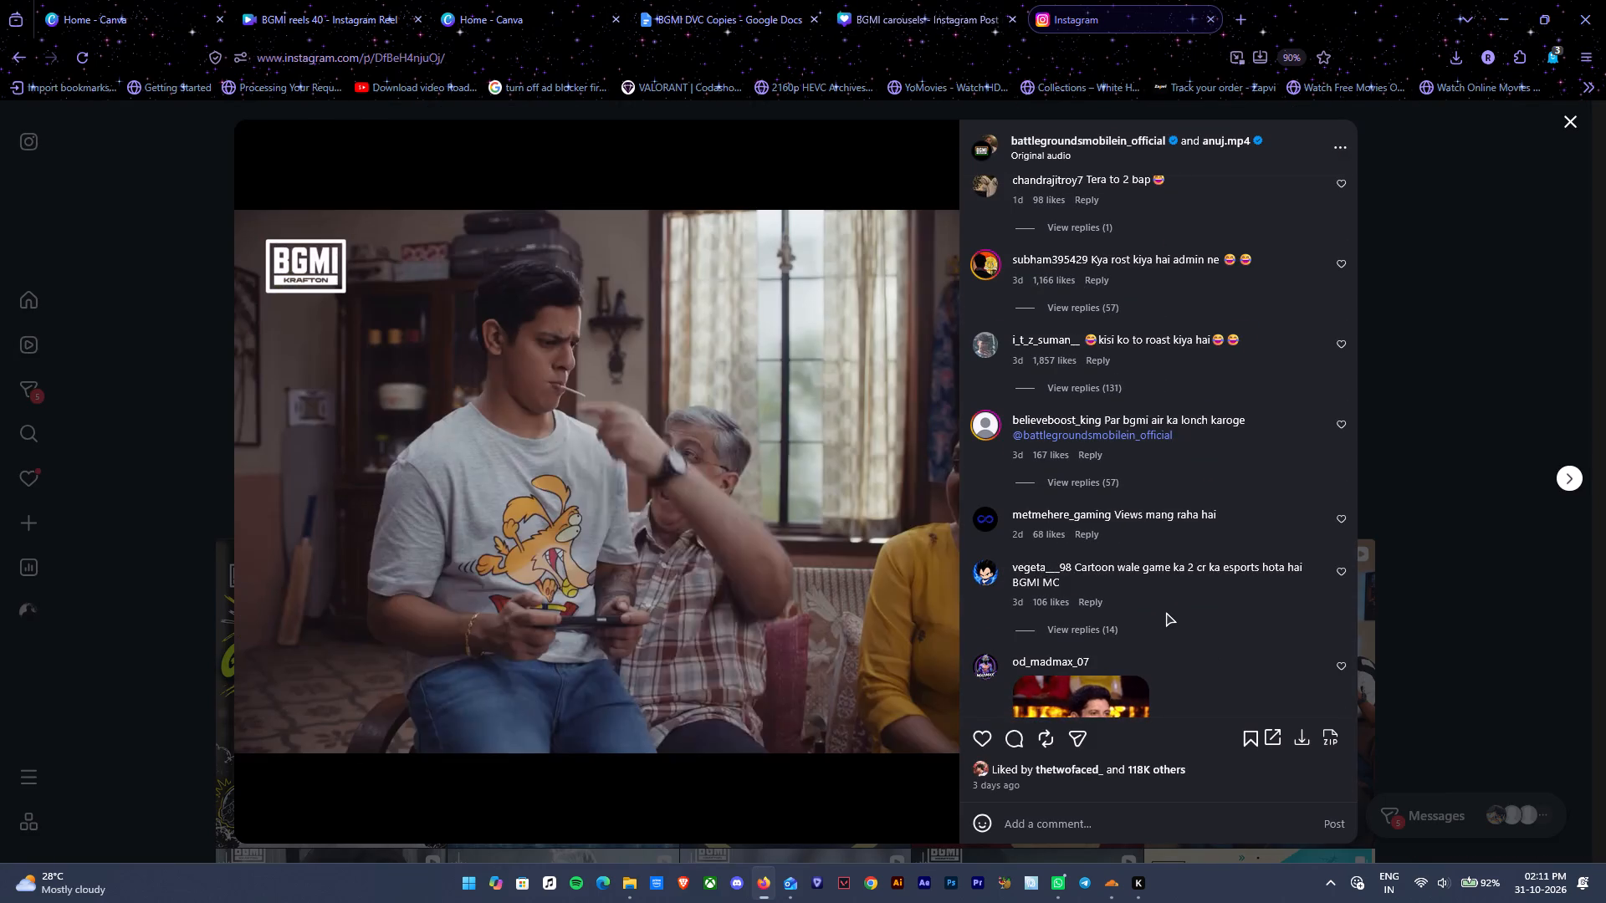
pyautogui.scroll(-2, 1166, 612)
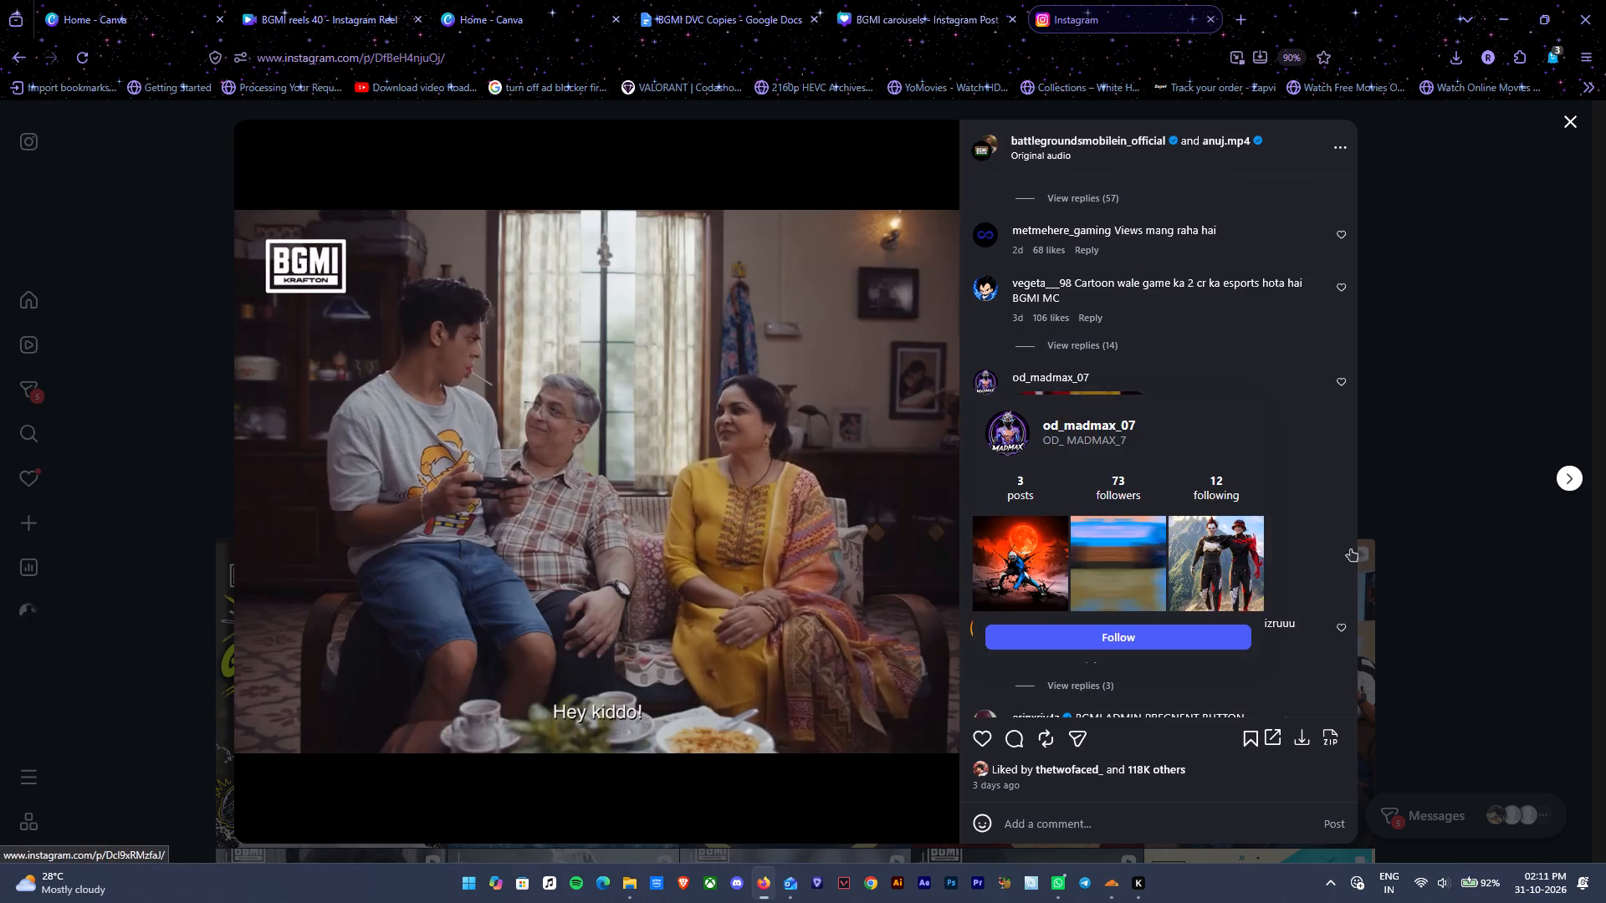
pyautogui.scroll(-2, 1303, 487)
pyautogui.scroll(1, 1302, 487)
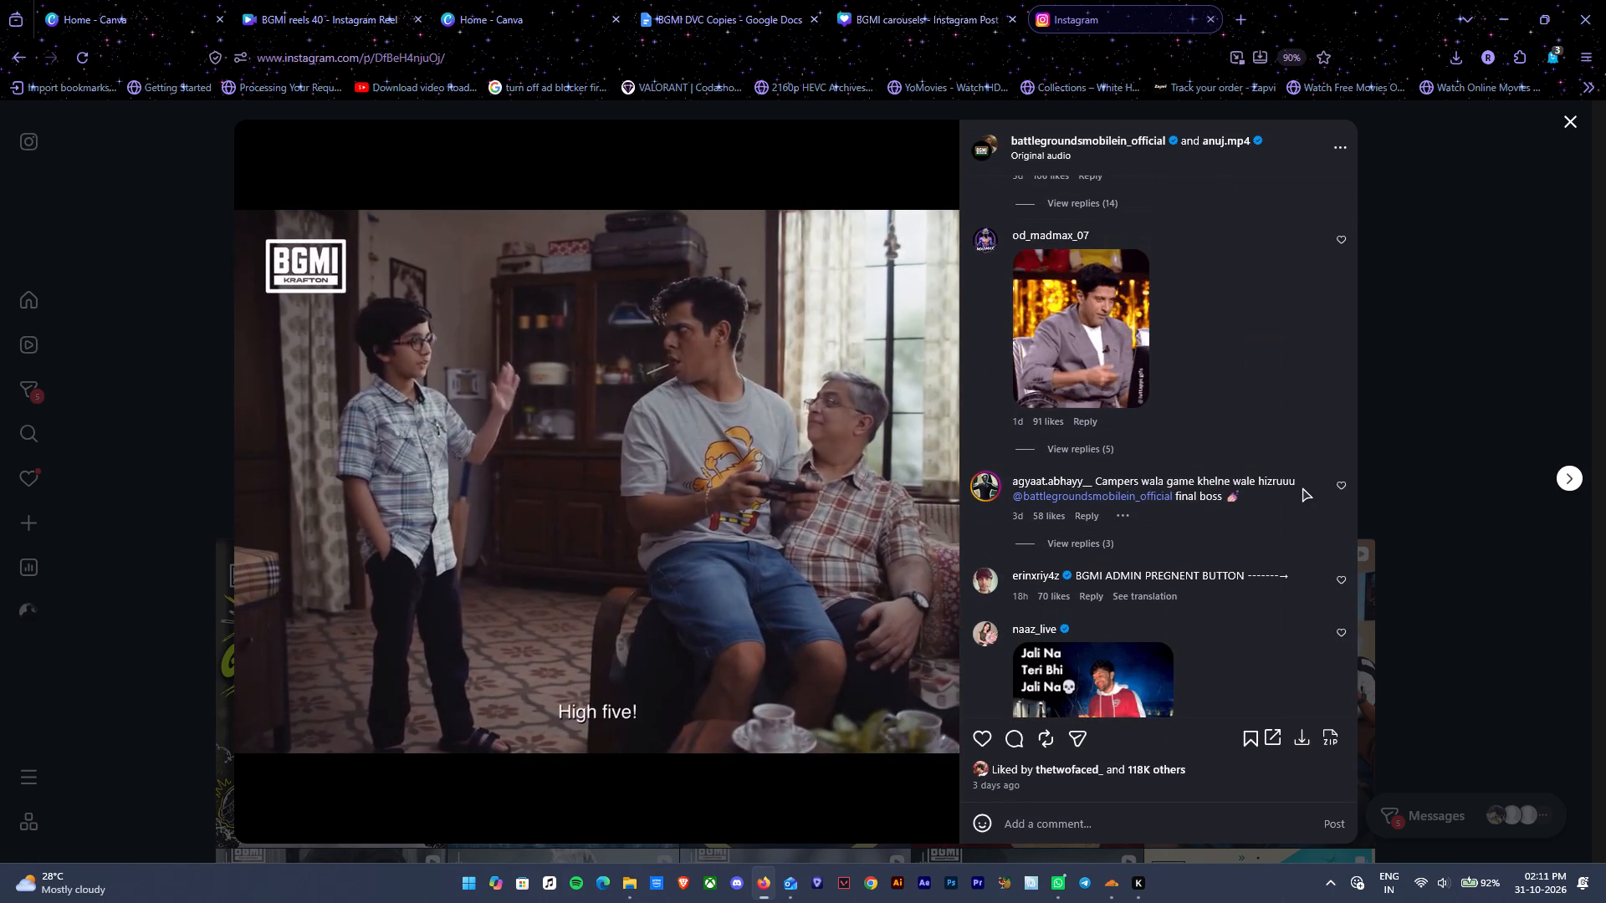
pyautogui.scroll(-1, 1302, 487)
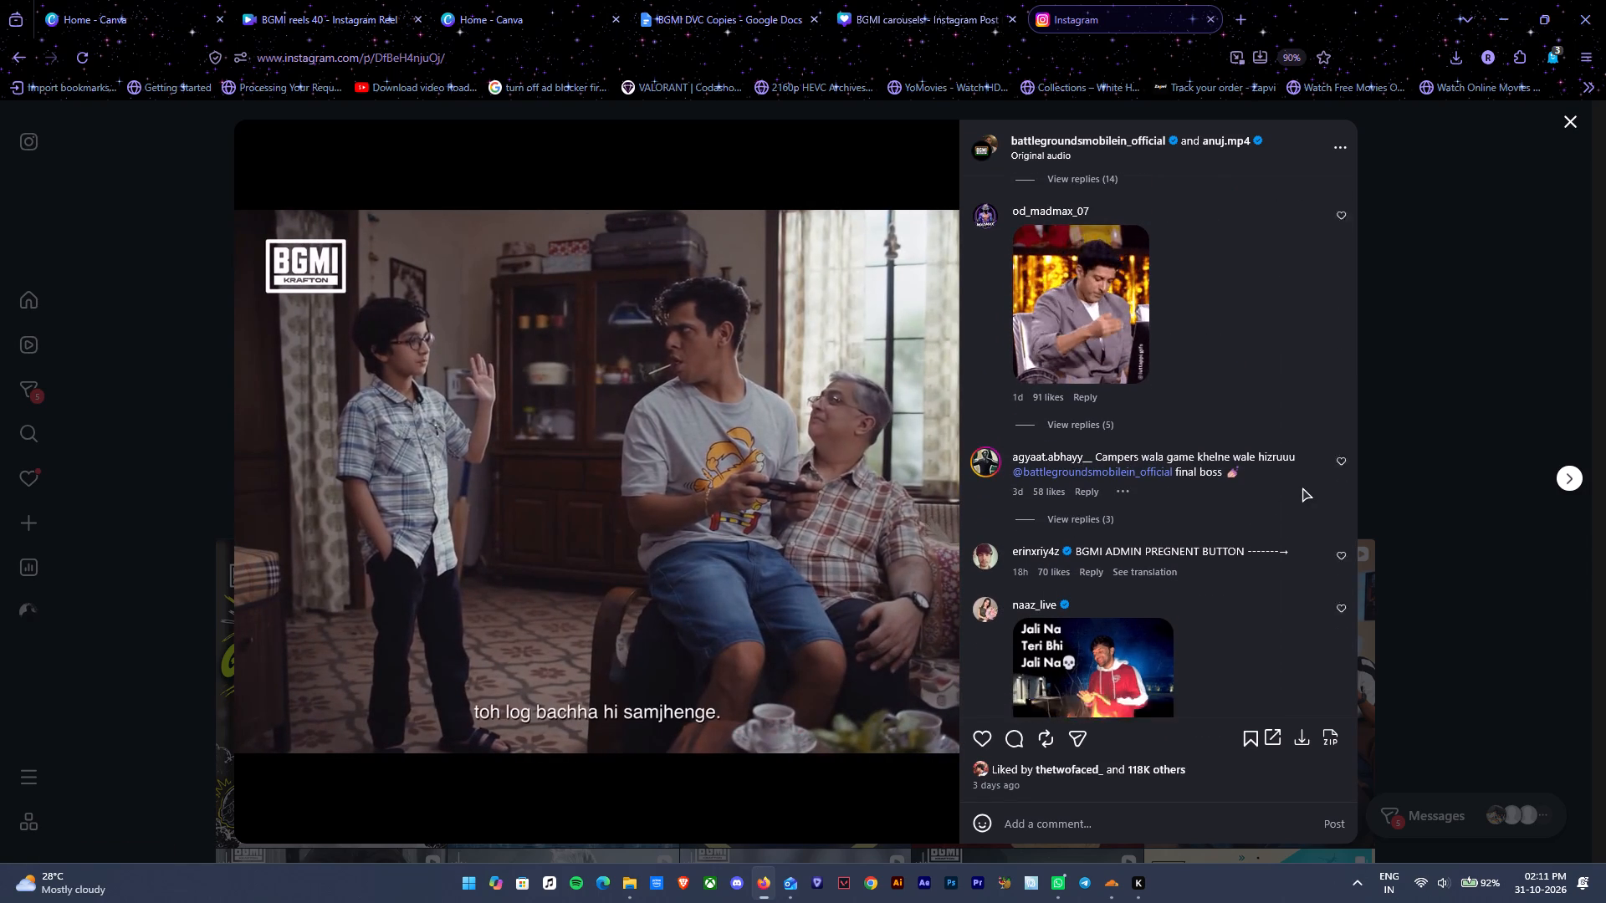
pyautogui.scroll(-1, 1302, 487)
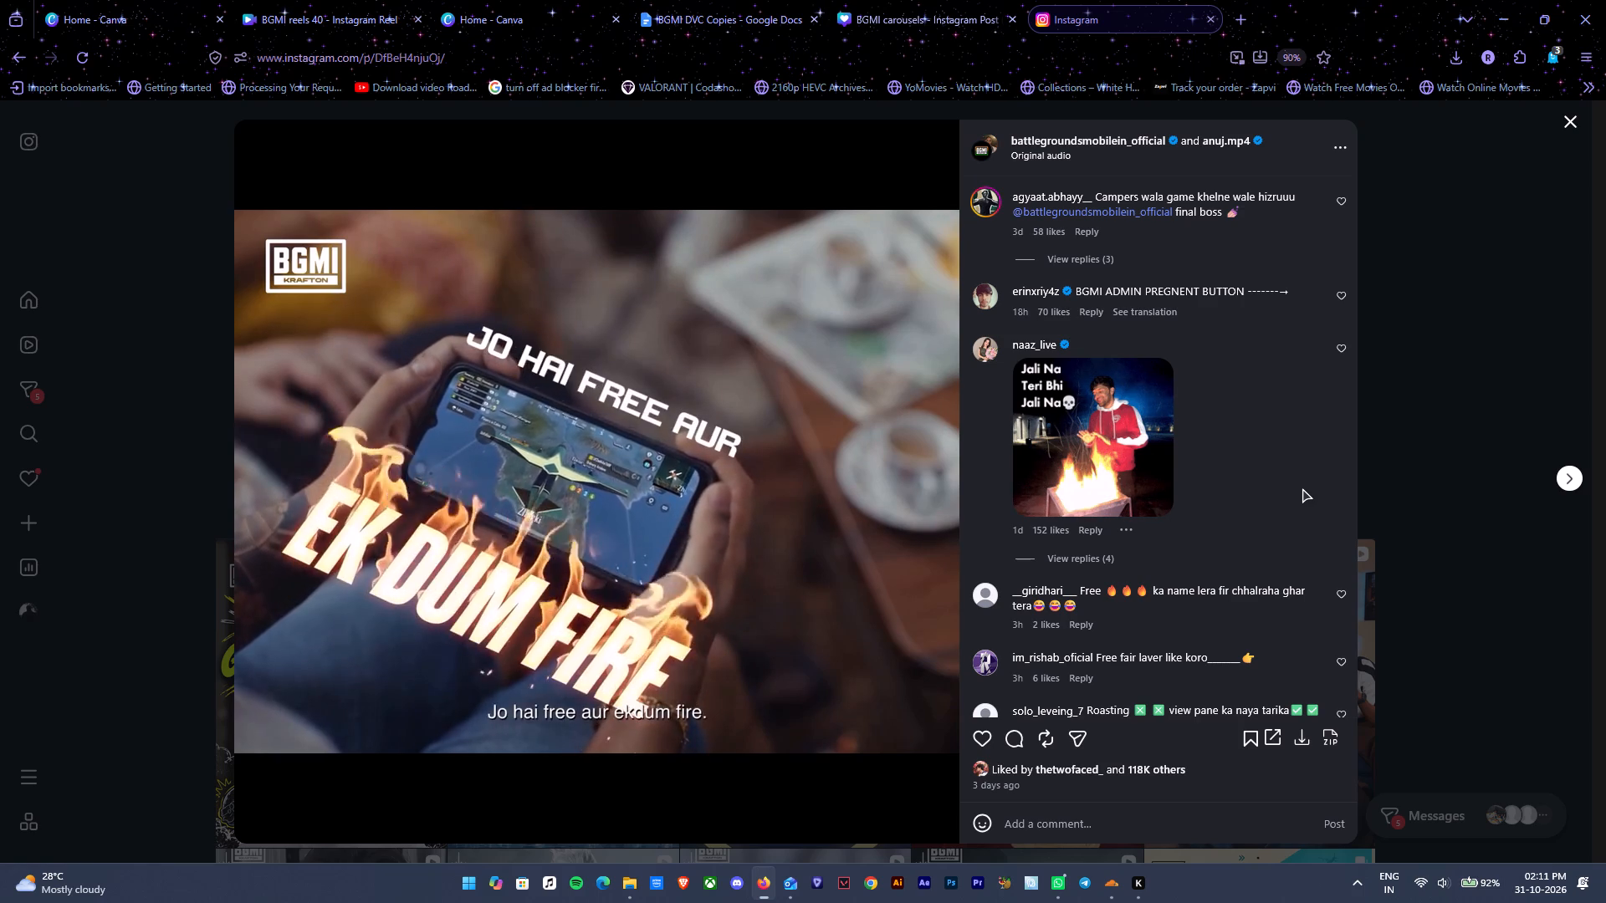
pyautogui.scroll(-1, 1302, 488)
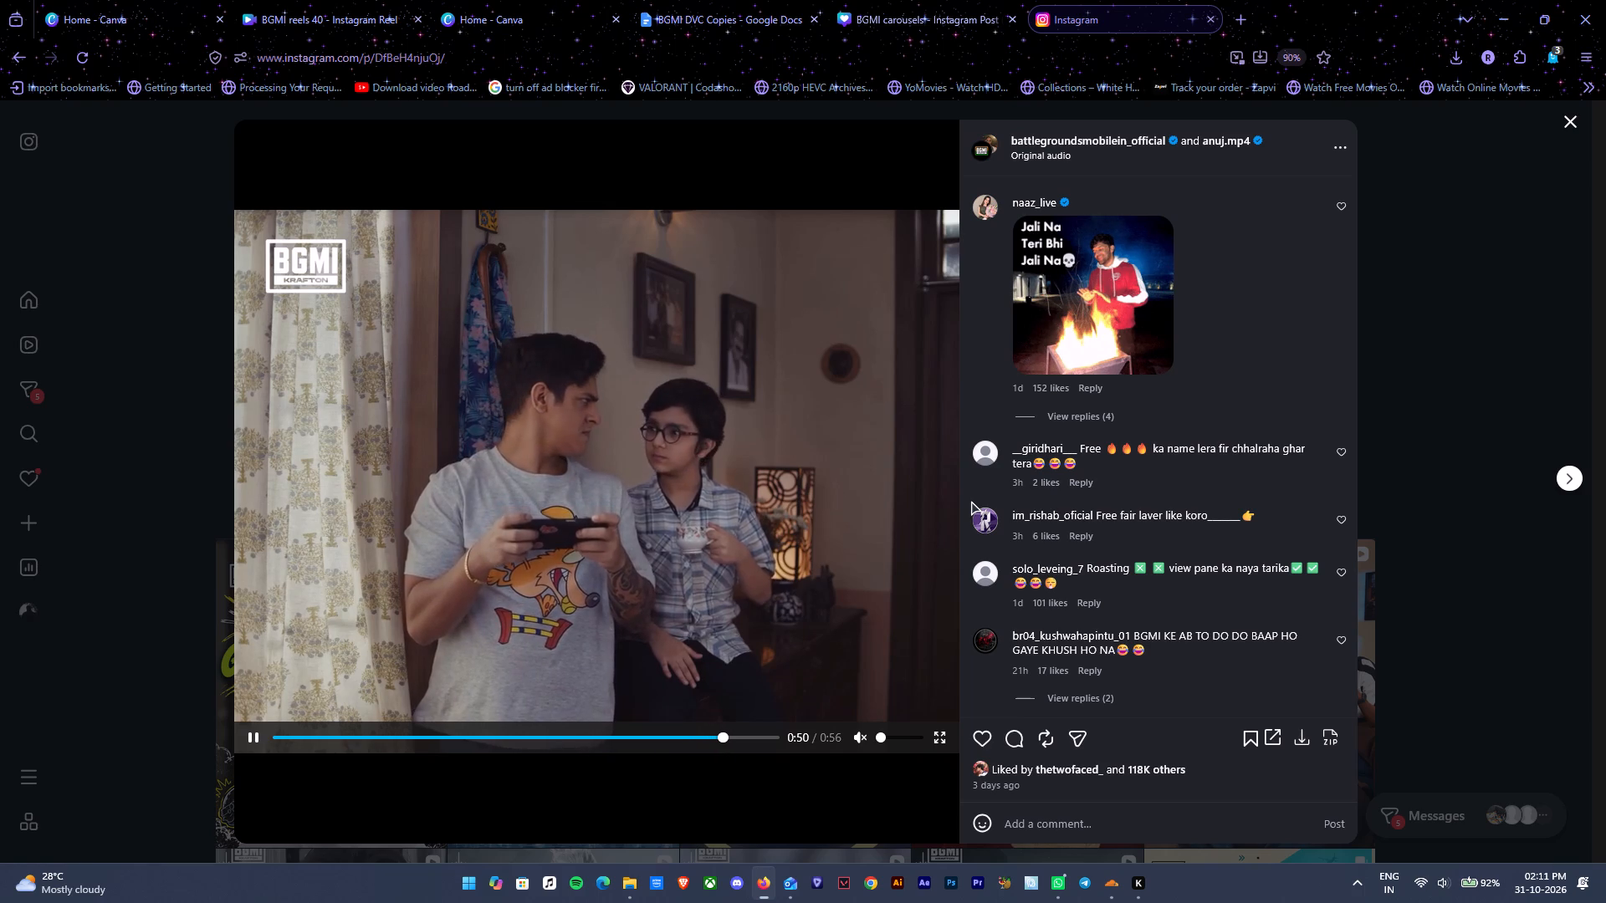
pyautogui.scroll(-3, 971, 501)
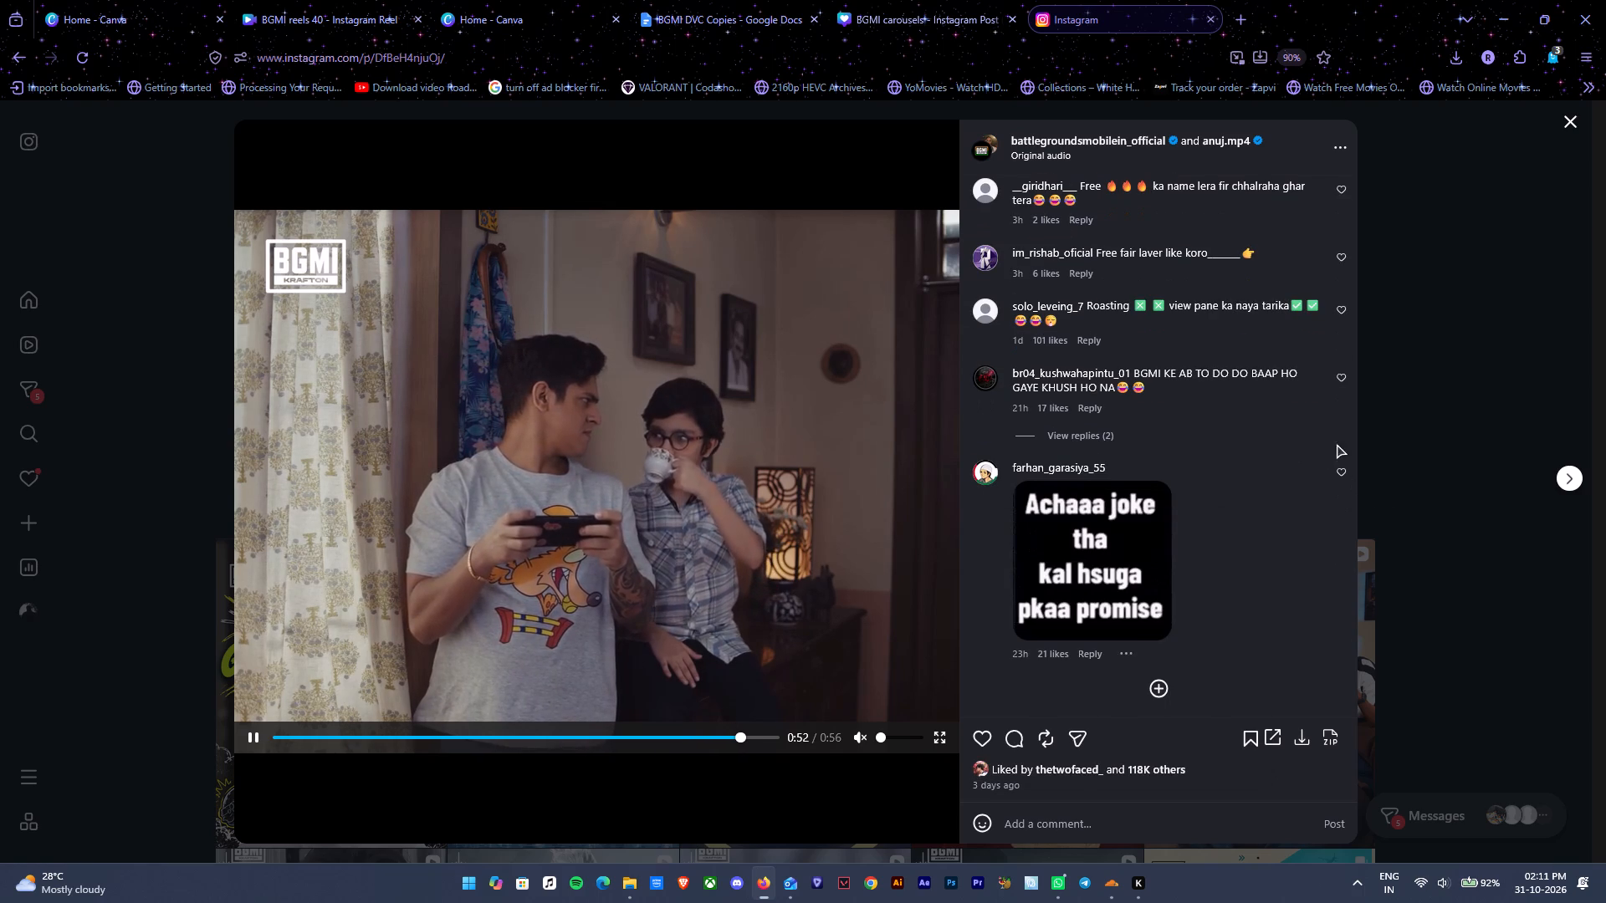
pyautogui.scroll(-1, 1317, 432)
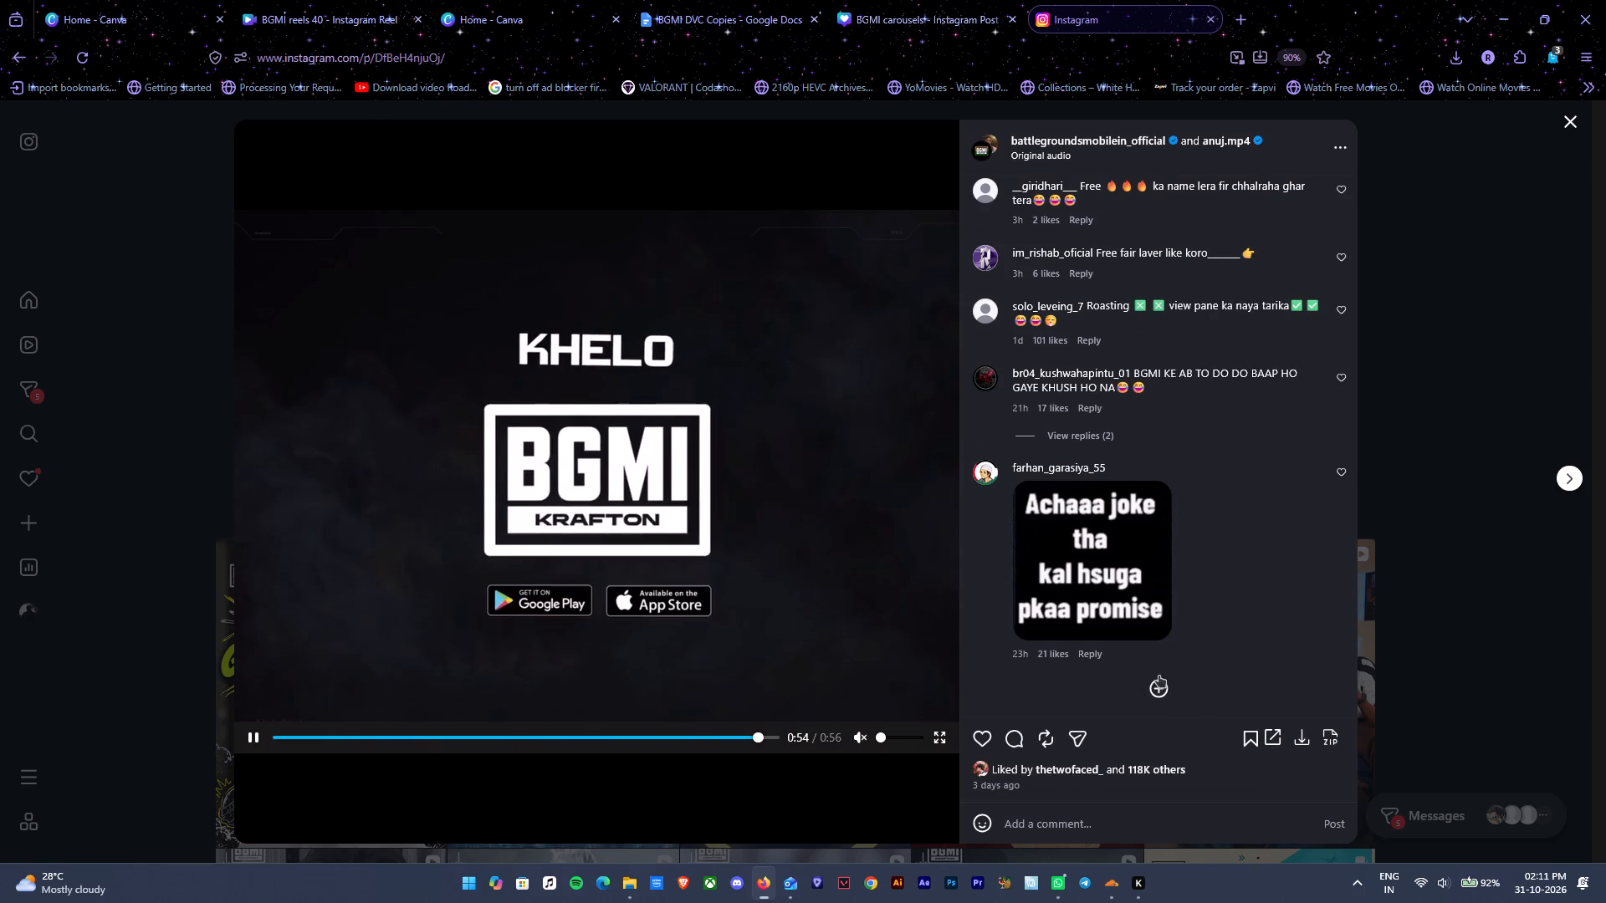
pyautogui.click(1159, 687)
pyautogui.scroll(-2, 1240, 492)
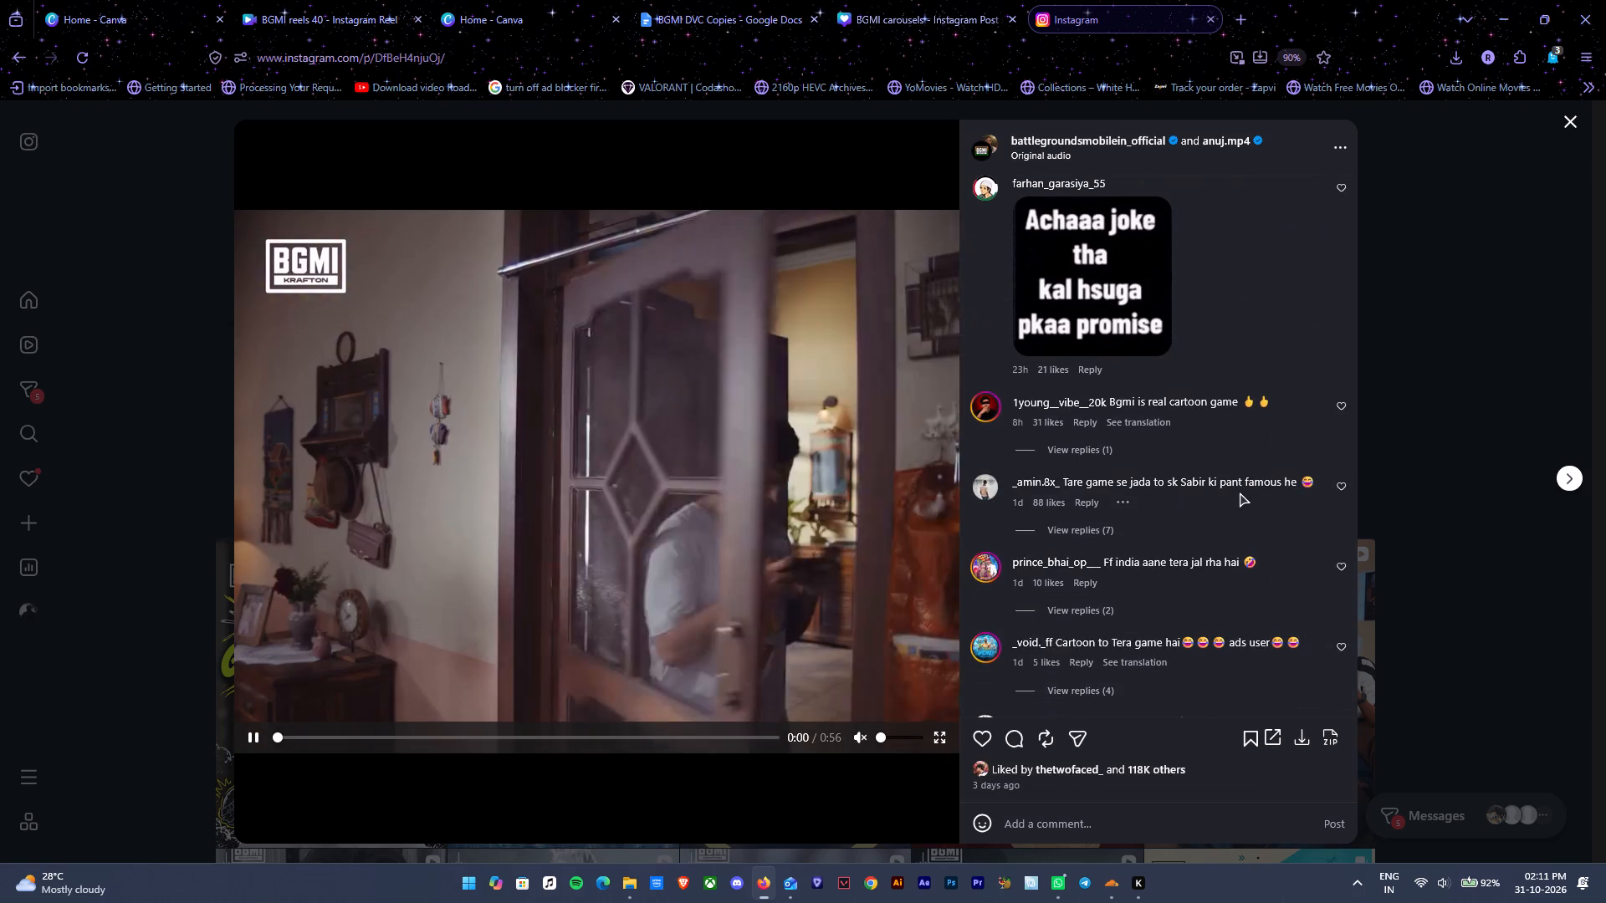
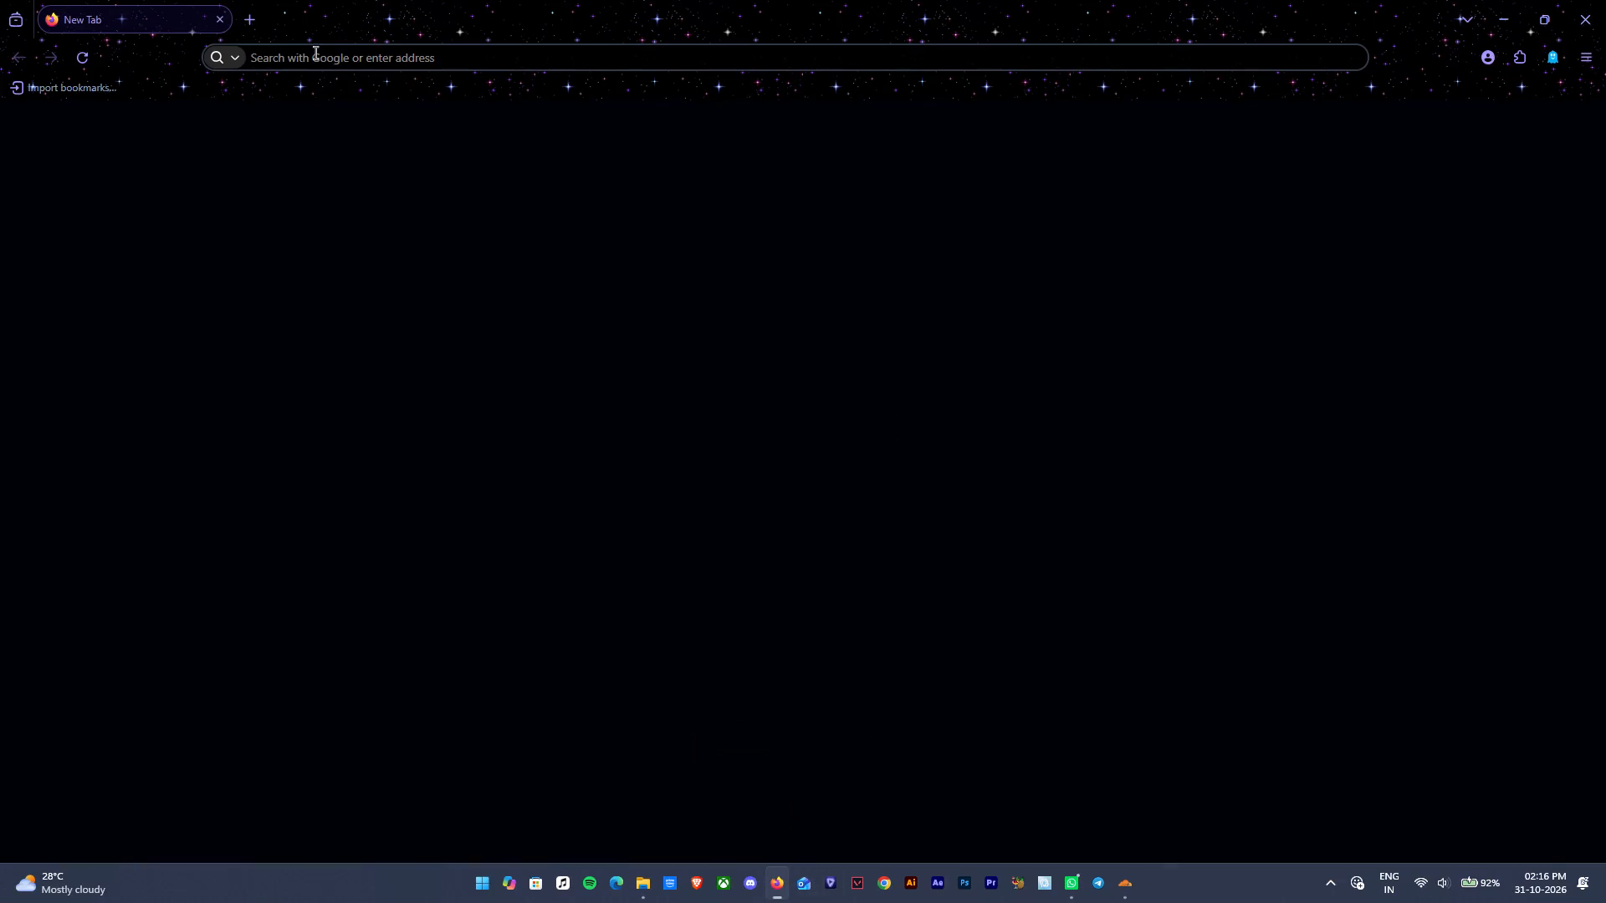
# Show the hidden background apps in the Windows system tray.
pyautogui.click(1322, 888)
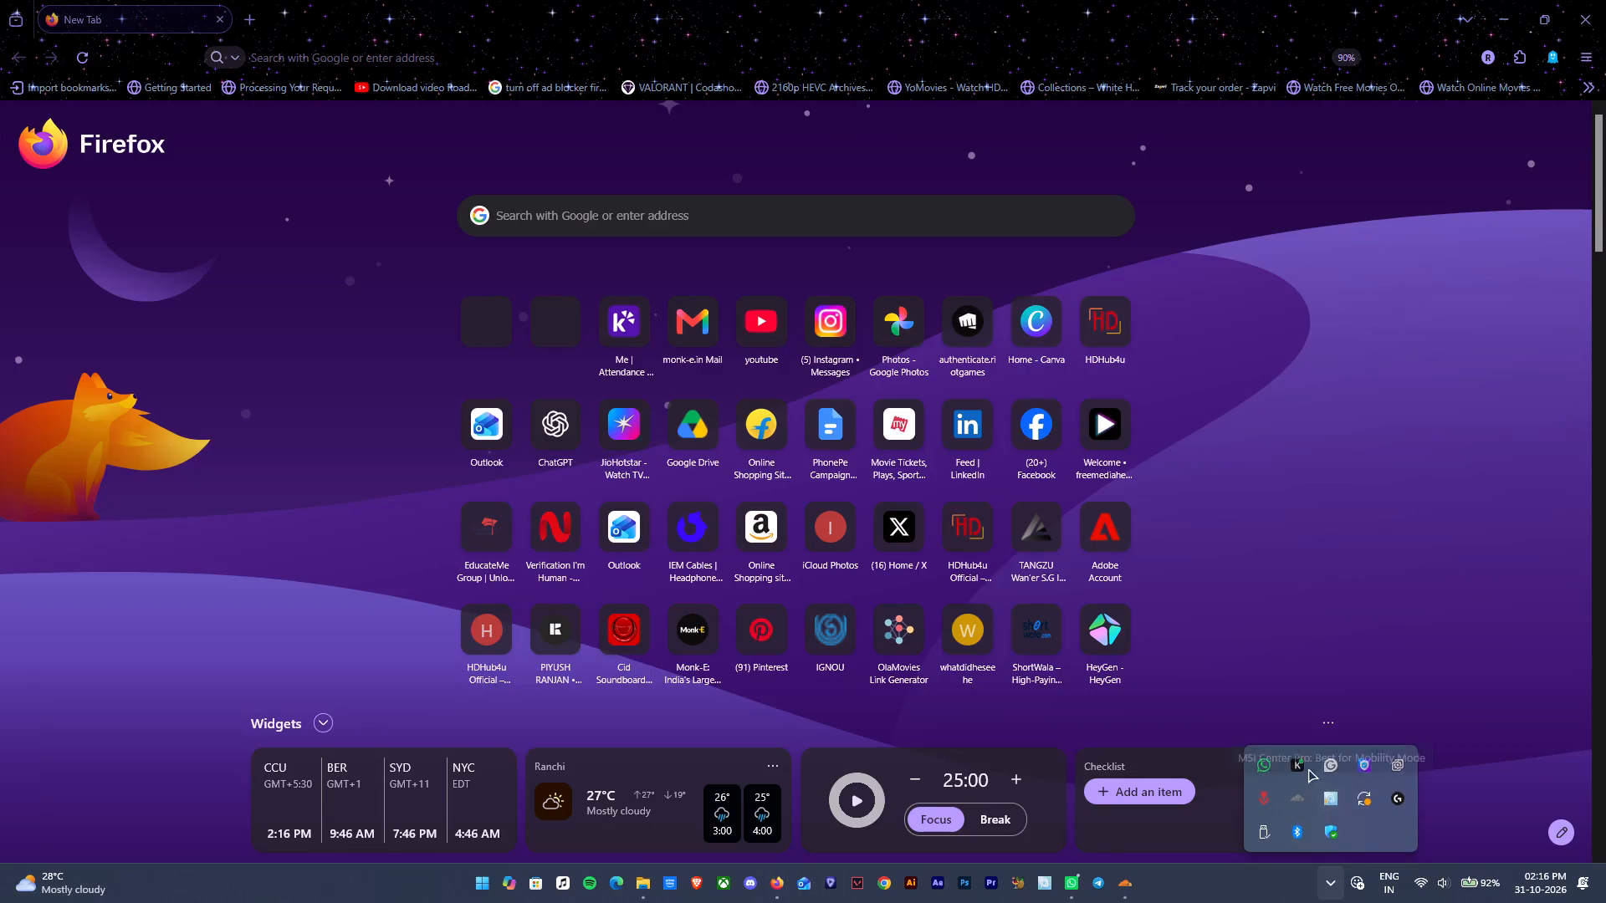
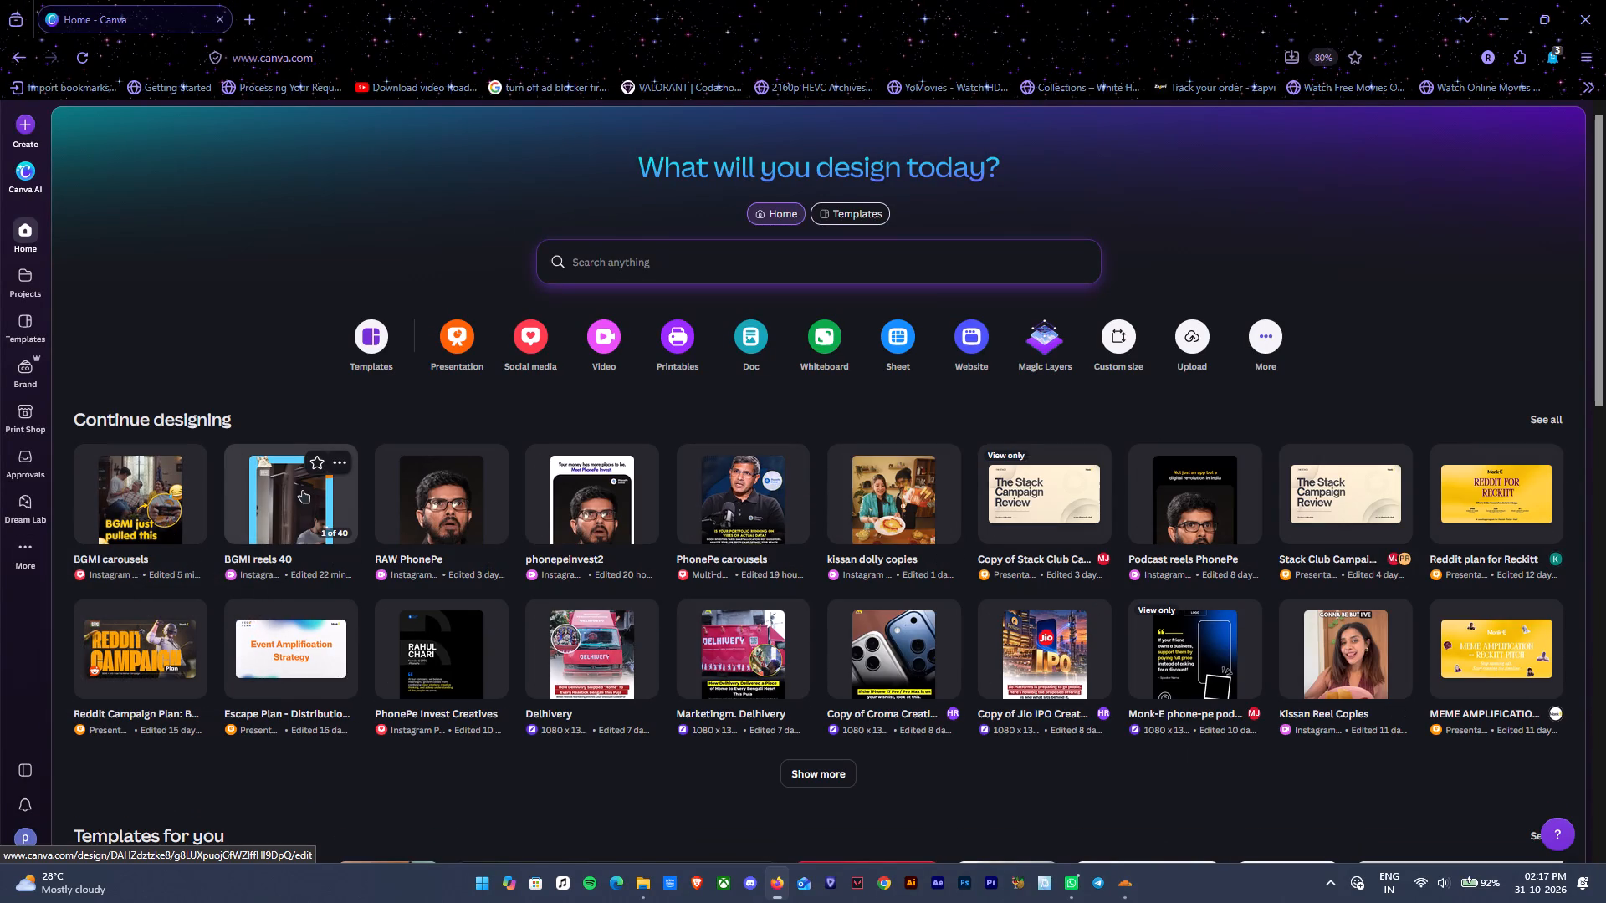
# Open the BGMI carousels design from the recent designs.
pyautogui.click(155, 517)
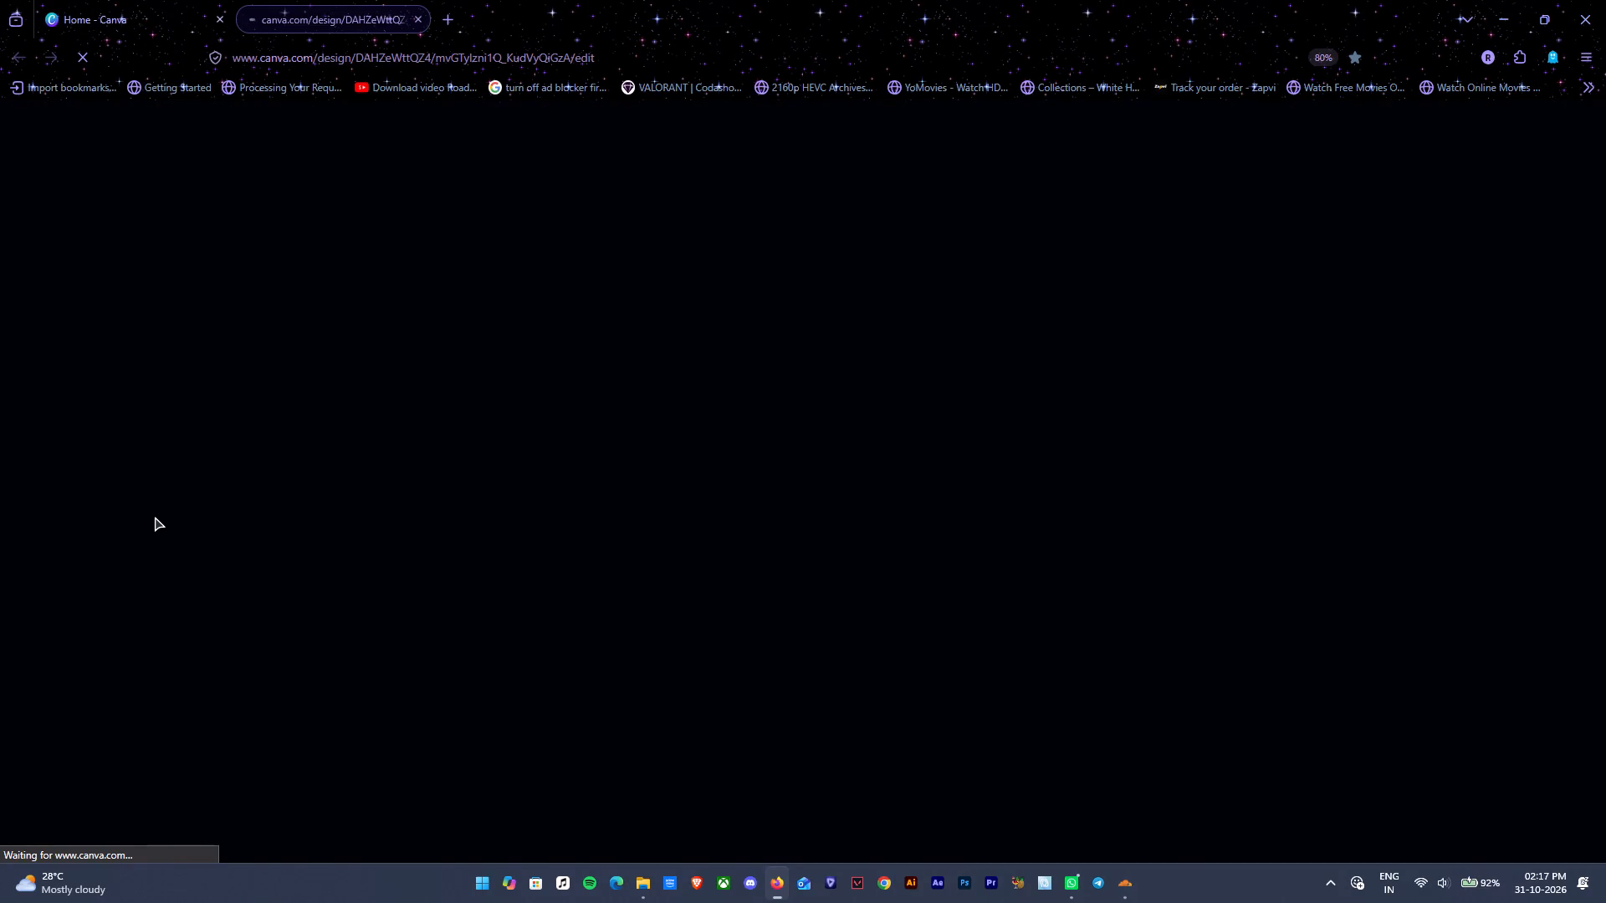
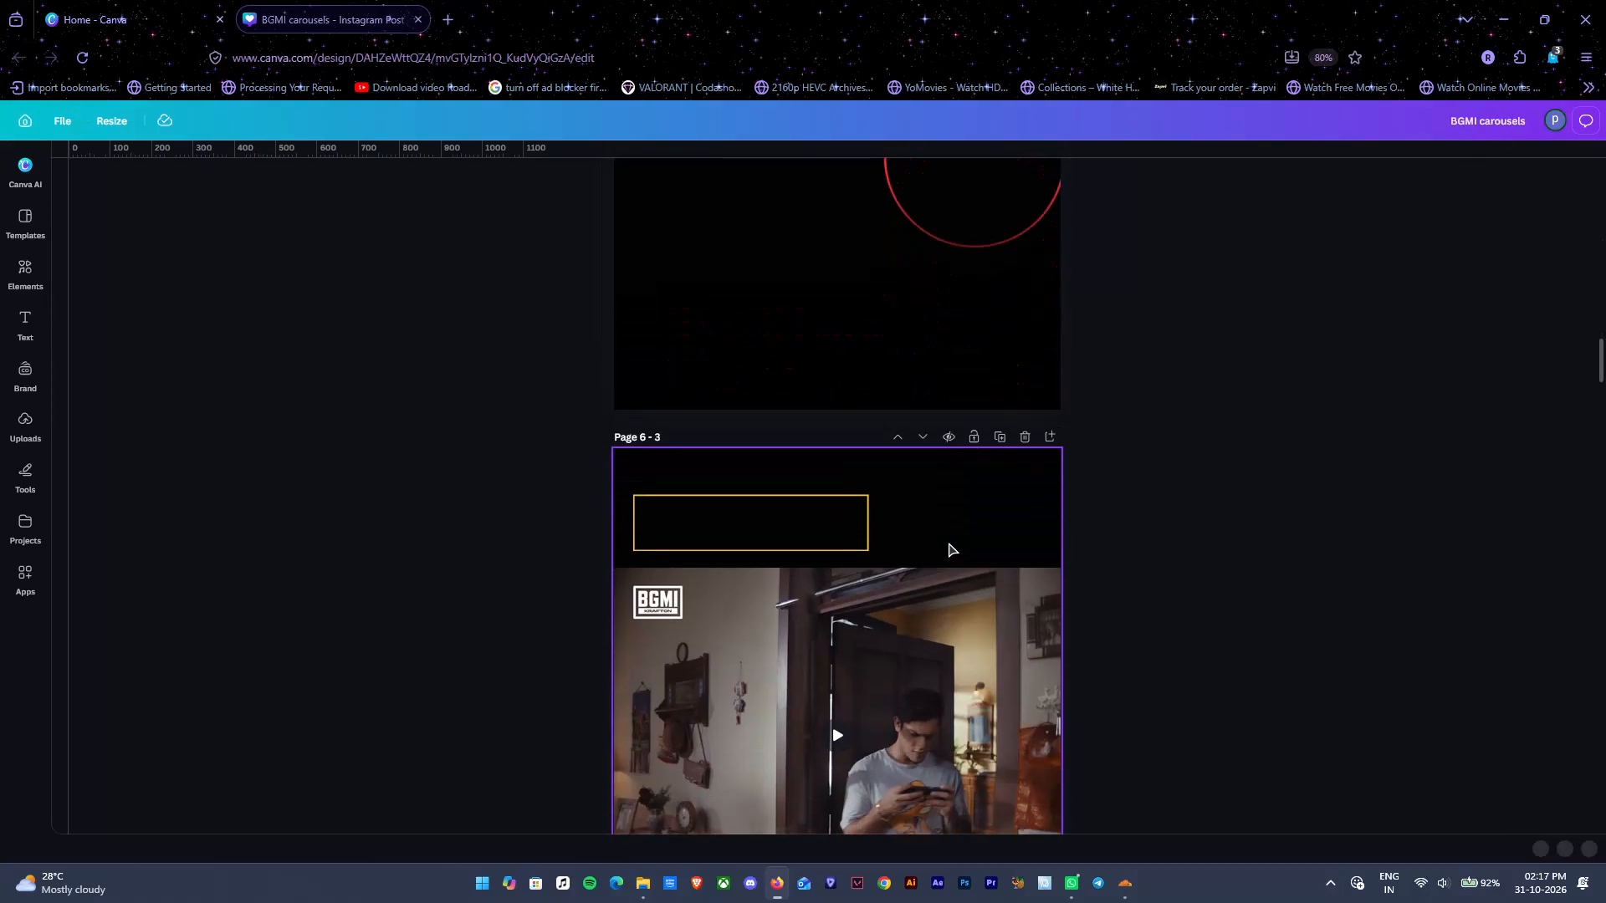
# Copy the crying emoji sticker from the lower corner of page 9.
pyautogui.scroll(-13, 949, 543)
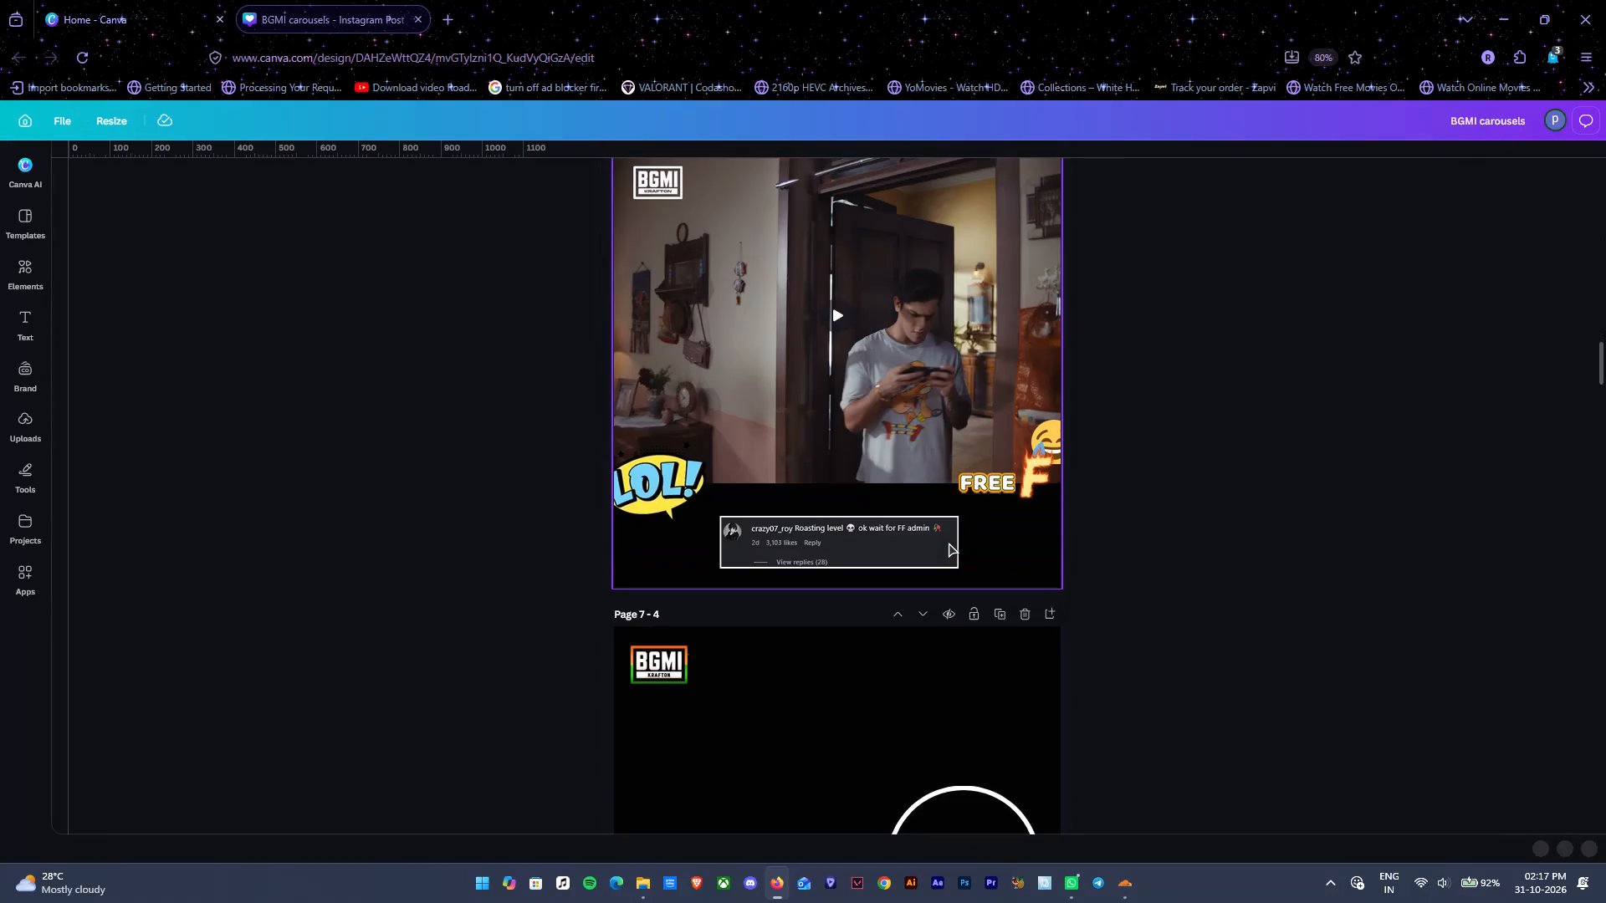
pyautogui.scroll(-7, 949, 543)
pyautogui.scroll(4, 952, 545)
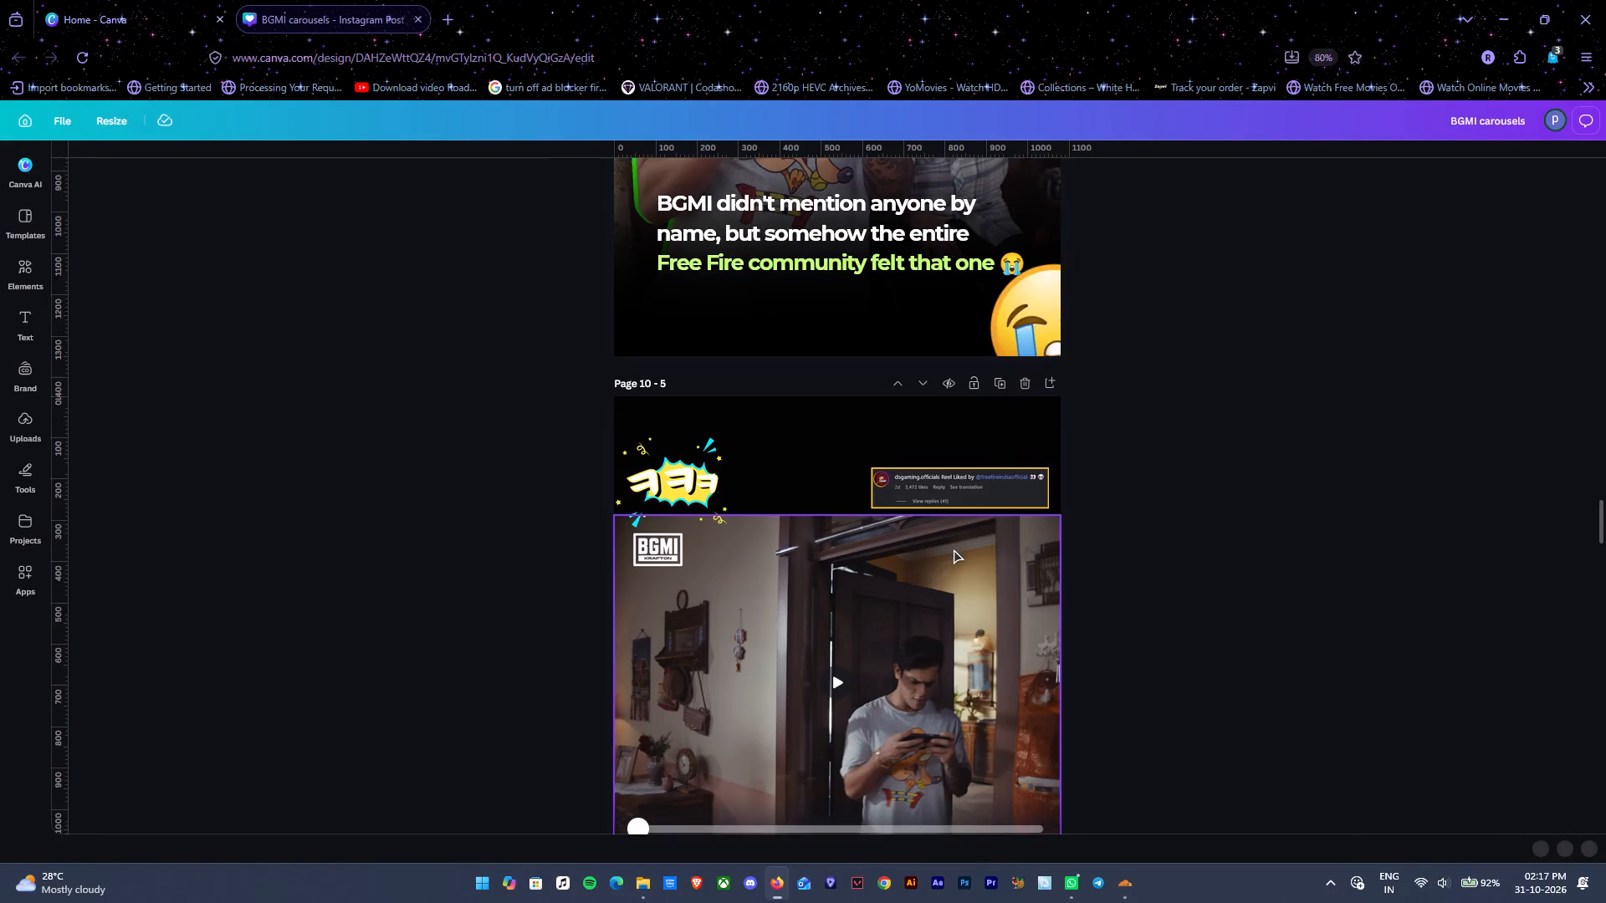
pyautogui.scroll(-1, 954, 549)
pyautogui.scroll(5, 954, 549)
pyautogui.scroll(-2, 954, 549)
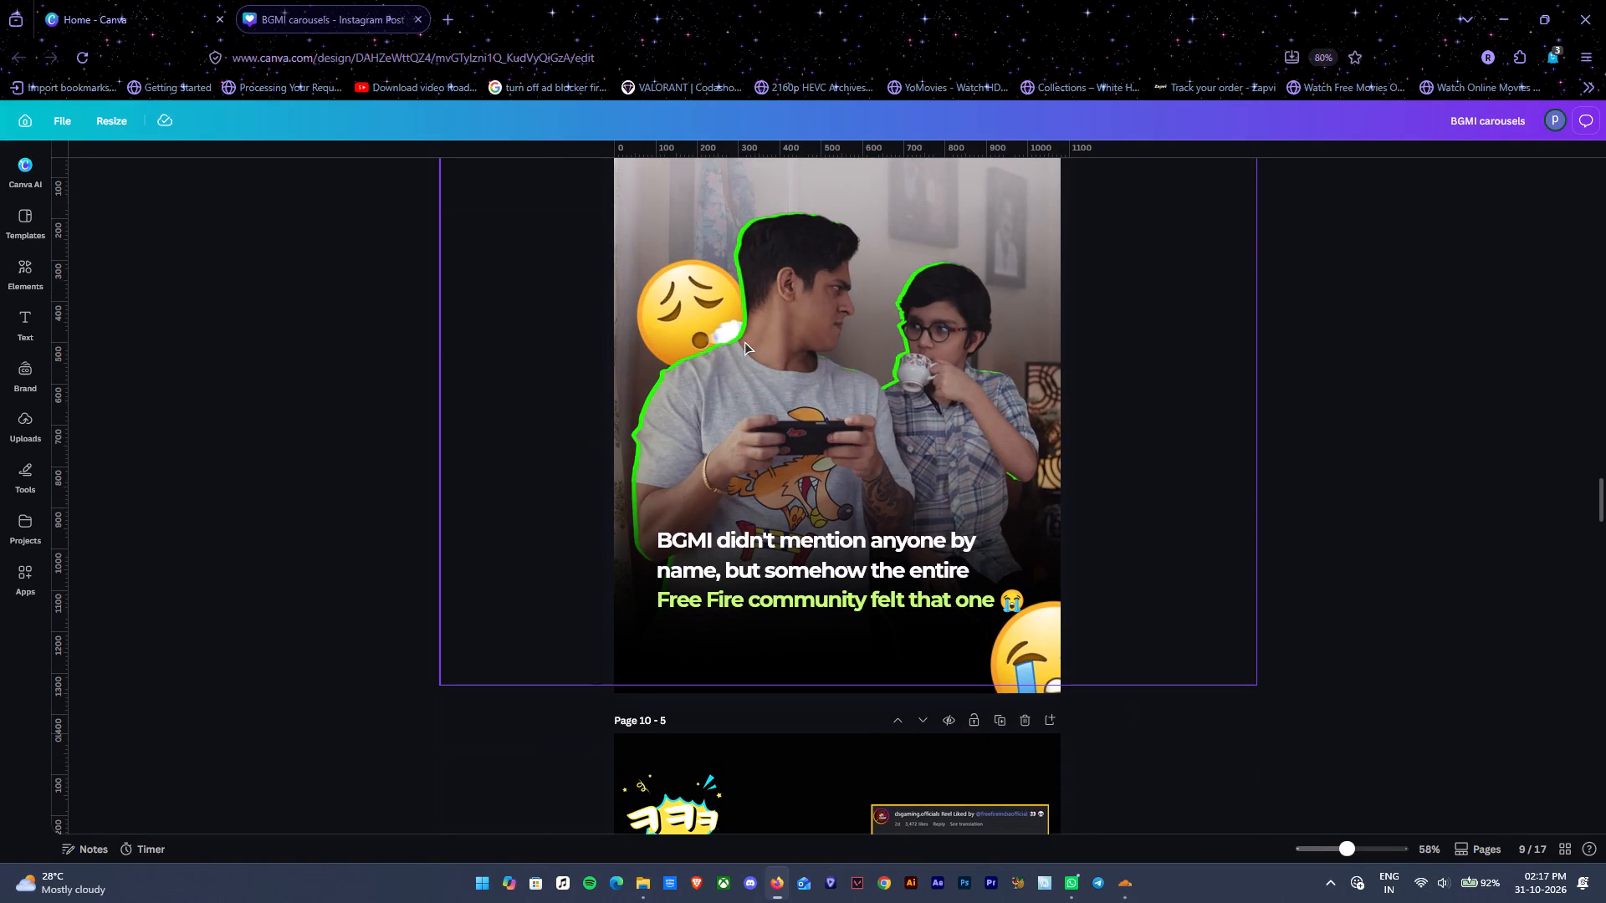
pyautogui.scroll(-4, 1041, 573)
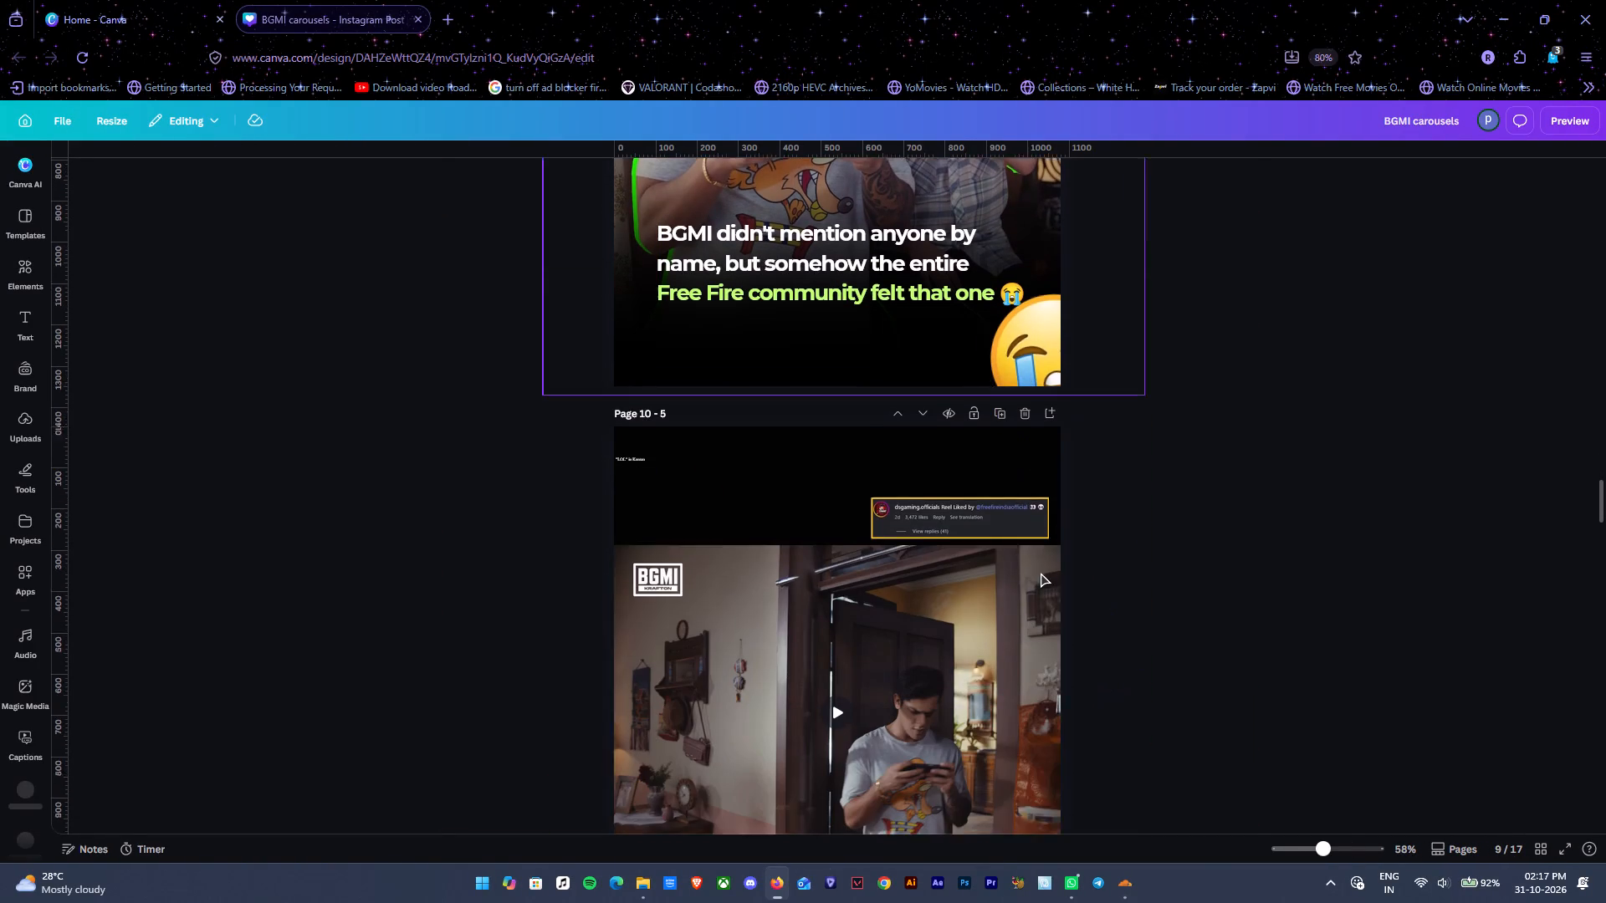
pyautogui.click(1028, 303)
pyautogui.hotkey('ctrl', 'c')
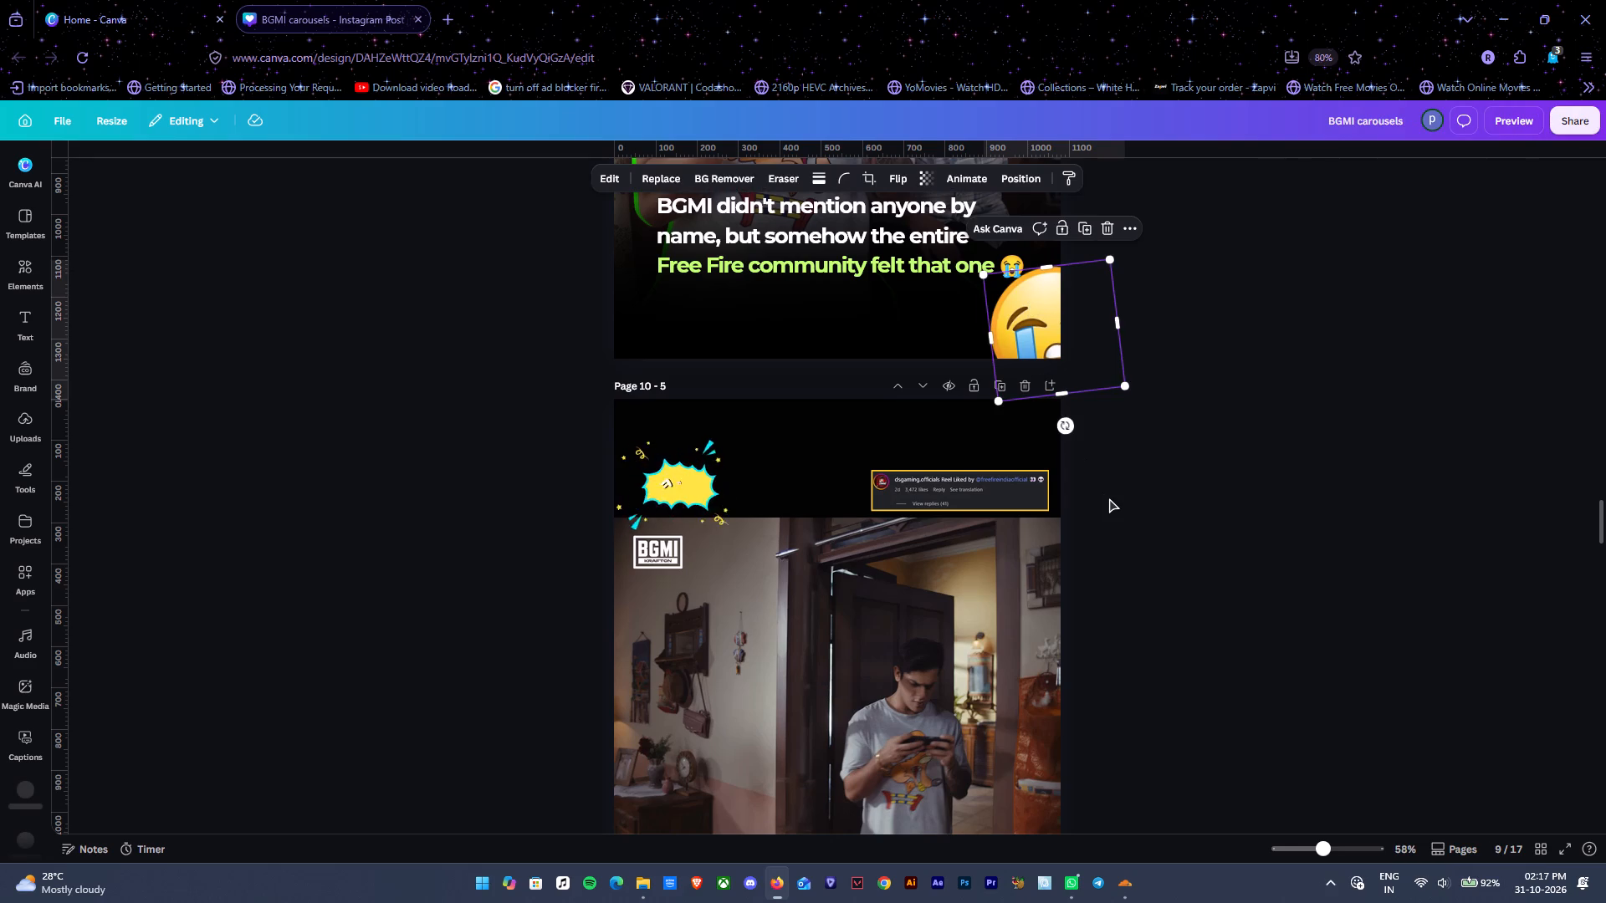
# Paste the copied crying emoji from page 9 onto page 17, half cut off at the page's bottom-right corner.
pyautogui.scroll(-9, 1109, 498)
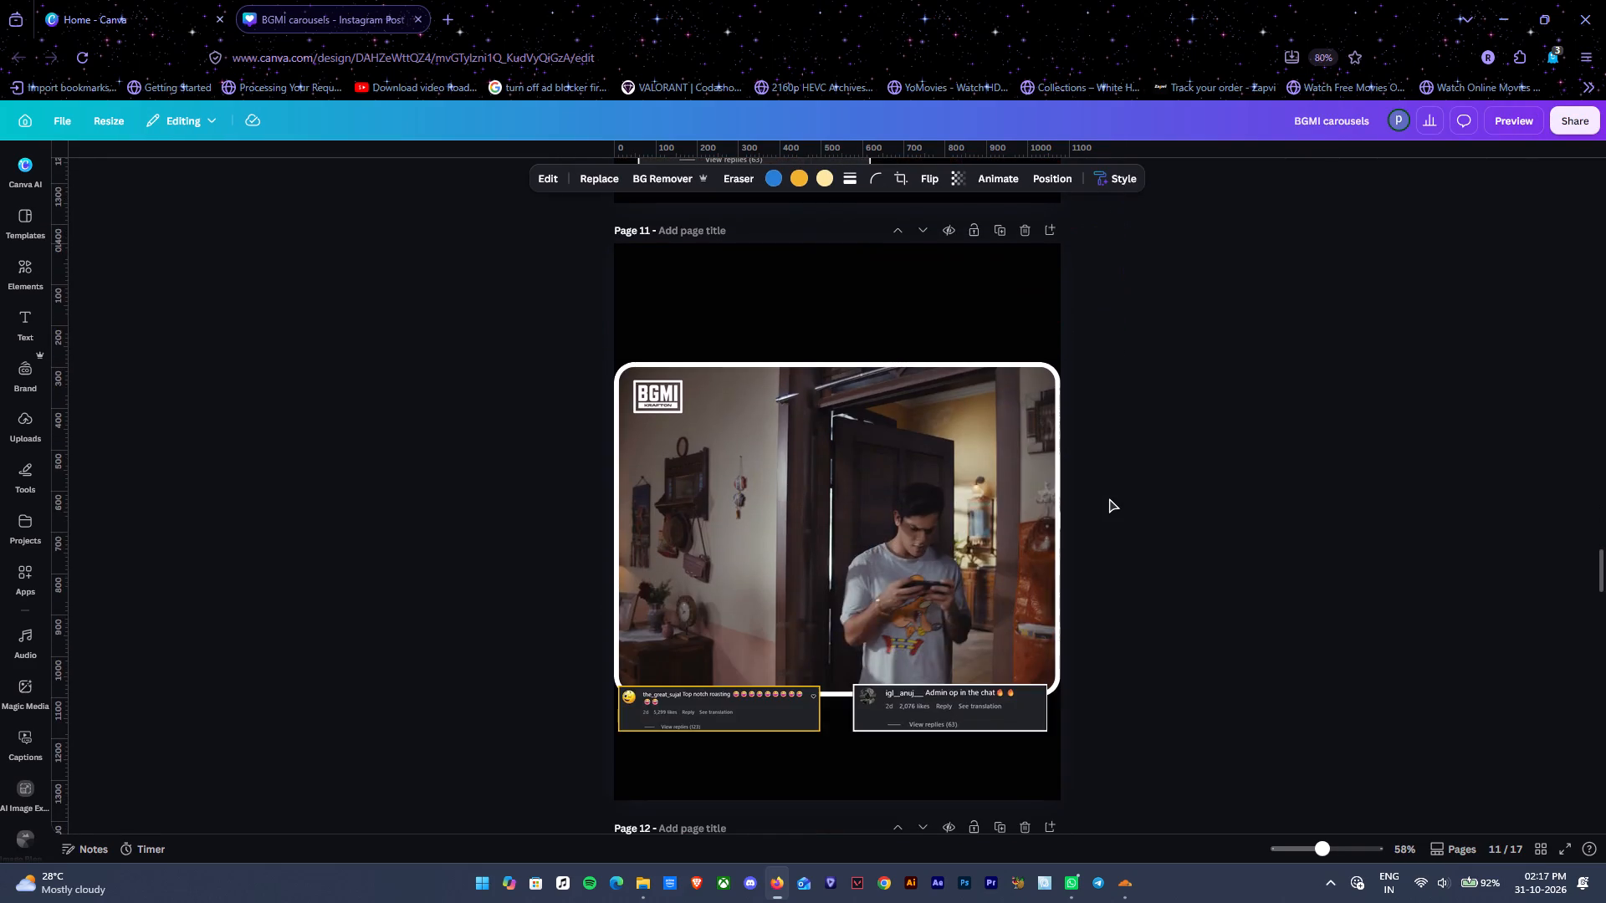
pyautogui.scroll(12, 1109, 498)
pyautogui.scroll(-5, 1109, 498)
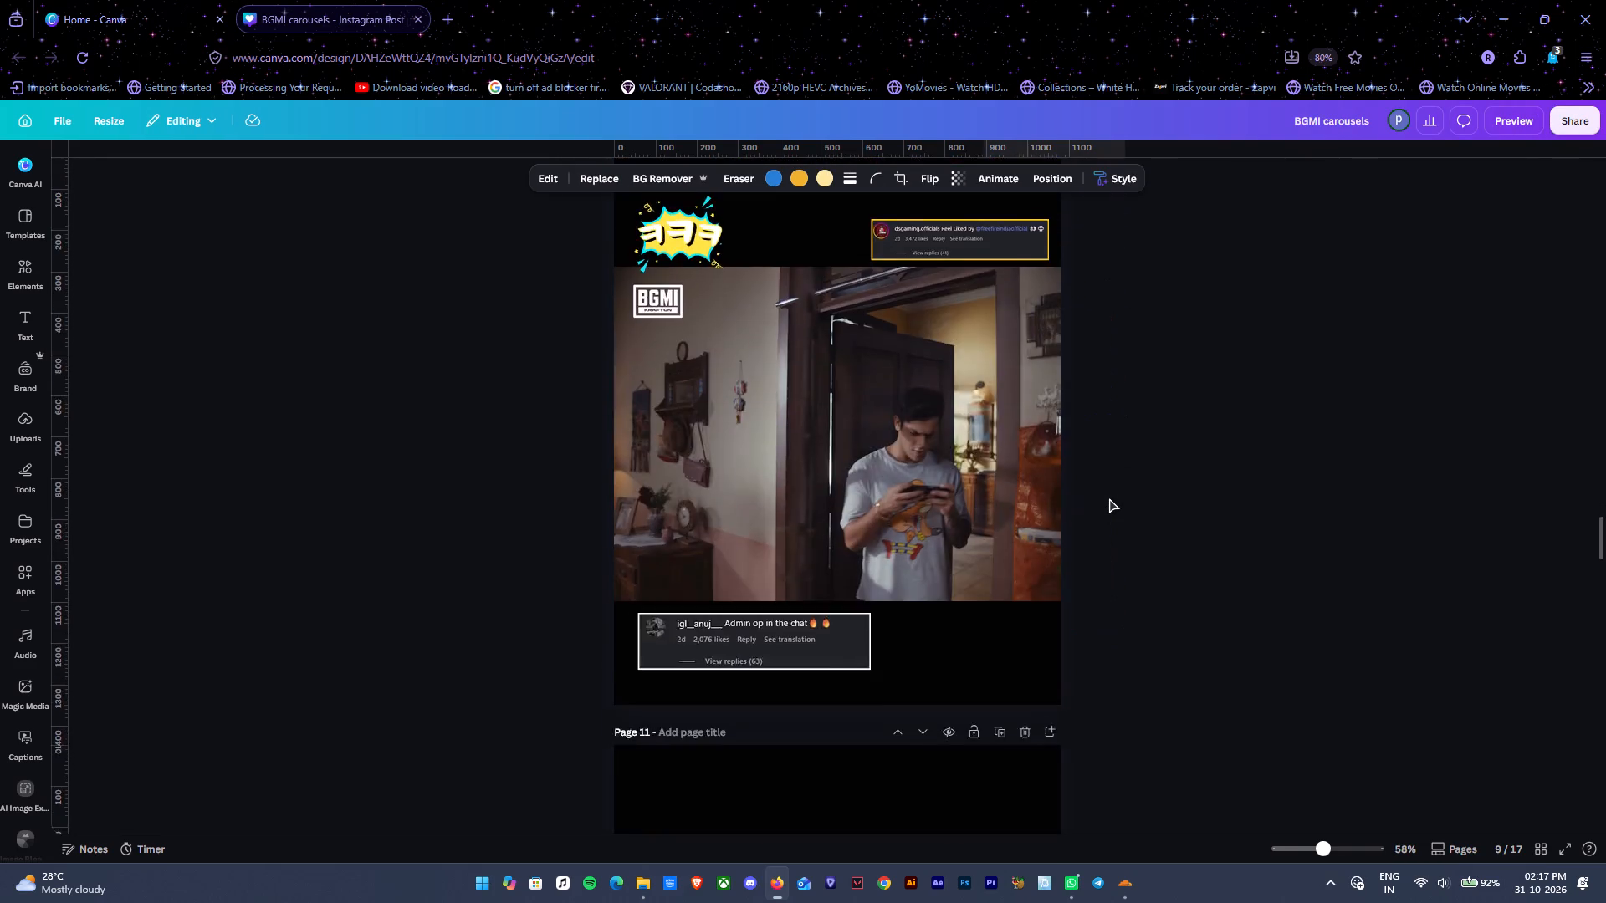
pyautogui.scroll(-10, 1109, 498)
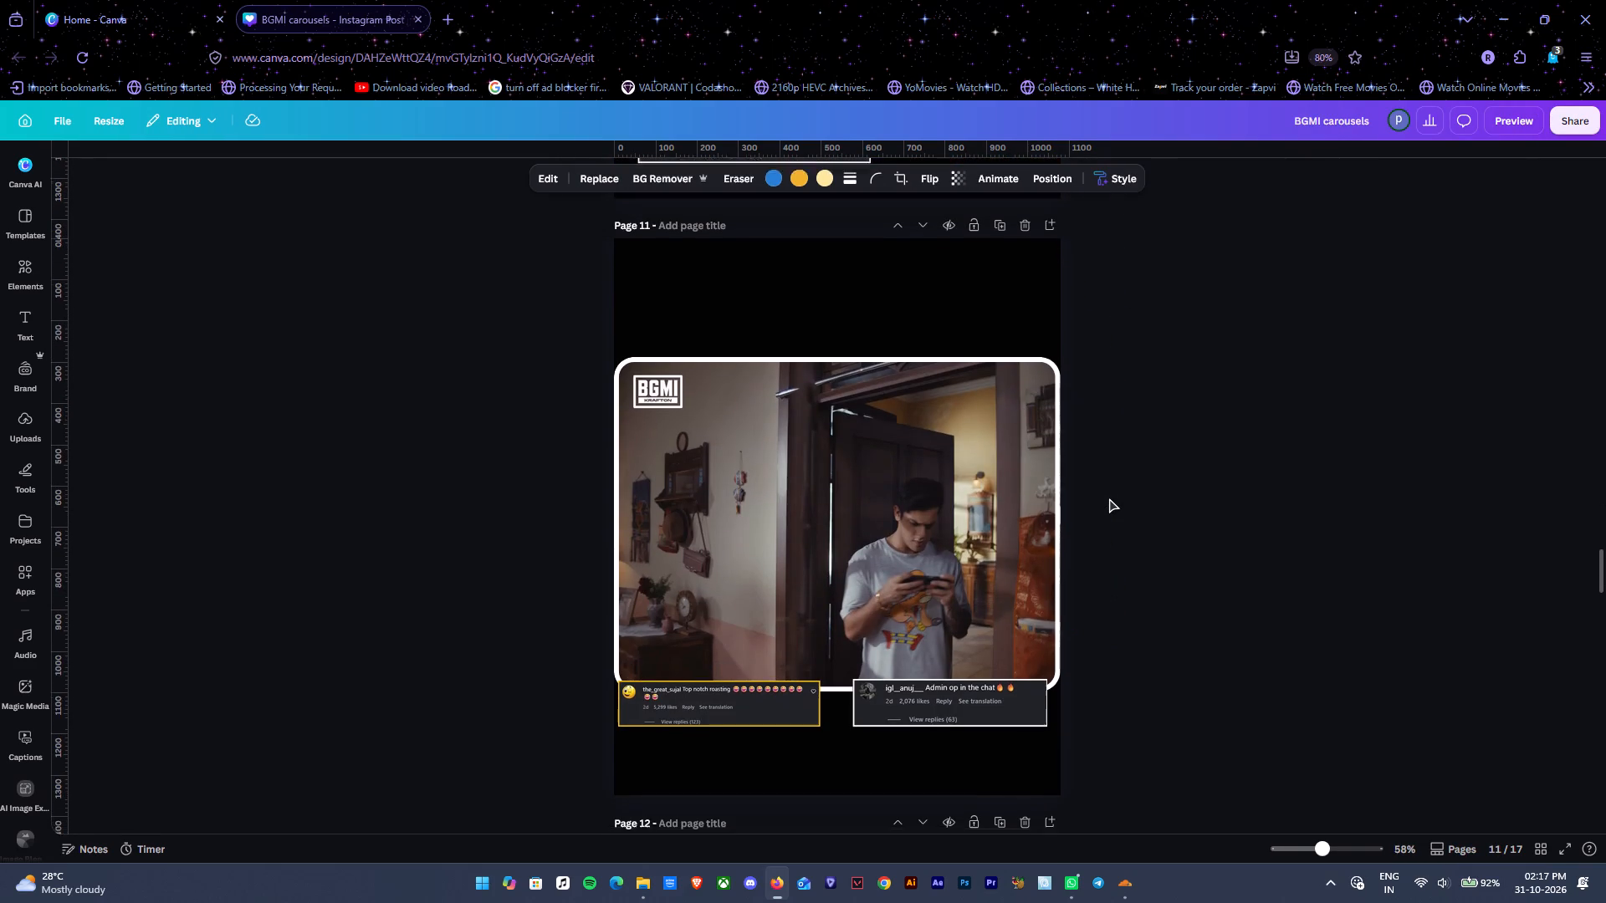
pyautogui.scroll(-9, 1109, 498)
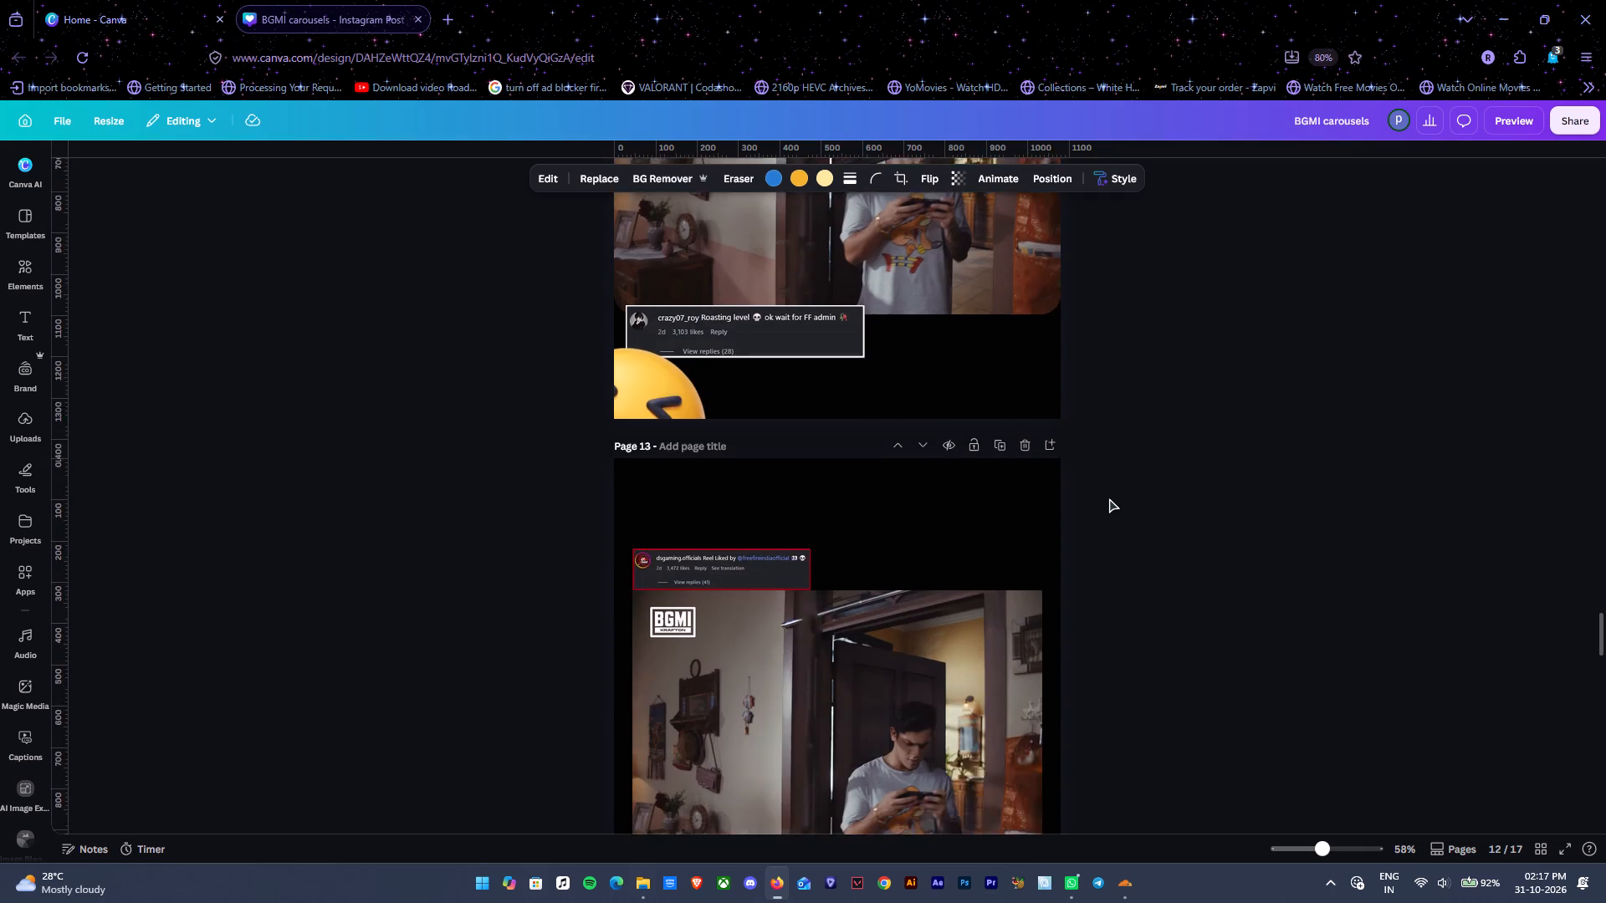
pyautogui.scroll(-4, 1109, 498)
pyautogui.scroll(1, 1109, 498)
pyautogui.scroll(-9, 1109, 498)
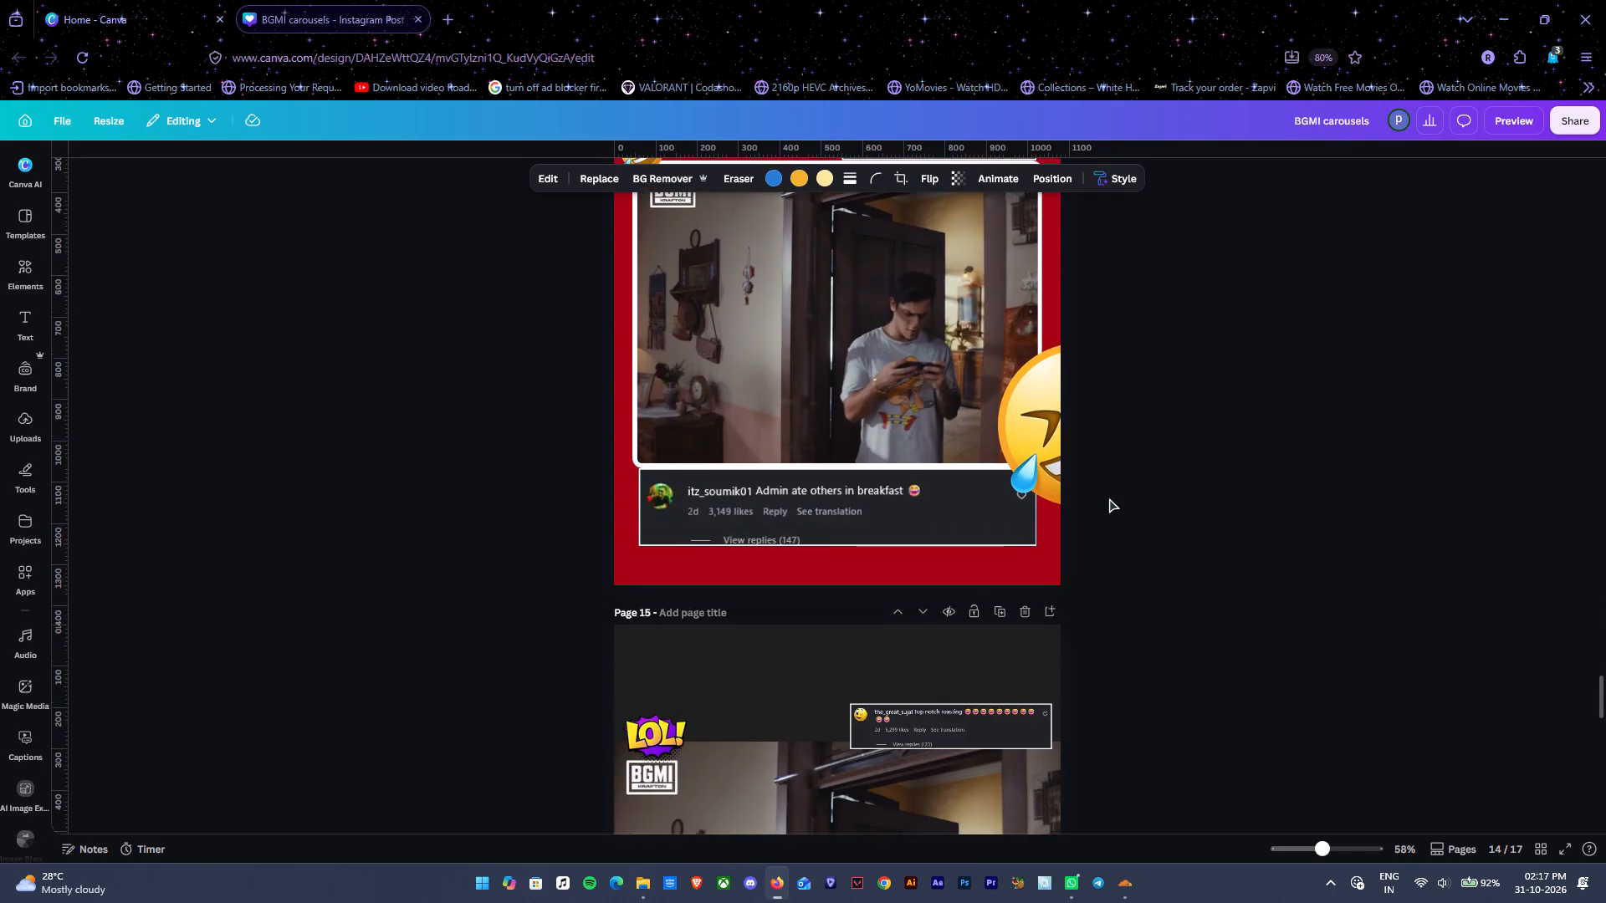
pyautogui.scroll(-15, 1109, 498)
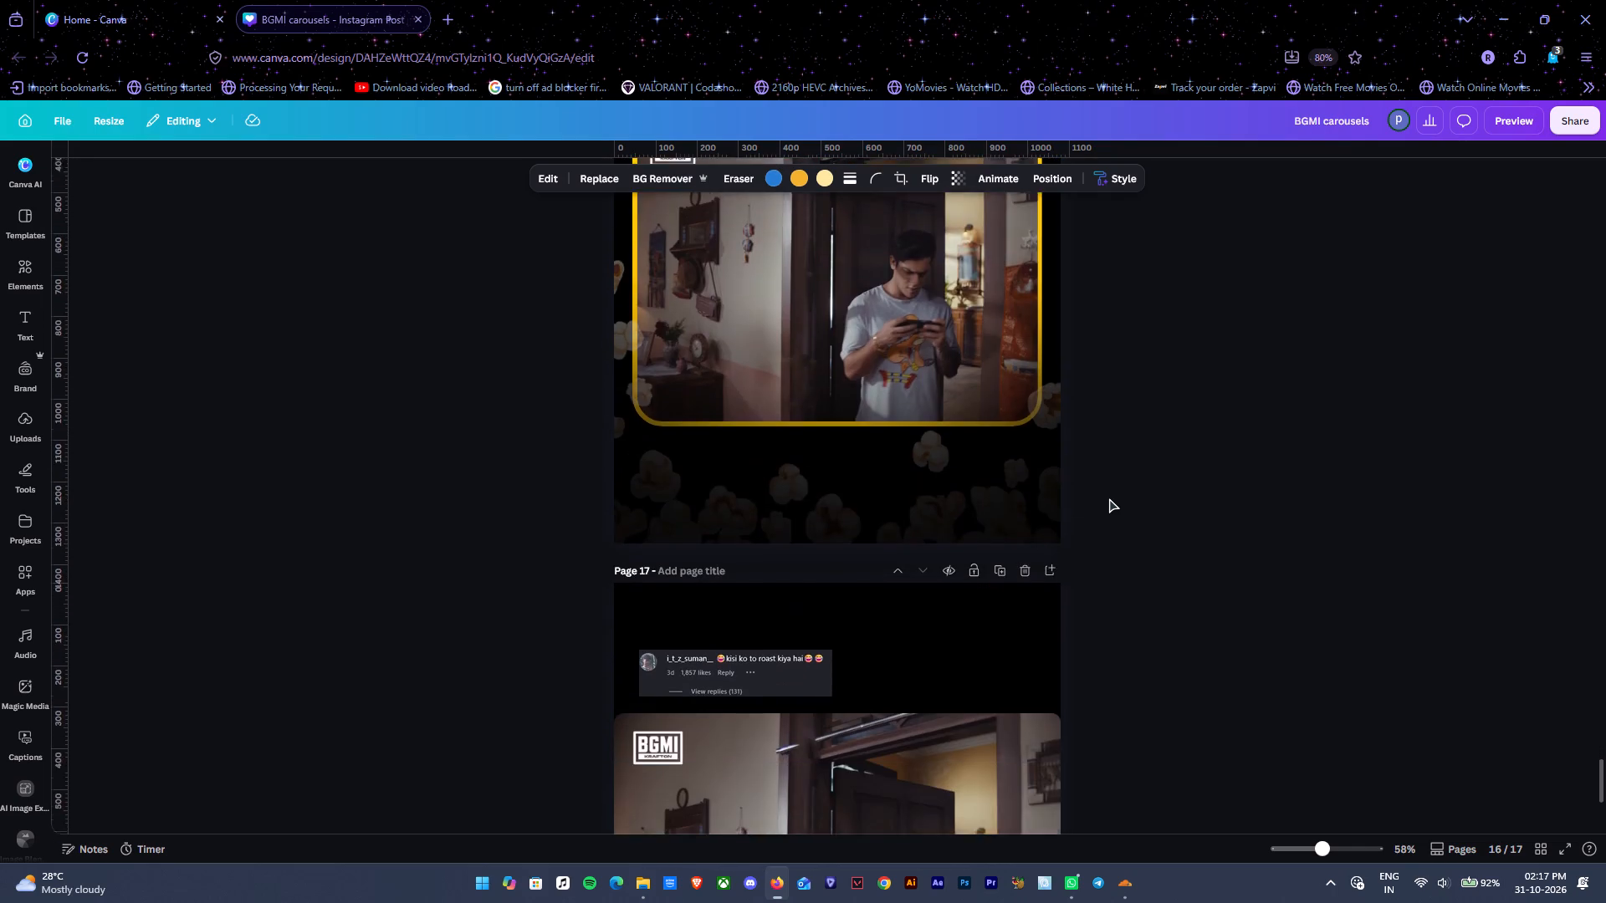
pyautogui.scroll(-8, 1109, 498)
pyautogui.hotkey('ctrl', 'v')
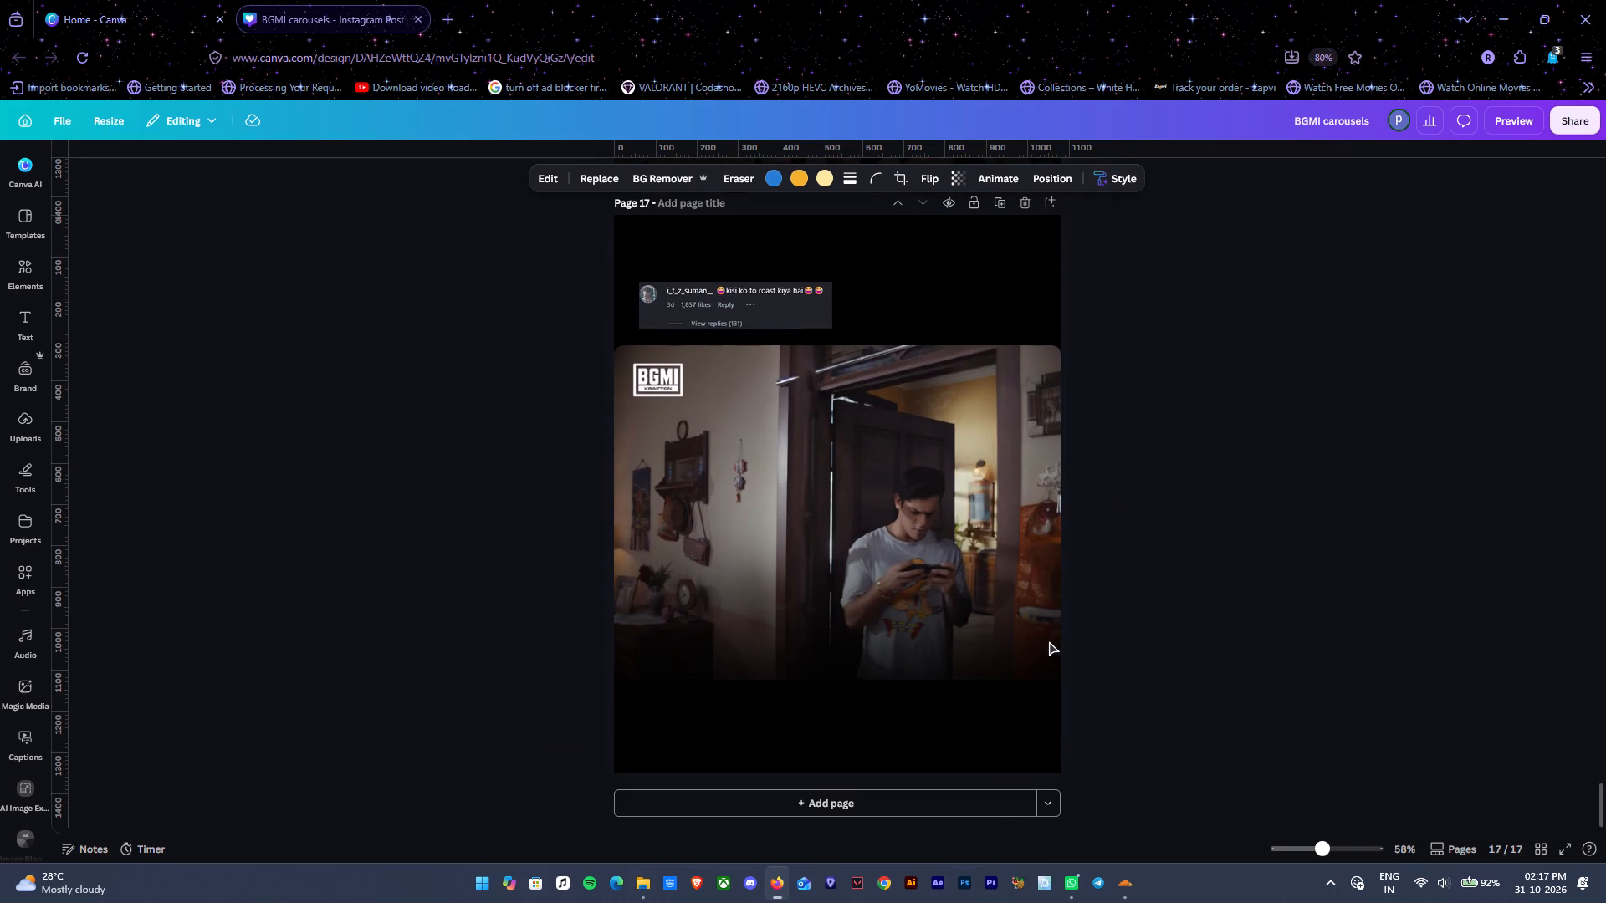
pyautogui.moveTo(1072, 727); pyautogui.dragTo(1072, 707)
pyautogui.click(1291, 538)
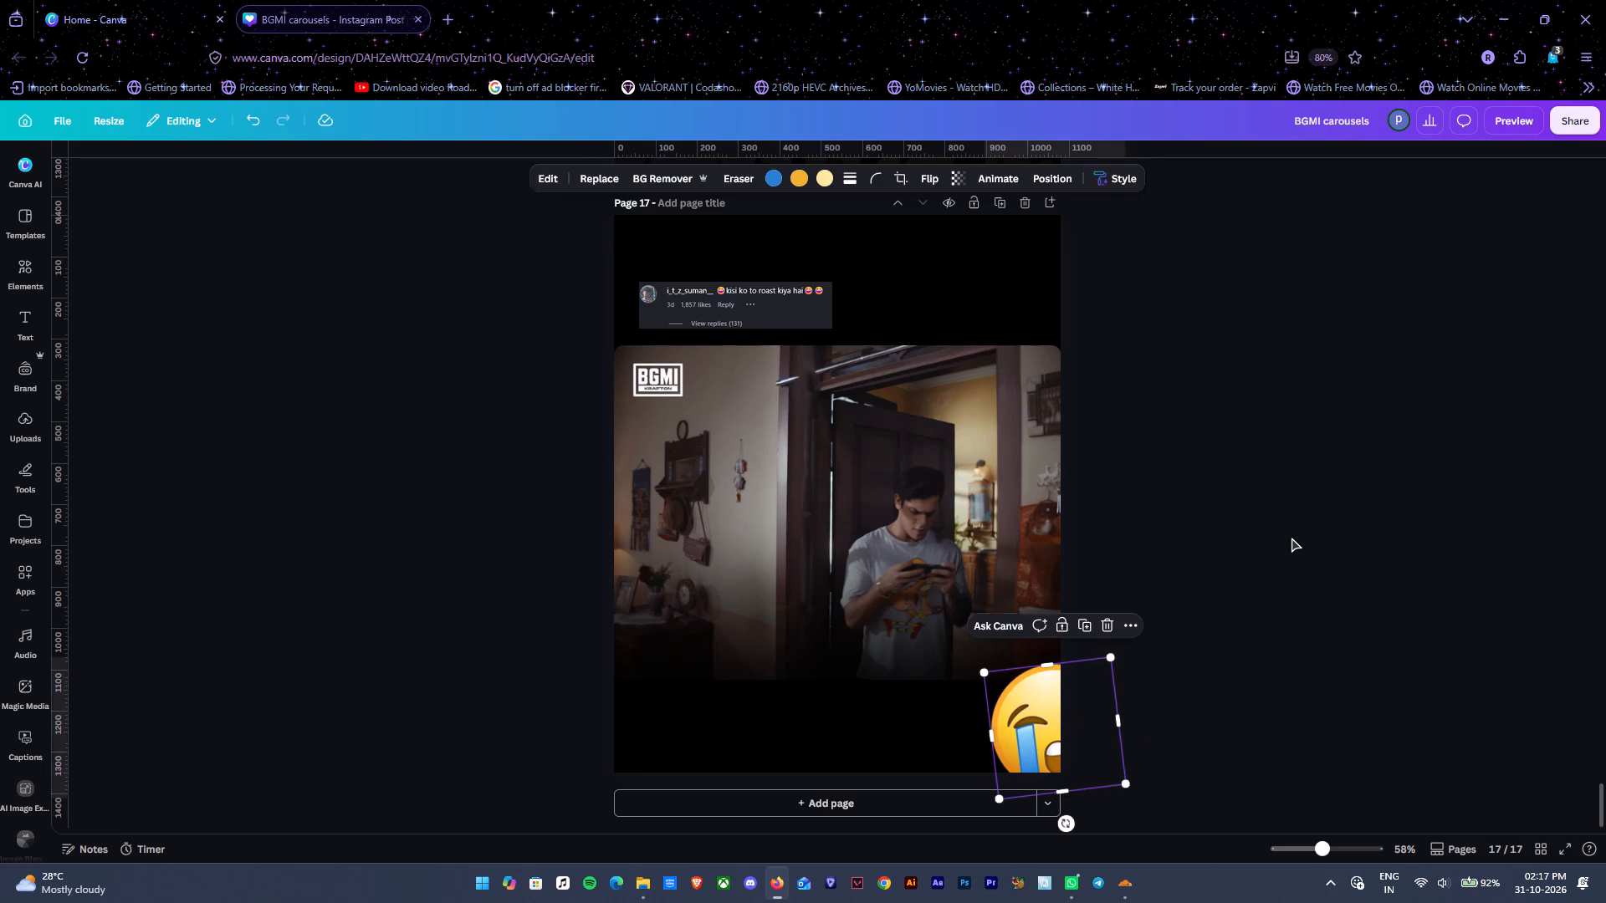
# Copy the "Roast of the century" comment from page 16 to page 17 and place it over the video's bottom-left edge.
pyautogui.scroll(7, 816, 295)
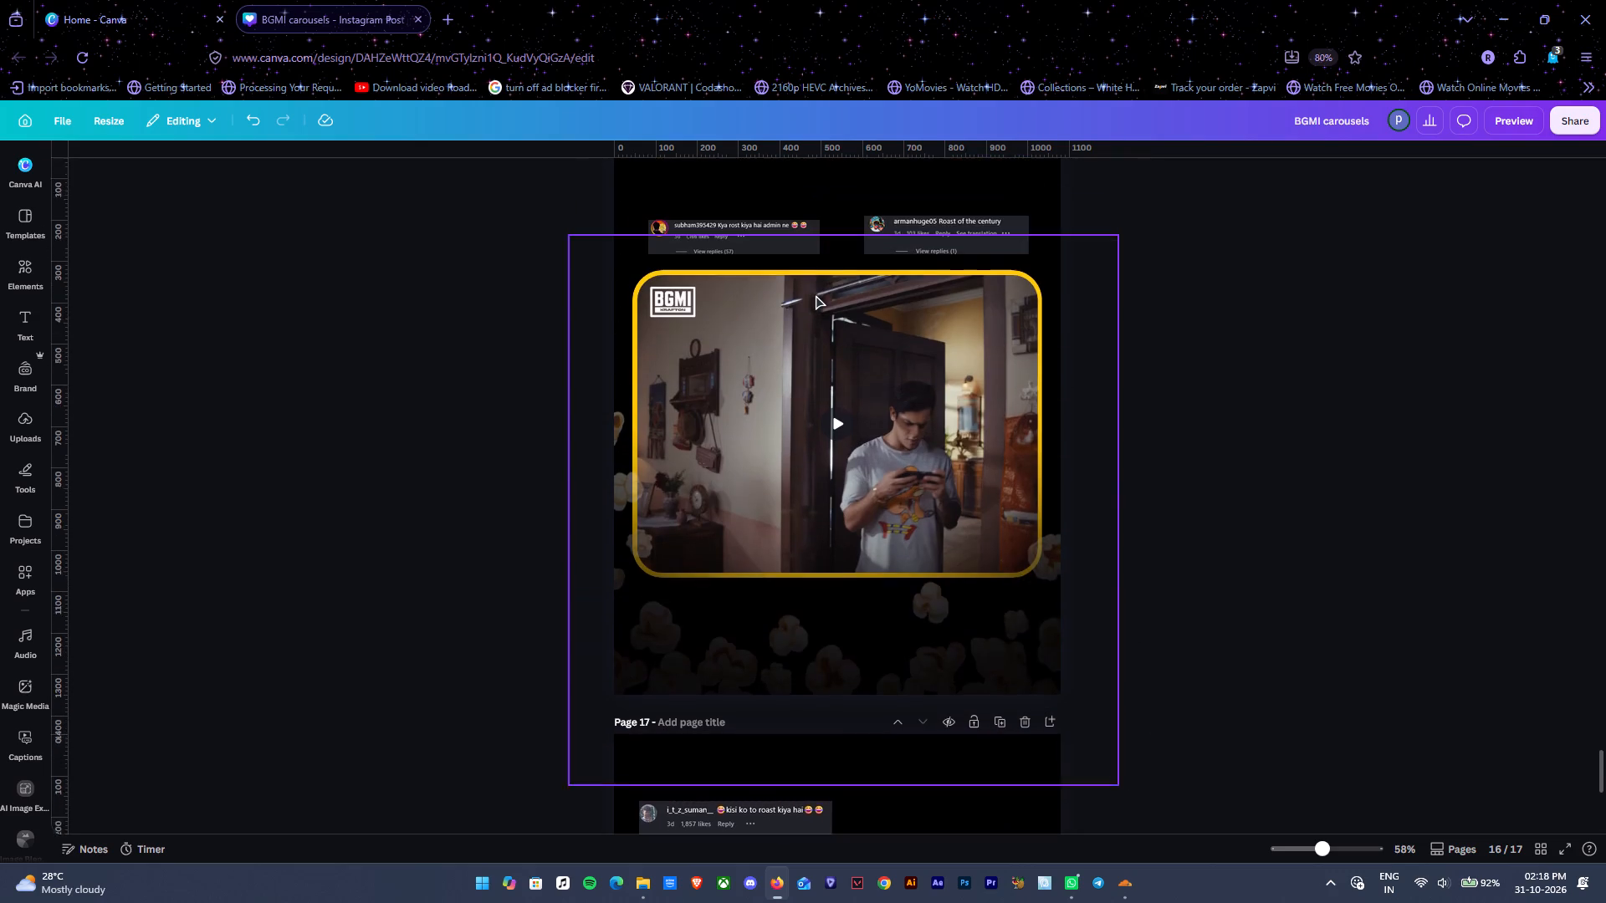
pyautogui.click(914, 308)
pyautogui.hotkey('ctrl', 'c')
pyautogui.scroll(-7, 914, 308)
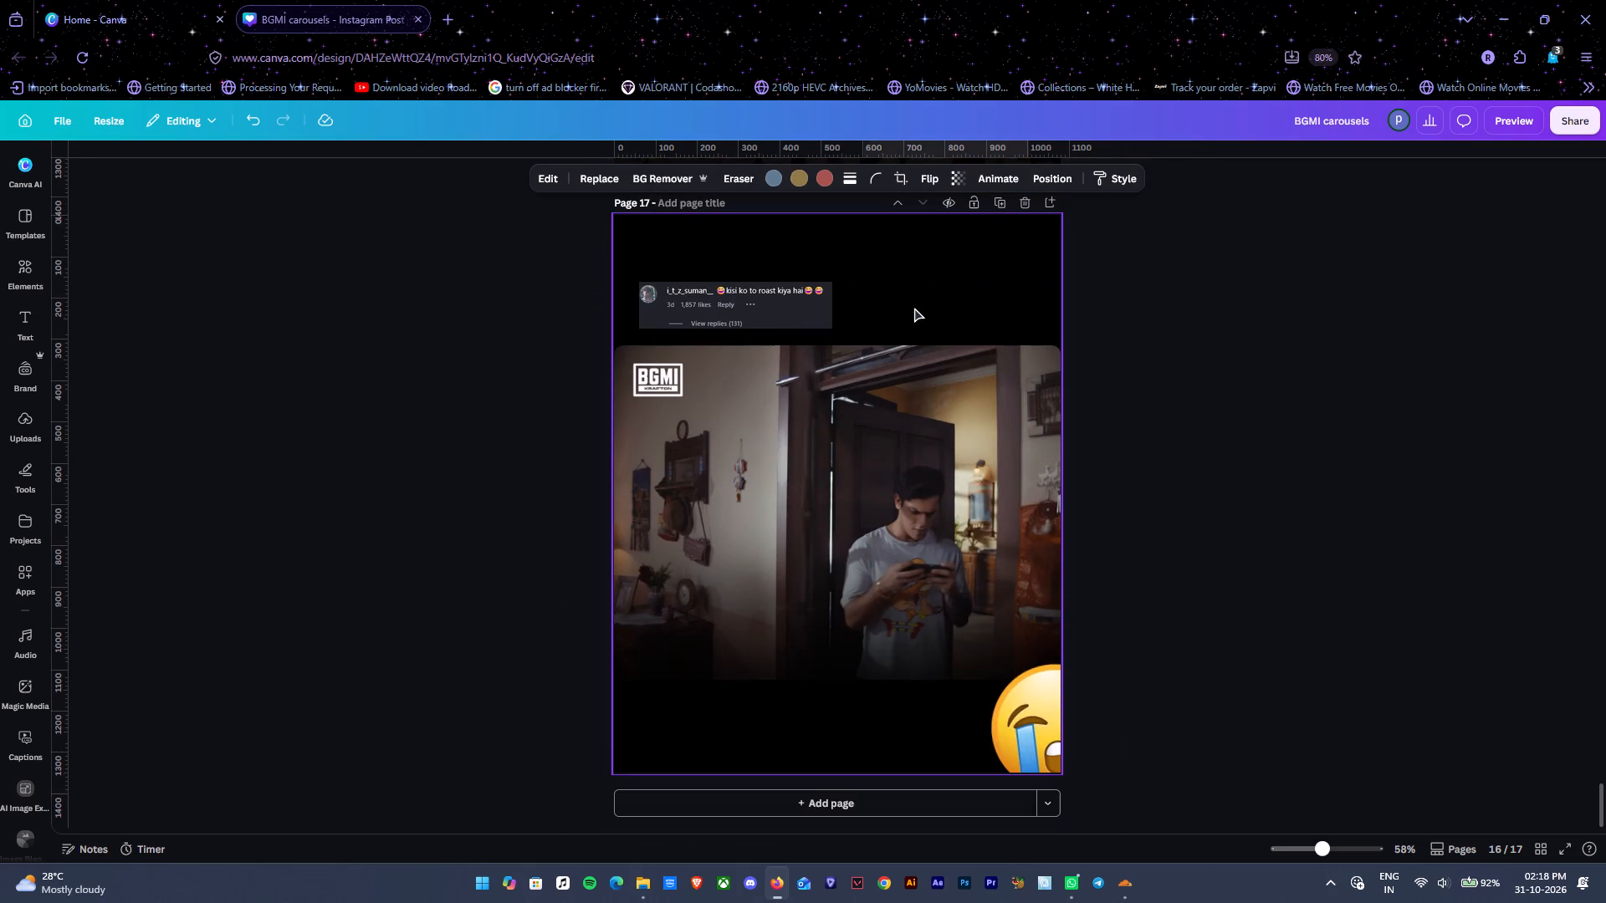
pyautogui.scroll(-1, 914, 308)
pyautogui.hotkey('ctrl', 'v')
pyautogui.moveTo(990, 322); pyautogui.dragTo(978, 676)
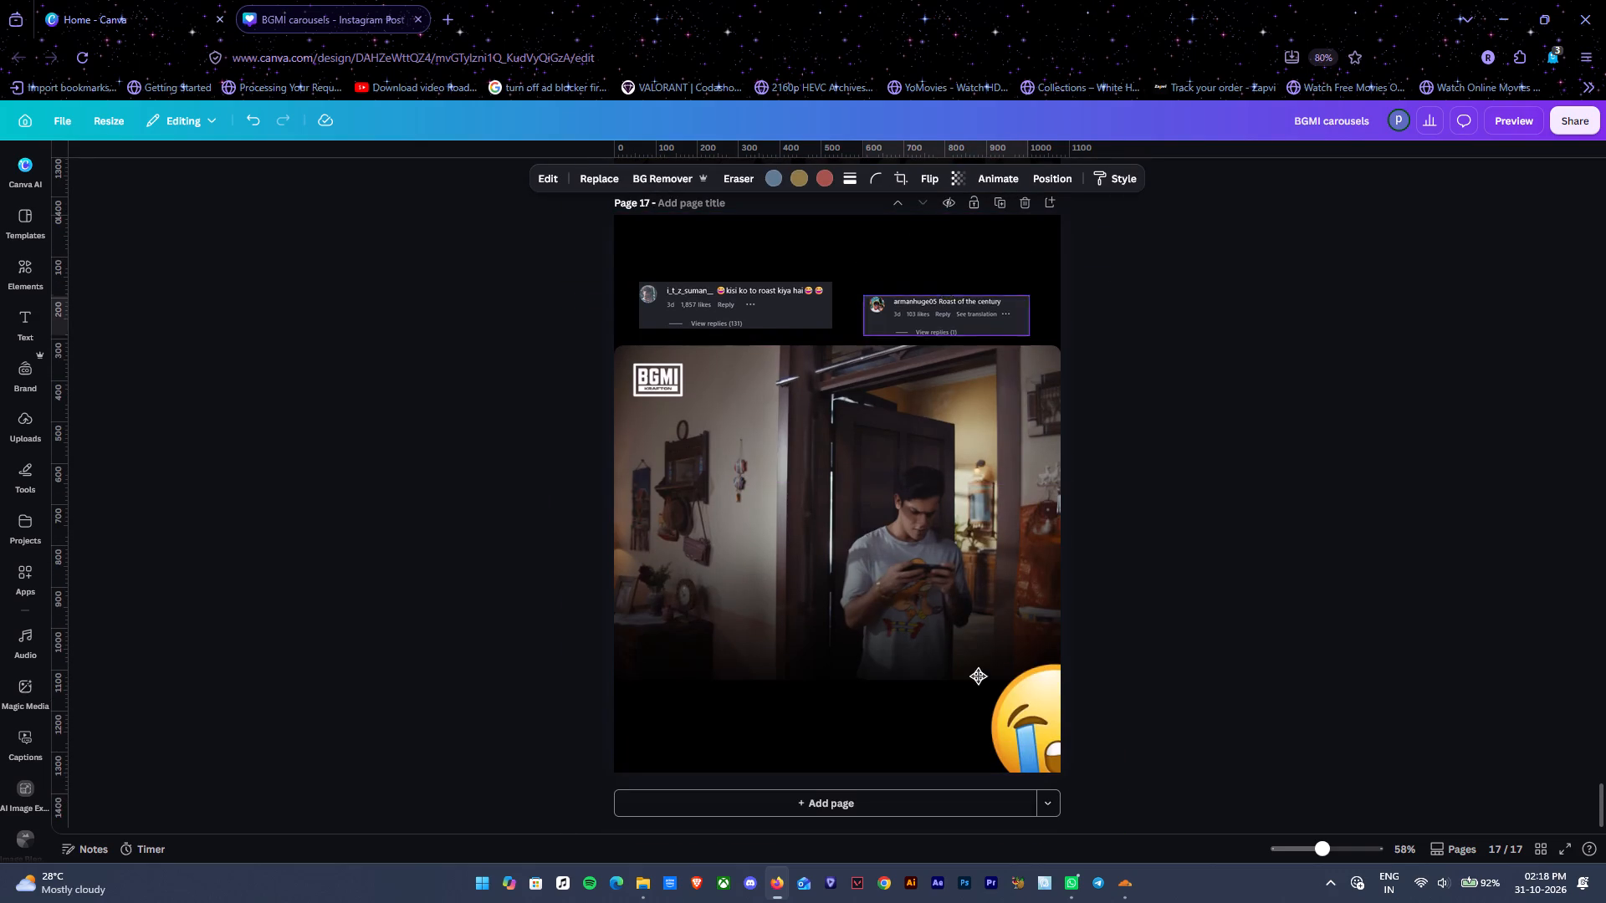
pyautogui.moveTo(978, 676); pyautogui.dragTo(954, 693)
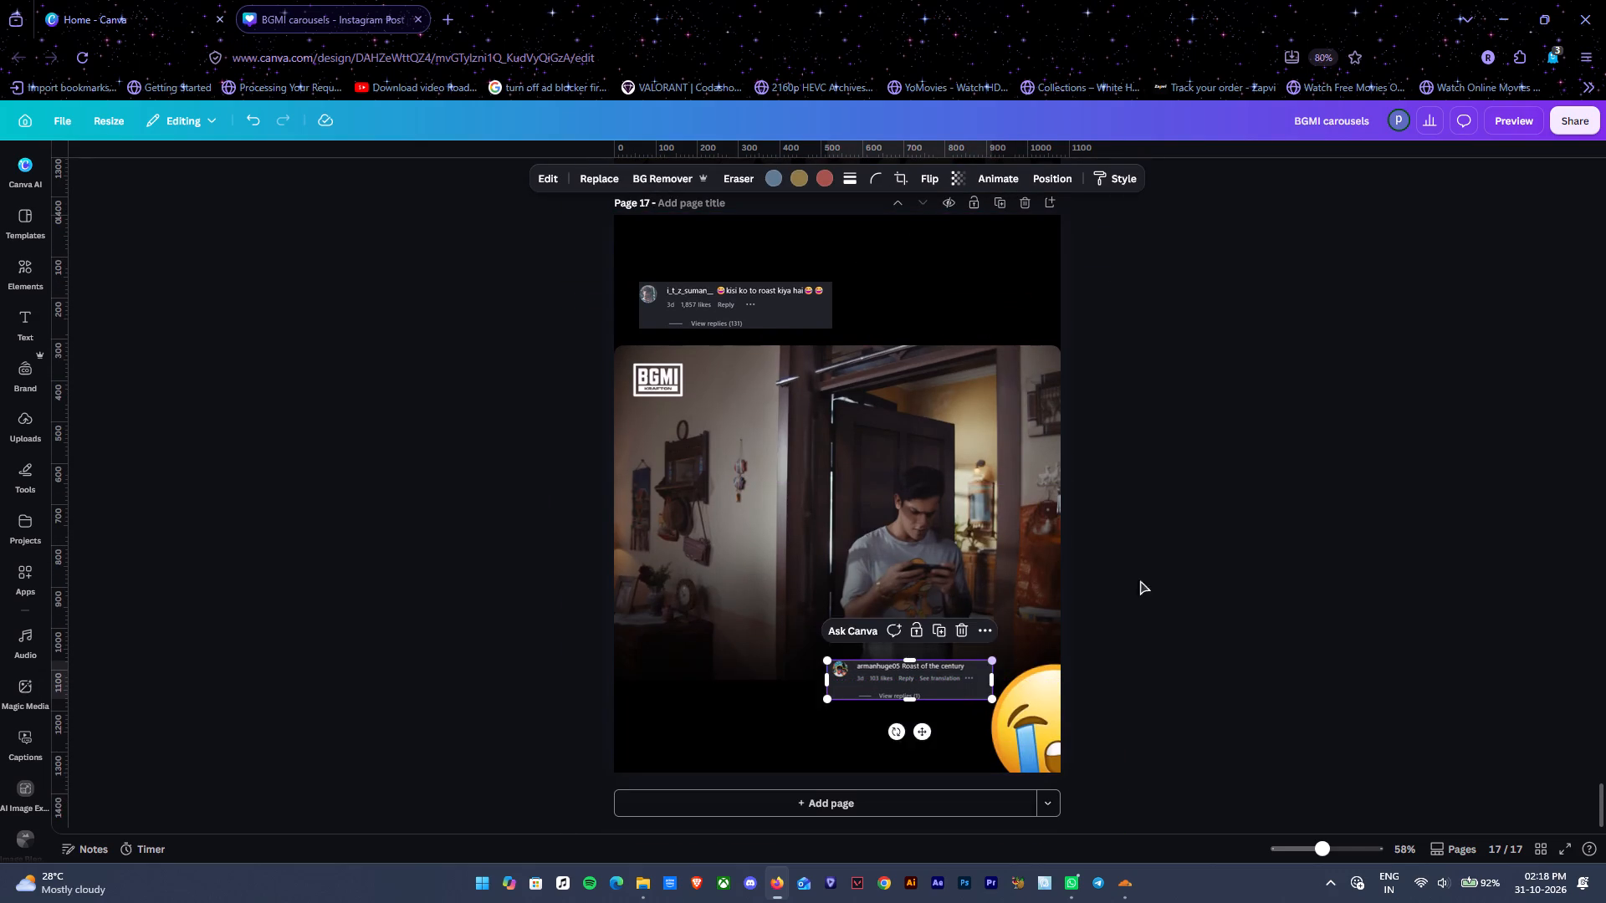
pyautogui.click(1148, 569)
pyautogui.moveTo(887, 694); pyautogui.dragTo(696, 709)
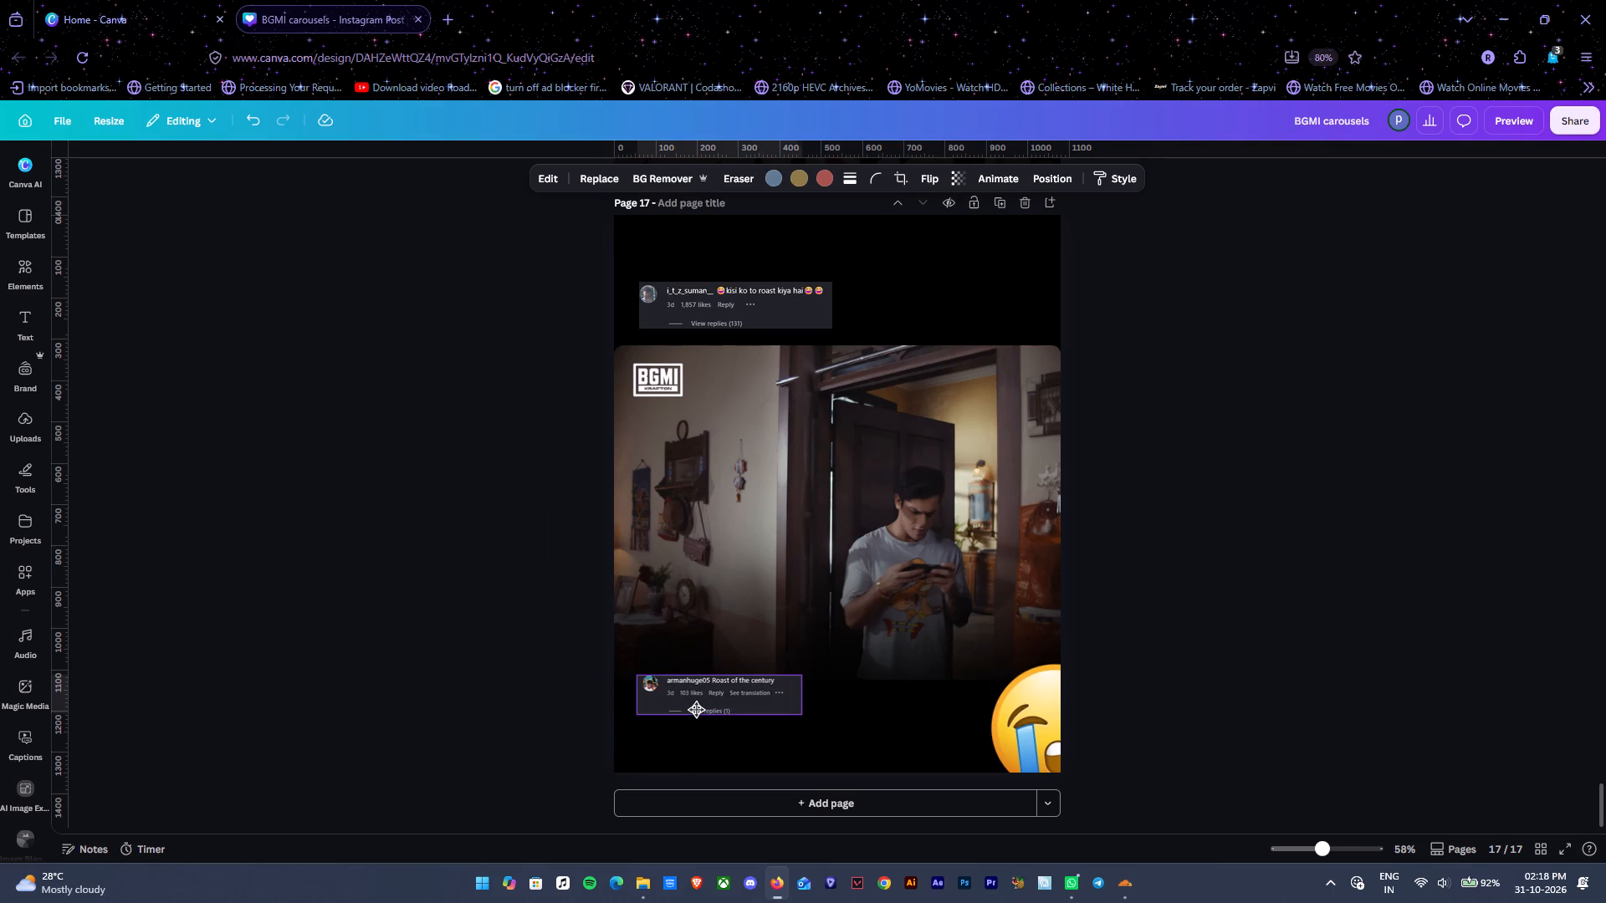
pyautogui.moveTo(696, 709); pyautogui.dragTo(693, 708)
# Arrange both comments side by side above the video, "Roast of the century" on the left, and slightly shrink the right-hand "kisi ko to roast kiya hai" comment.
pyautogui.moveTo(737, 296); pyautogui.dragTo(956, 304)
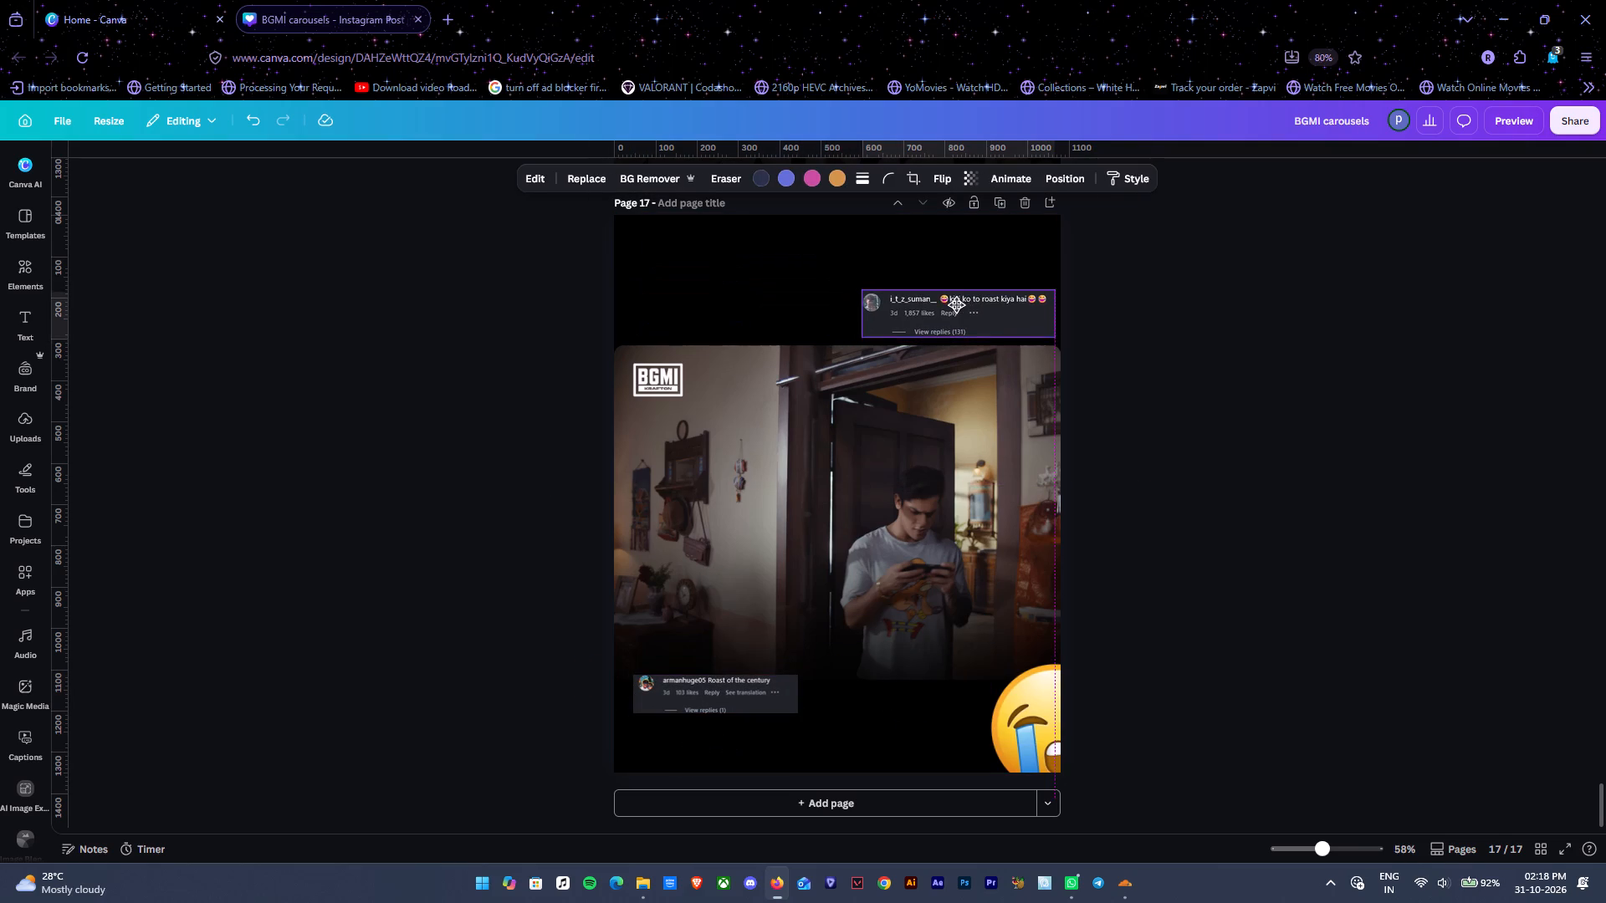
pyautogui.moveTo(956, 304); pyautogui.dragTo(954, 301)
pyautogui.moveTo(752, 685); pyautogui.dragTo(762, 295)
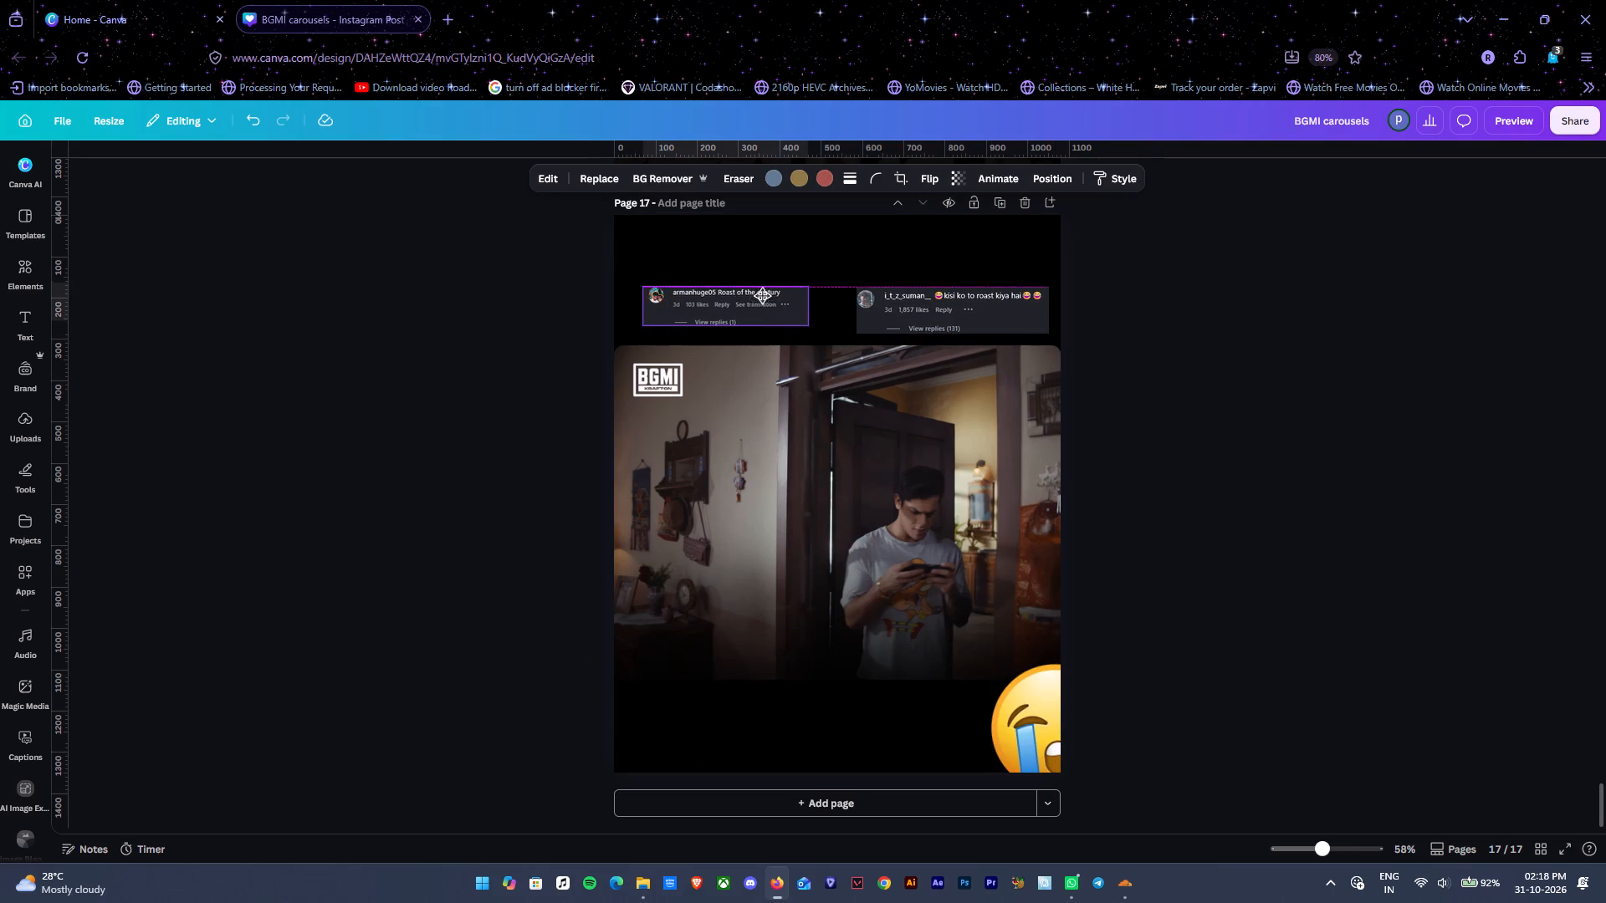
pyautogui.moveTo(762, 295); pyautogui.dragTo(767, 298)
pyautogui.click(942, 314)
pyautogui.moveTo(1047, 332); pyautogui.dragTo(1032, 319)
pyautogui.click(985, 310)
pyautogui.click(1174, 305)
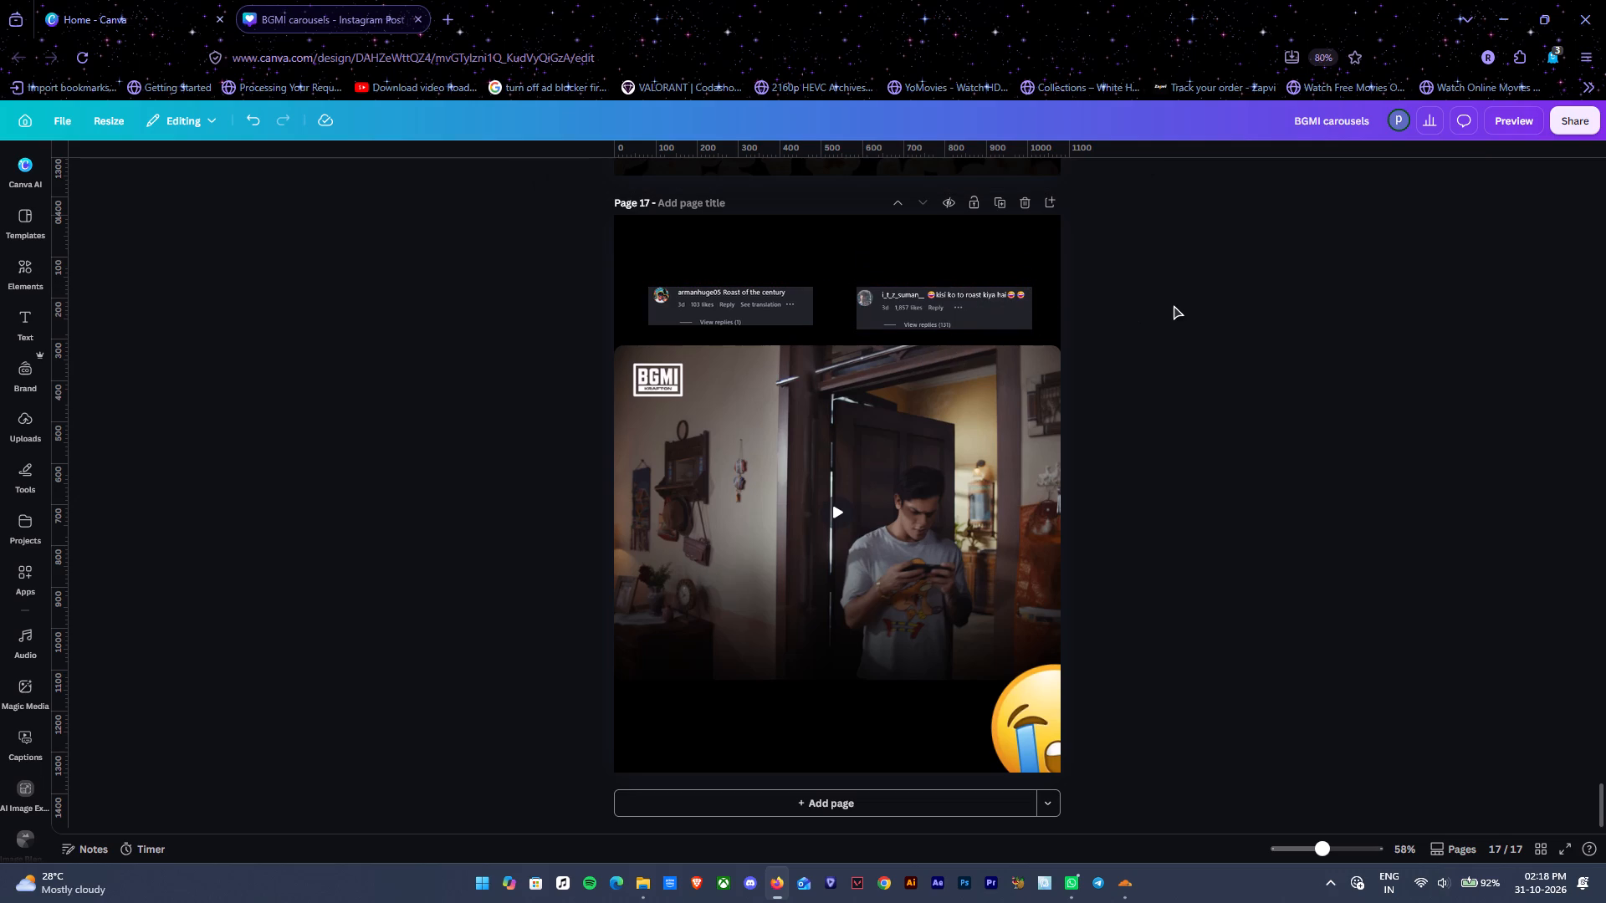
# Duplicate the crying emoji, shrink and rotate the copy, and place it half off the page's left edge above the BGMI logo.
pyautogui.click(1020, 719)
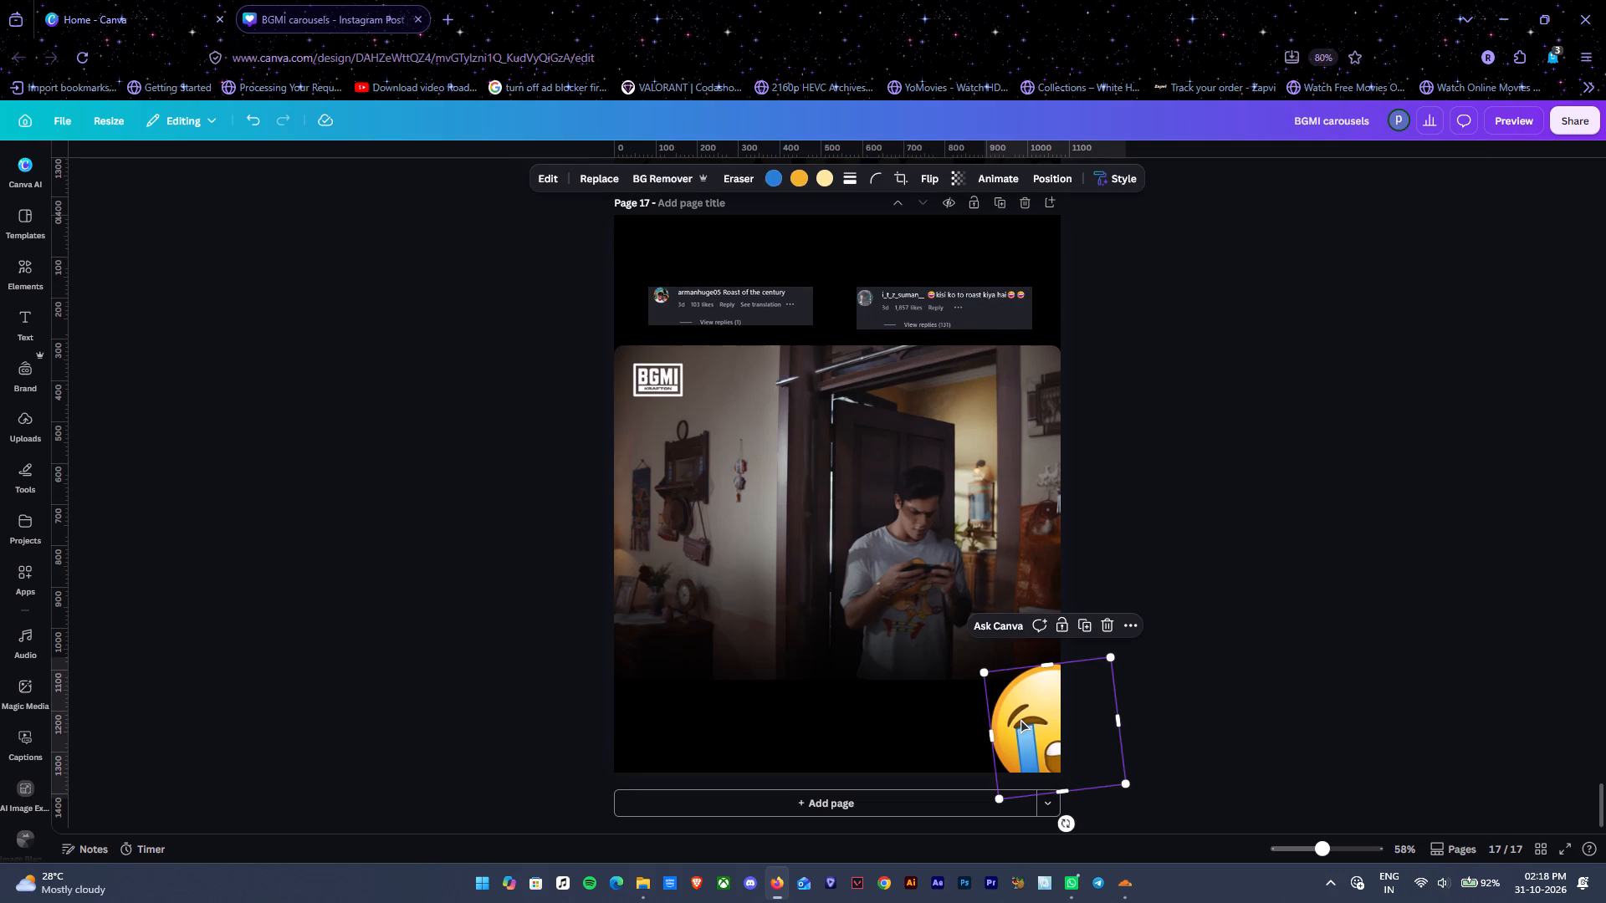
pyautogui.hotkey('ctrl', 'd')
pyautogui.moveTo(1022, 720); pyautogui.dragTo(770, 394)
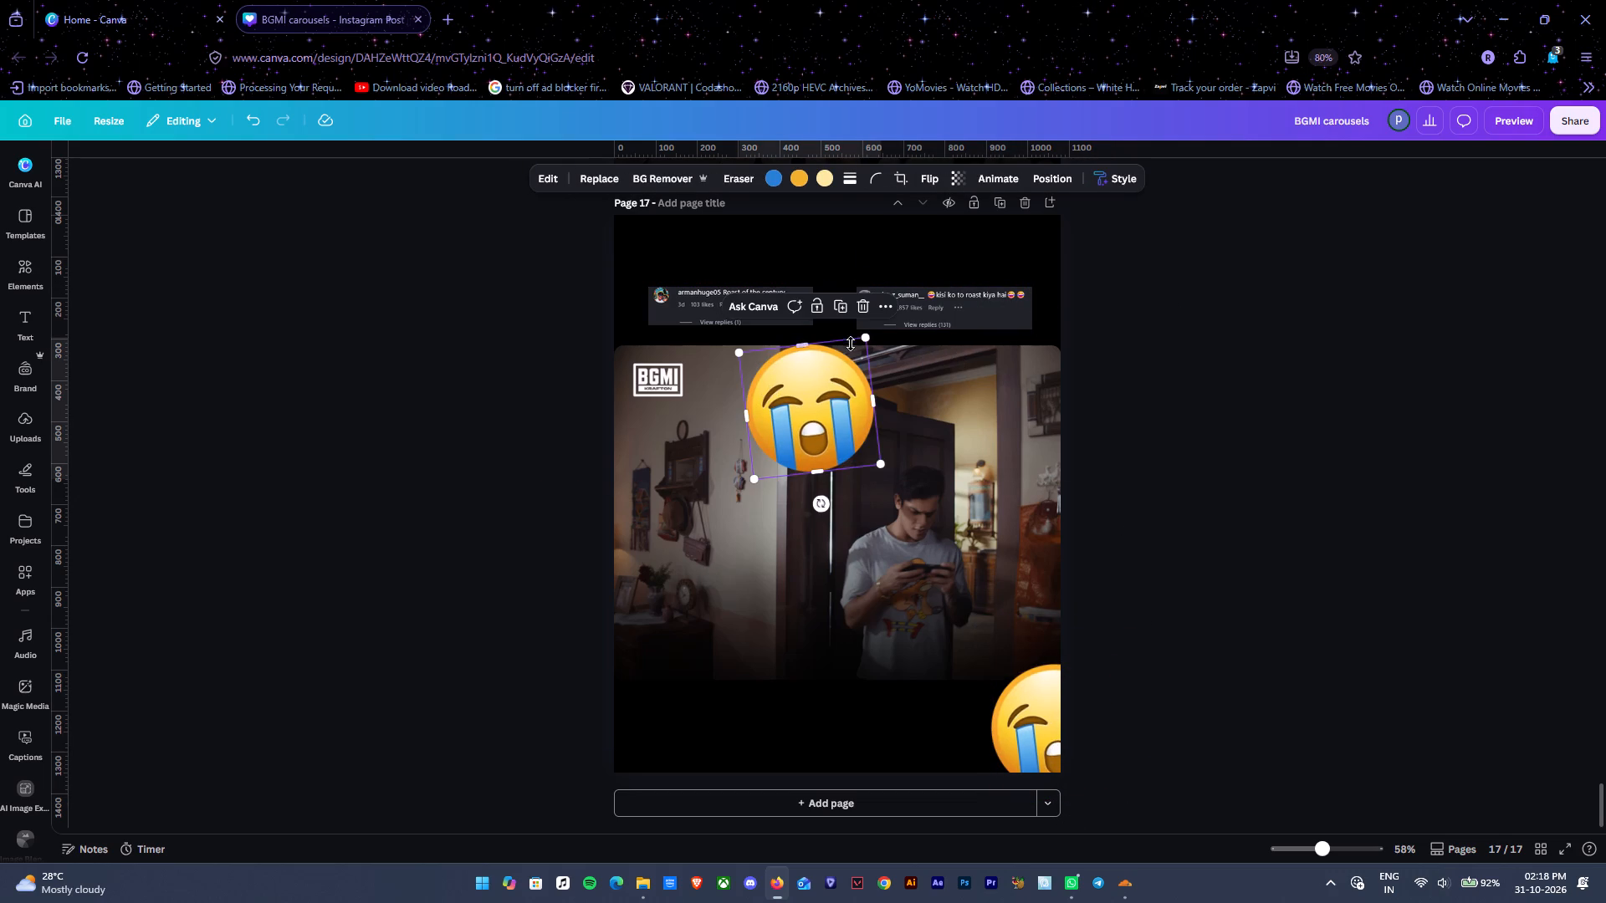
pyautogui.moveTo(867, 342); pyautogui.dragTo(811, 431)
pyautogui.moveTo(780, 510); pyautogui.dragTo(761, 509)
pyautogui.moveTo(781, 449); pyautogui.dragTo(612, 345)
pyautogui.click(1205, 349)
# Download pages 11-17 as separate MP4 video files.
pyautogui.click(1573, 120)
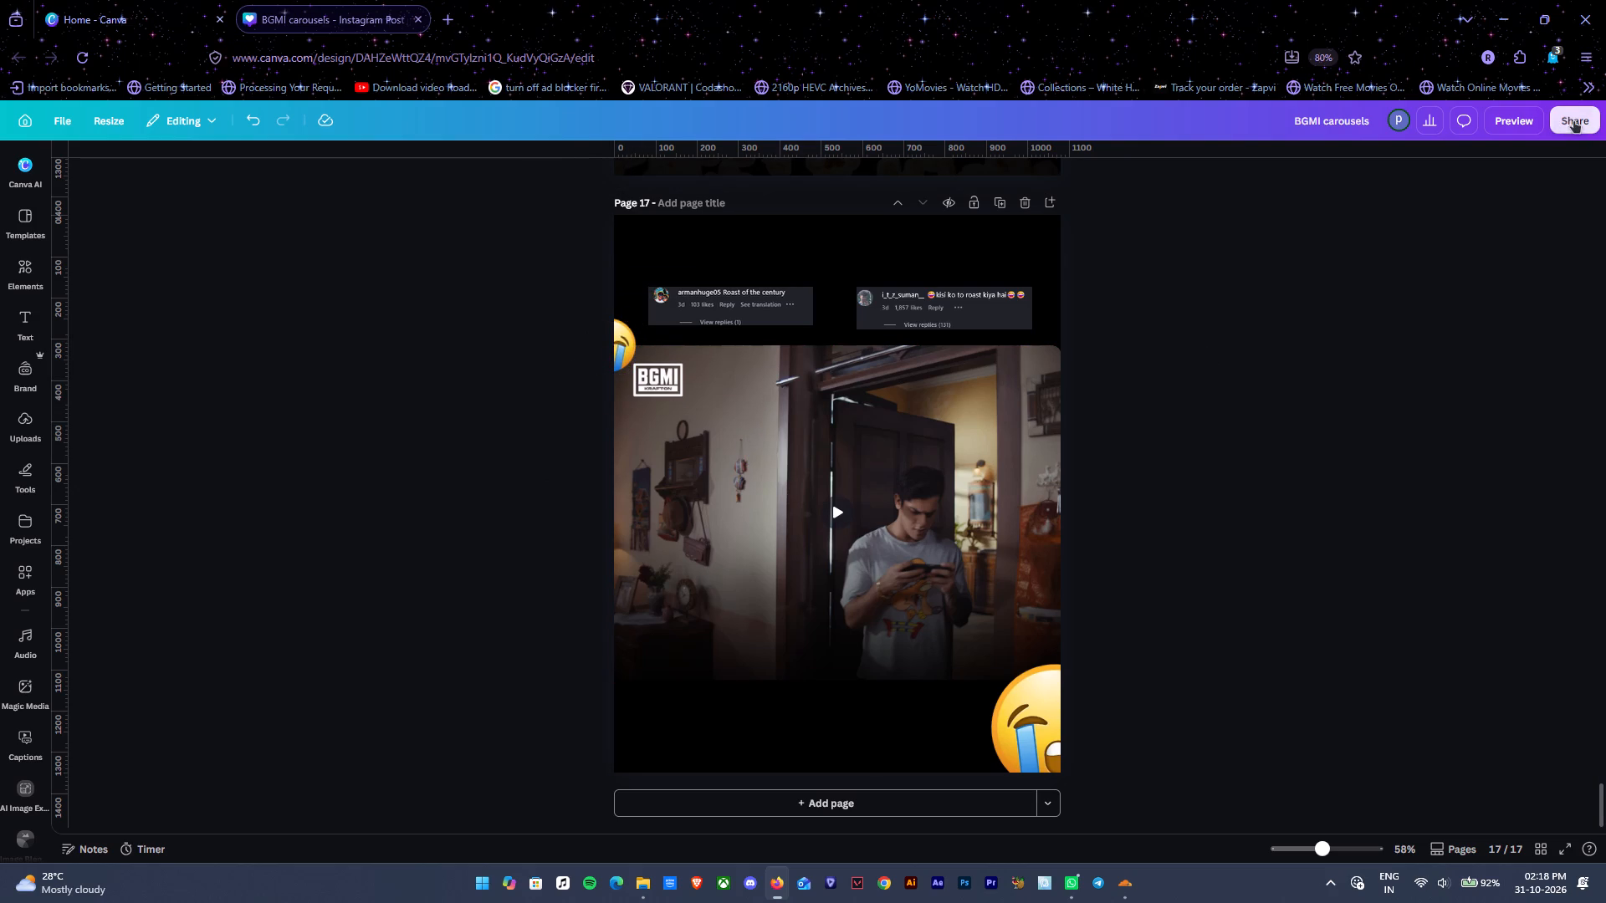
pyautogui.click(1352, 452)
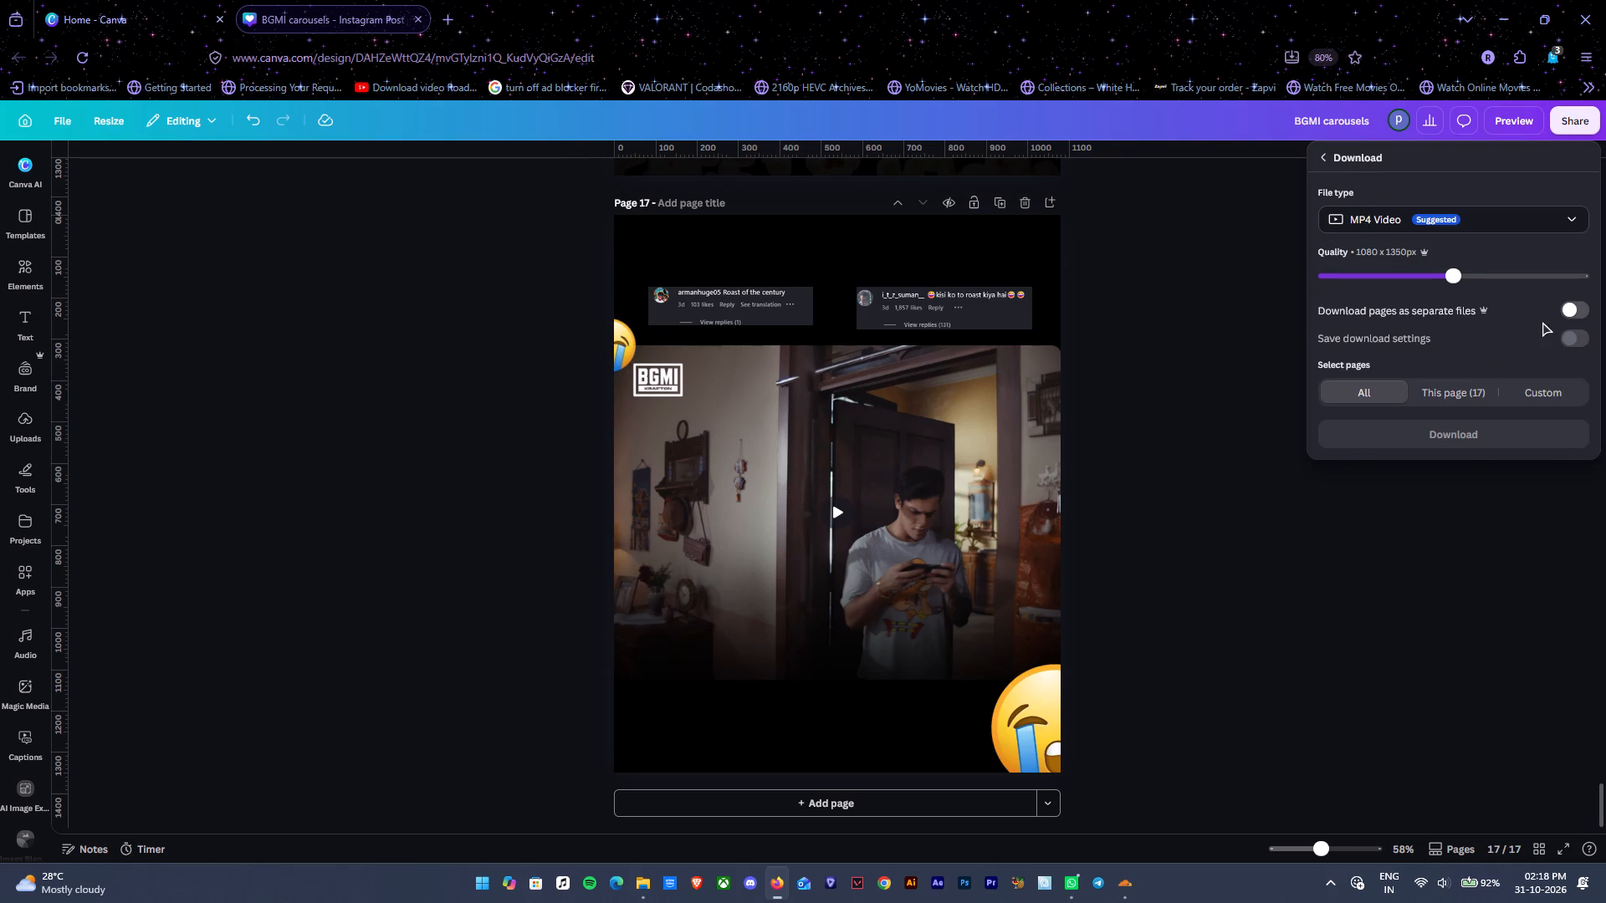
pyautogui.click(1543, 392)
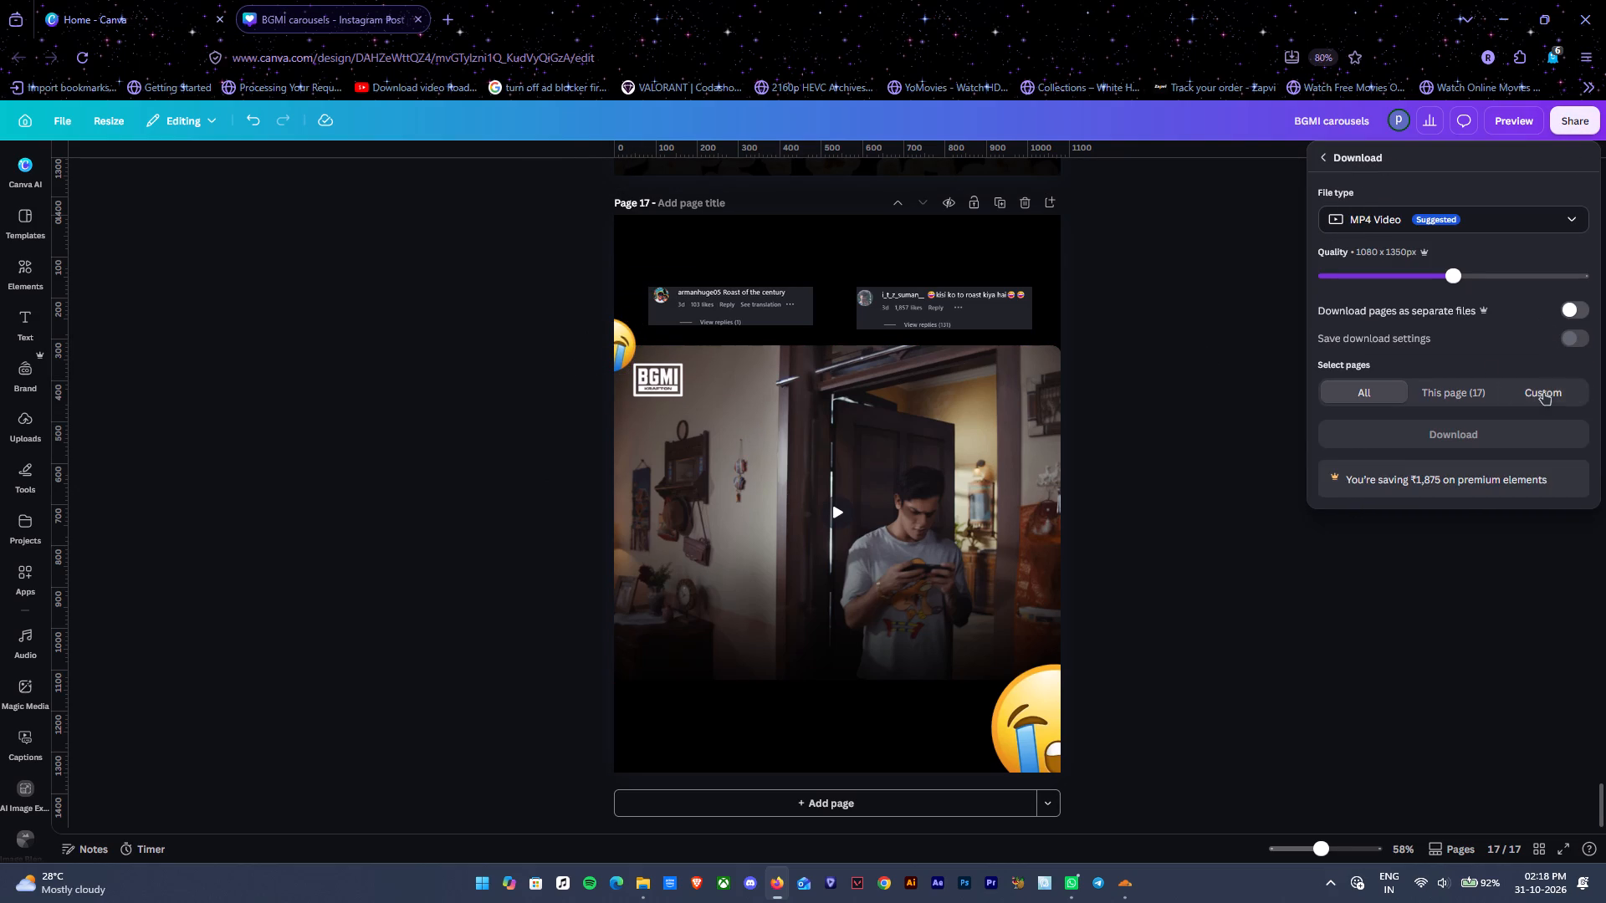
pyautogui.click(1414, 436)
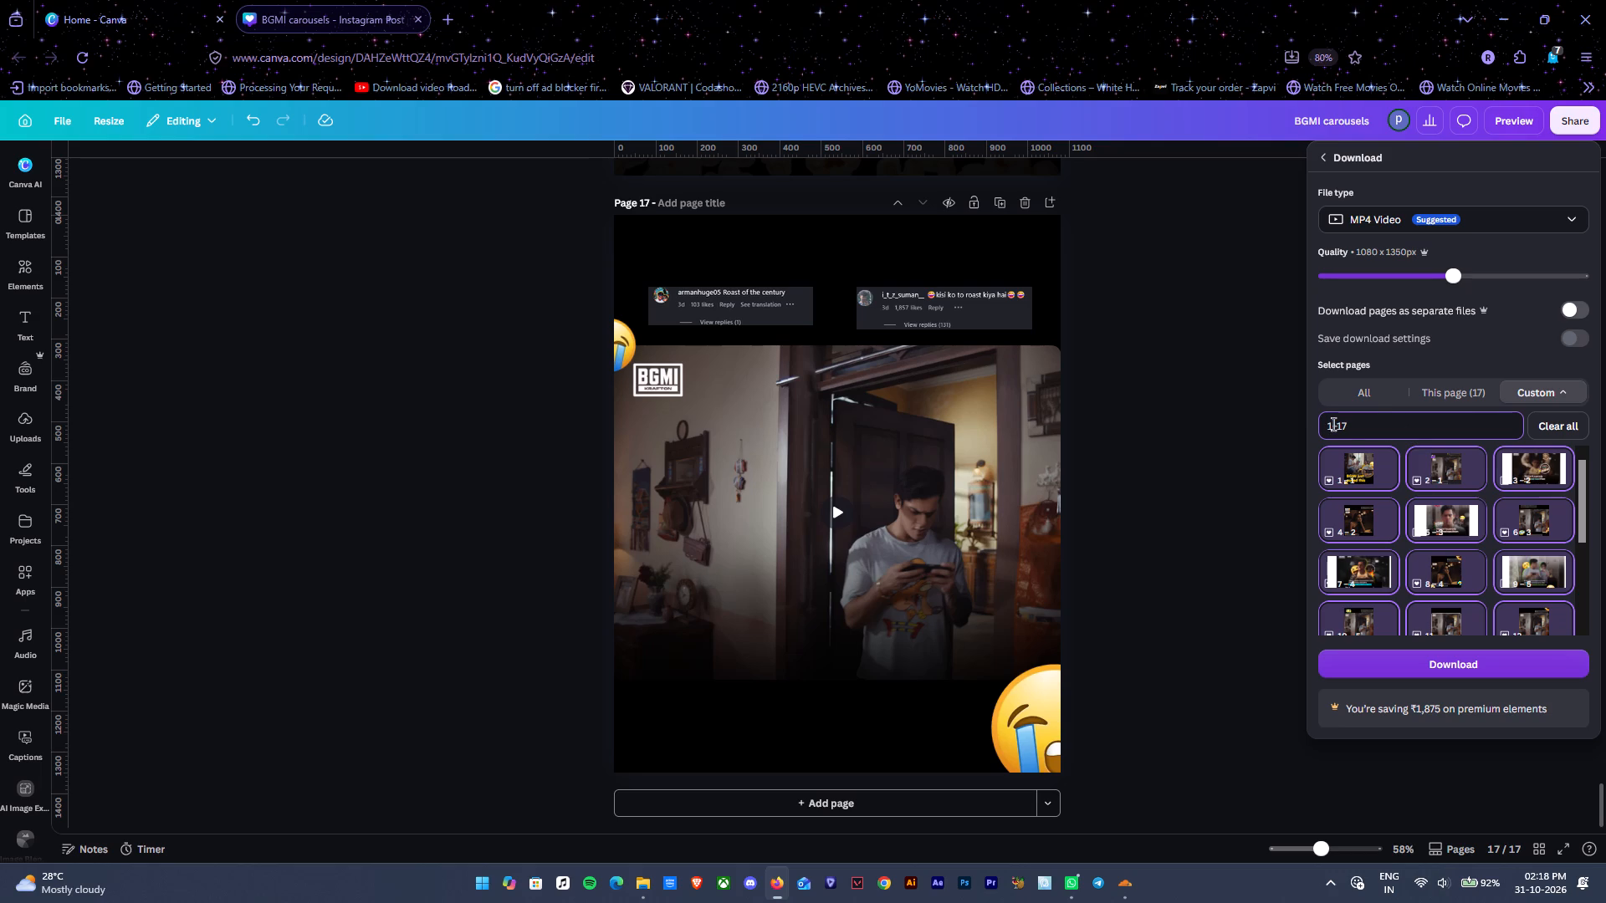
pyautogui.click(1333, 424)
pyautogui.press('1')
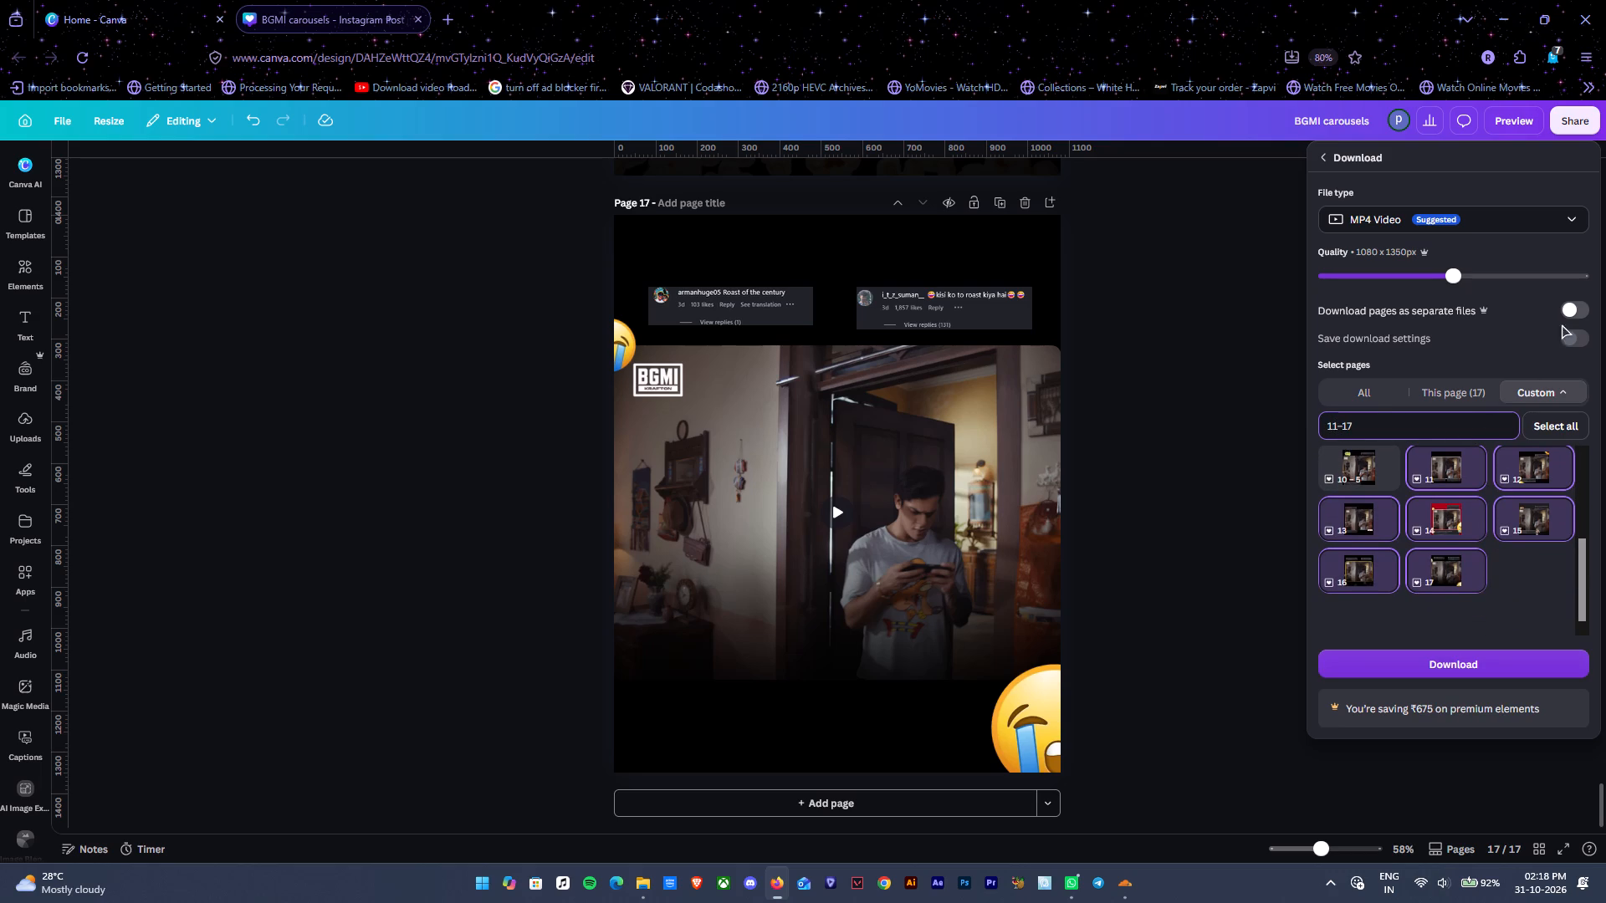
pyautogui.click(1573, 312)
pyautogui.click(1429, 662)
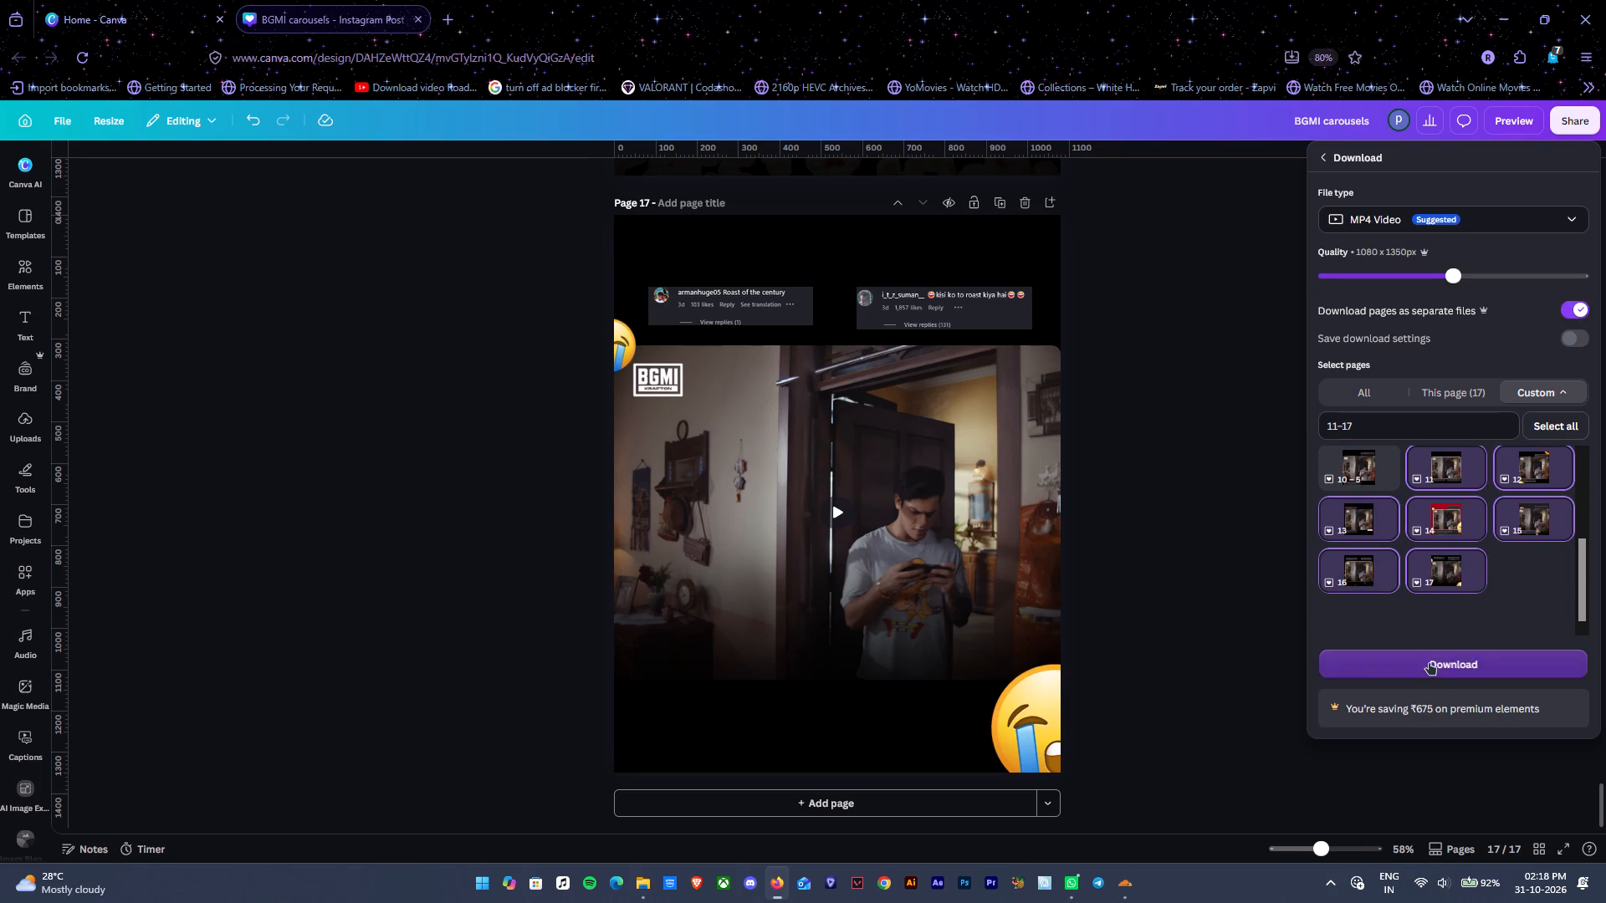
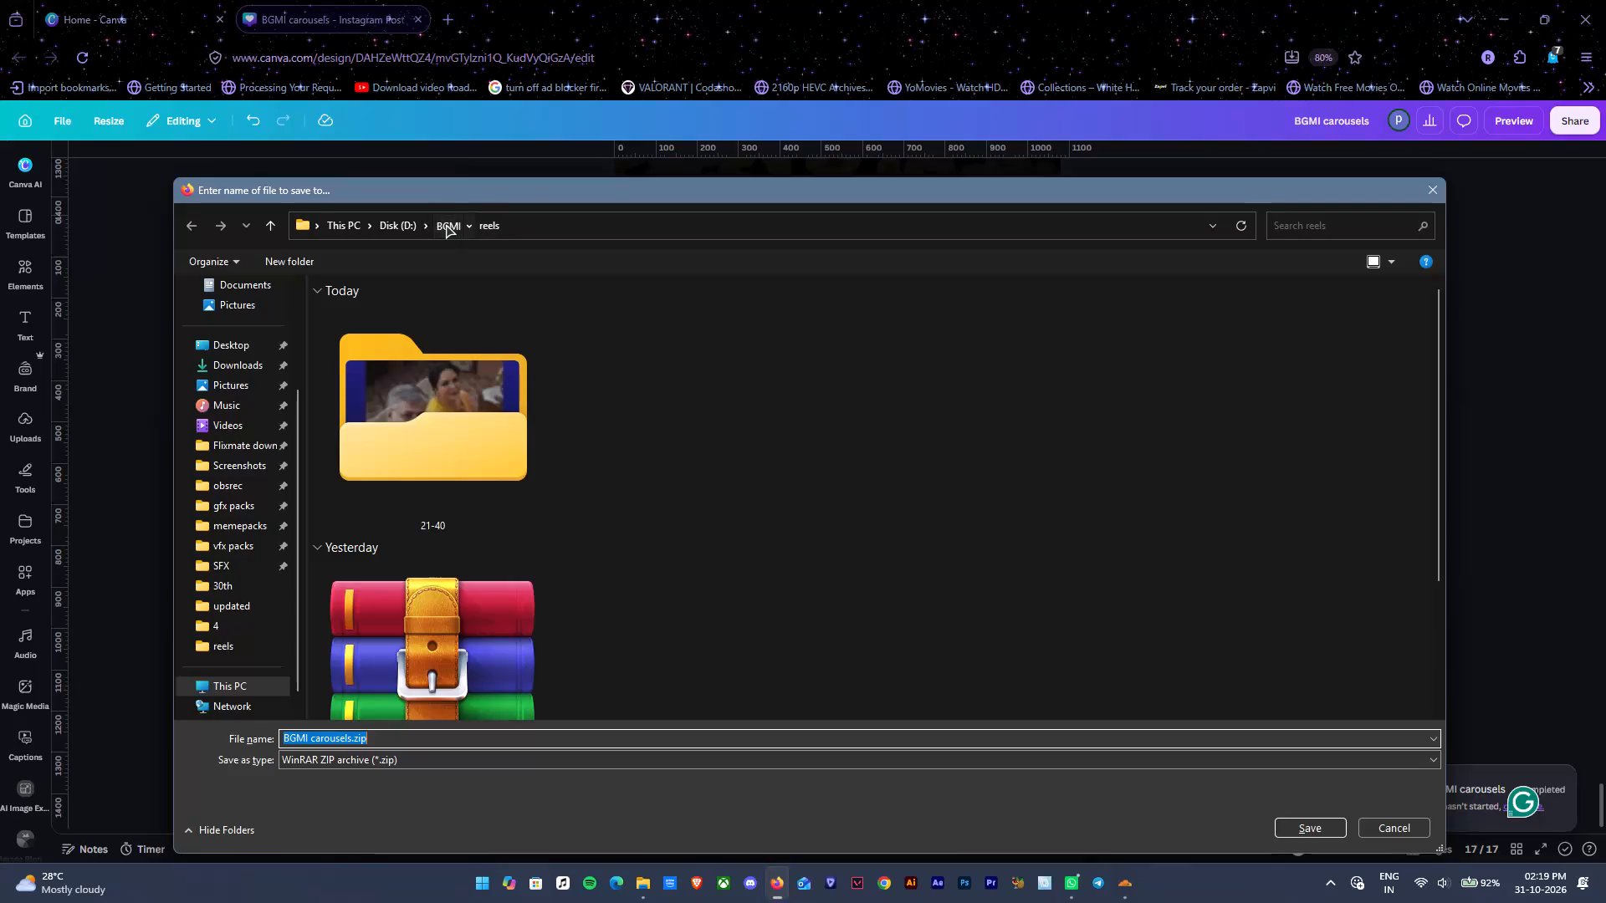
# Save BGMI carousels.zip into a new folder named slide2videos inside the carousels folder of D:\BGMI.
pyautogui.doubleClick(361, 318)
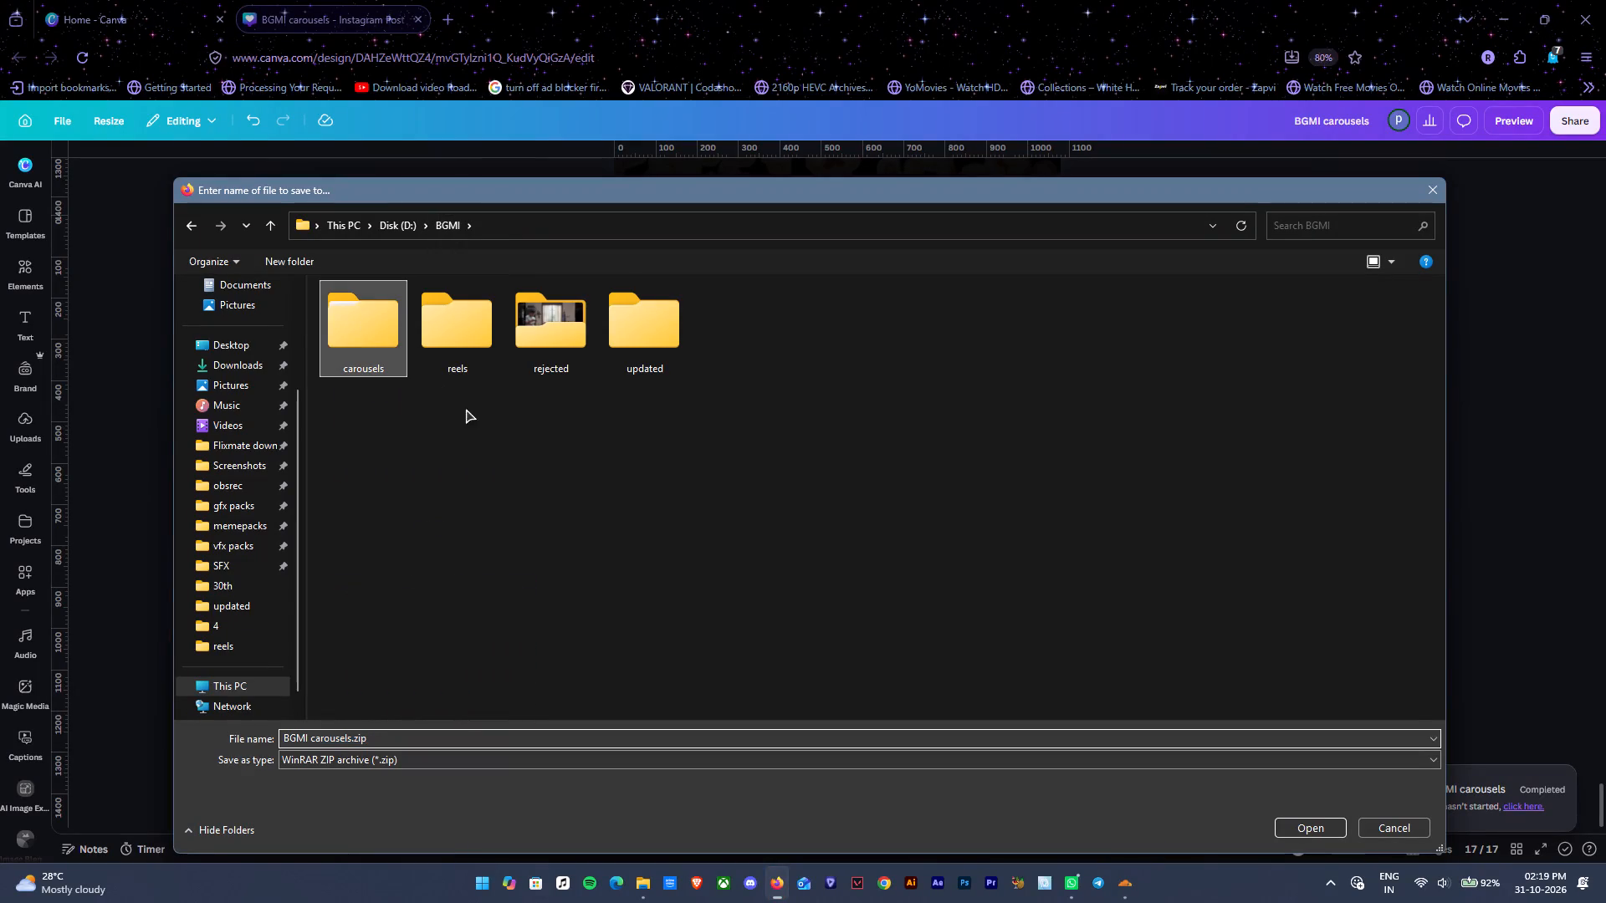
pyautogui.rightClick(527, 533)
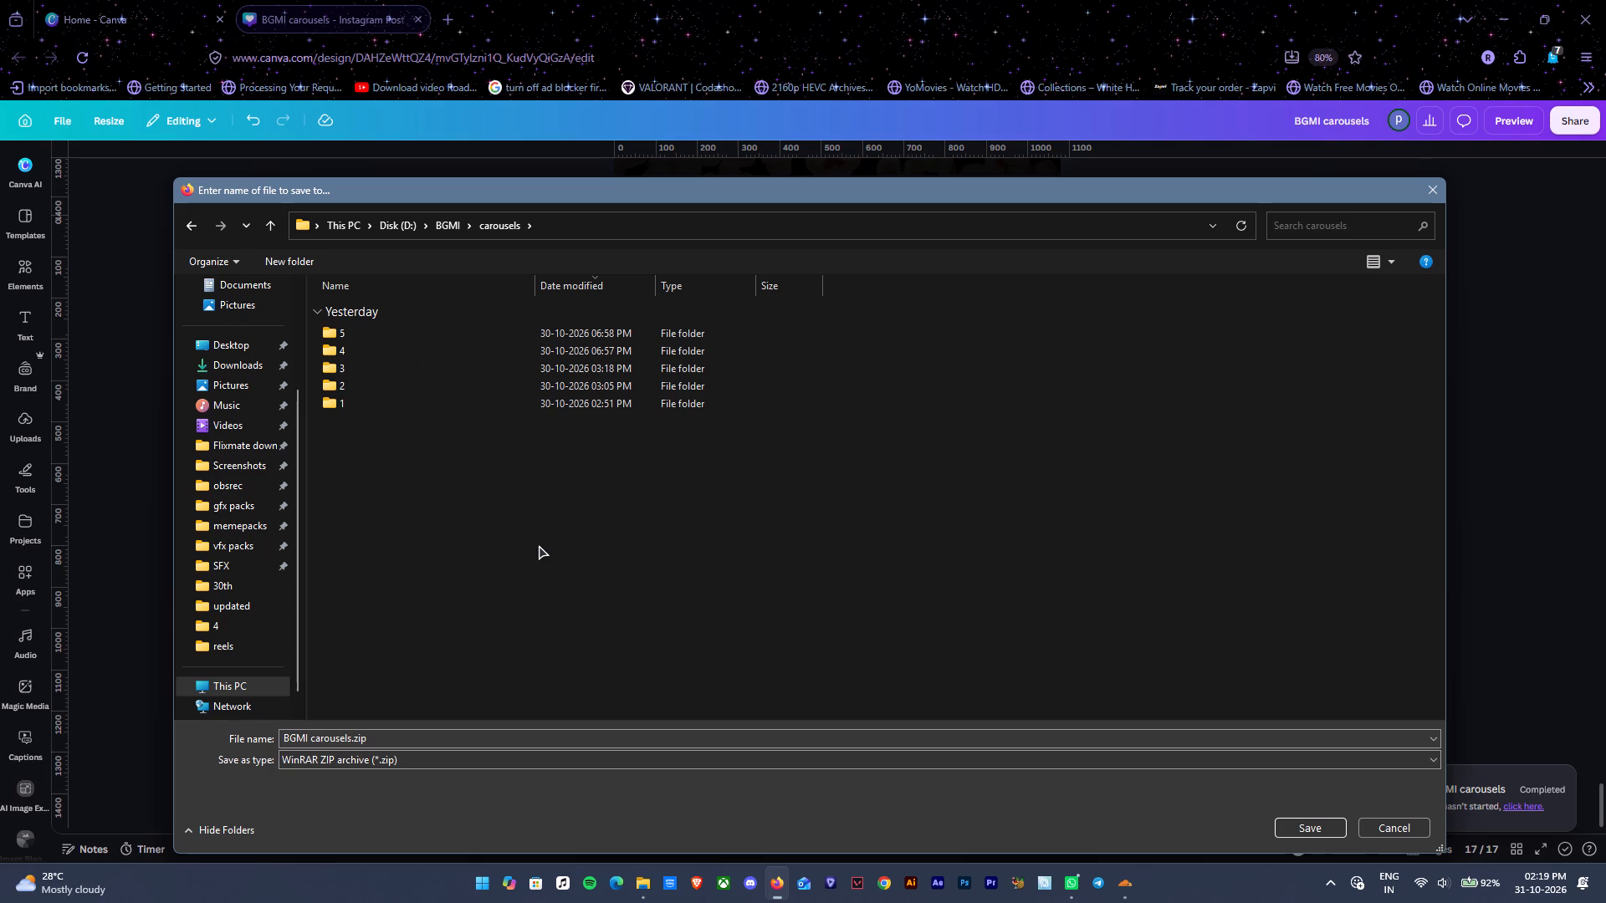
pyautogui.click(614, 714)
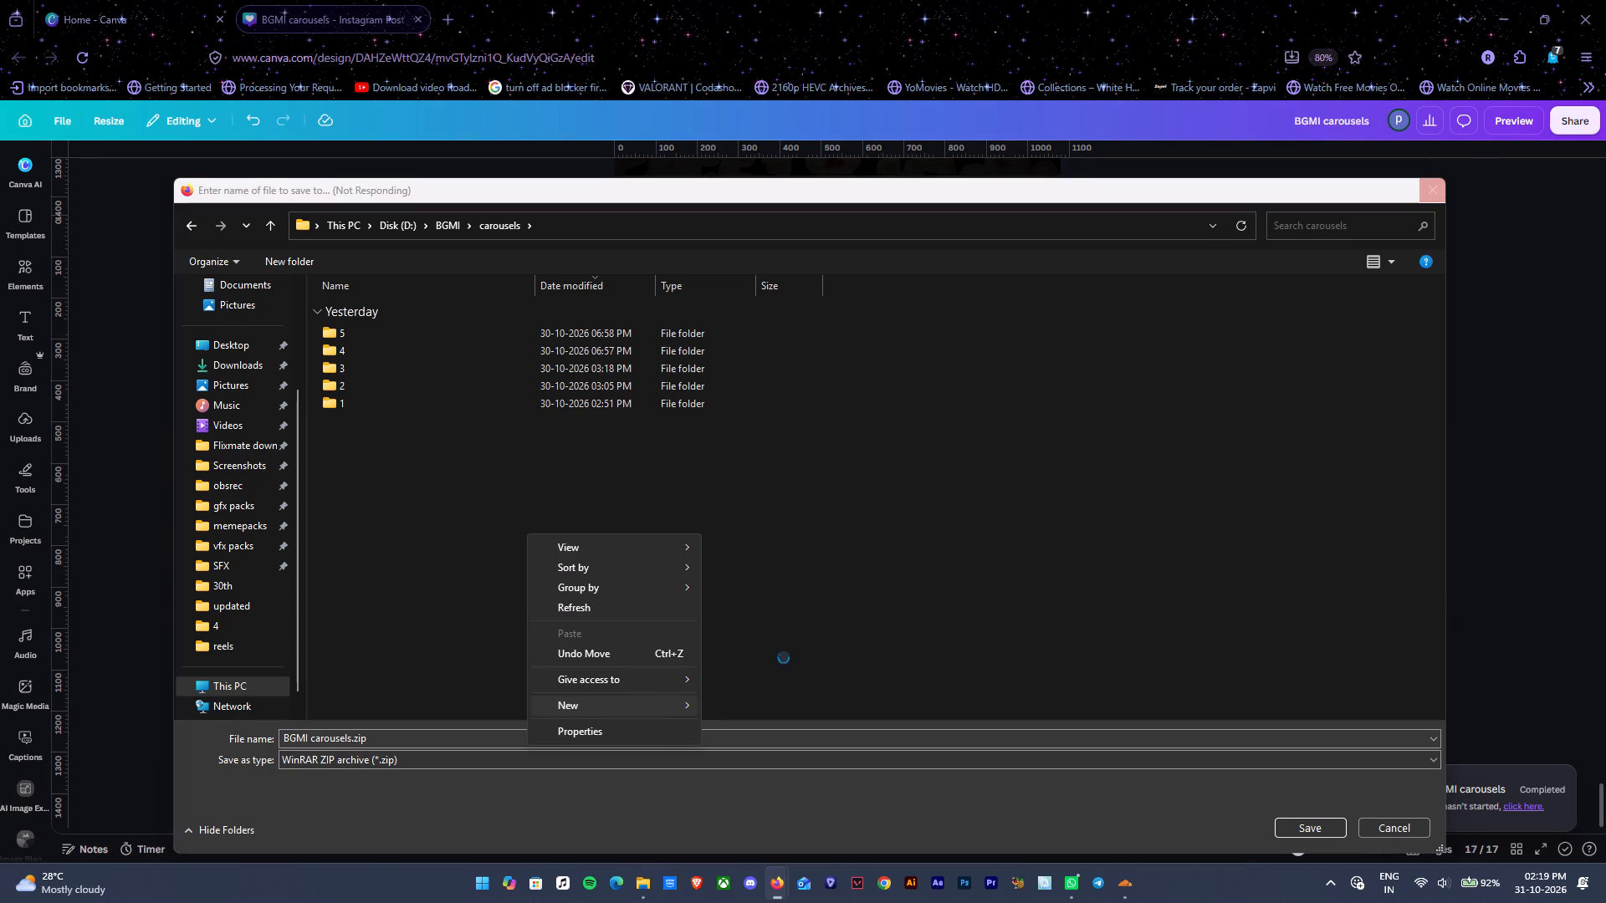
pyautogui.click(780, 465)
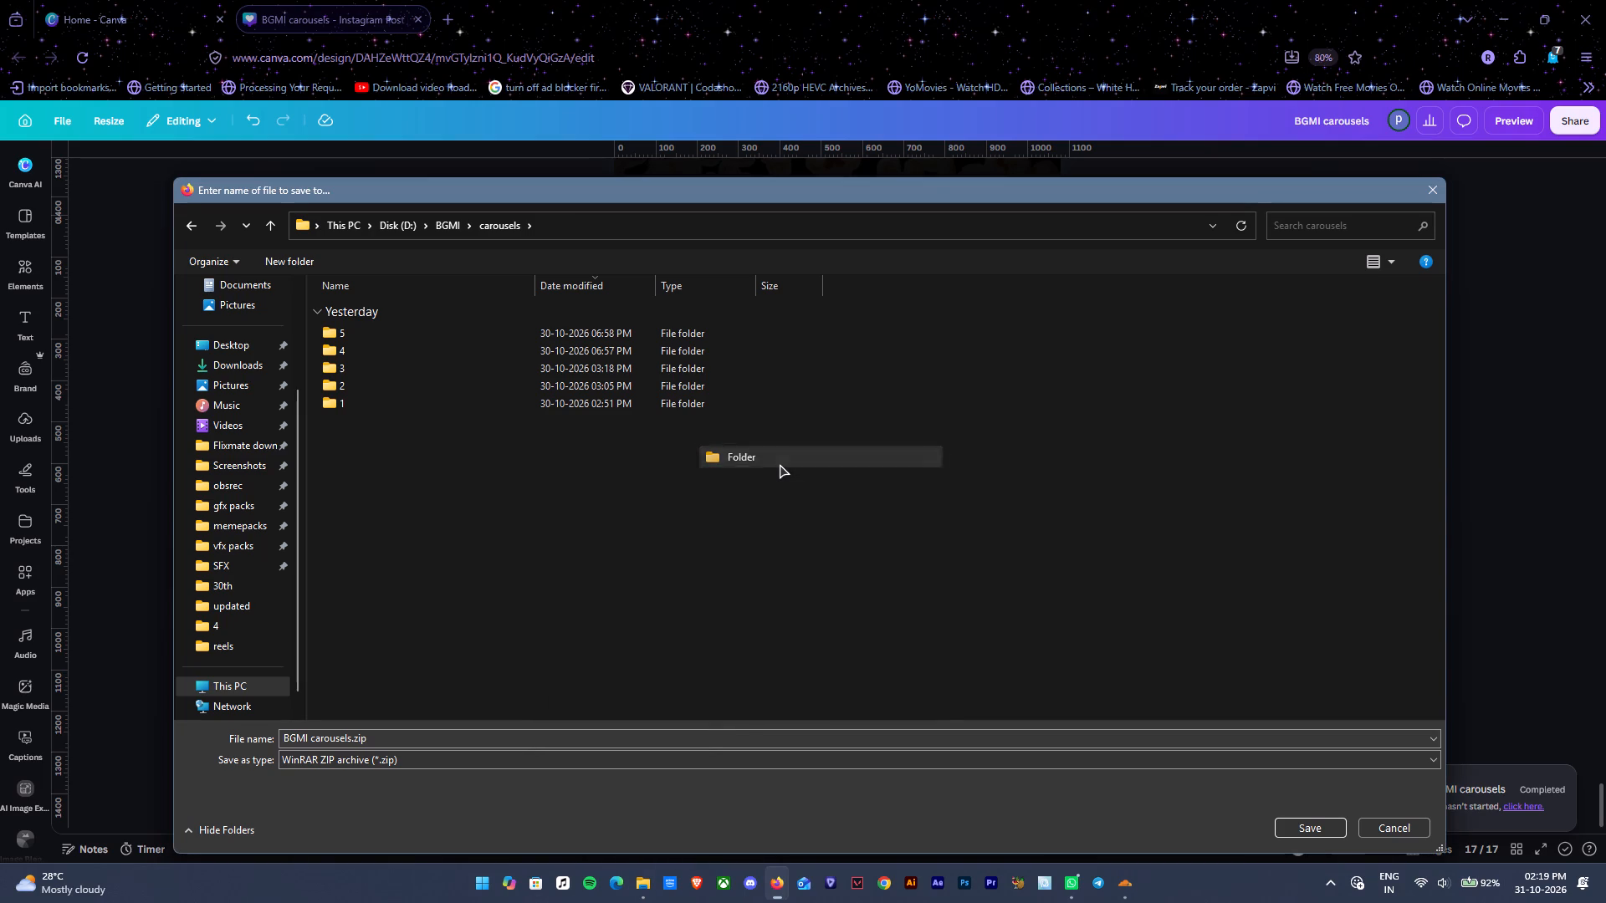
pyautogui.write('slide2')
pyautogui.press('space')
pyautogui.press('BackSpace')
pyautogui.press('v')
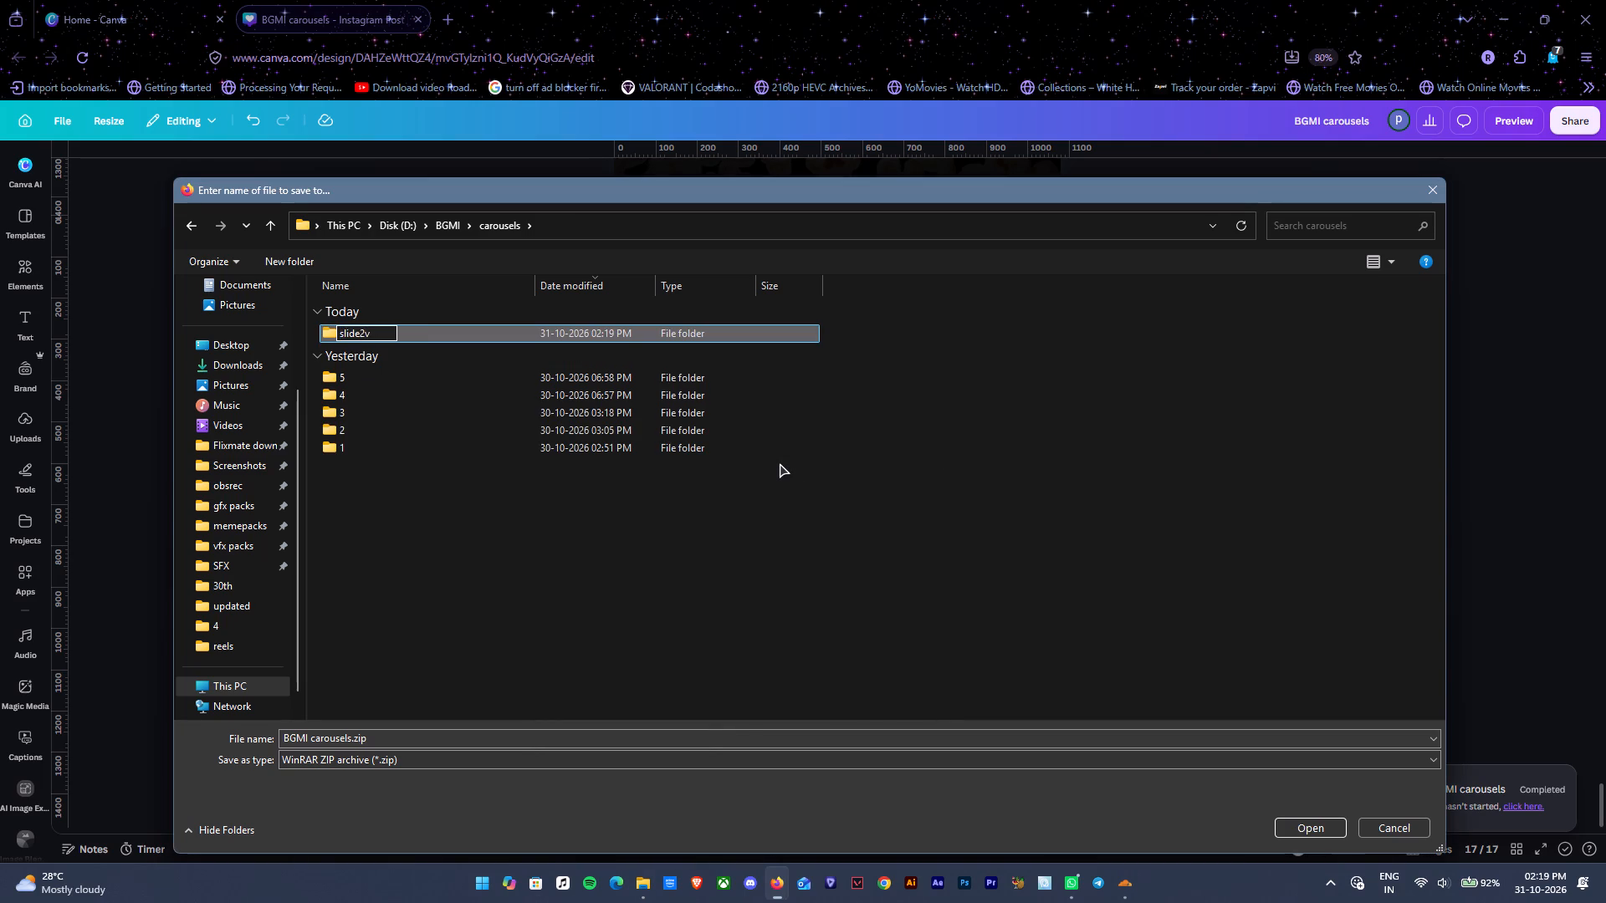
pyautogui.write('ideos')
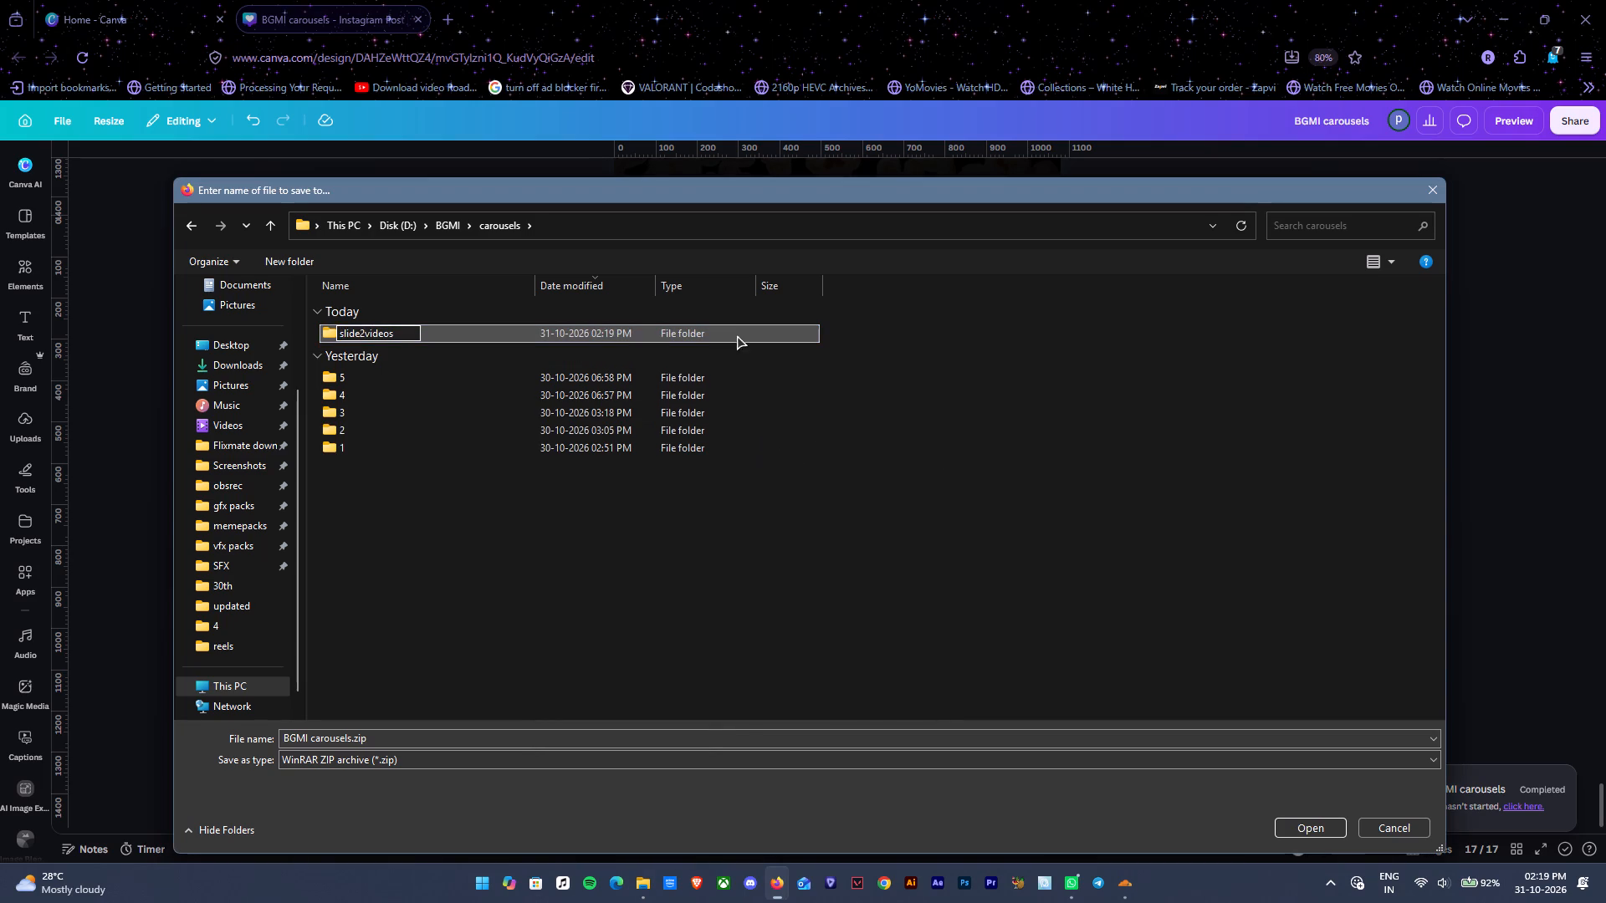
pyautogui.click(739, 334)
pyautogui.doubleClick(739, 334)
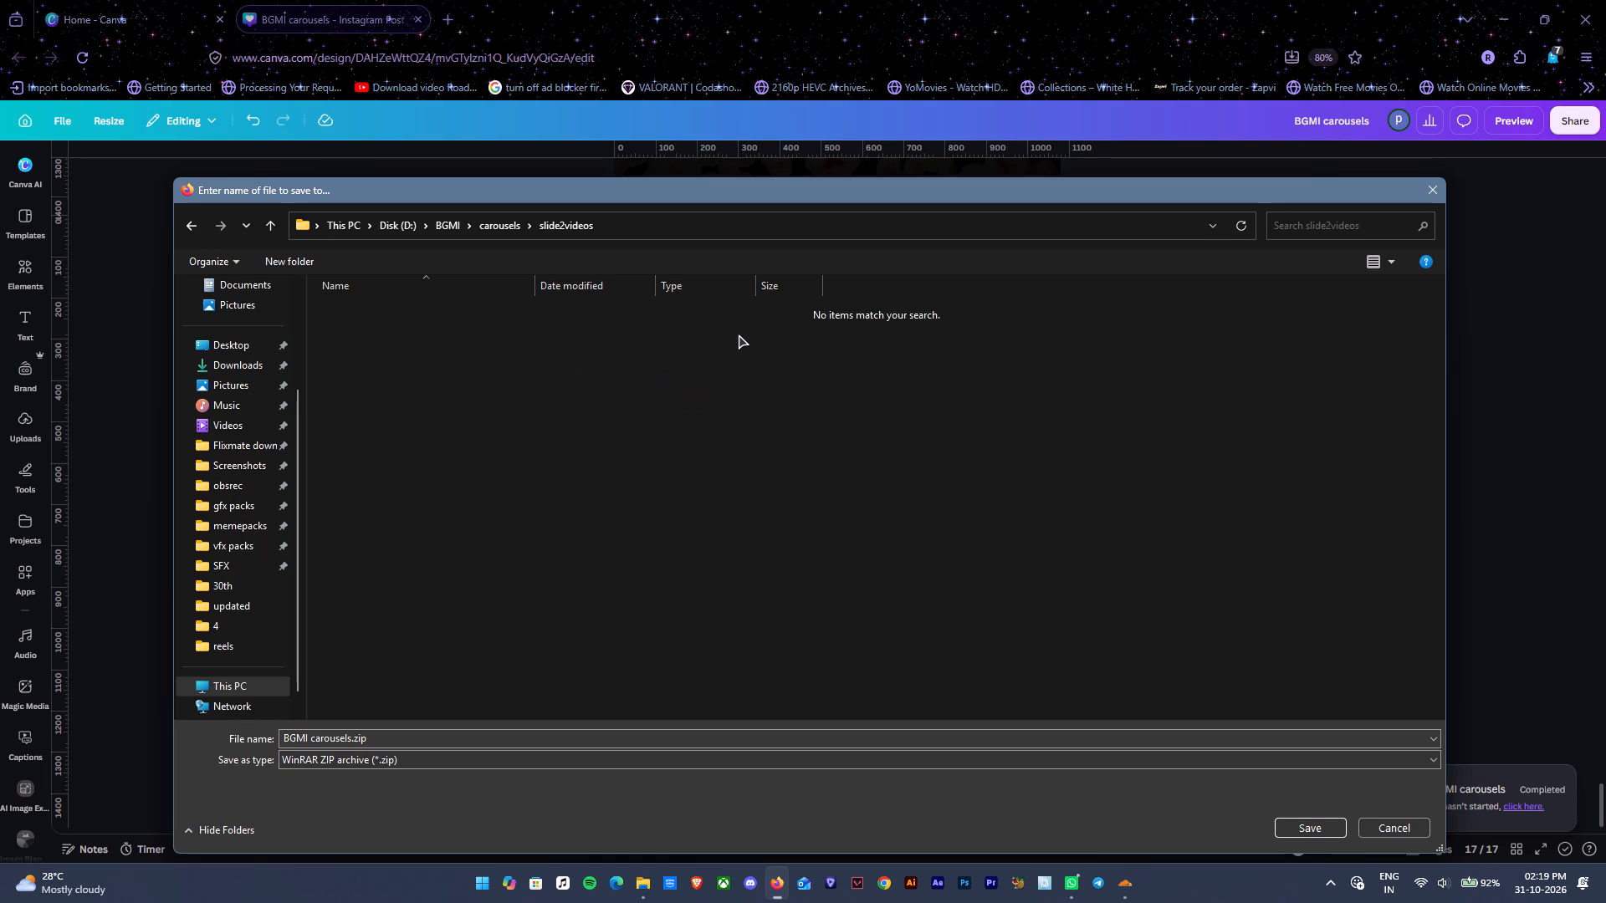
pyautogui.click(1294, 827)
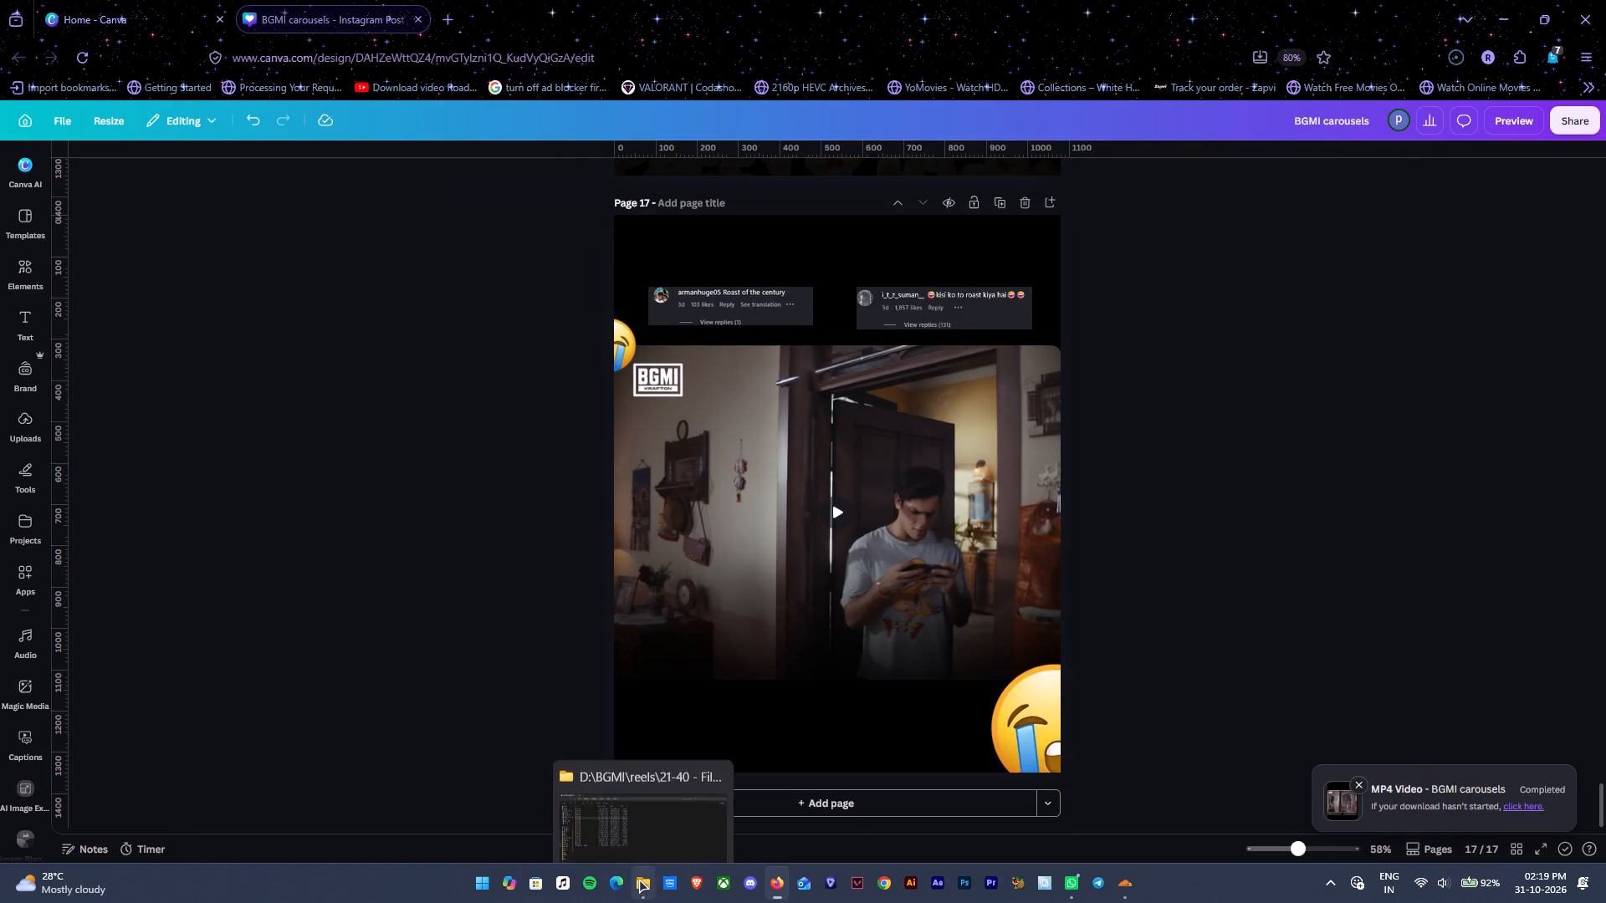
# Switch to File Explorer, open D:\BGMI\carousels\slide2videos to check the downloaded archive, and return to the Canva design in Firefox.
pyautogui.click(639, 879)
pyautogui.click(77, 623)
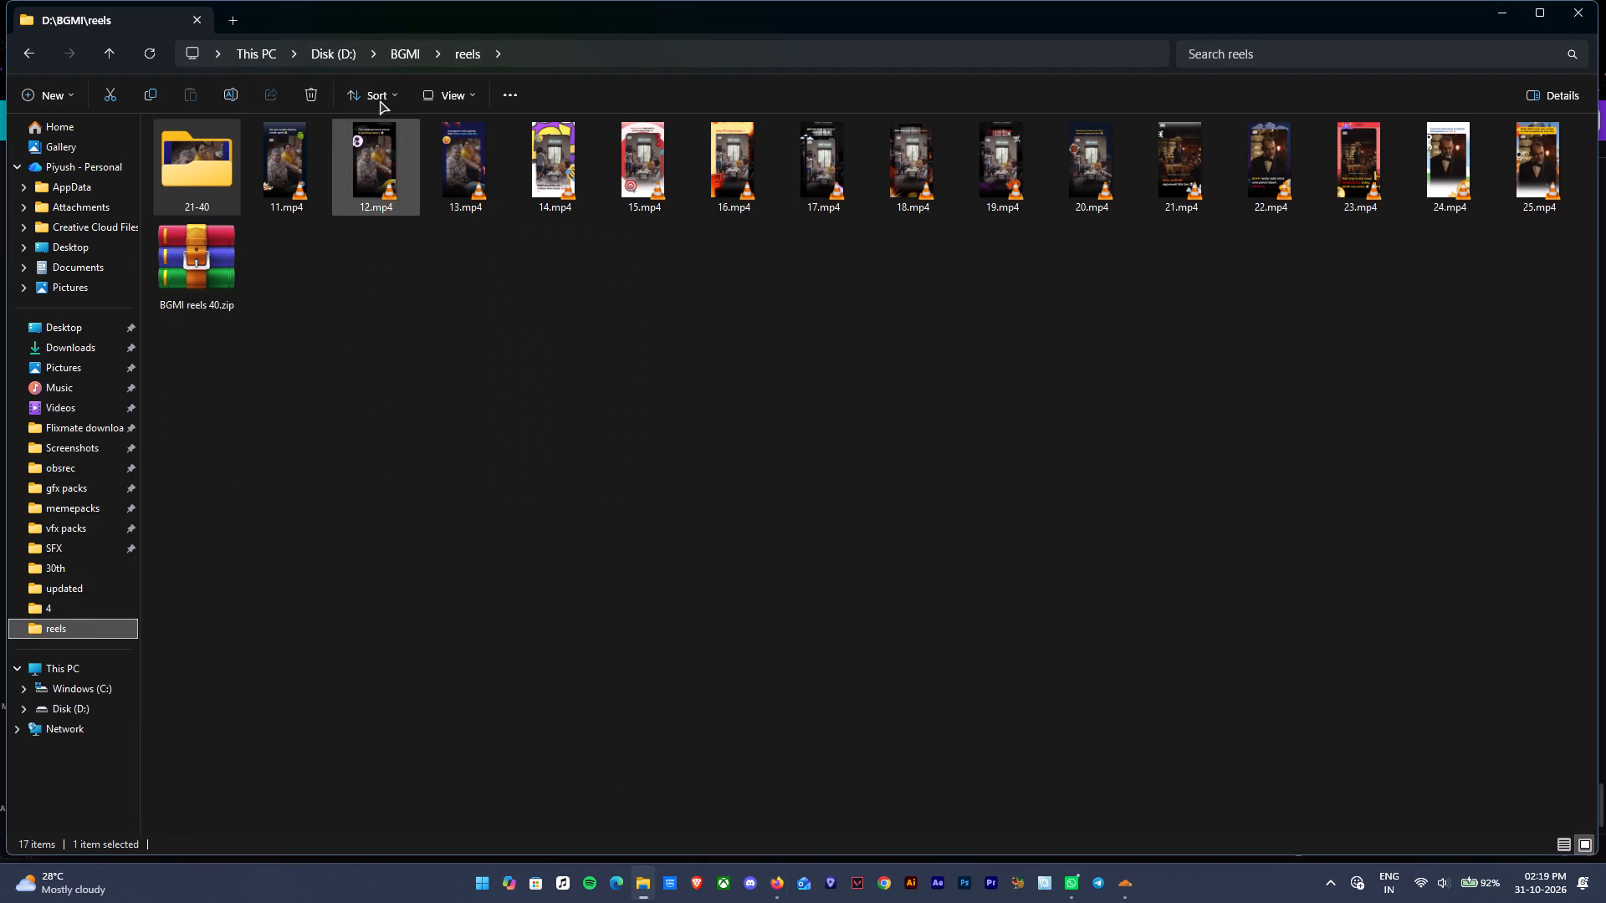
pyautogui.click(409, 46)
pyautogui.click(257, 146)
pyautogui.click(251, 145)
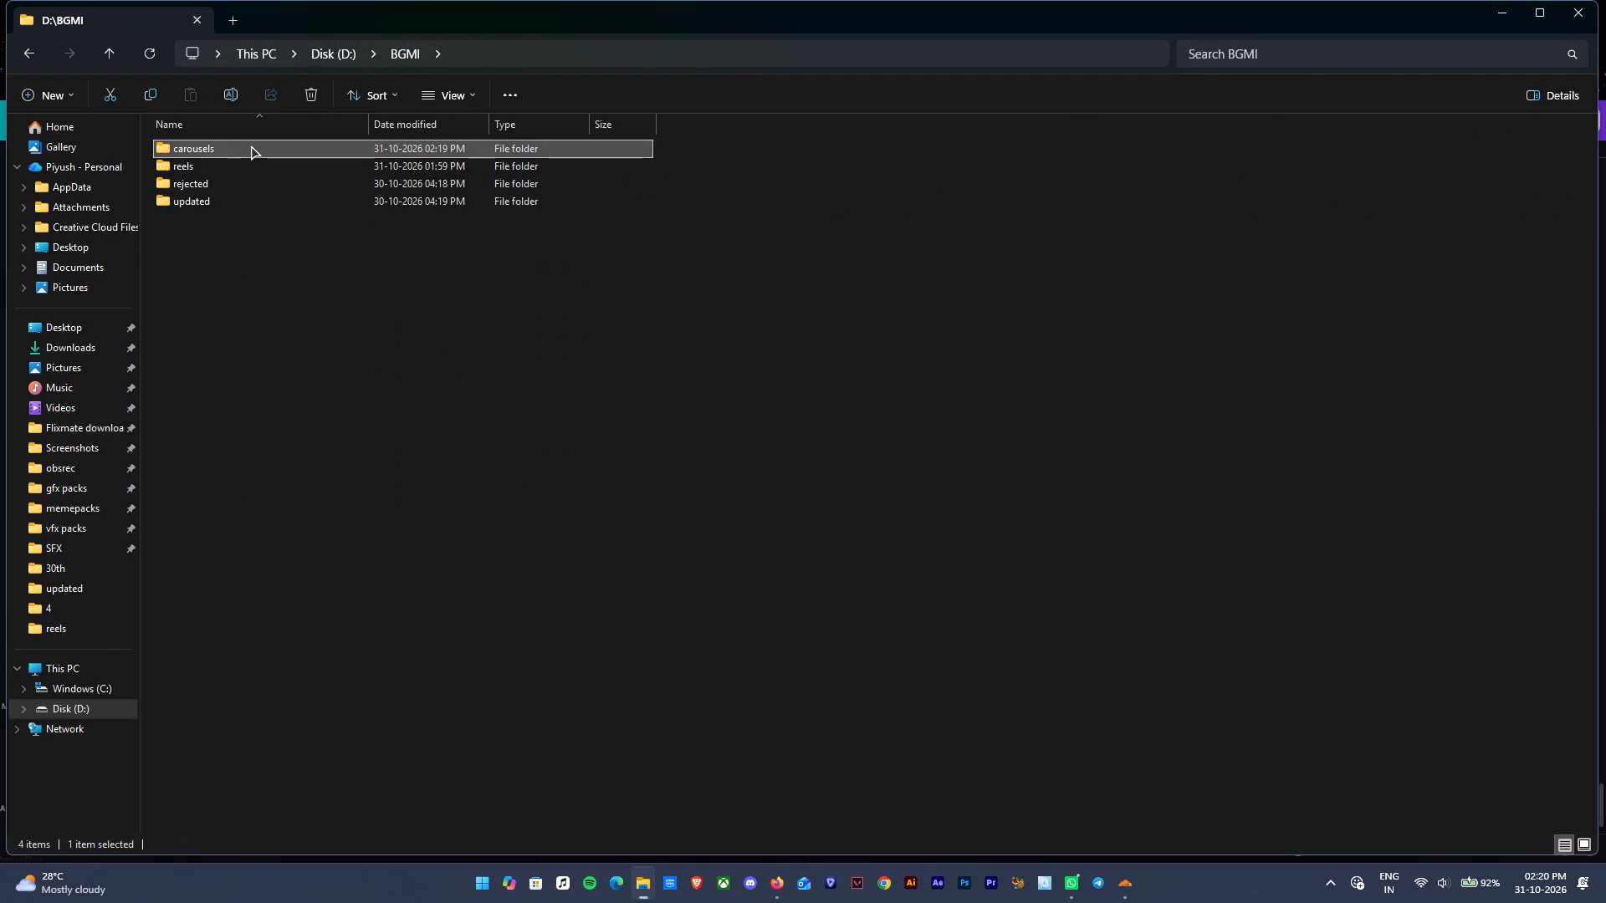
pyautogui.doubleClick(251, 145)
pyautogui.tripleClick(260, 247)
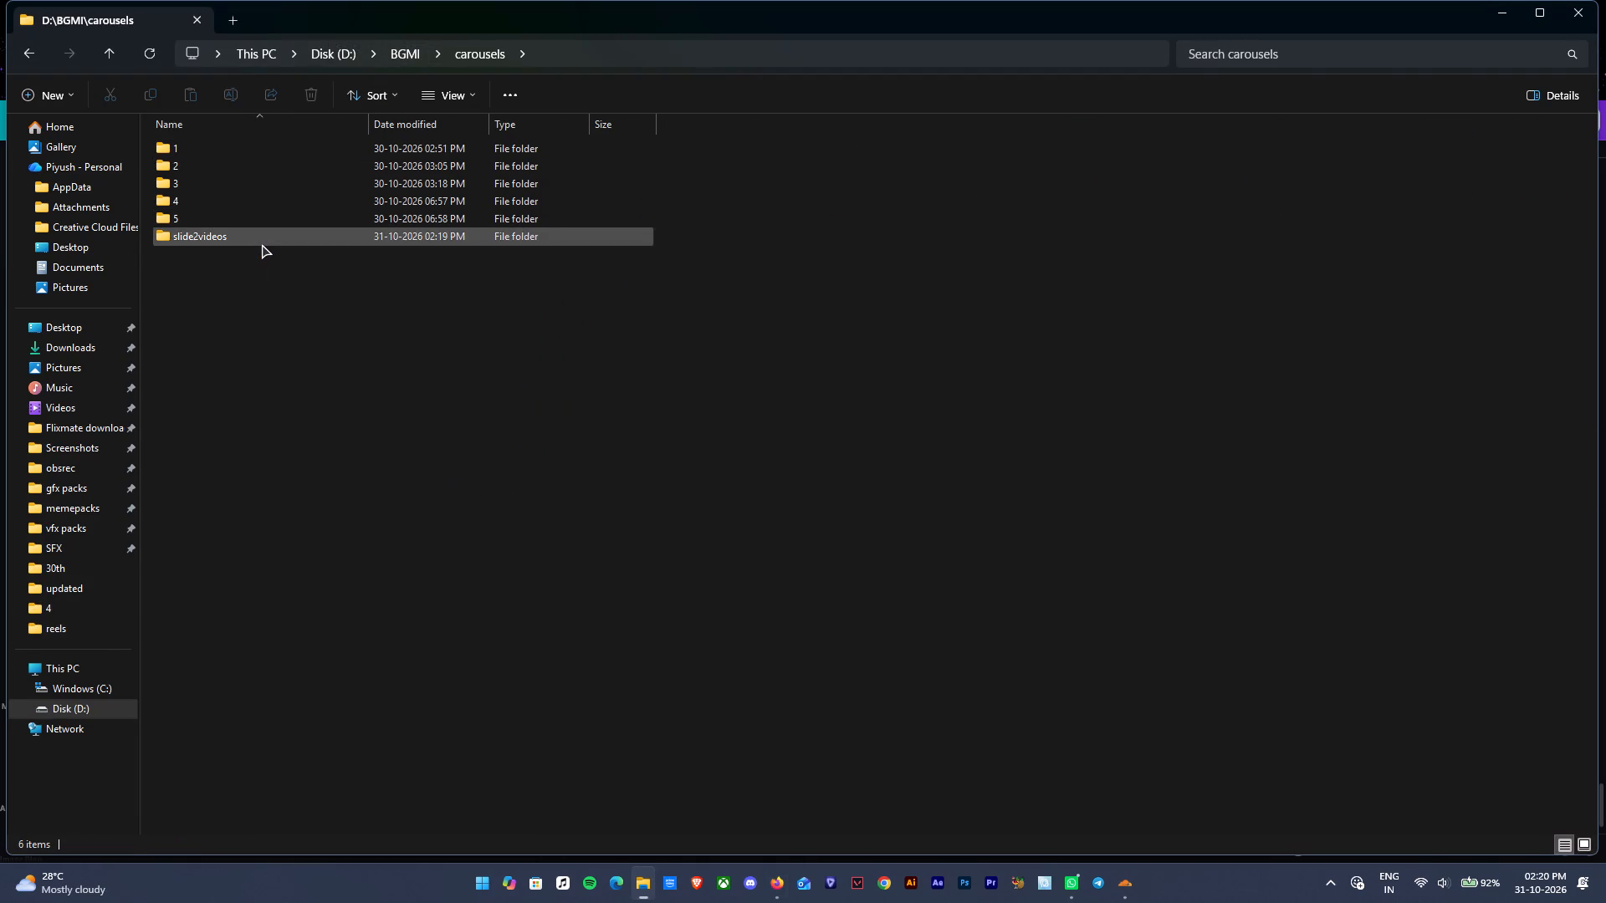
pyautogui.click(783, 881)
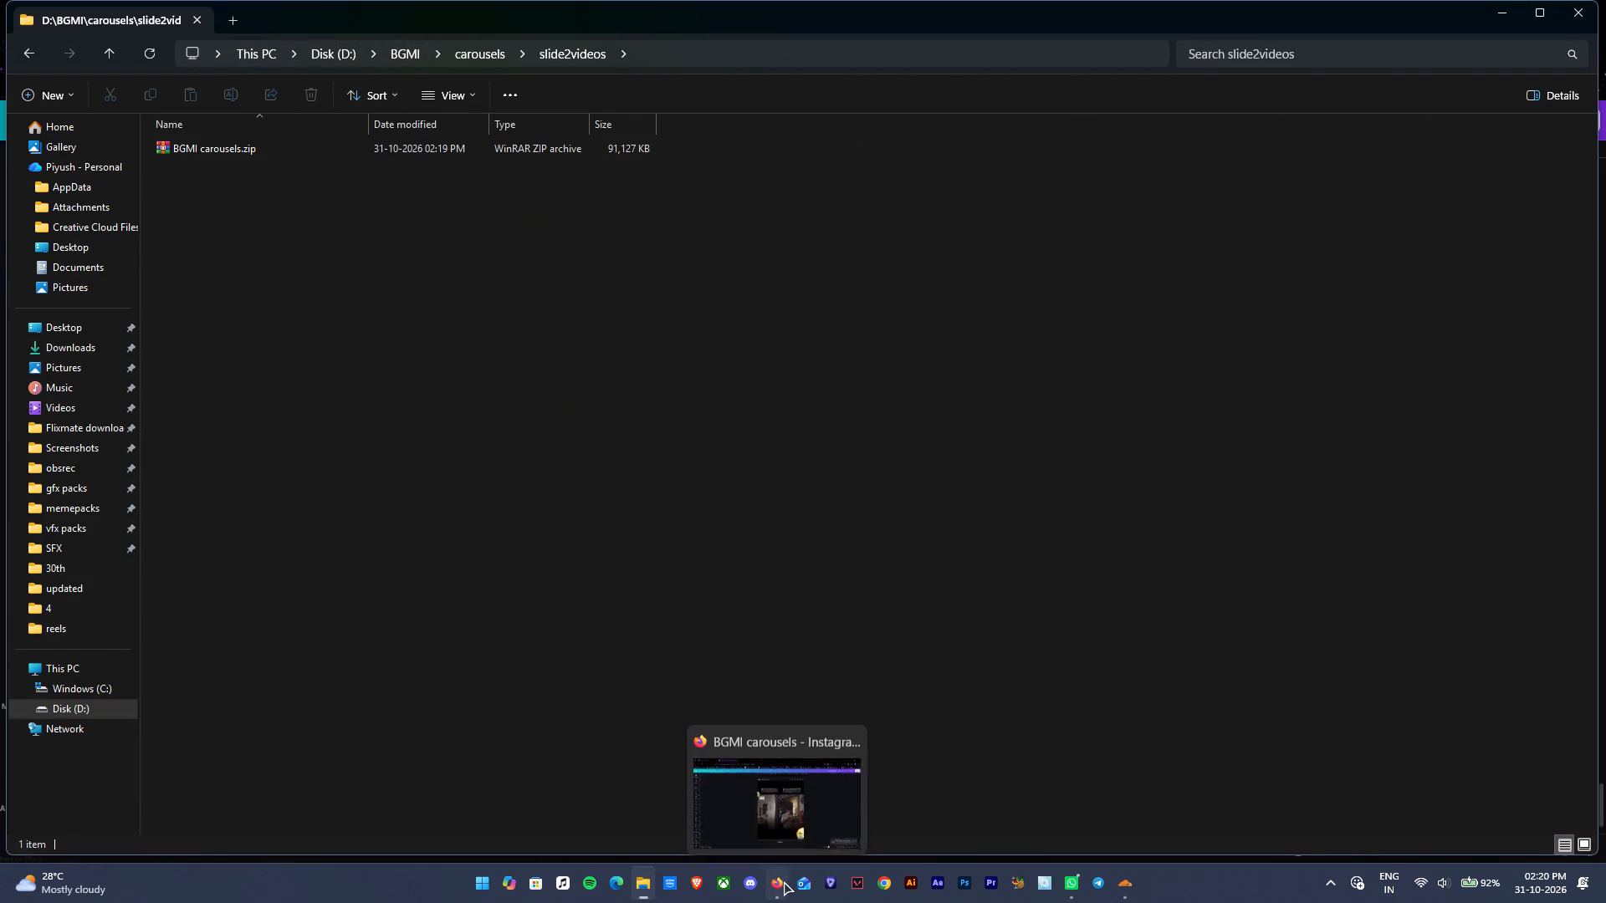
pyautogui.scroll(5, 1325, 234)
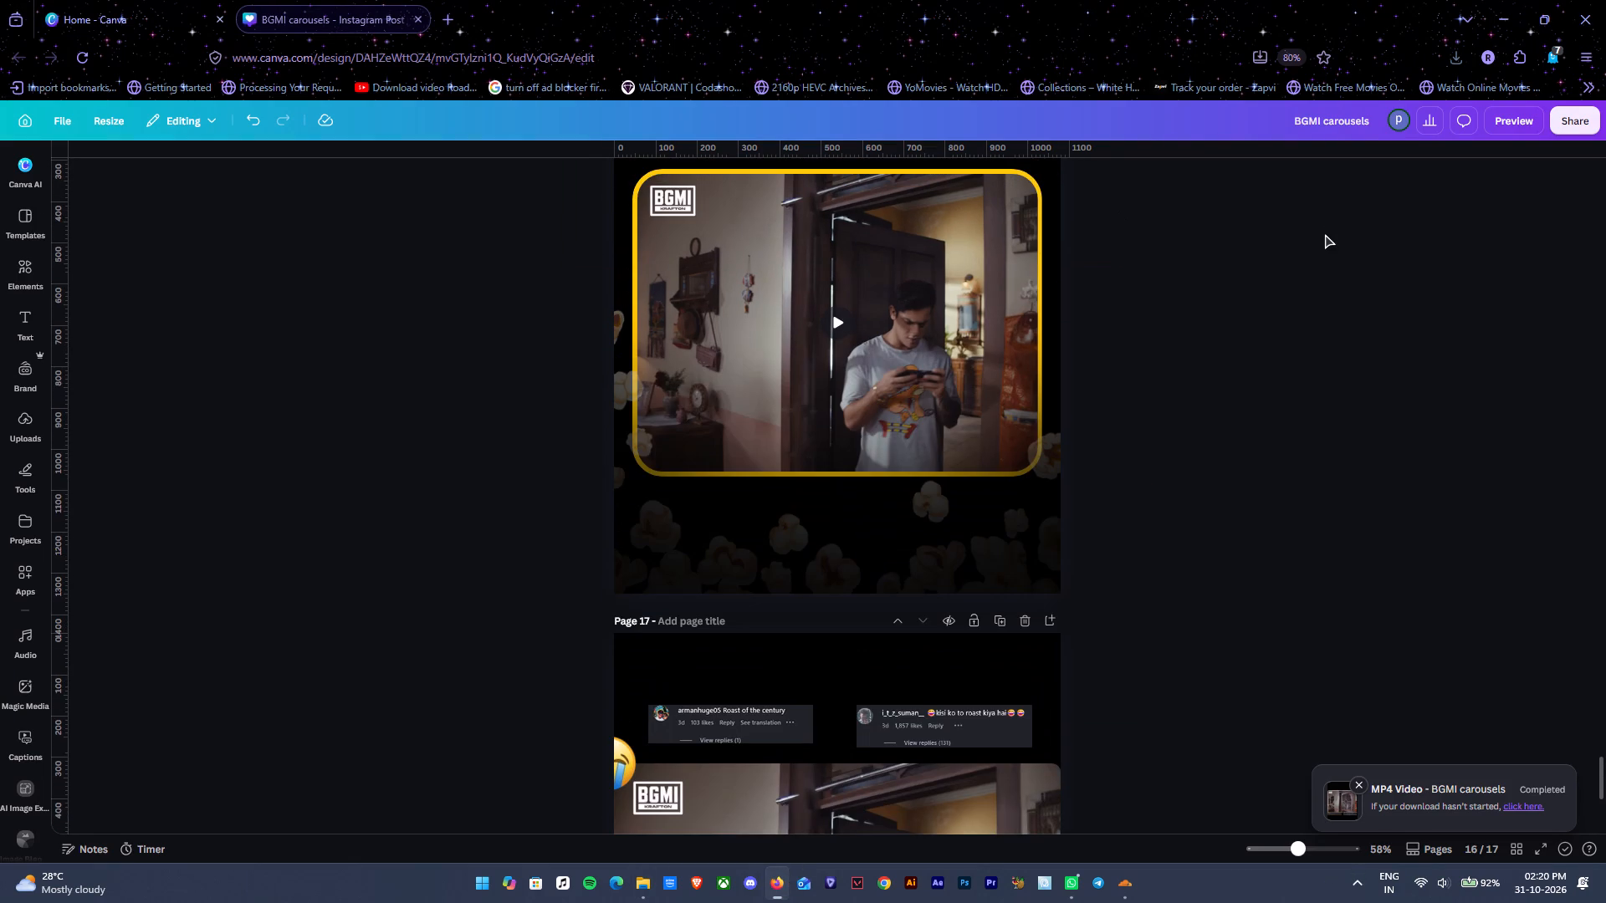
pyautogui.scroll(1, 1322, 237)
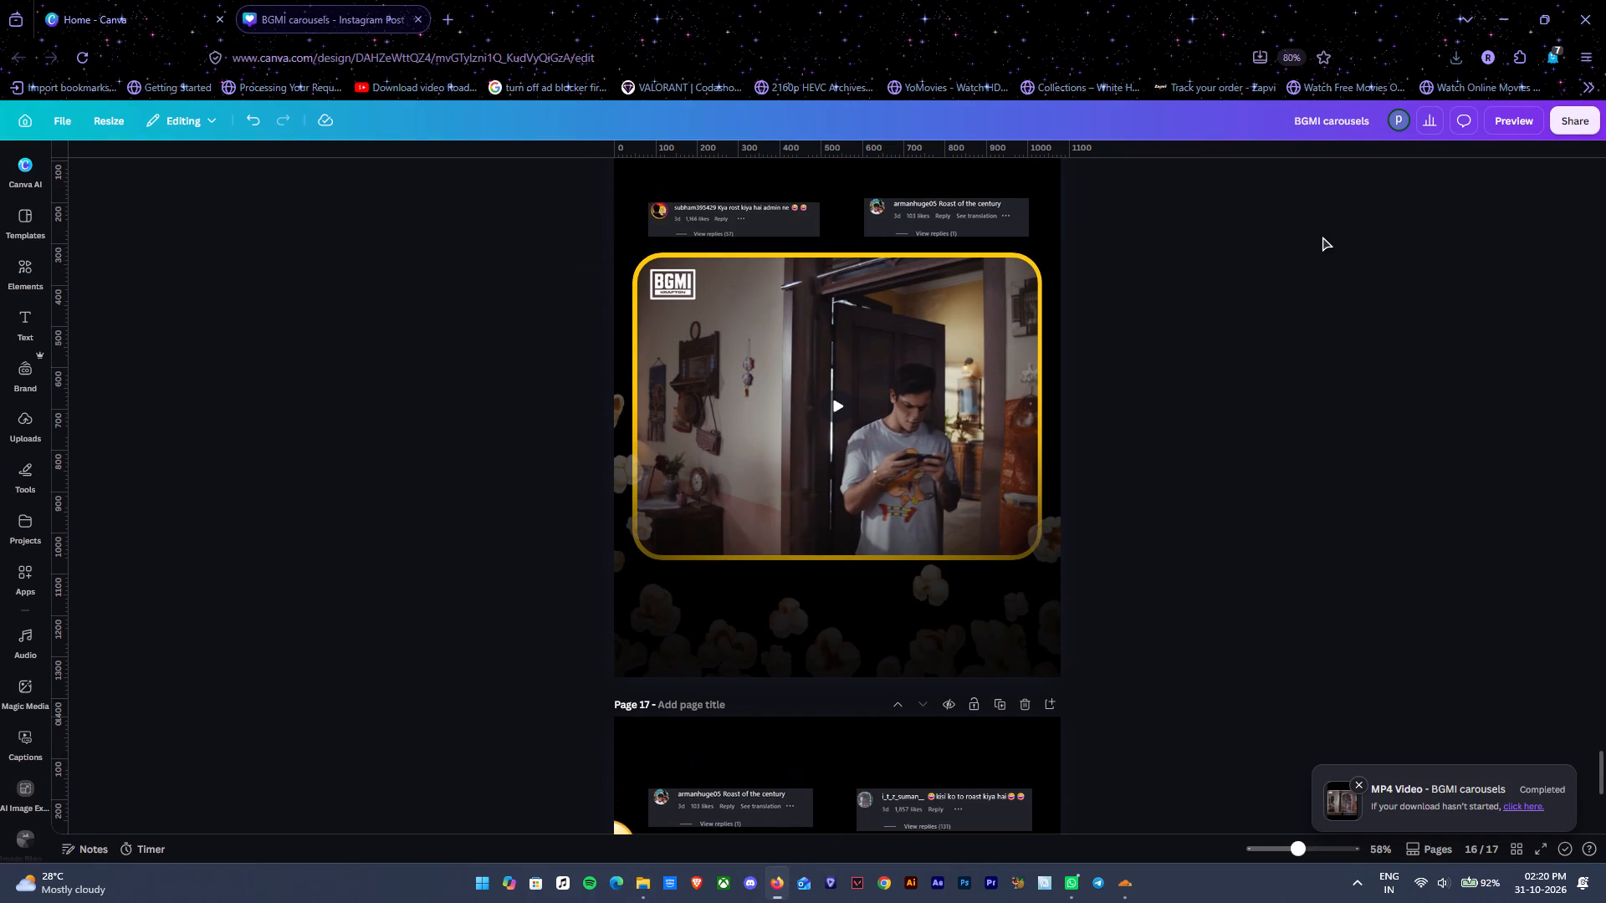
# Switch to the File Explorer window showing the slide2videos folder with the downloaded BGMI carousels.zip.
pyautogui.click(645, 892)
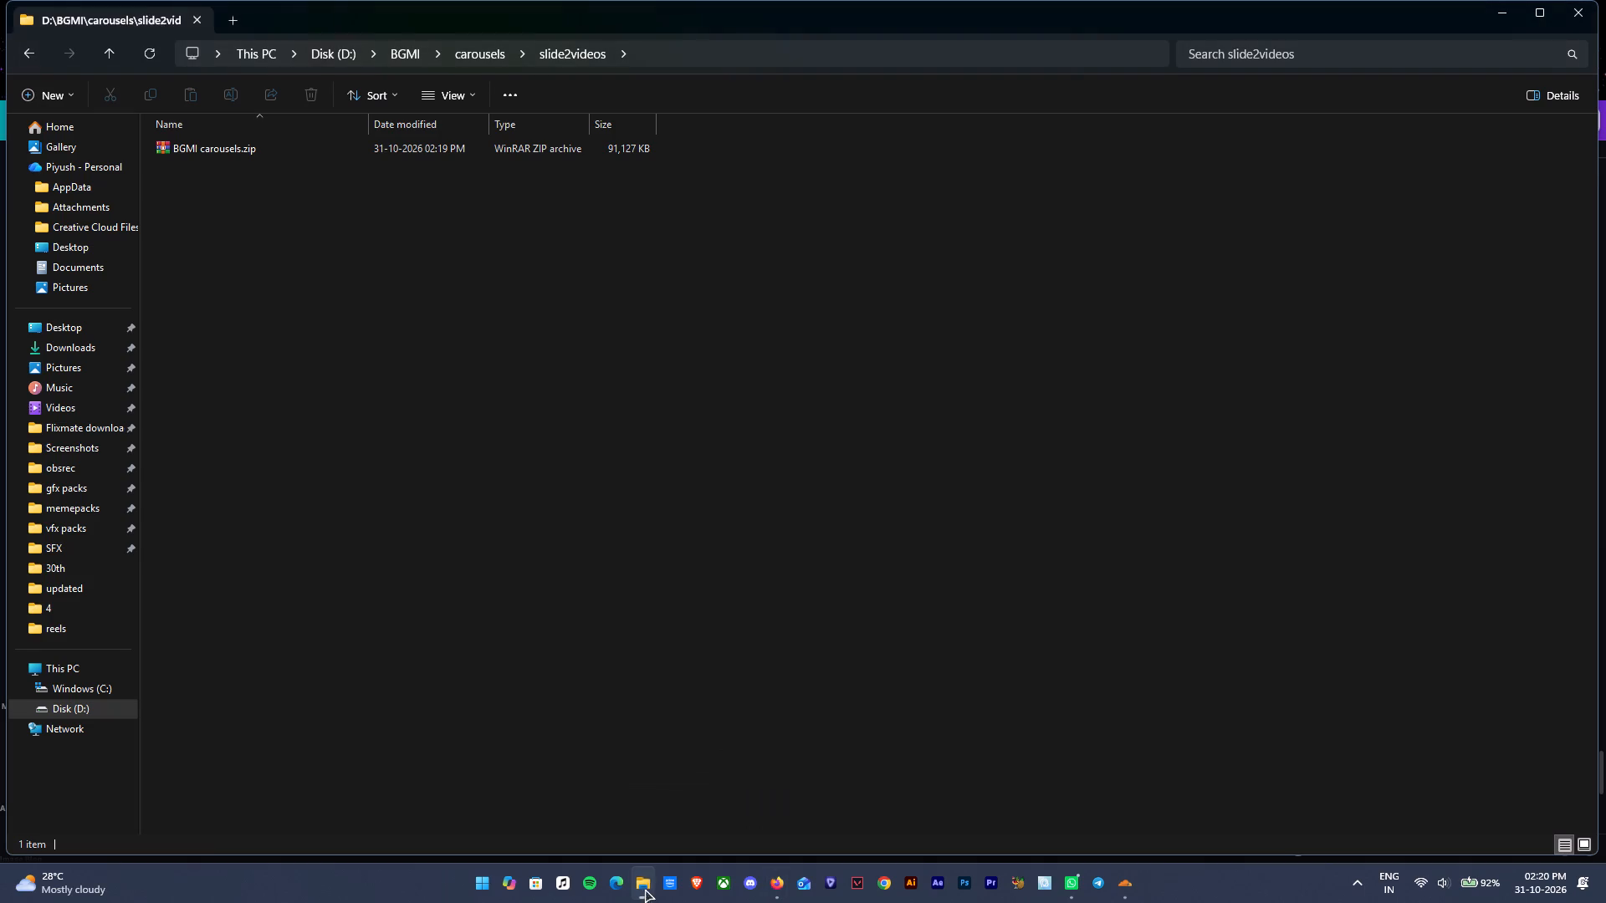
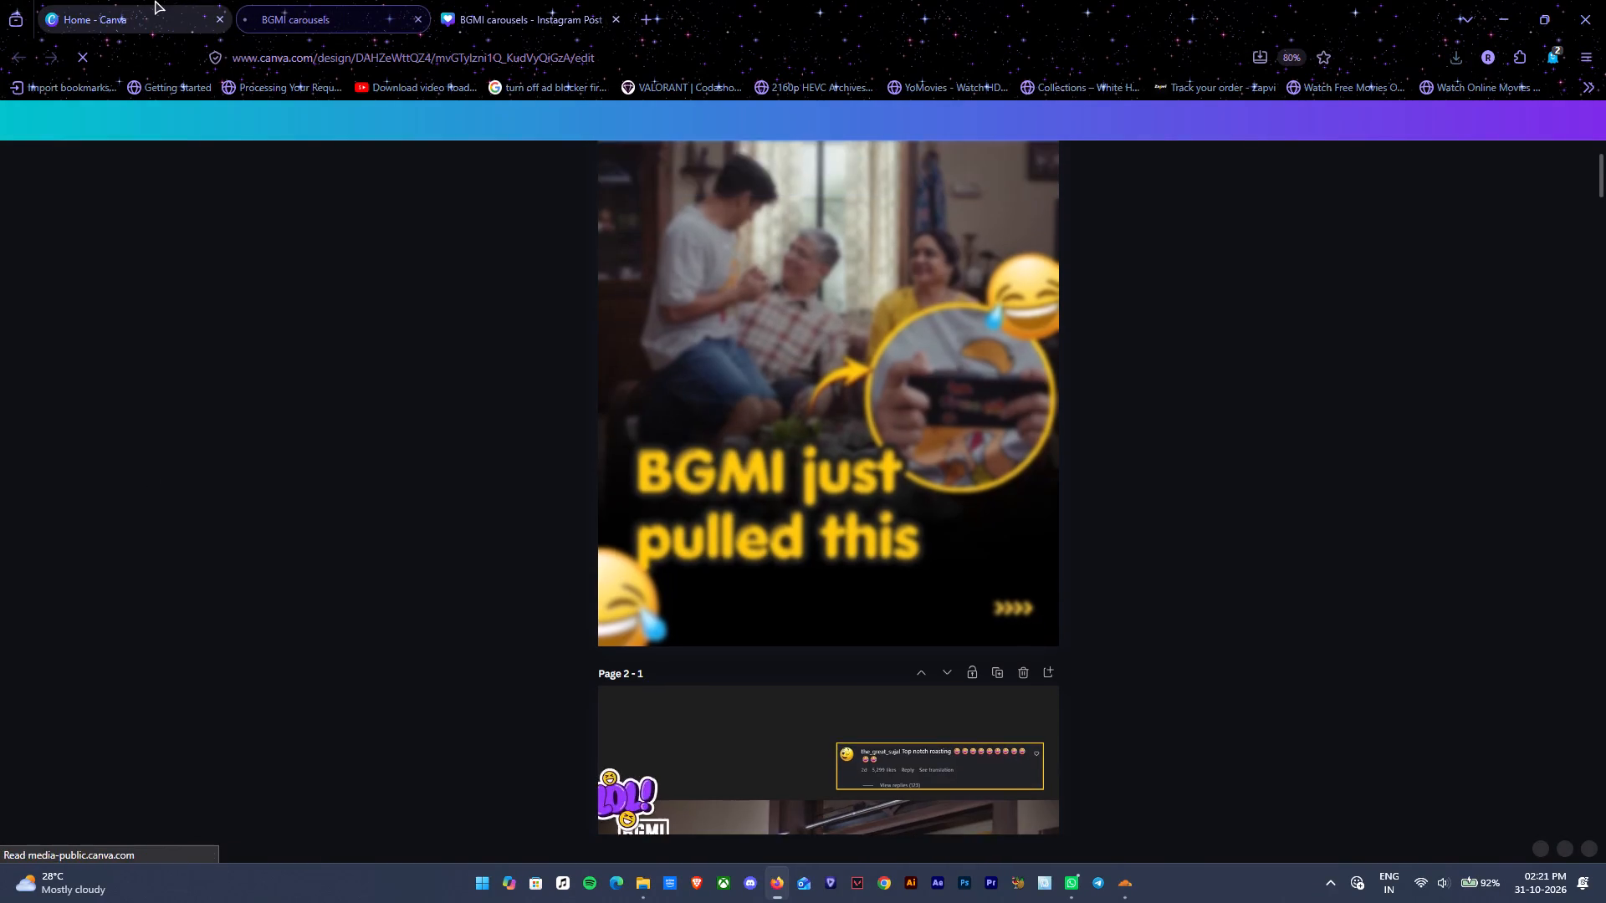
# Go back to the Canva home page and open the BGMI reels 40 design.
pyautogui.click(155, 0)
pyautogui.click(309, 513)
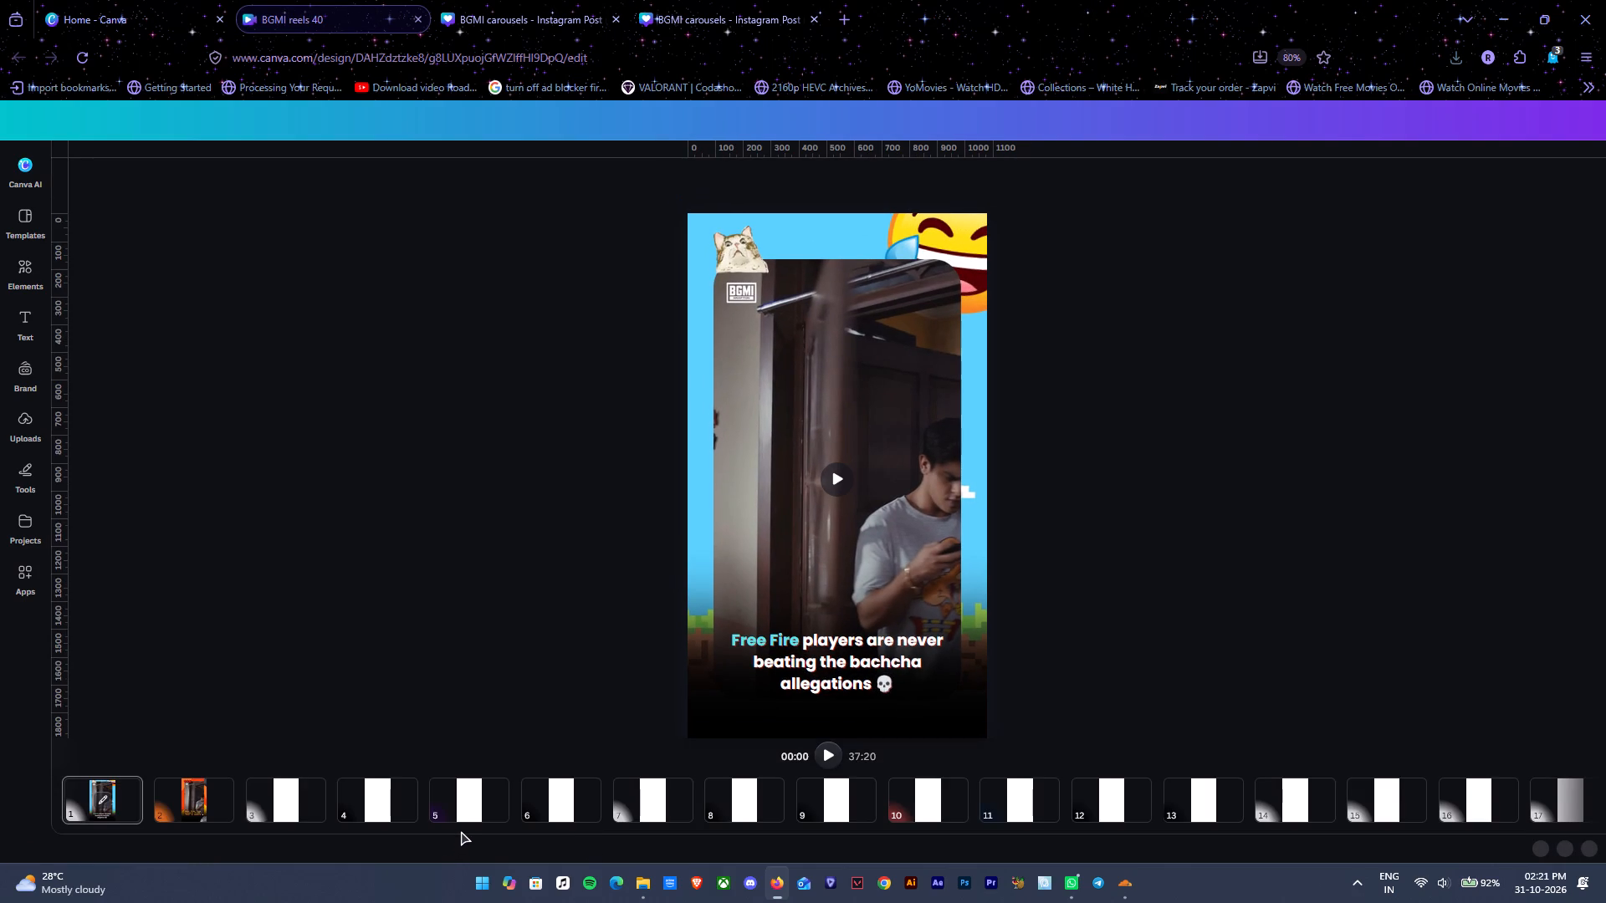
# Remove the text animation from the "Nah because who let BGMI cook this hard?" caption on page 37 of BGMI reels 40.
pyautogui.moveTo(461, 831); pyautogui.dragTo(1190, 829)
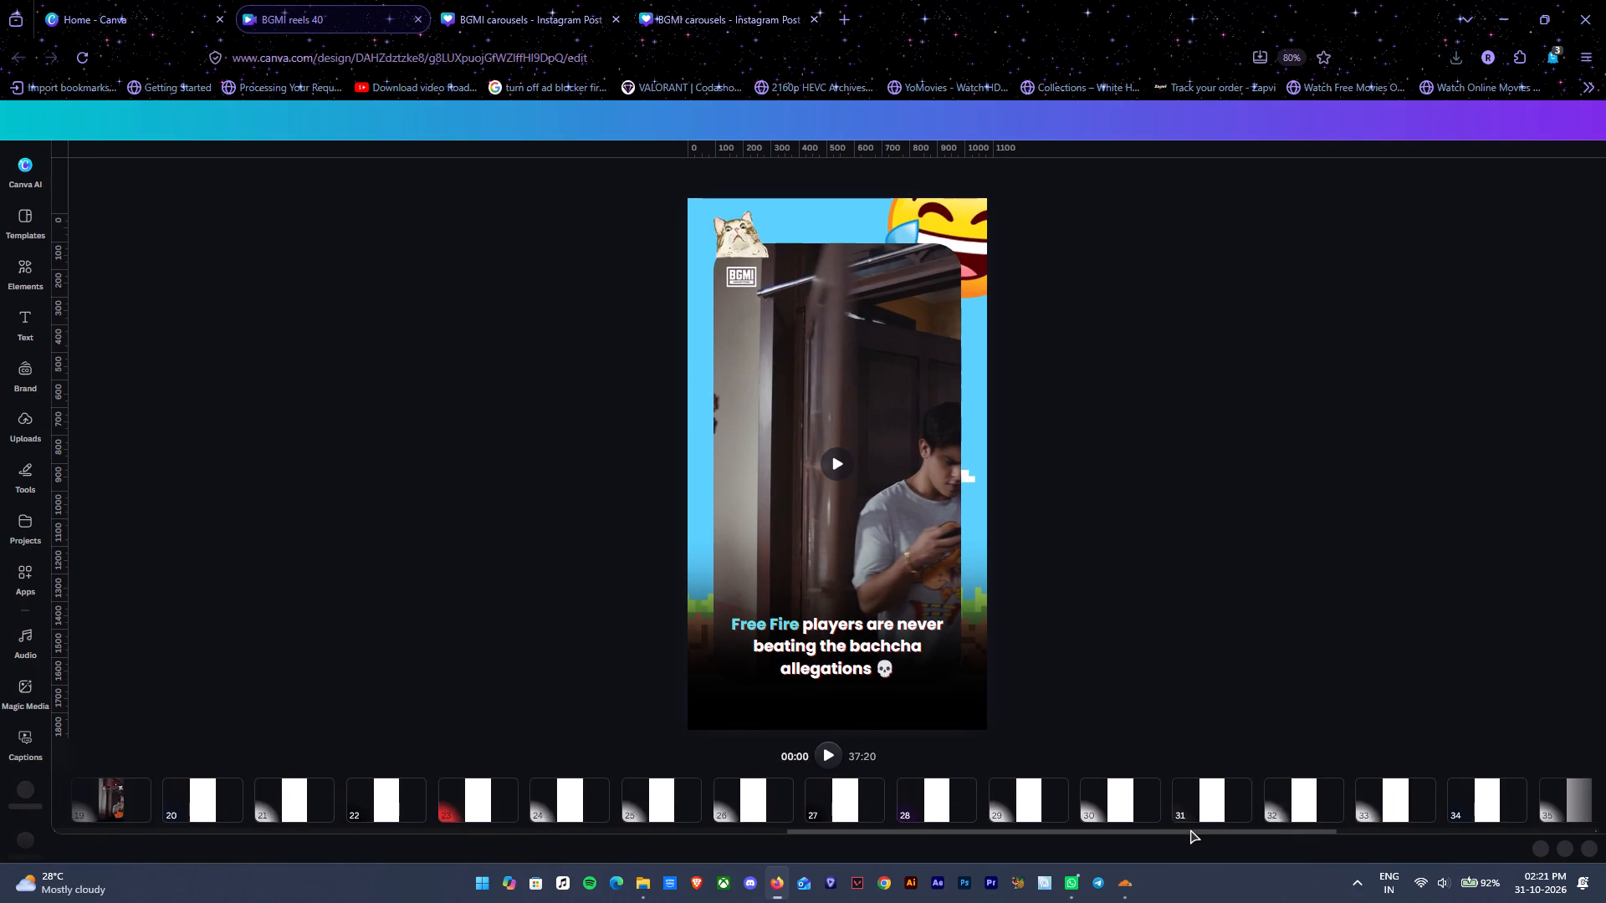
pyautogui.moveTo(1190, 829); pyautogui.dragTo(1481, 827)
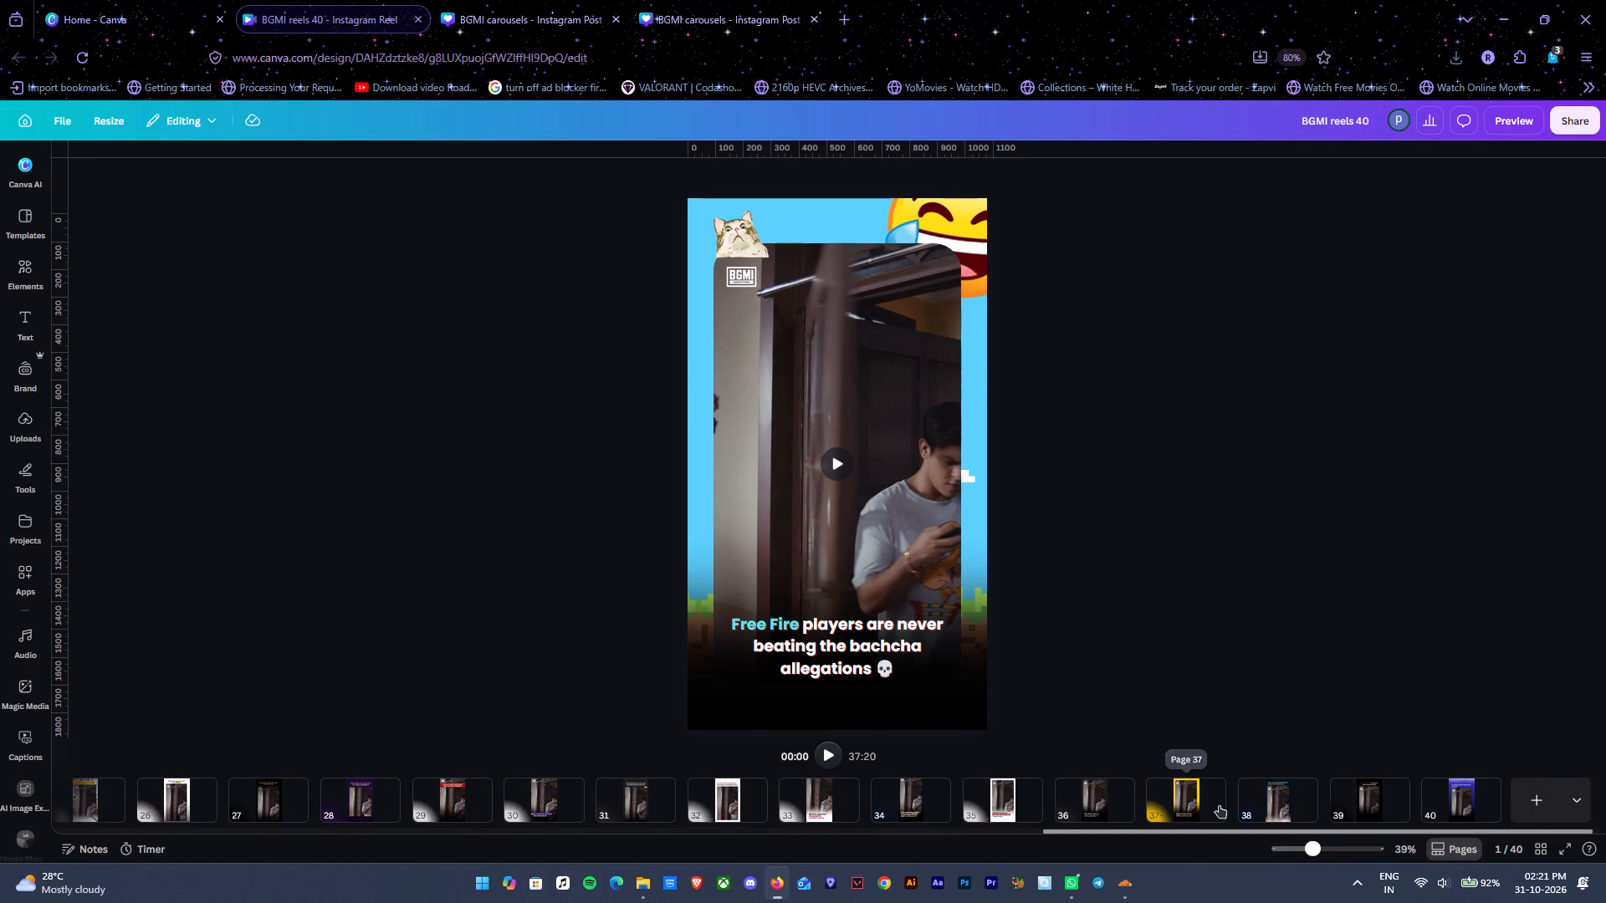
pyautogui.click(1209, 804)
pyautogui.click(775, 639)
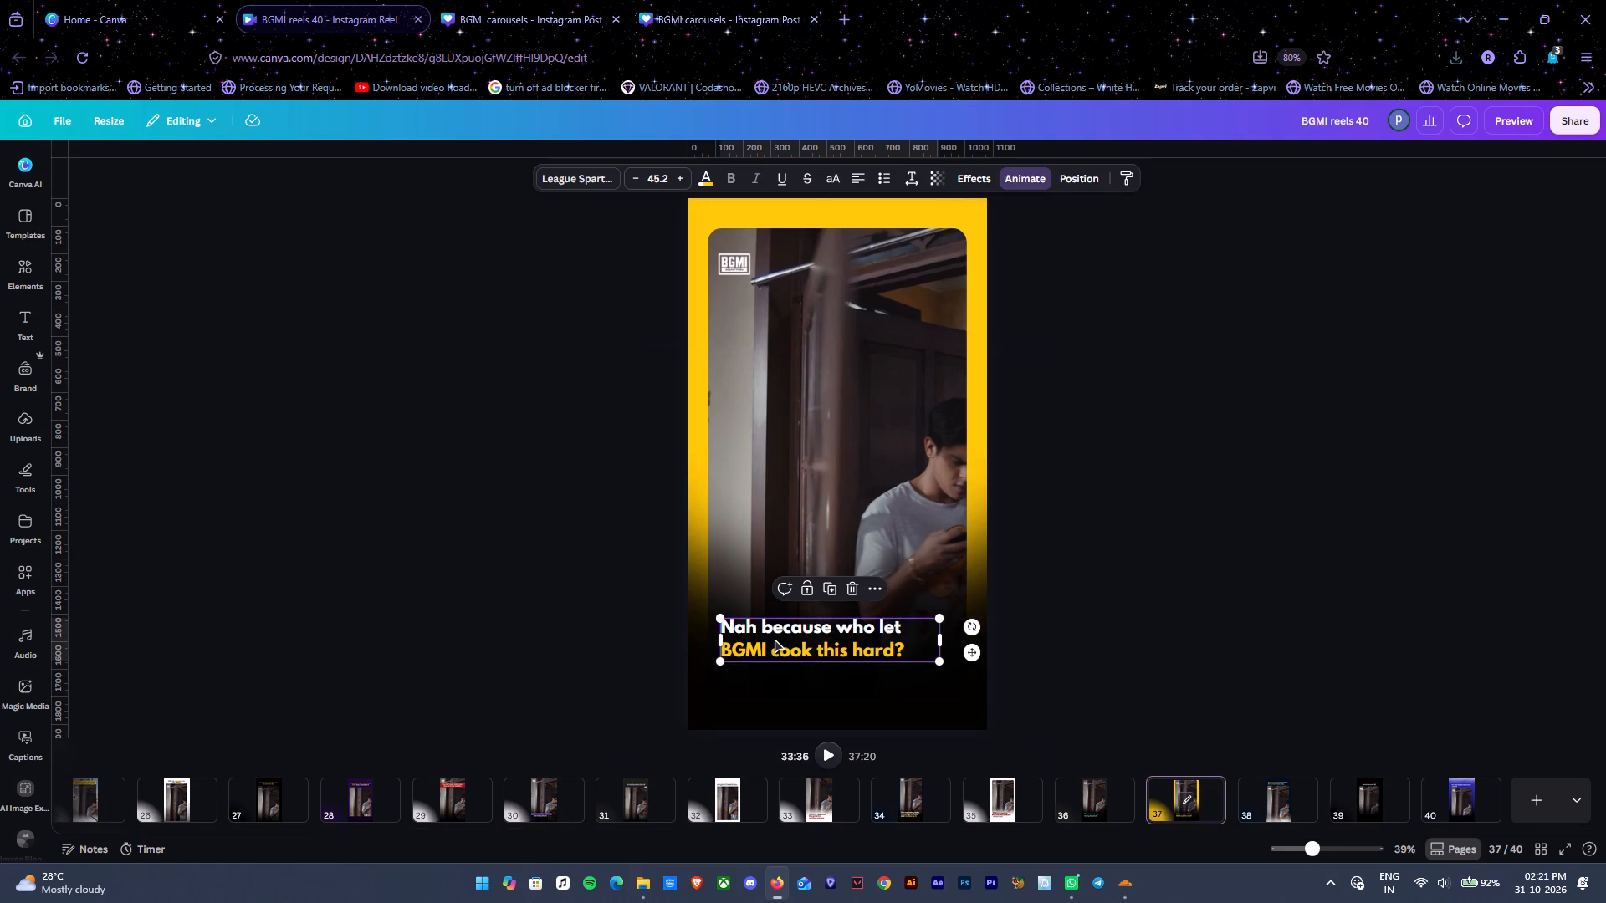
pyautogui.click(1018, 172)
pyautogui.click(201, 802)
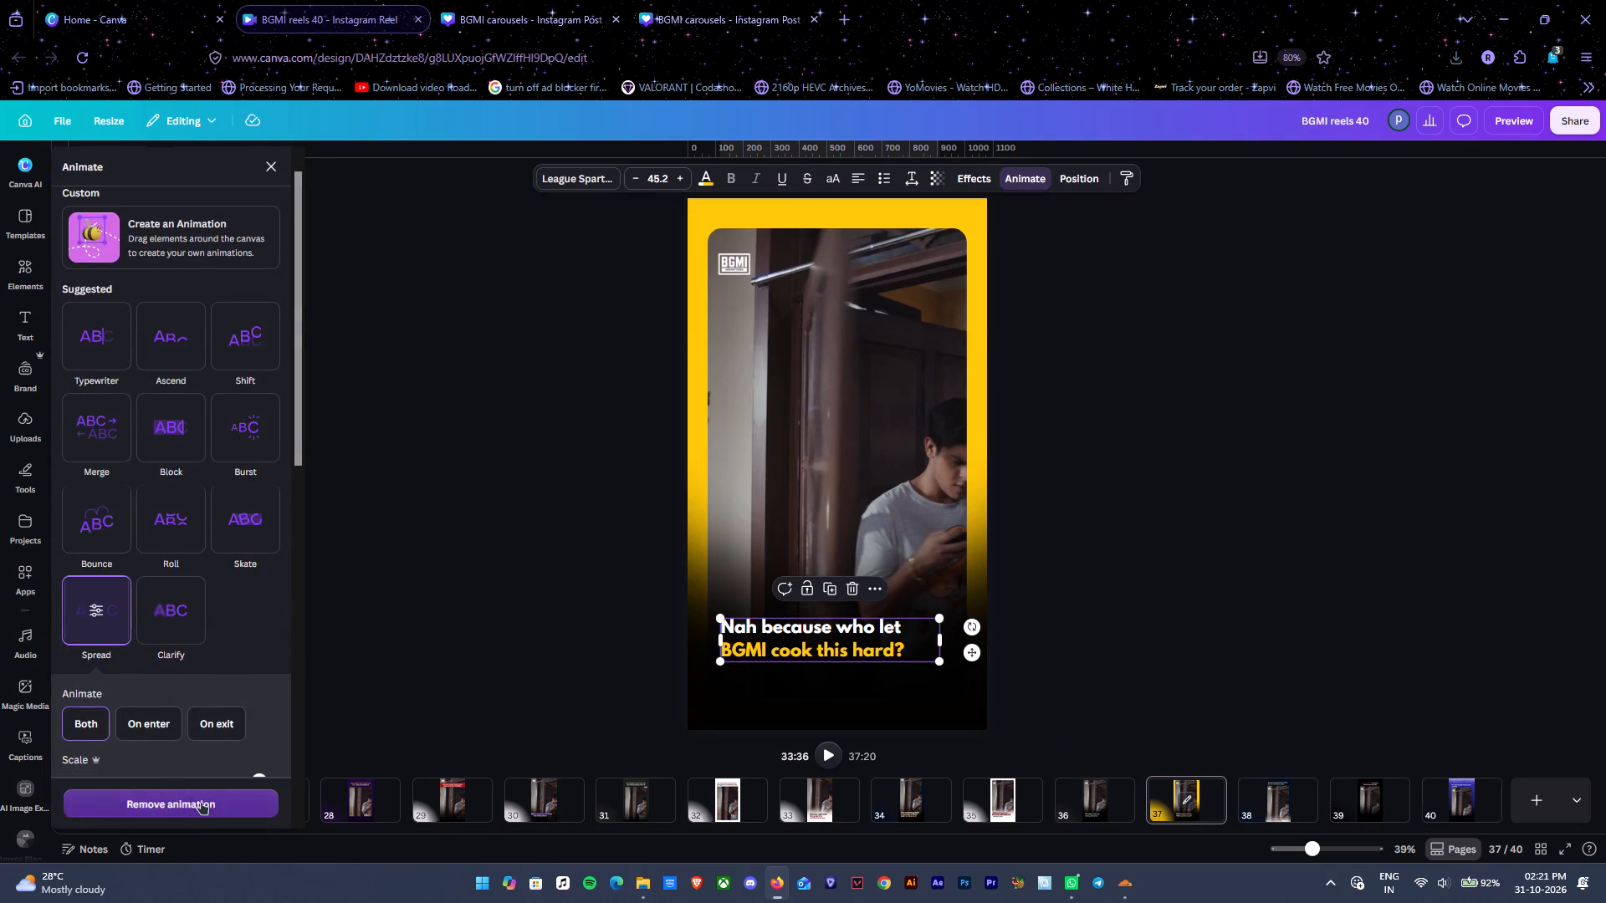
# Inspect the animation settings of the "A moment of silence for the rival PR team today" headline on page 38.
pyautogui.click(1087, 797)
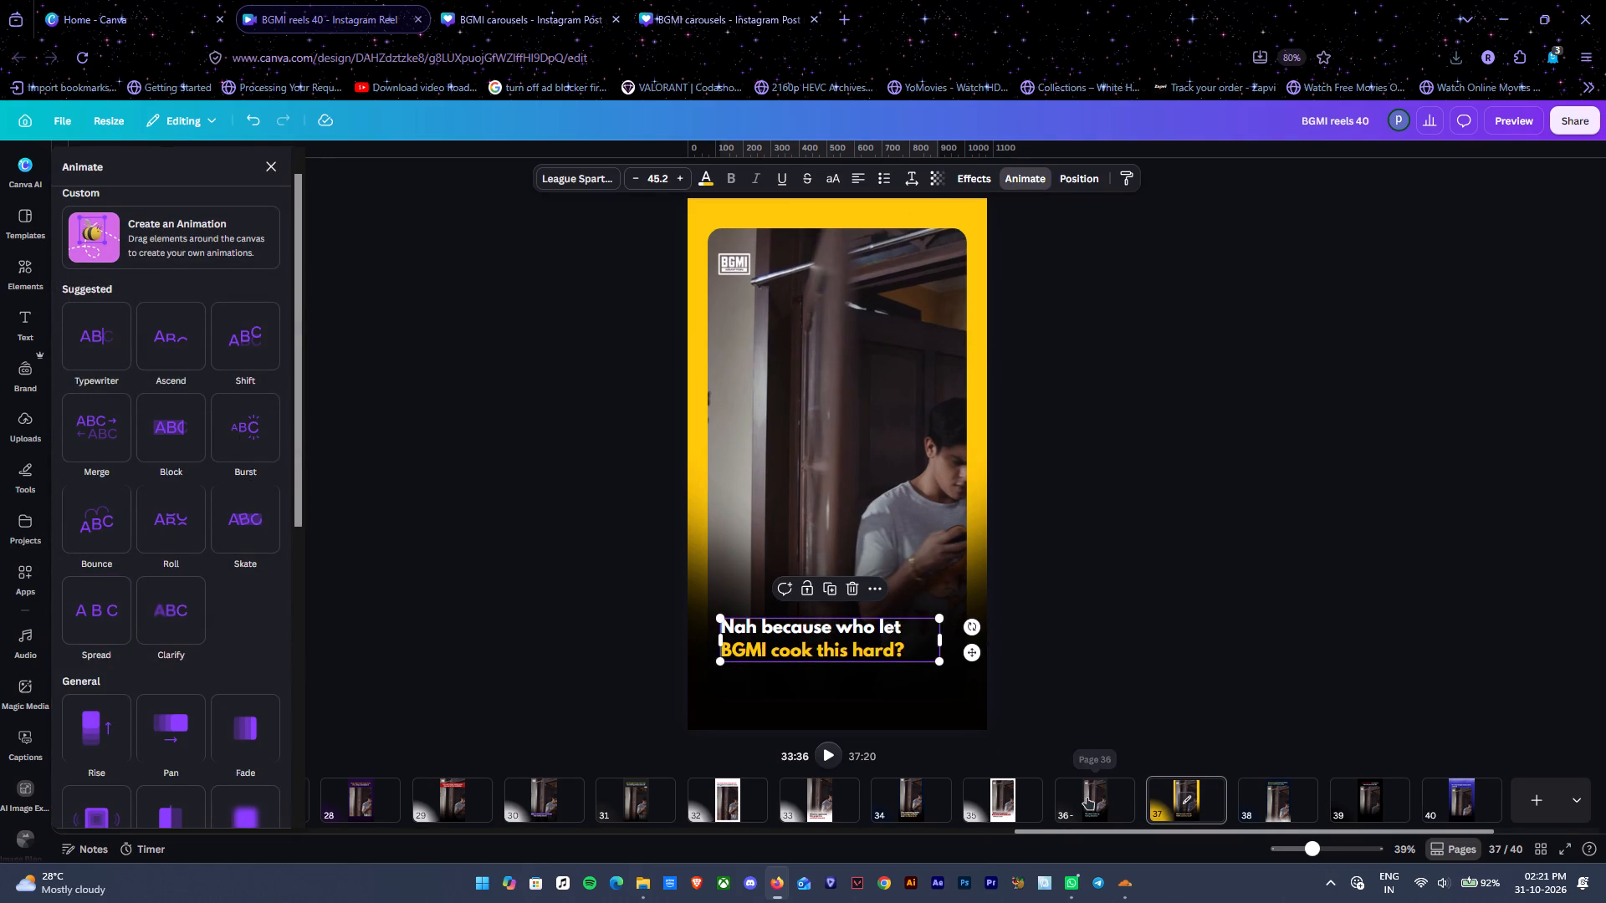
pyautogui.click(1286, 791)
pyautogui.click(906, 271)
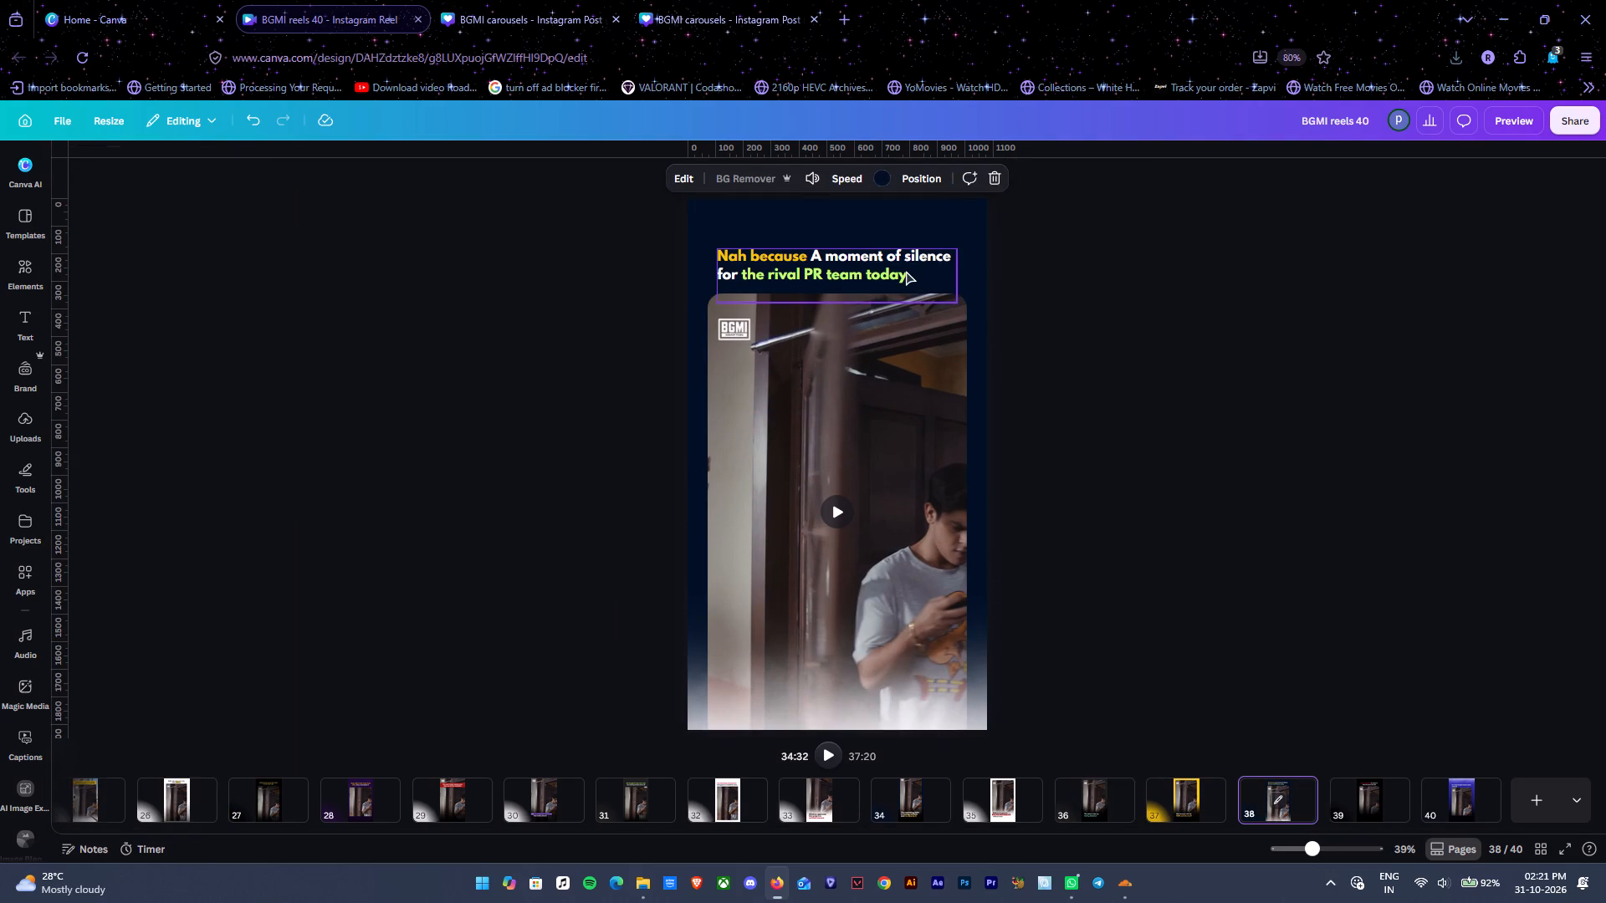
pyautogui.click(1013, 177)
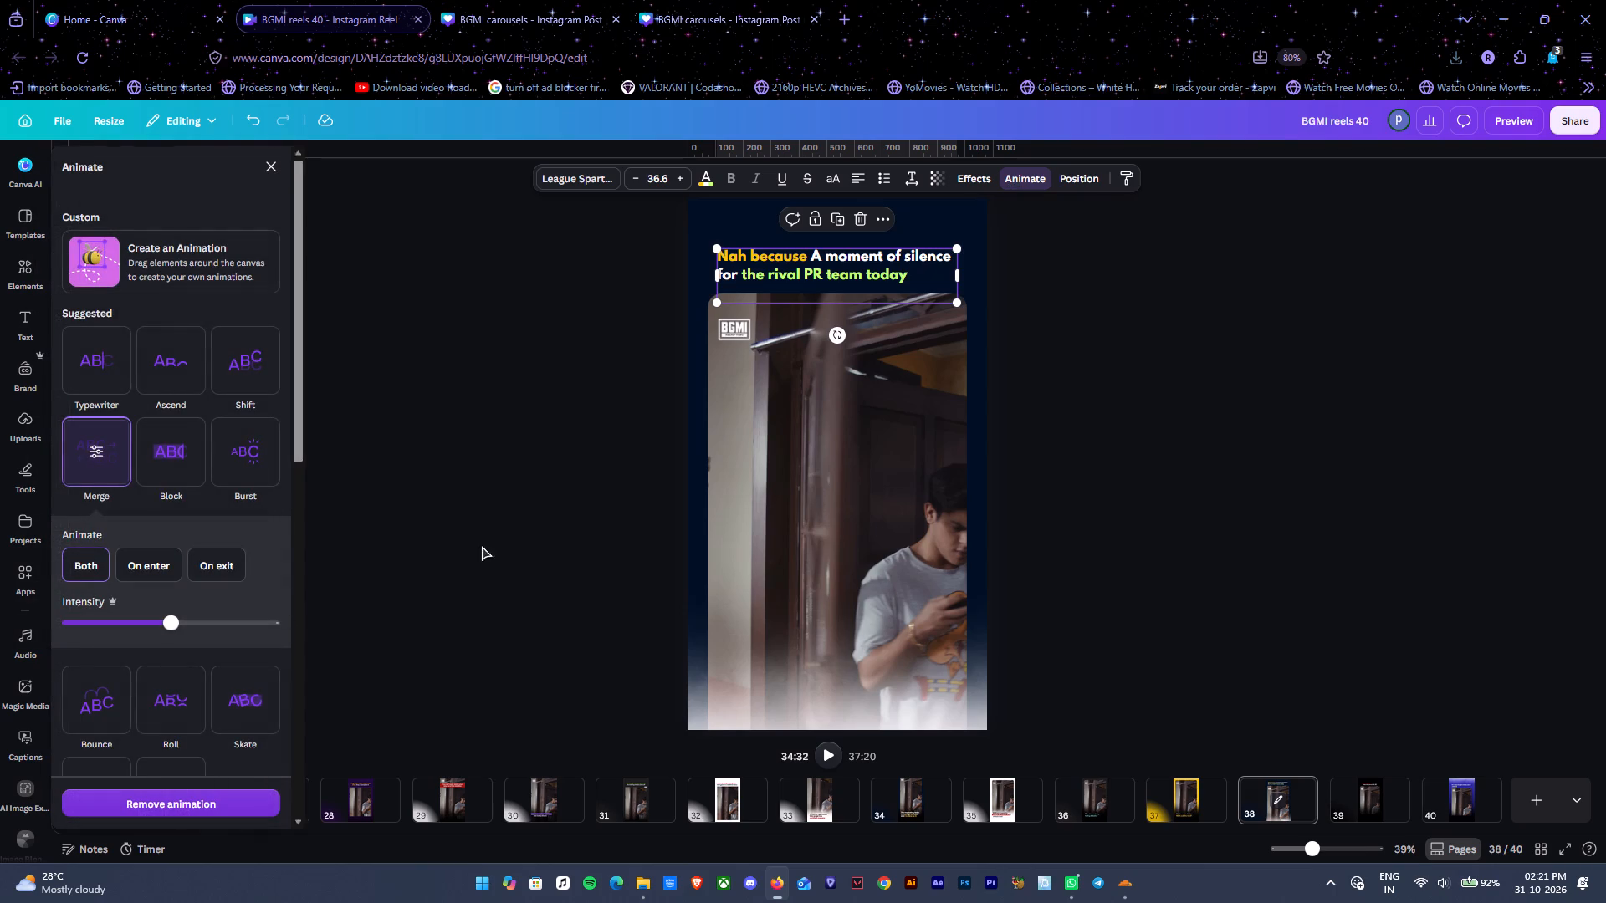
pyautogui.click(1216, 462)
# Download only page 37 of the reels design as a 1080p MP4 video.
pyautogui.click(1169, 794)
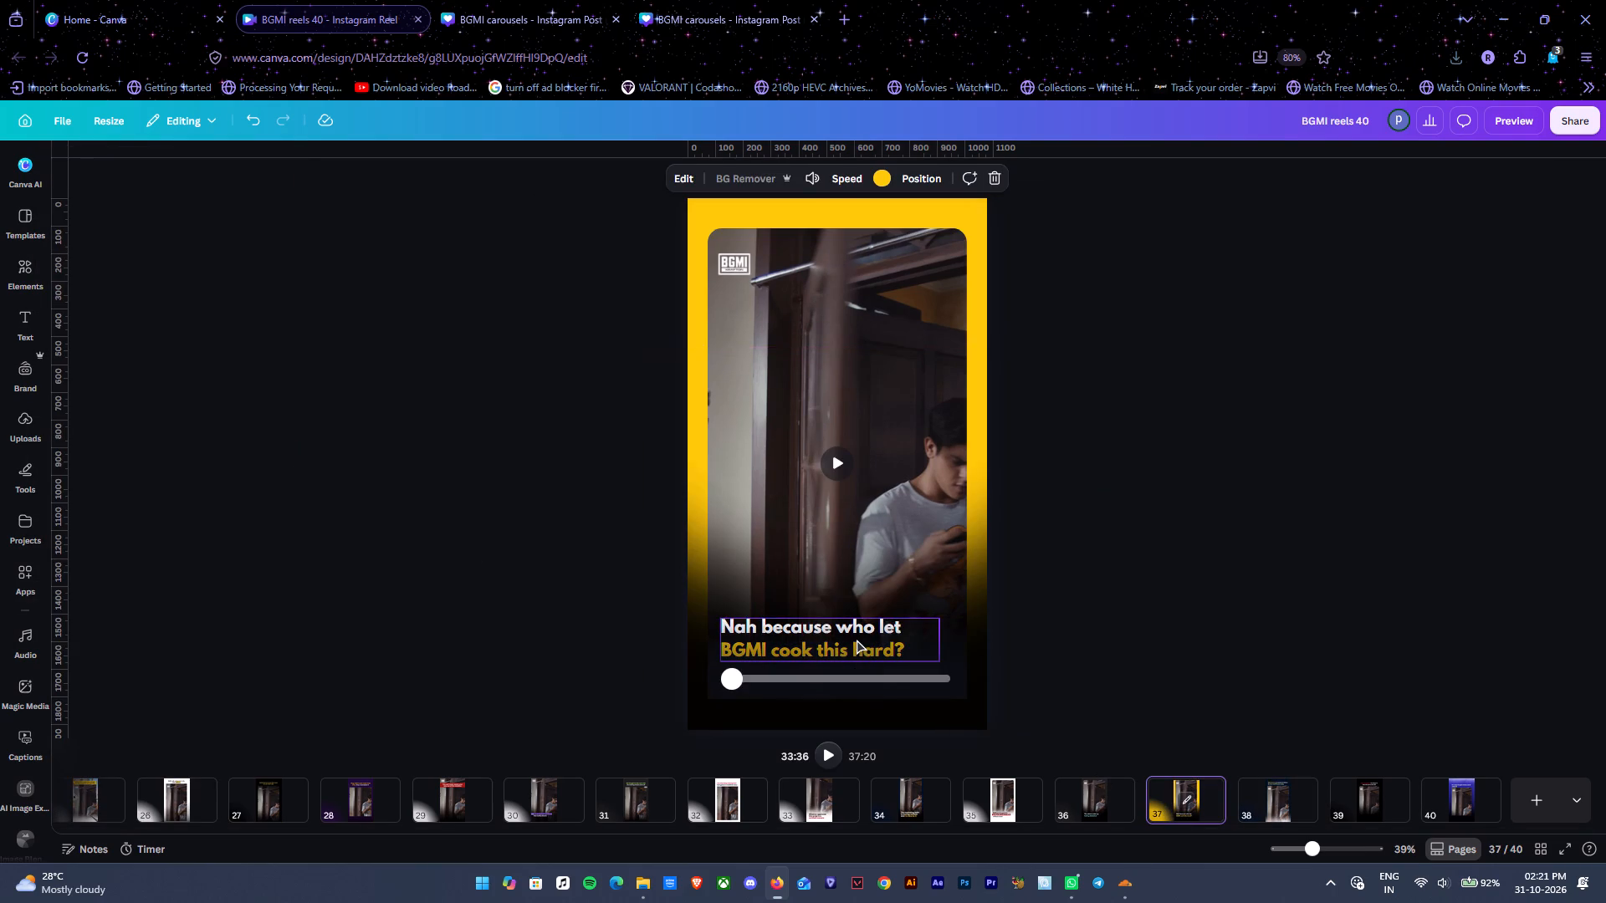
pyautogui.click(857, 640)
pyautogui.click(1558, 125)
pyautogui.click(1370, 433)
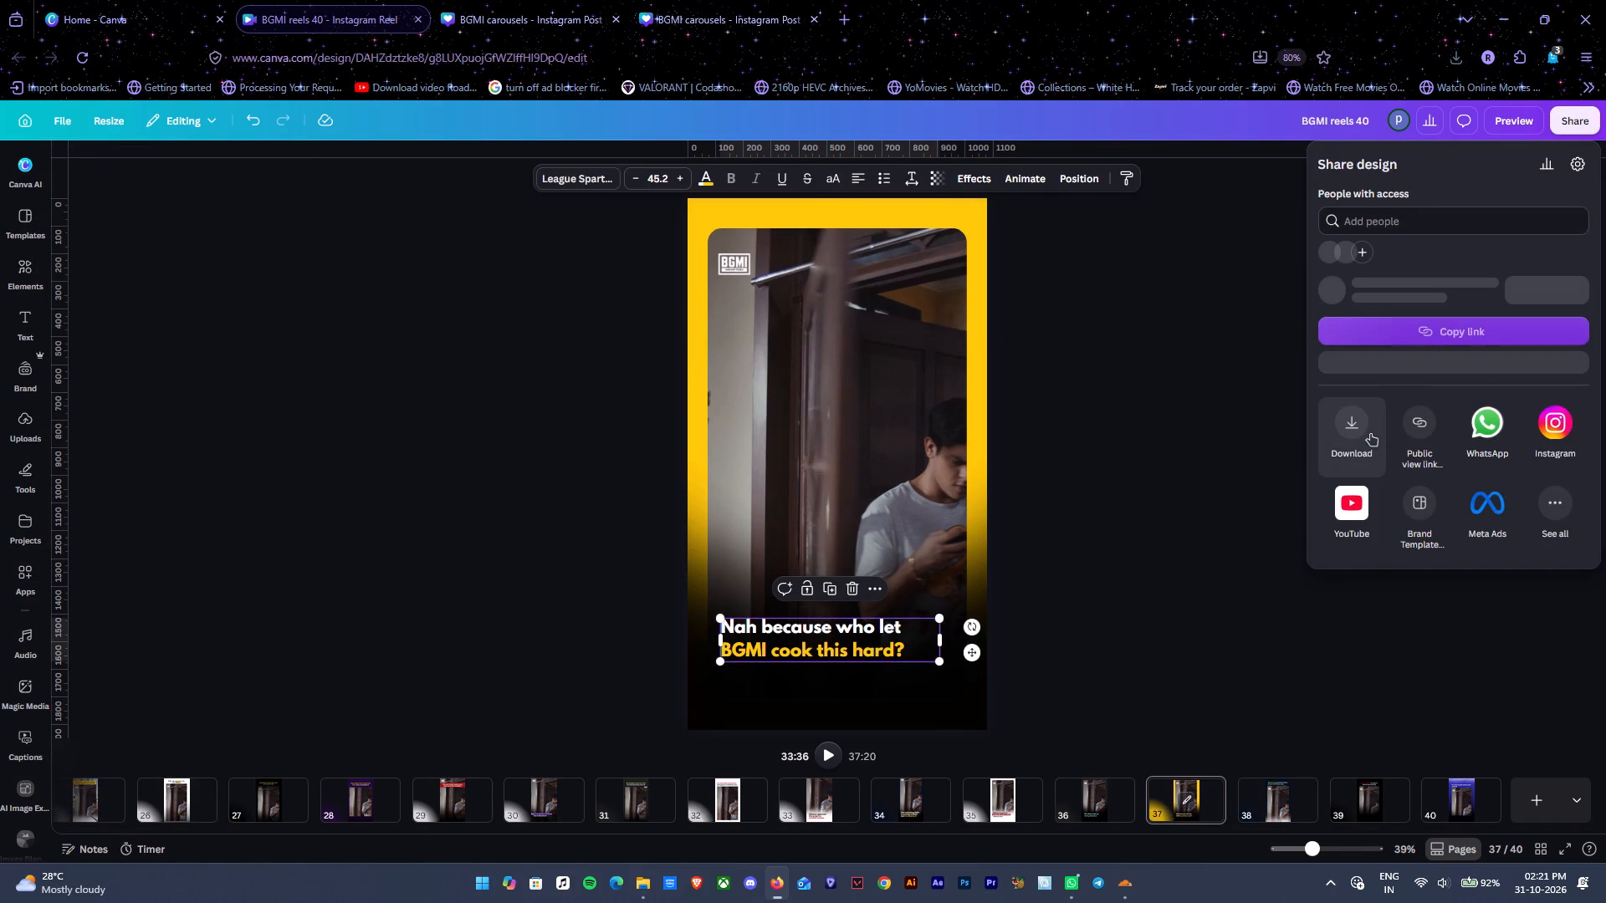
pyautogui.click(1448, 394)
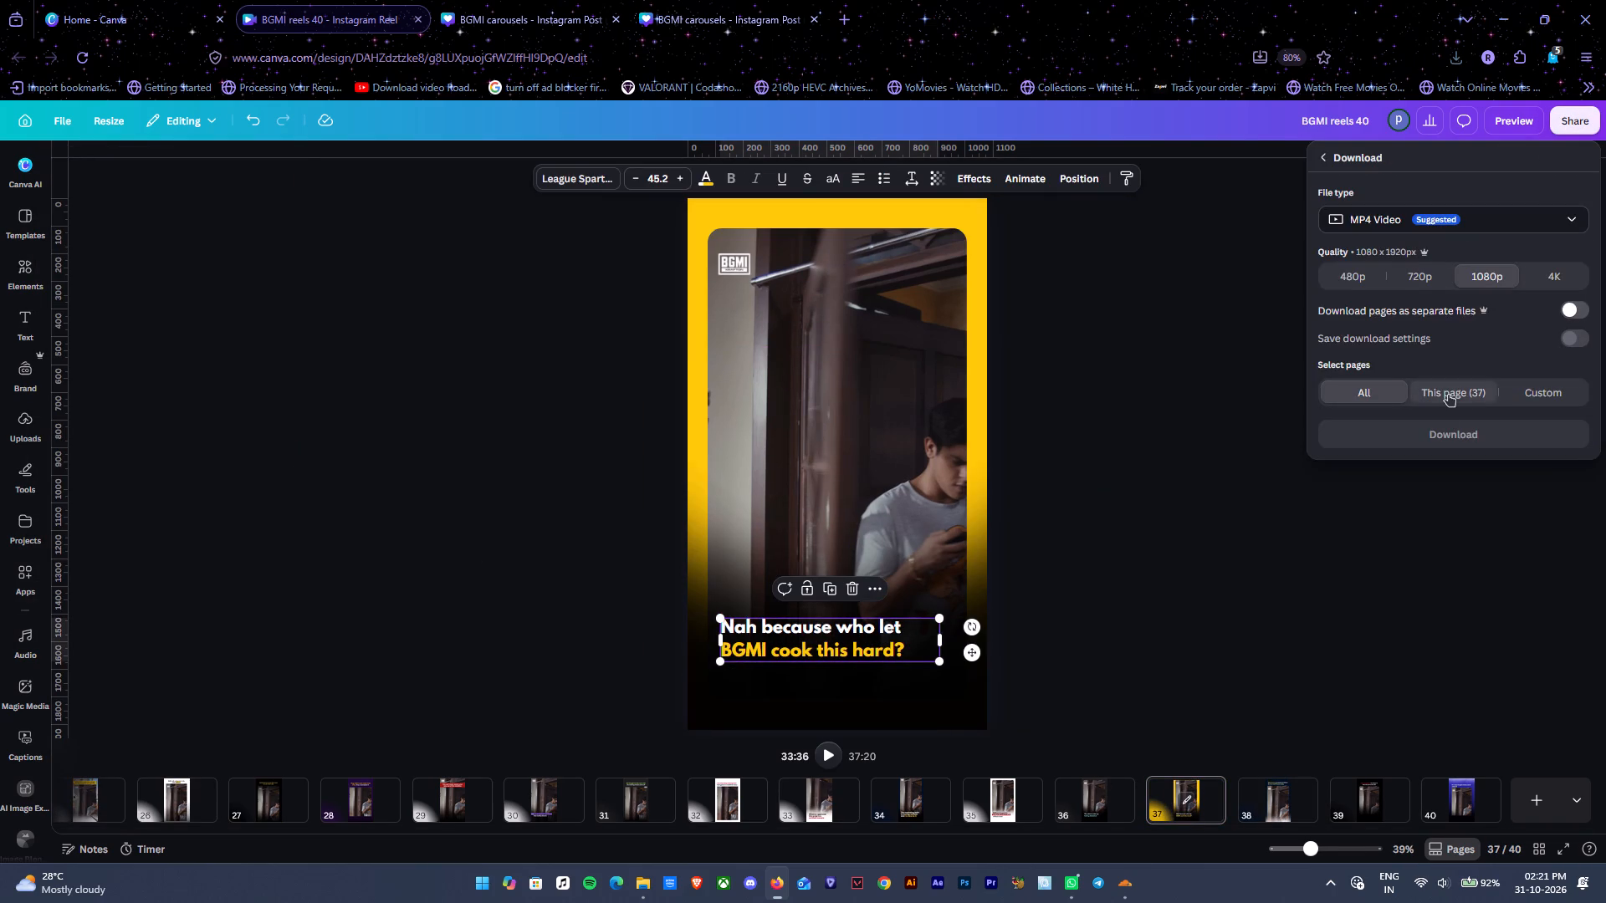
pyautogui.click(1444, 390)
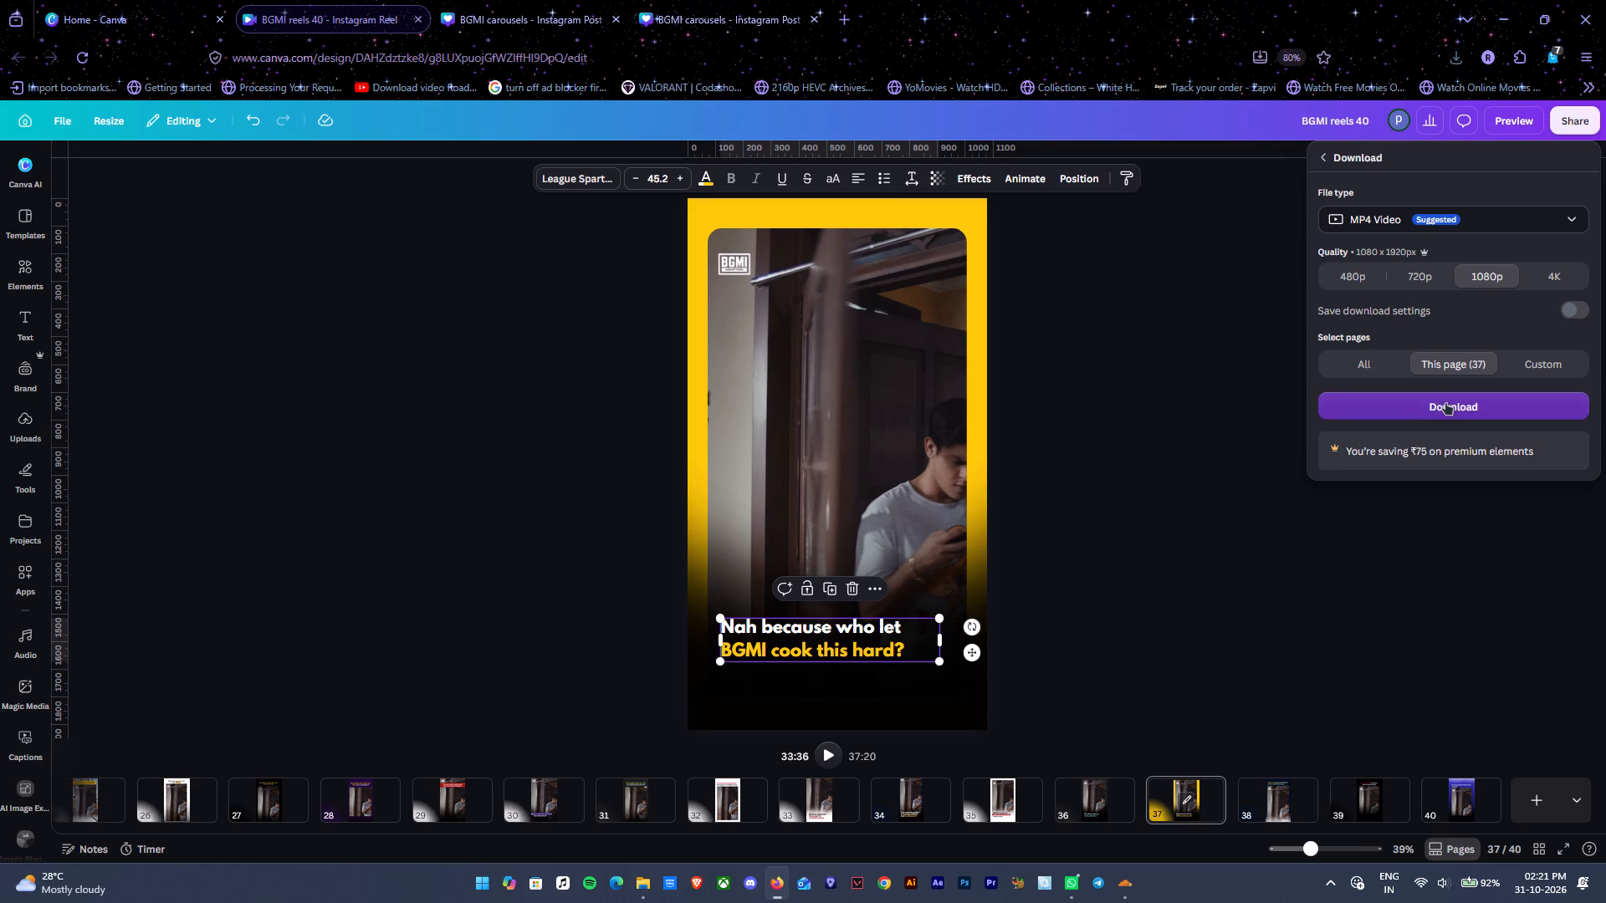
pyautogui.click(1445, 402)
# Switch to File Explorer and extract BGMI carousels.zip with WinRAR directly into the slide2videos folder.
pyautogui.click(651, 889)
pyautogui.click(282, 150)
pyautogui.rightClick(282, 150)
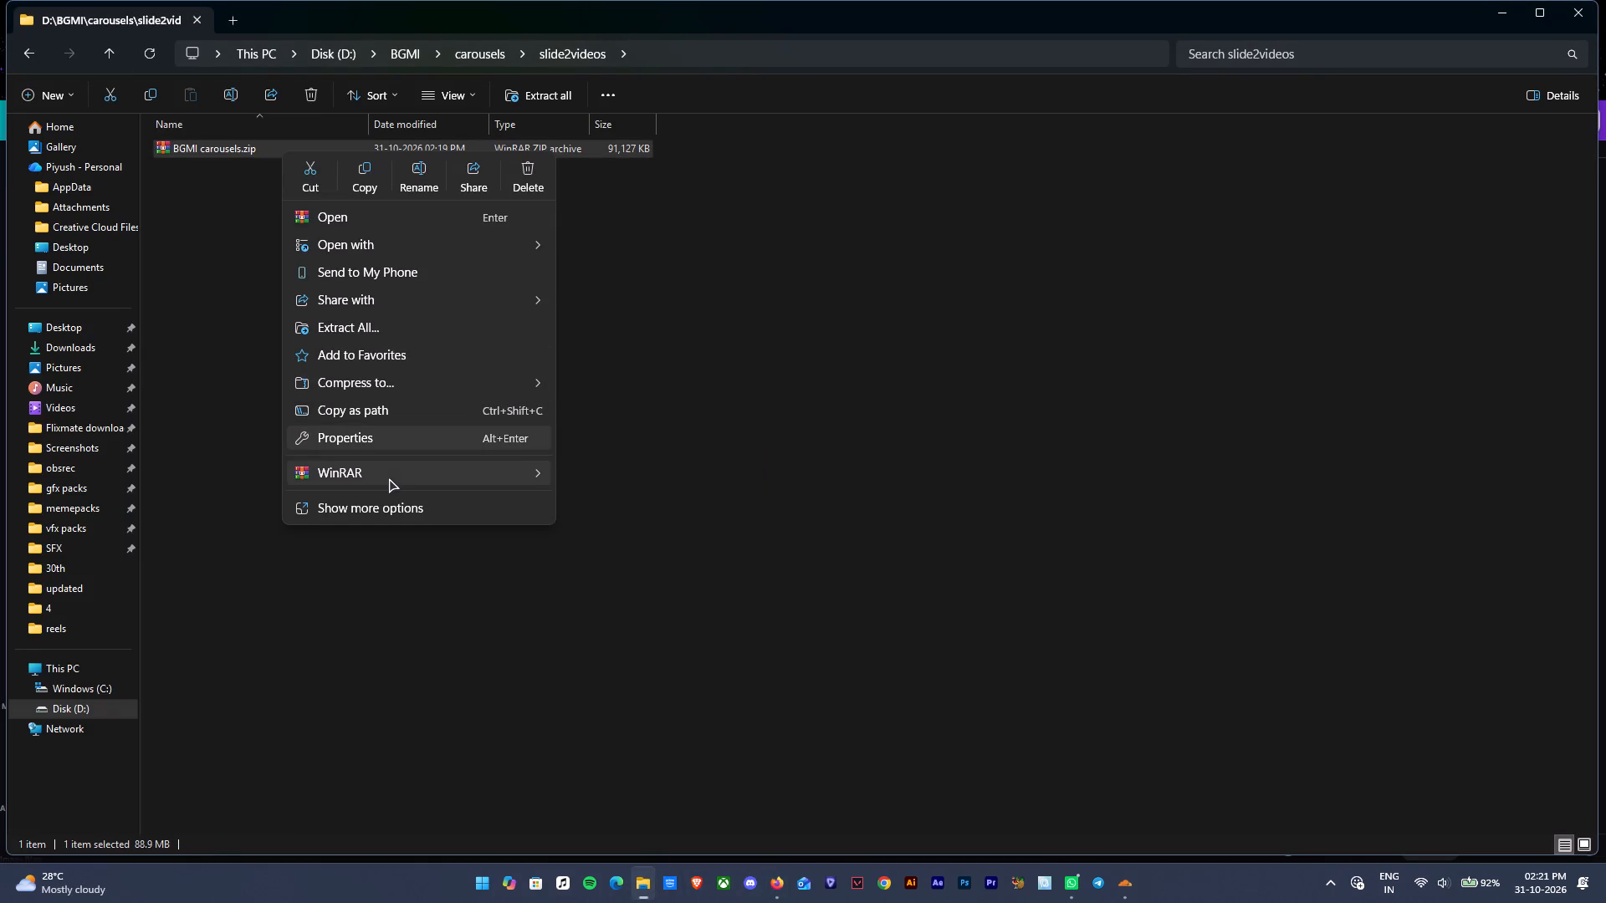
pyautogui.click(699, 558)
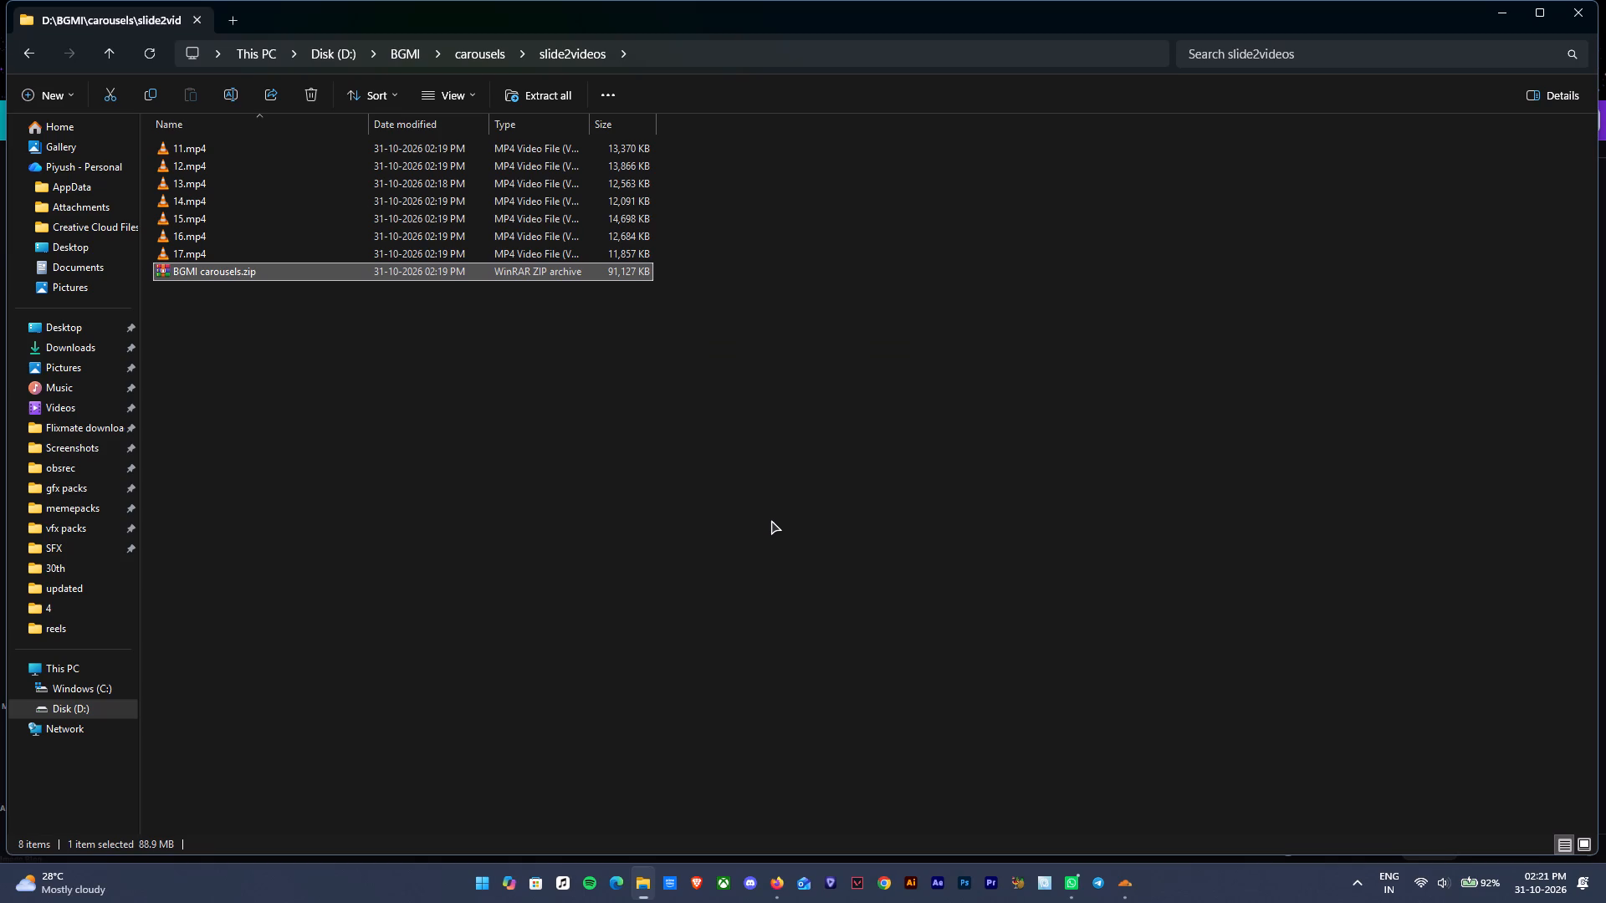
# Play 11.mp4 and 12.mp4 in VLC, skipping near the end of each to check the exported slides, and close the player.
pyautogui.doubleClick(317, 143)
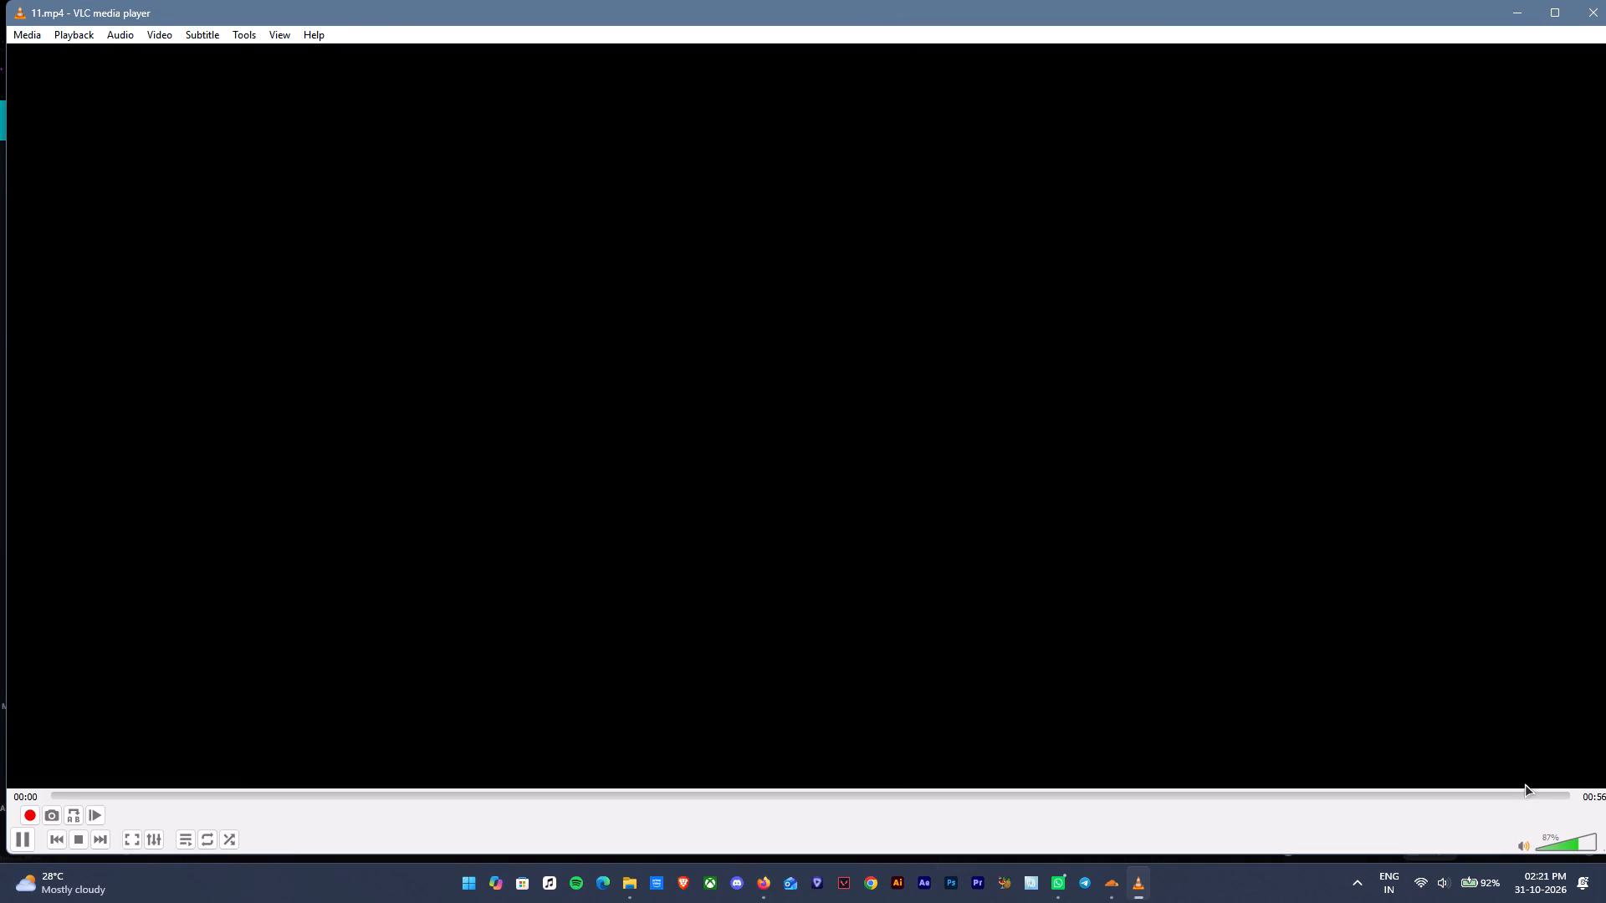
pyautogui.moveTo(1516, 789); pyautogui.dragTo(1528, 788)
pyautogui.click(1595, 18)
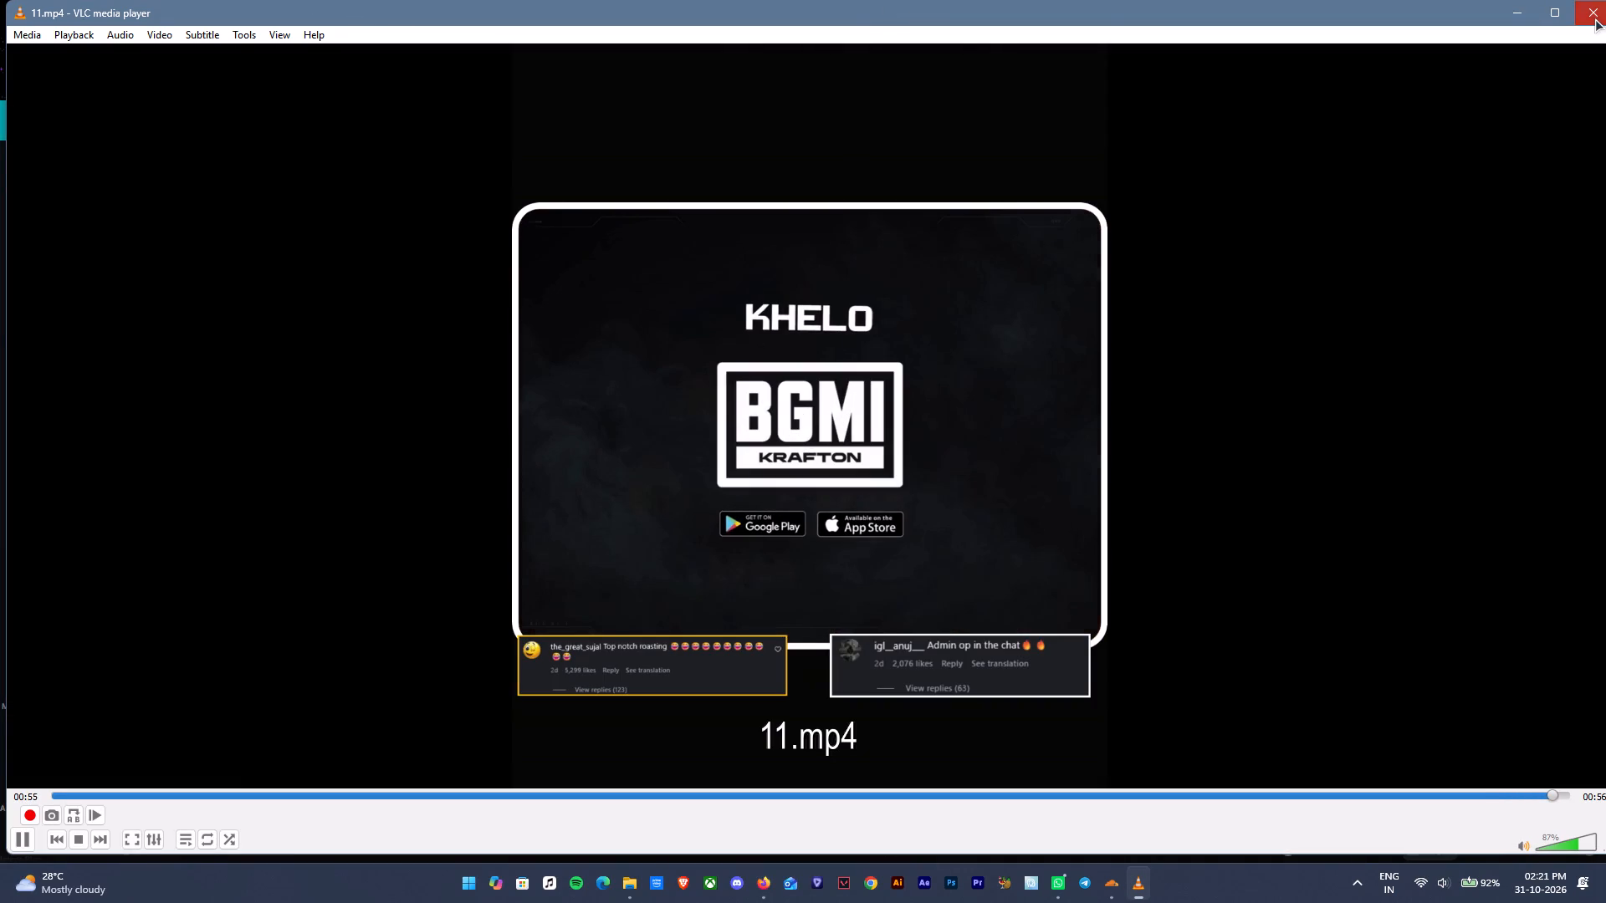
pyautogui.doubleClick(276, 165)
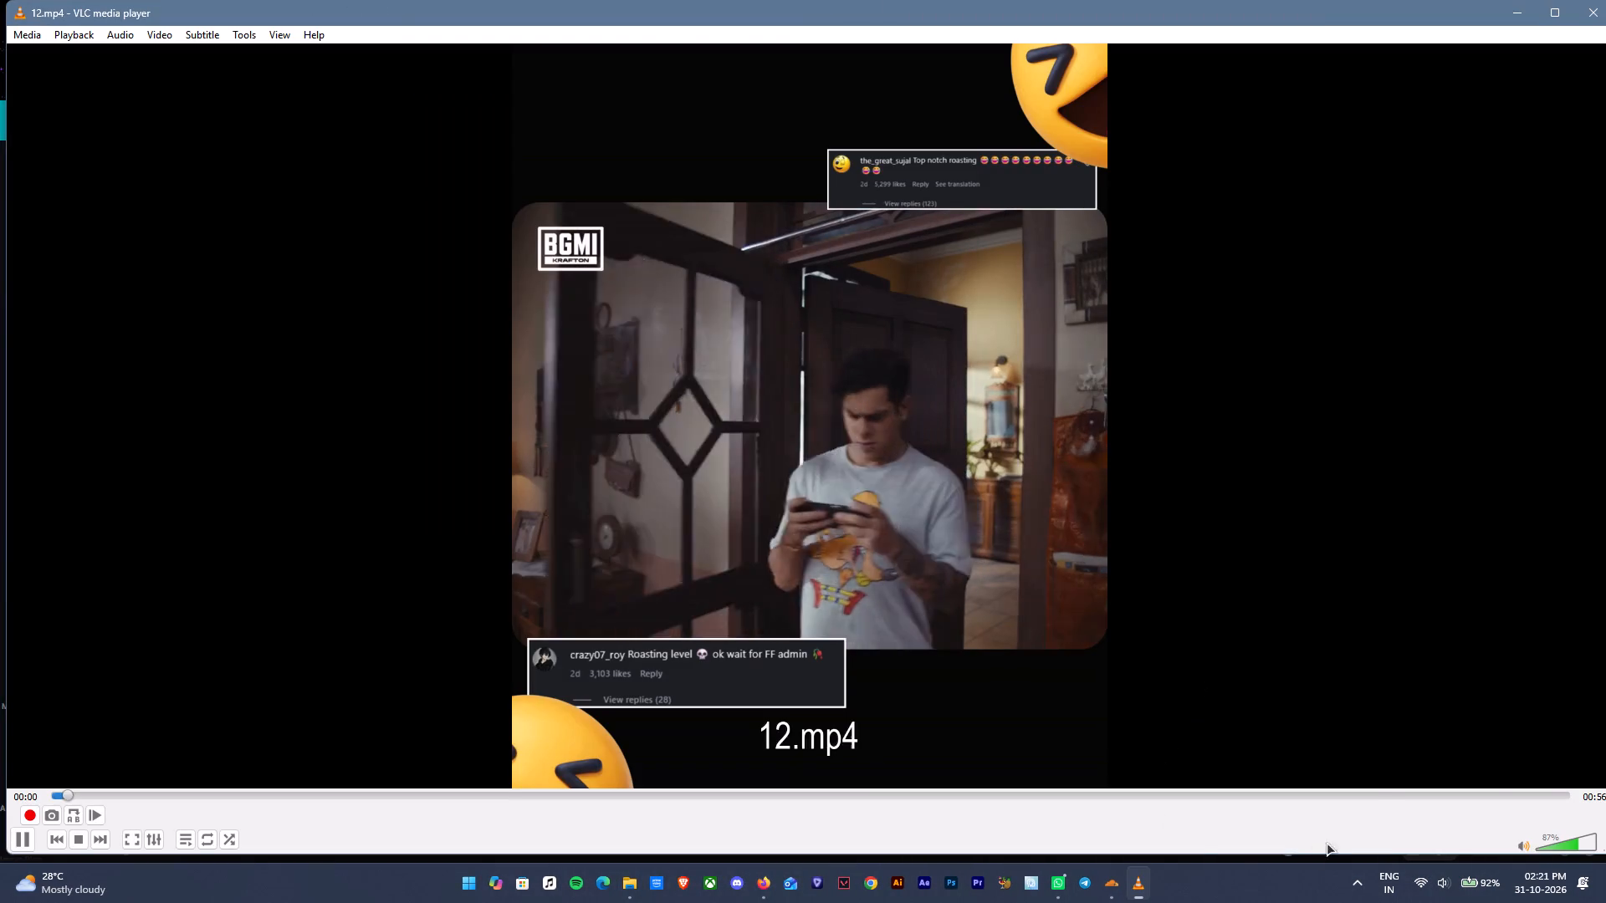
pyautogui.moveTo(1376, 792); pyautogui.dragTo(1535, 788)
pyautogui.click(1583, 10)
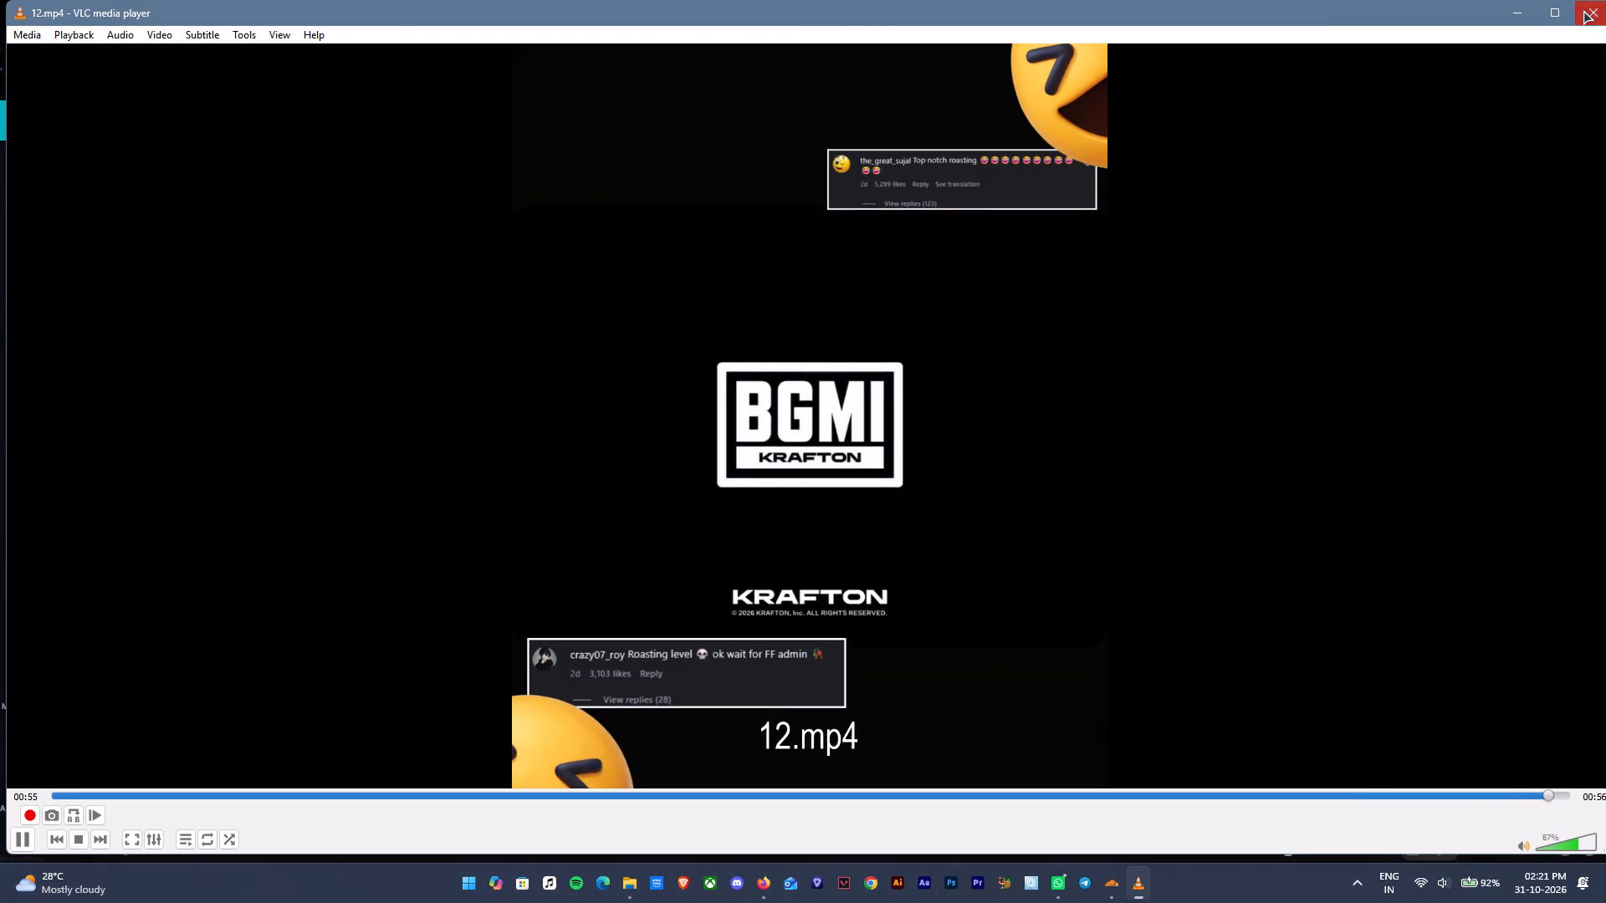
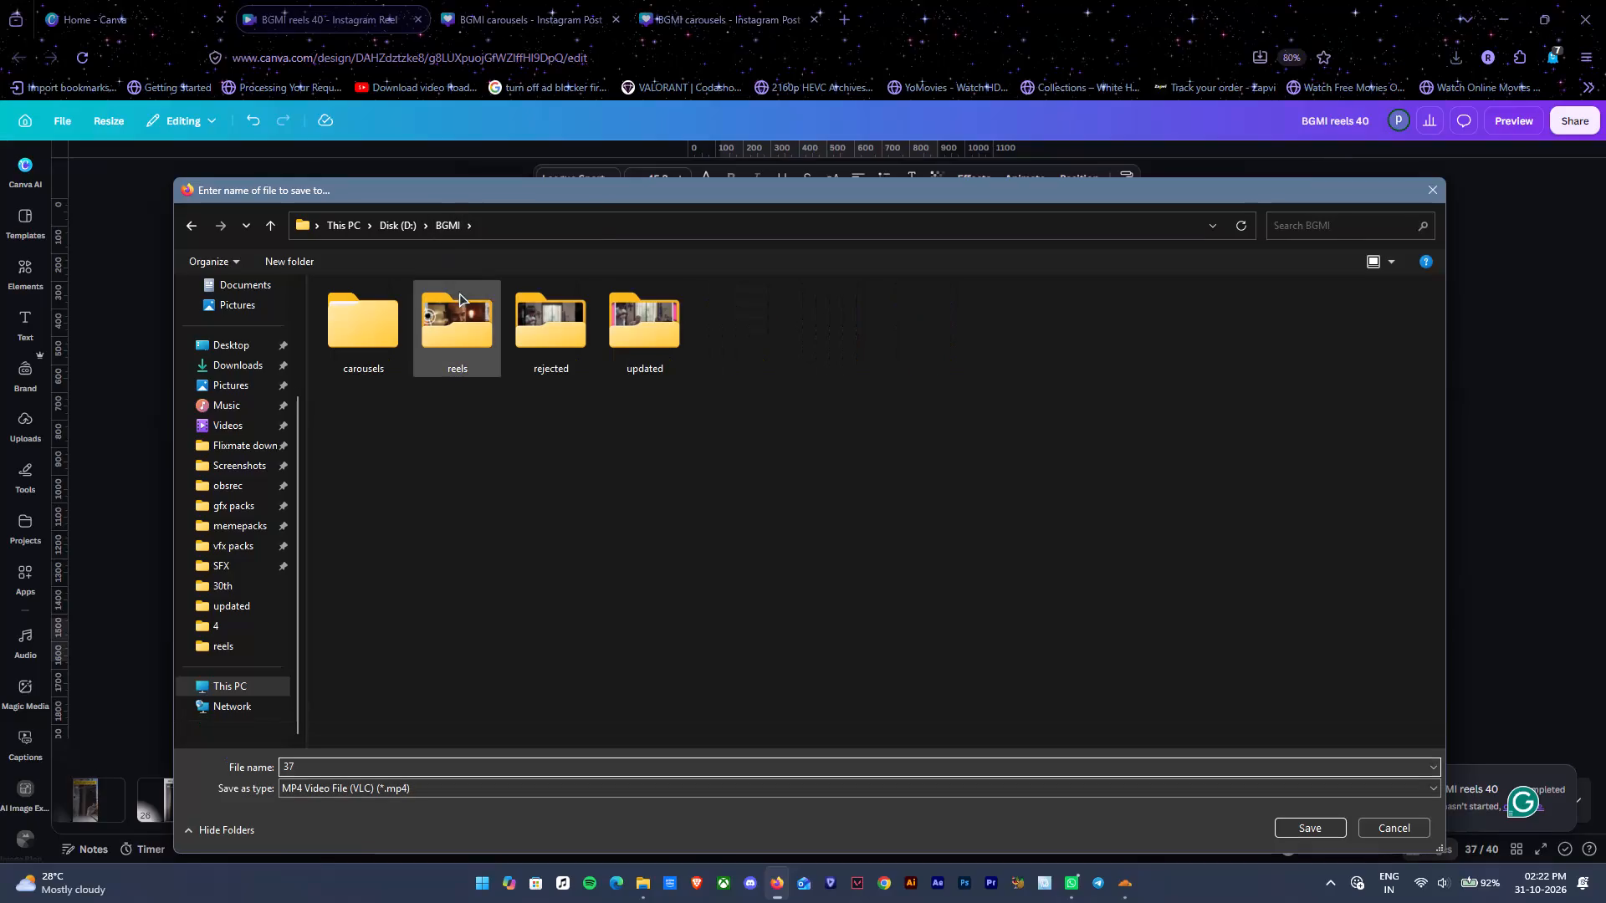
# Save the downloaded page video as 37 in the D:\BGMI\reels folder.
pyautogui.doubleClick(470, 337)
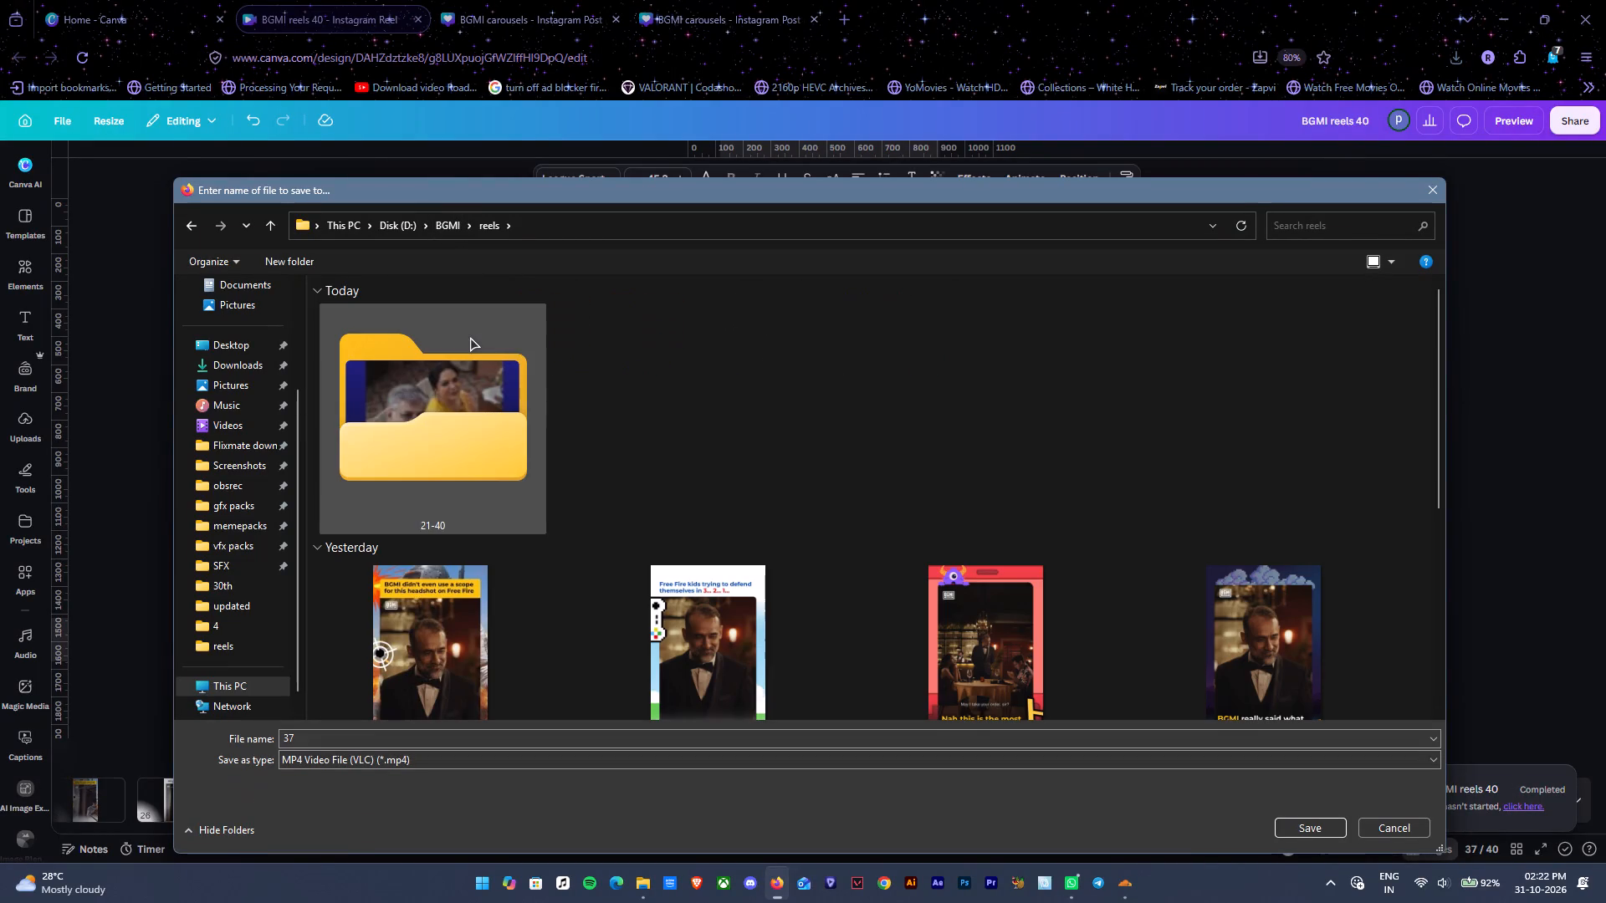
pyautogui.click(1307, 828)
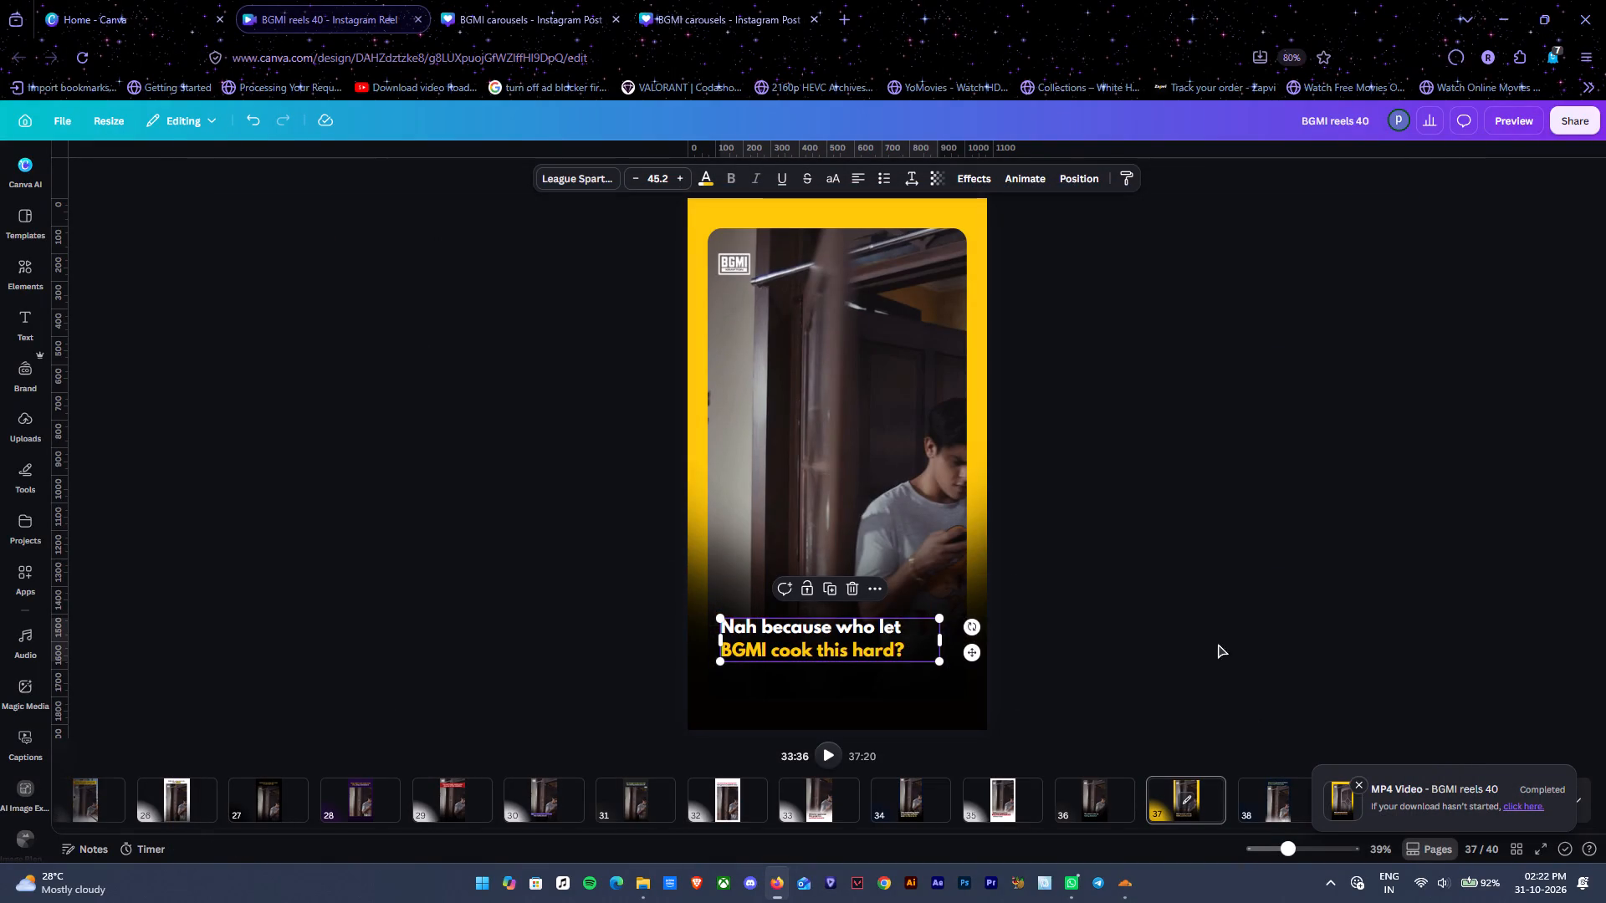
# Switch to File Explorer and move 37.mp4 from BGMI\reels into its 21-40 subfolder, replacing the existing file.
pyautogui.click(632, 887)
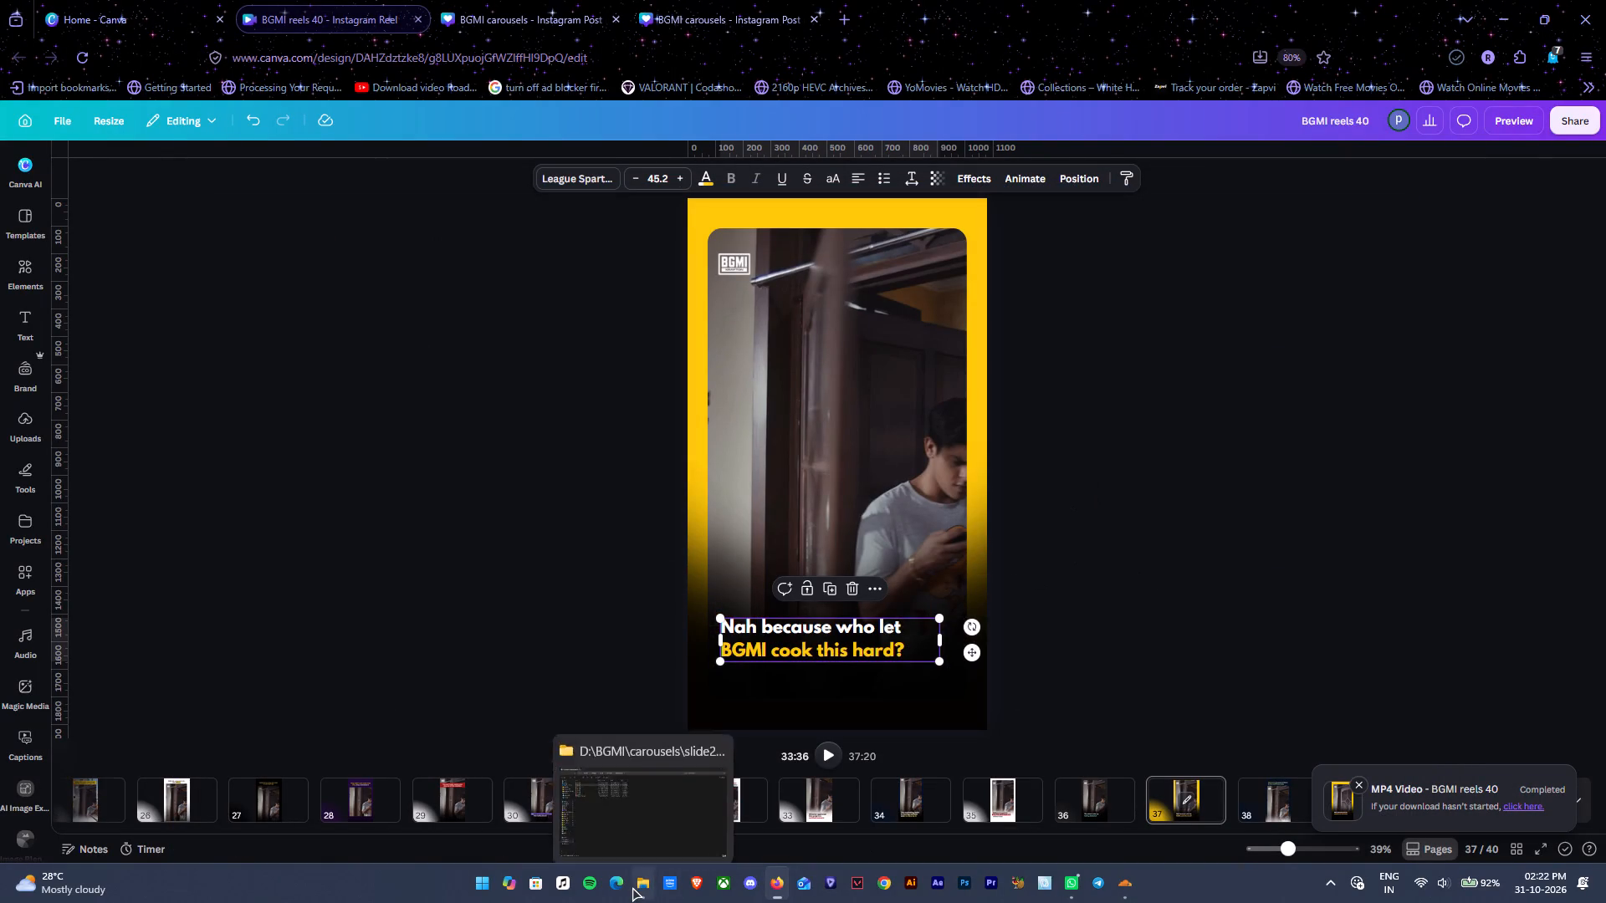
pyautogui.click(409, 55)
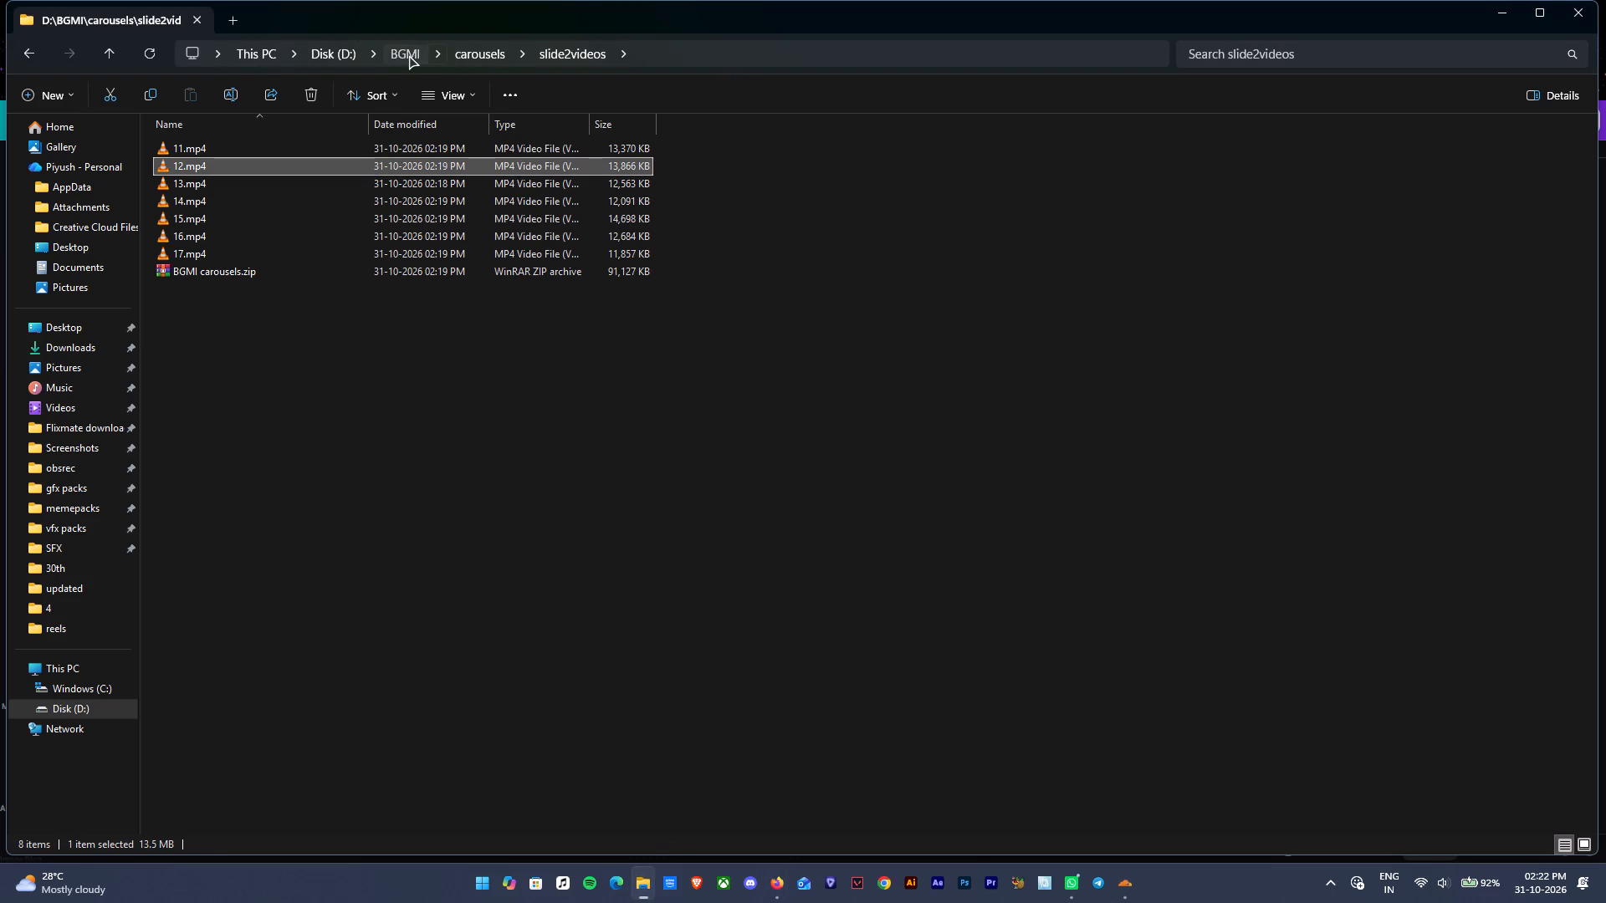
pyautogui.doubleClick(275, 167)
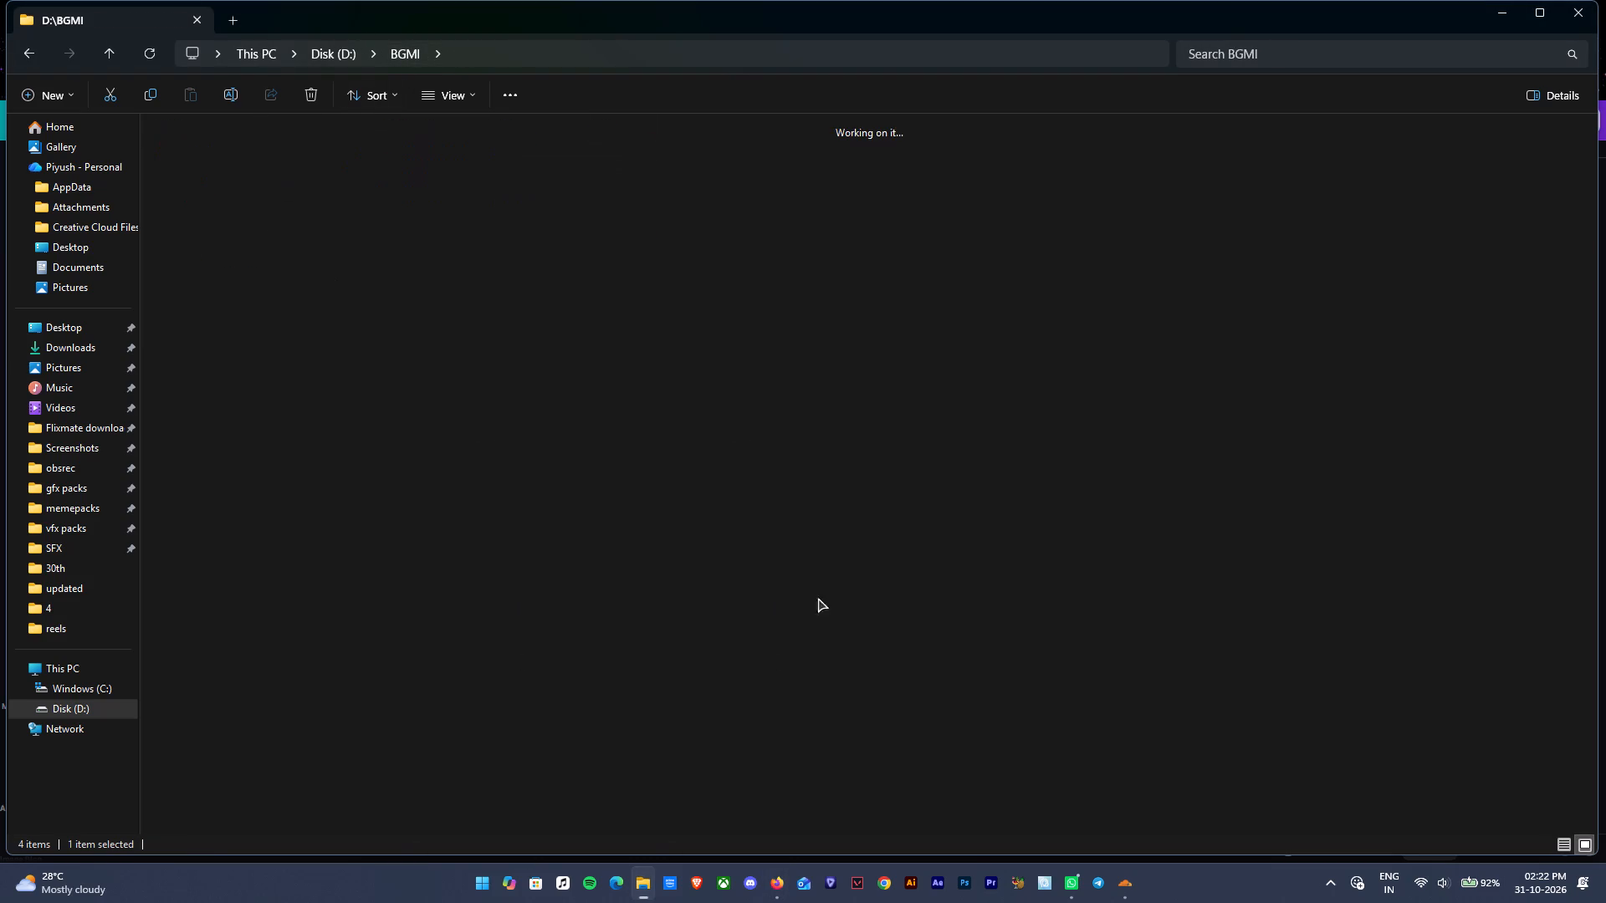
pyautogui.click(207, 272)
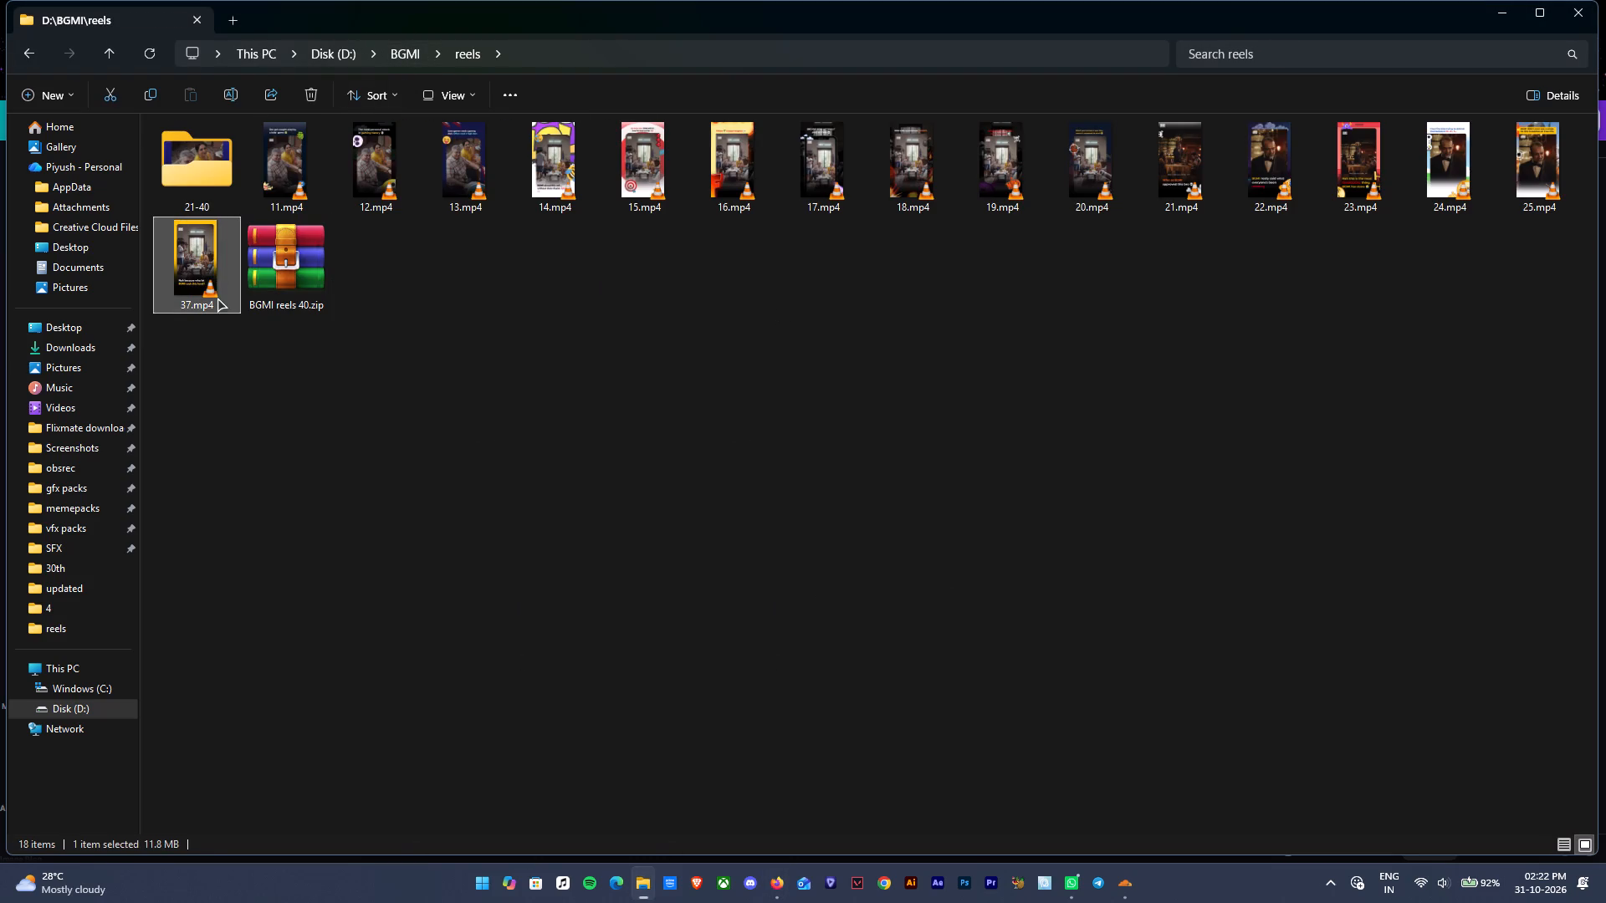
pyautogui.hotkey('ctrl', 'x')
pyautogui.click(162, 169)
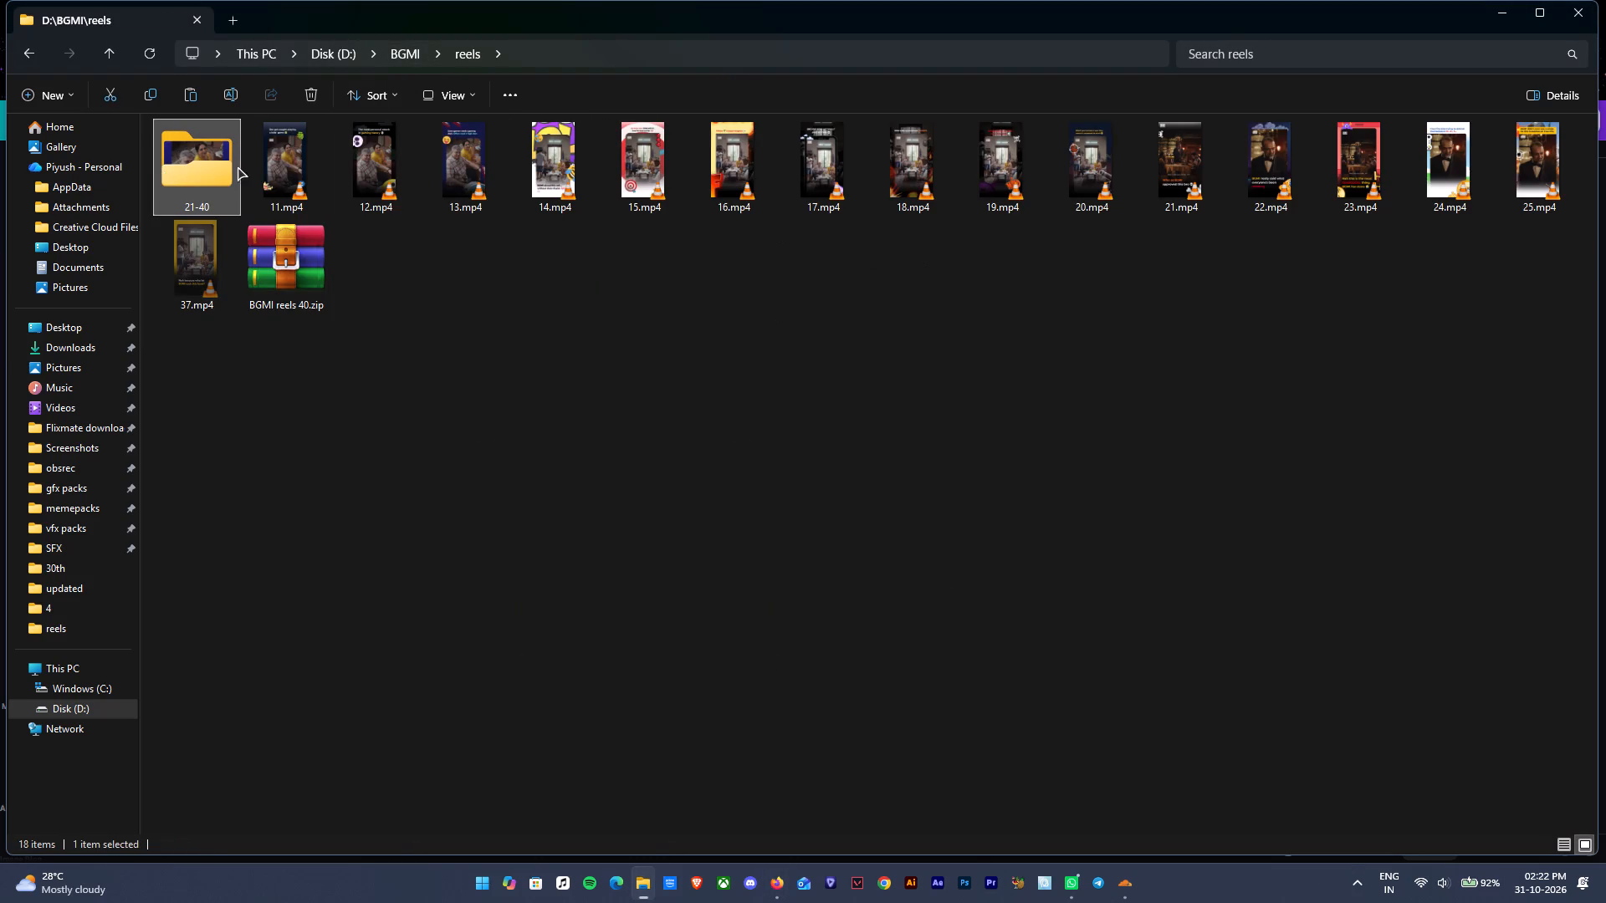
pyautogui.doubleClick(207, 161)
pyautogui.hotkey('ctrl', 'v')
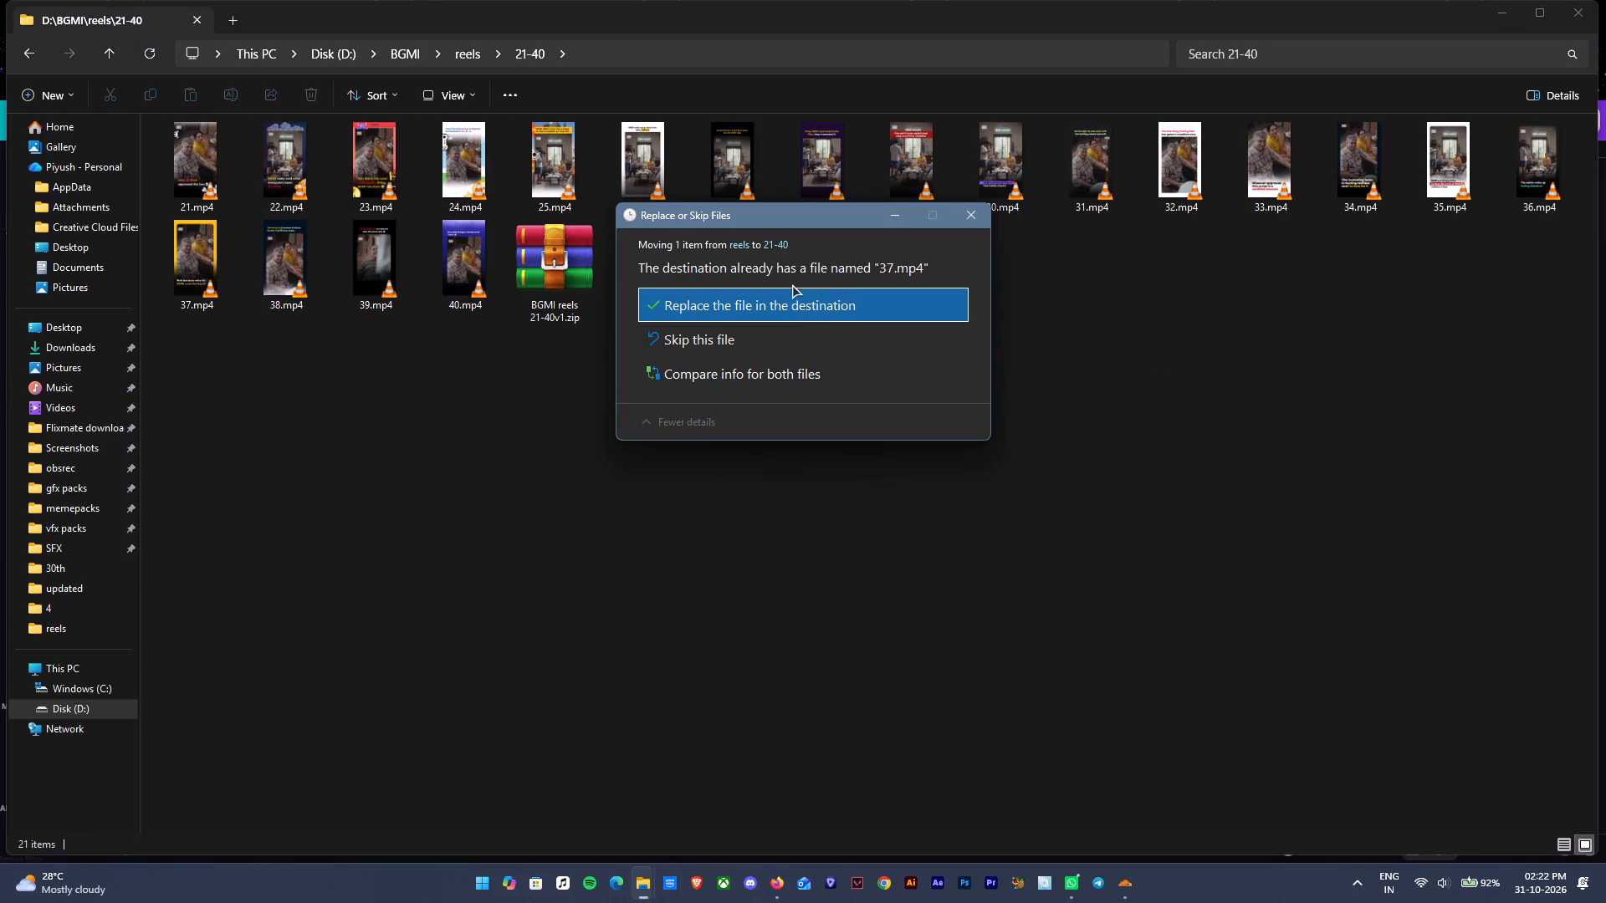
pyautogui.click(785, 298)
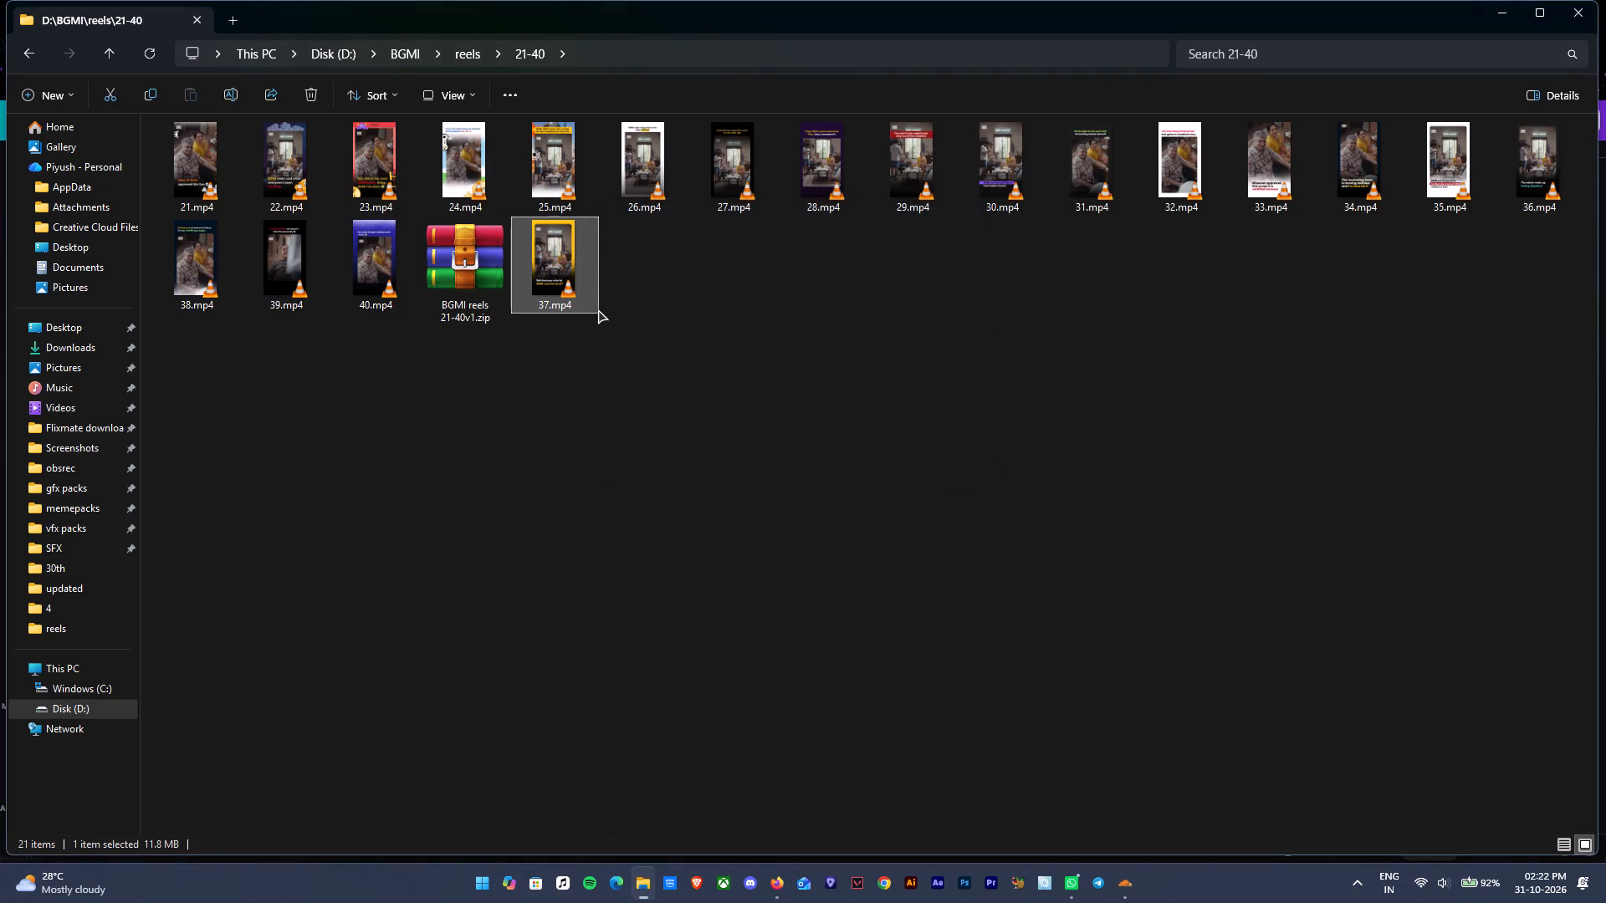
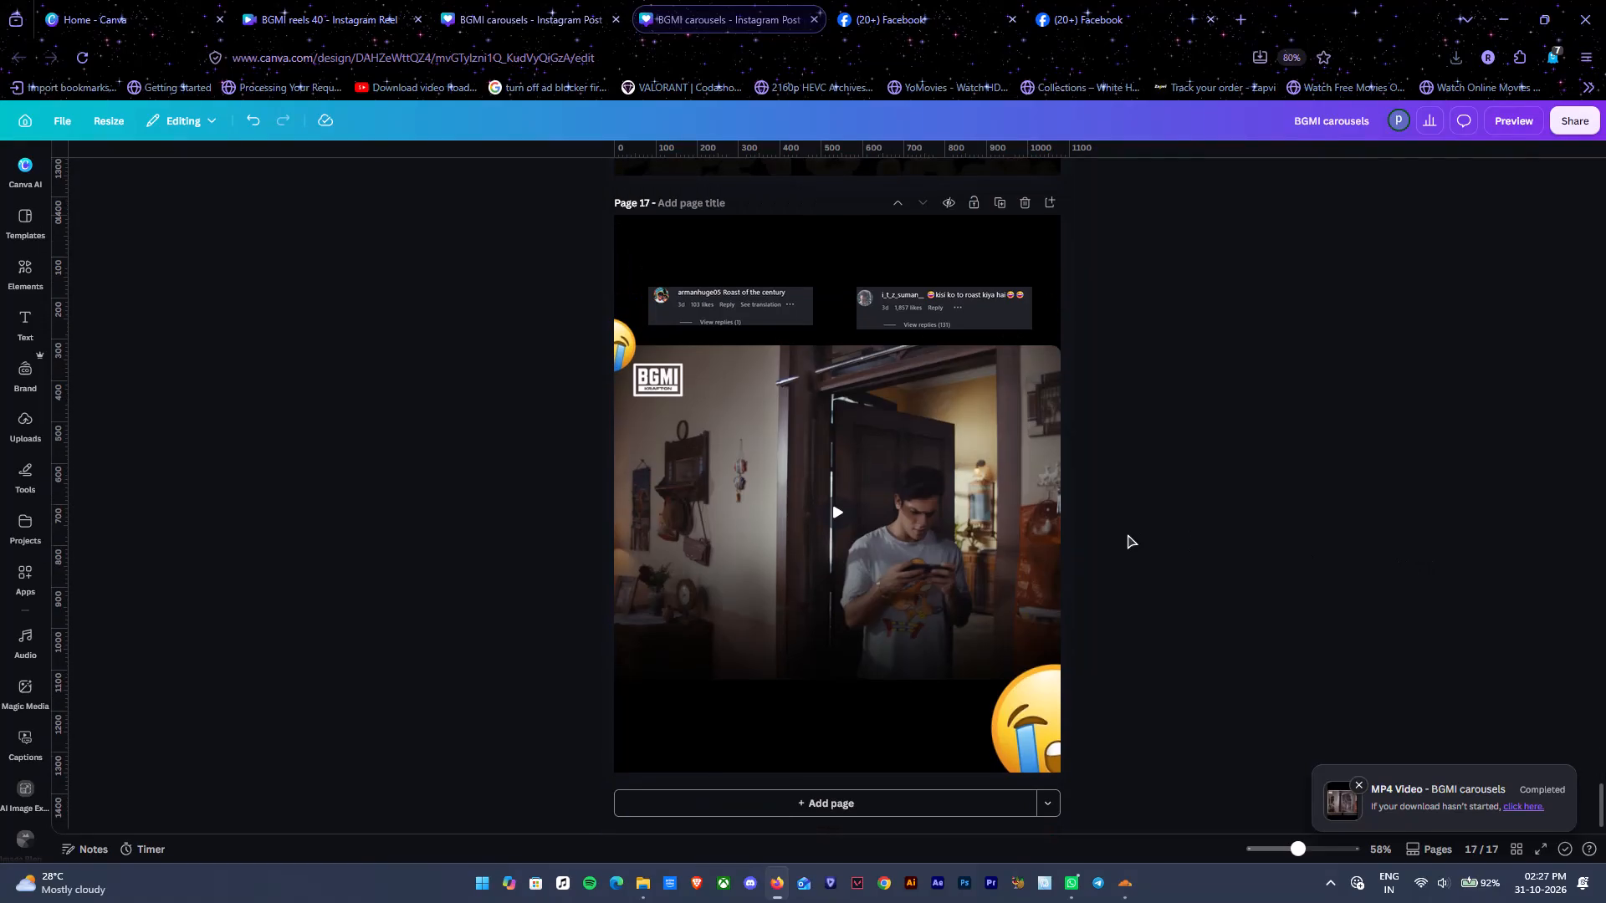
# Add a blank page 18 after page 17 in the BGMI carousels design.
pyautogui.click(953, 811)
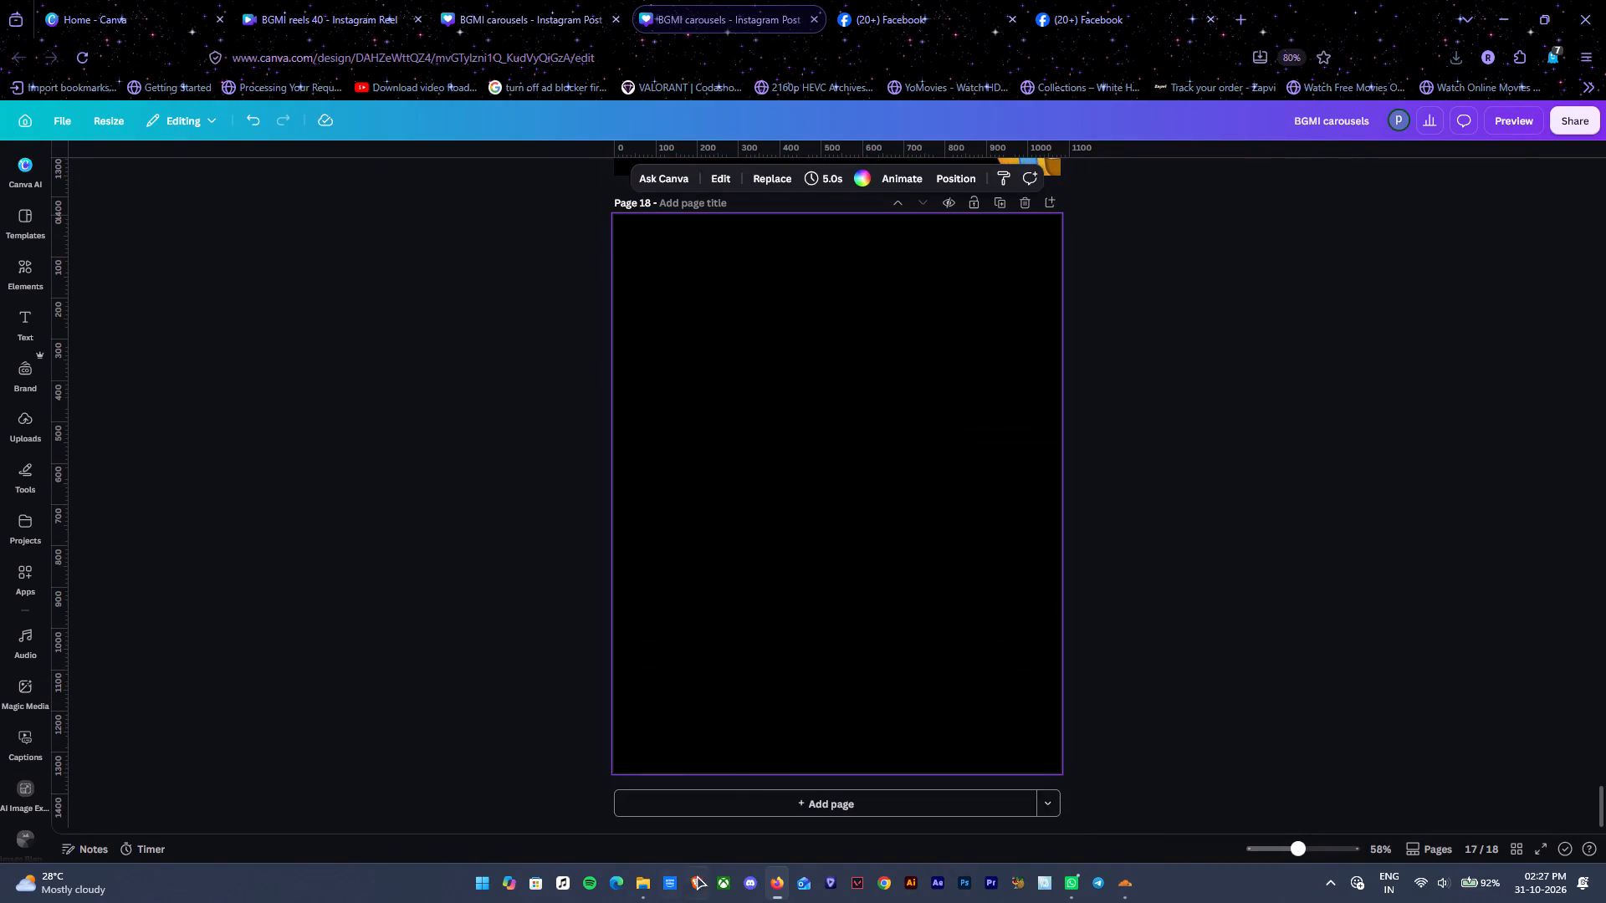
# Switch to File Explorer and pick up today's seven WhatsApp images from the Downloads folder for the carousel design.
pyautogui.click(643, 895)
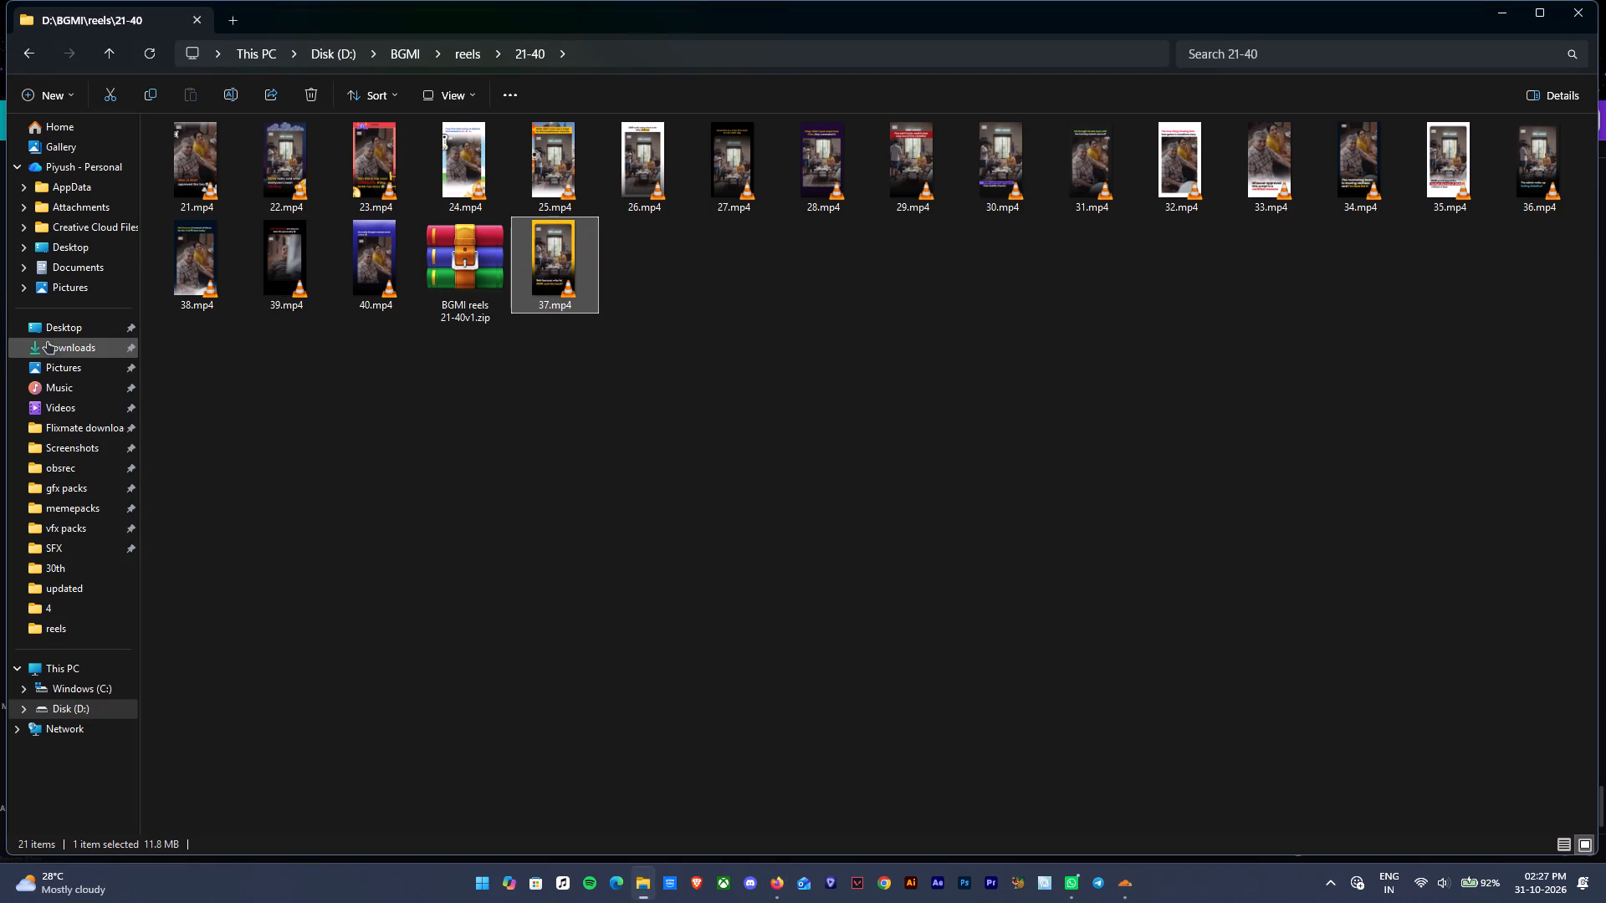
pyautogui.click(47, 341)
pyautogui.click(213, 181)
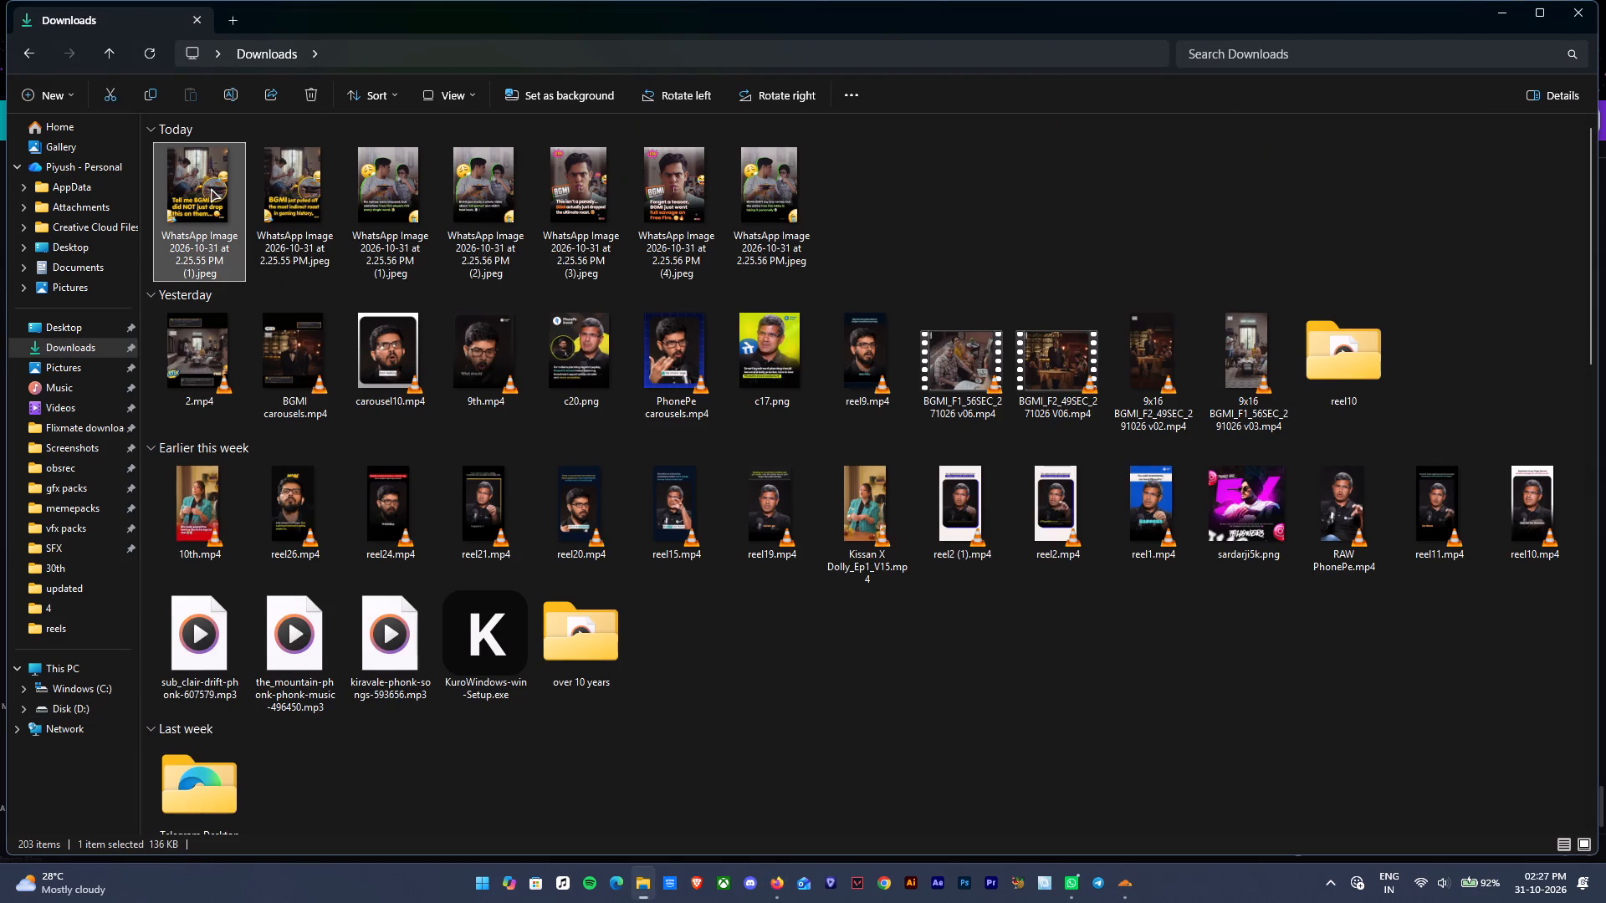
pyautogui.keyDown('ctrl'); pyautogui.keyDown('shift'); pyautogui.click(777, 188); pyautogui.keyUp('shift'); pyautogui.keyUp('ctrl')
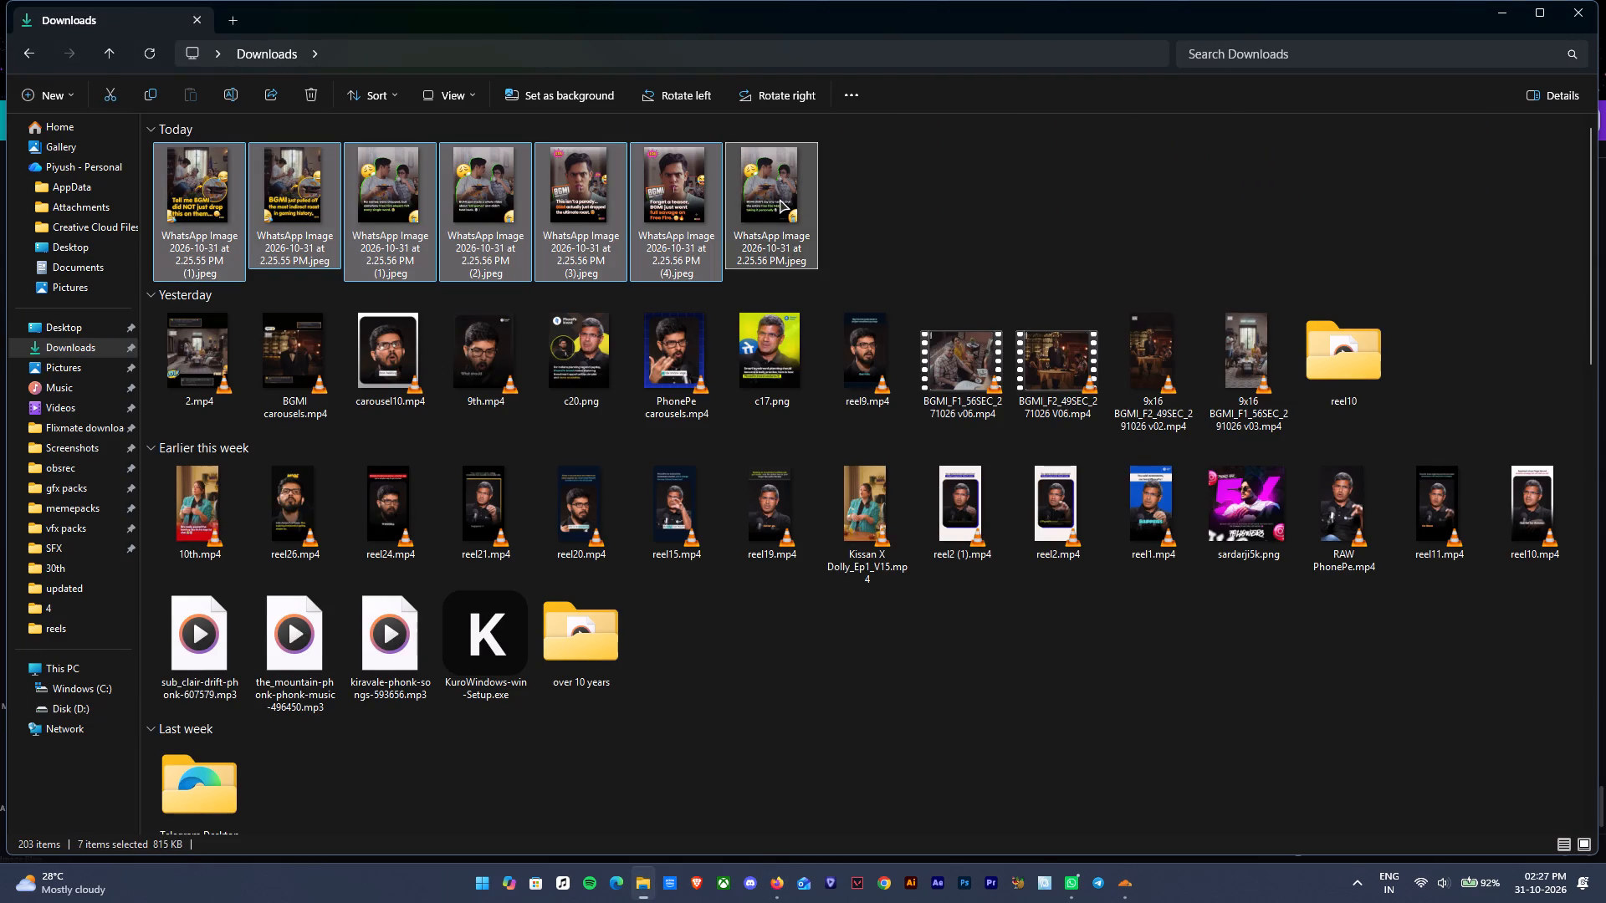
pyautogui.click(780, 197)
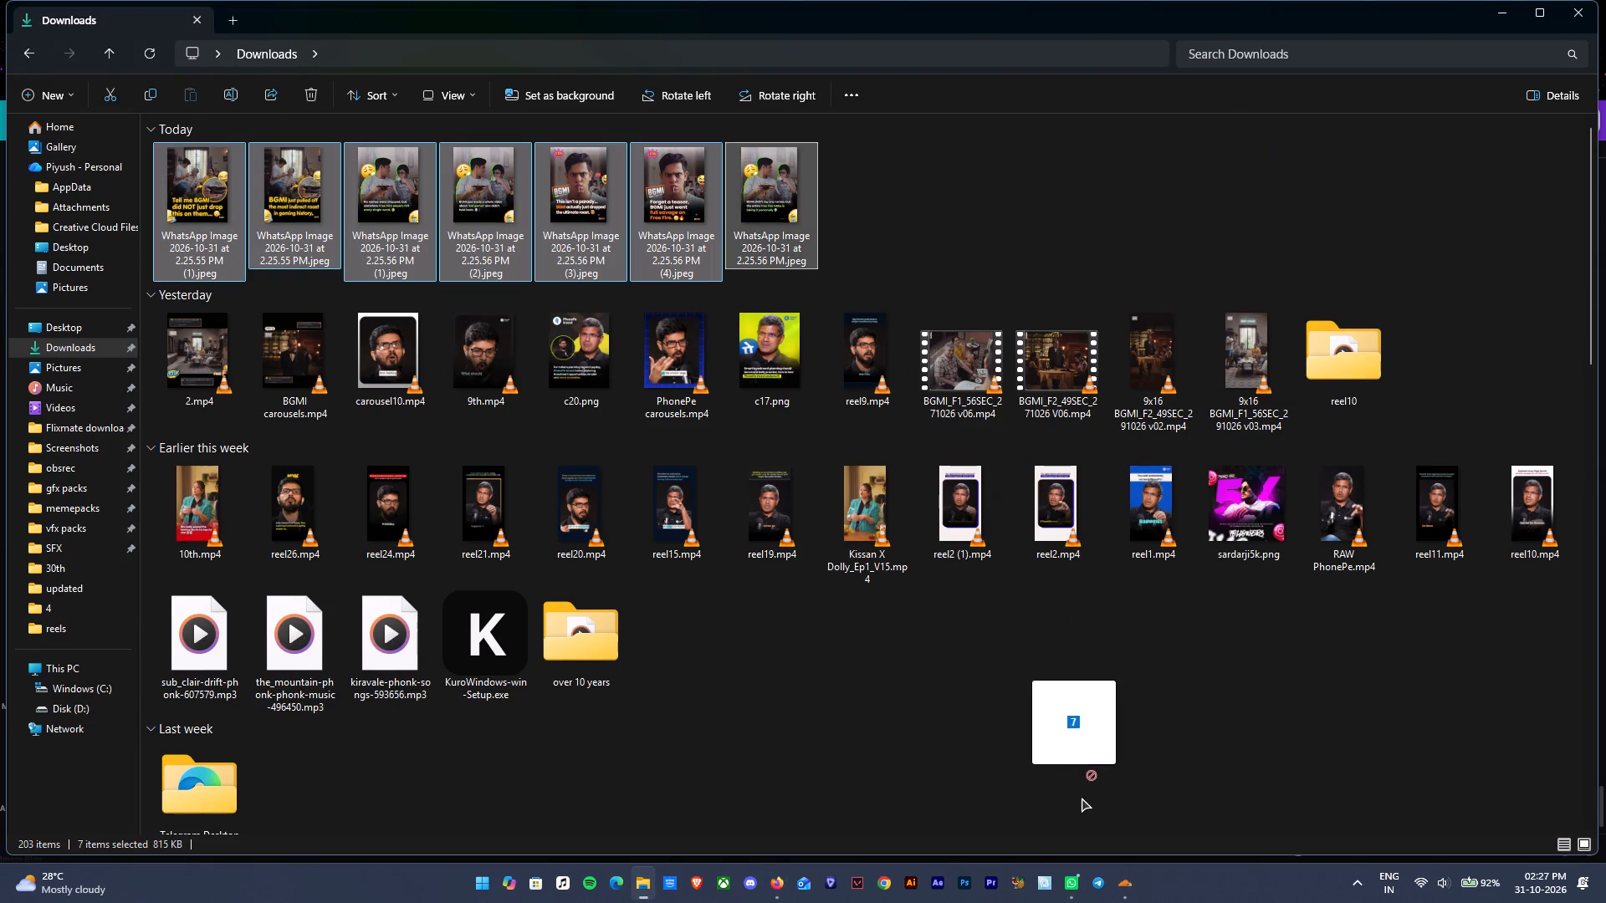
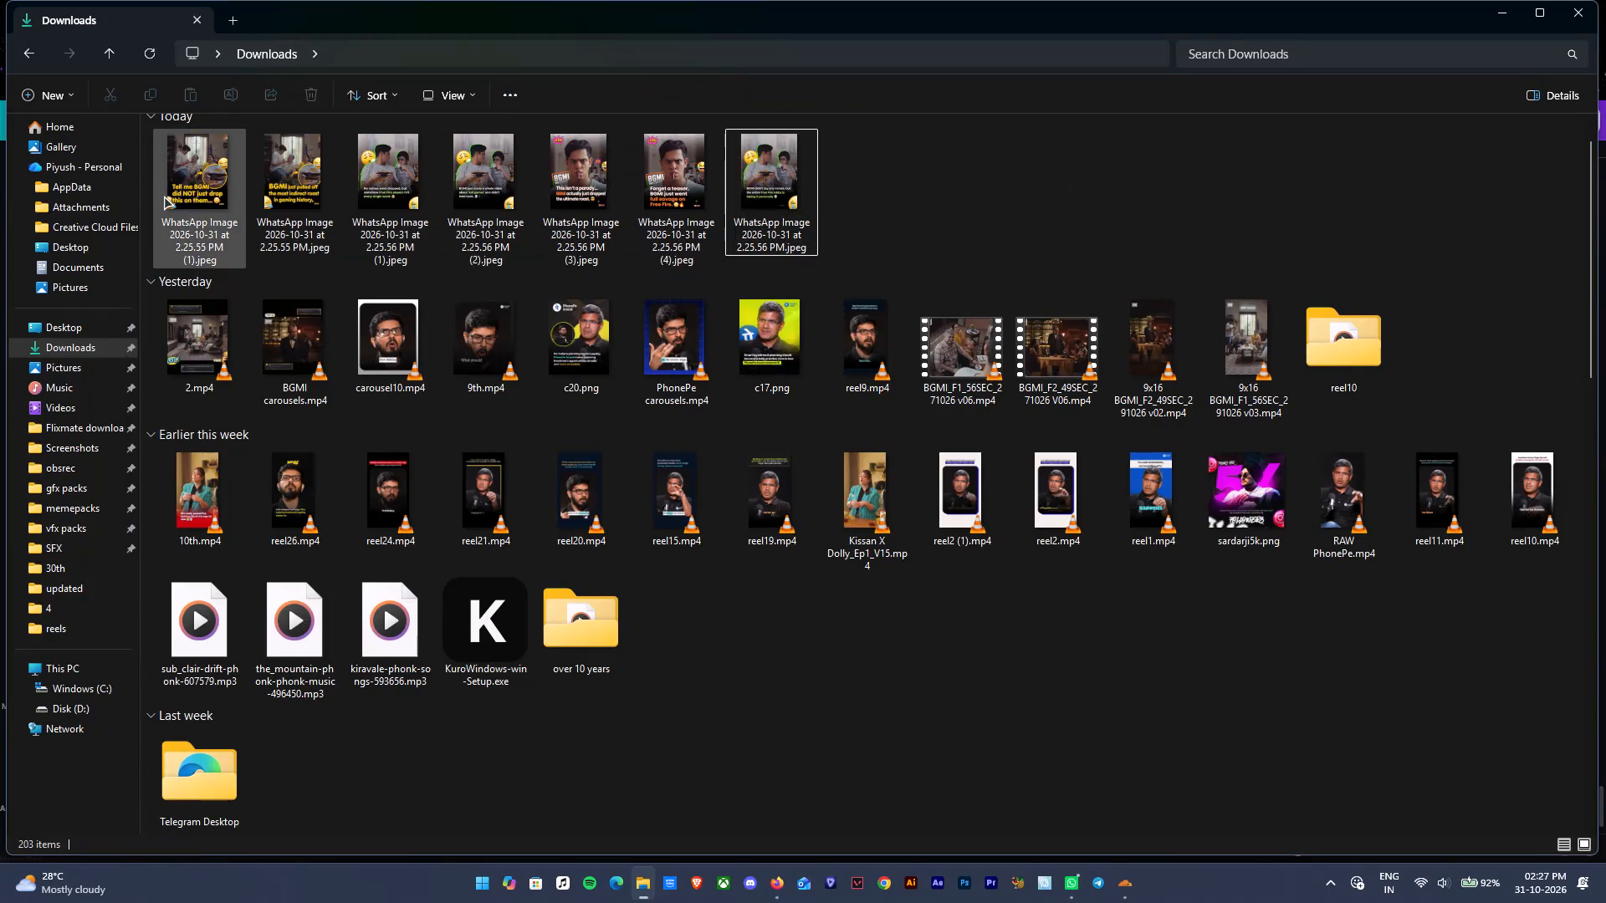
# Place the WhatsApp image 2.25.55 PM (1) from Downloads on page 18 and enlarge it to fill the page.
pyautogui.moveTo(172, 196); pyautogui.dragTo(800, 485)
pyautogui.moveTo(887, 474); pyautogui.dragTo(813, 372)
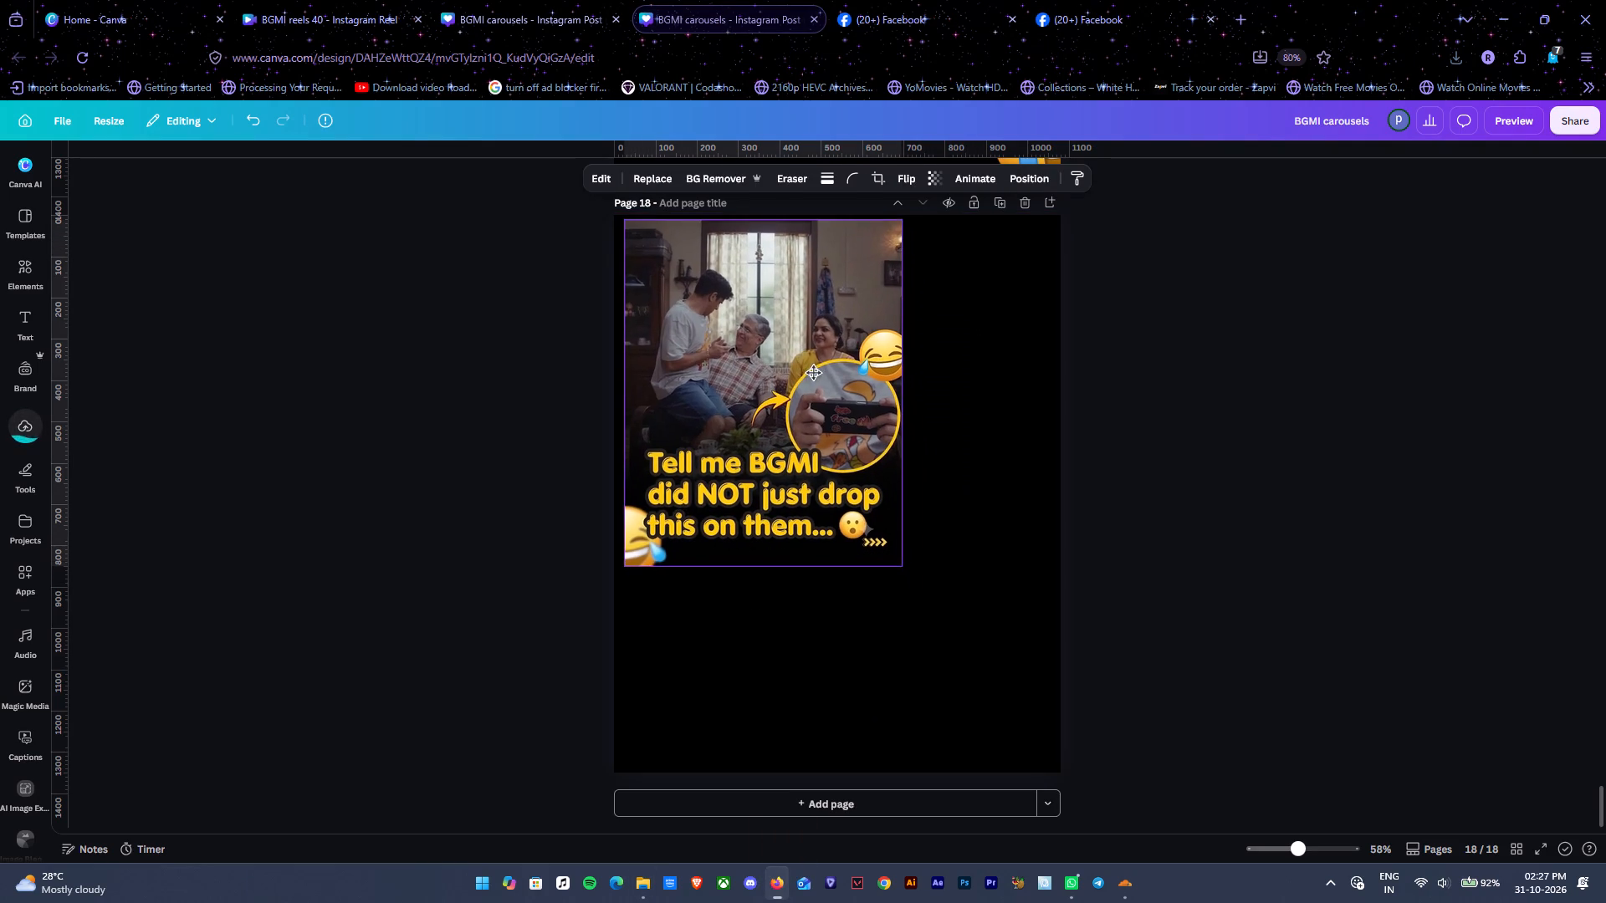
pyautogui.moveTo(813, 372); pyautogui.dragTo(805, 372)
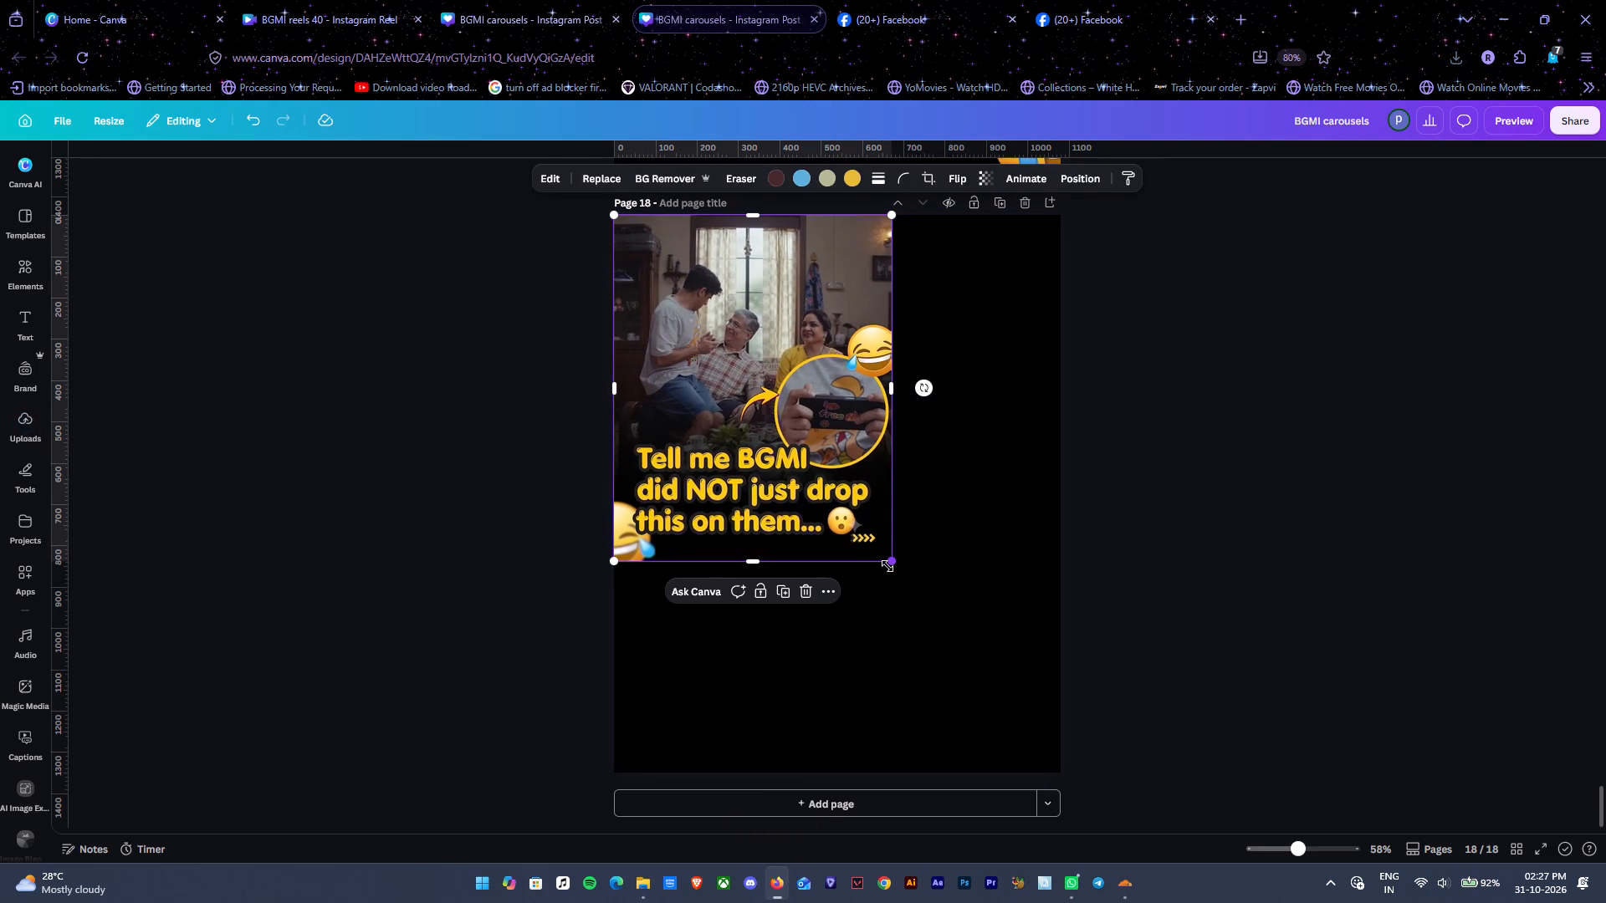
pyautogui.moveTo(887, 566); pyautogui.dragTo(1087, 758)
pyautogui.click(1138, 533)
pyautogui.click(1017, 449)
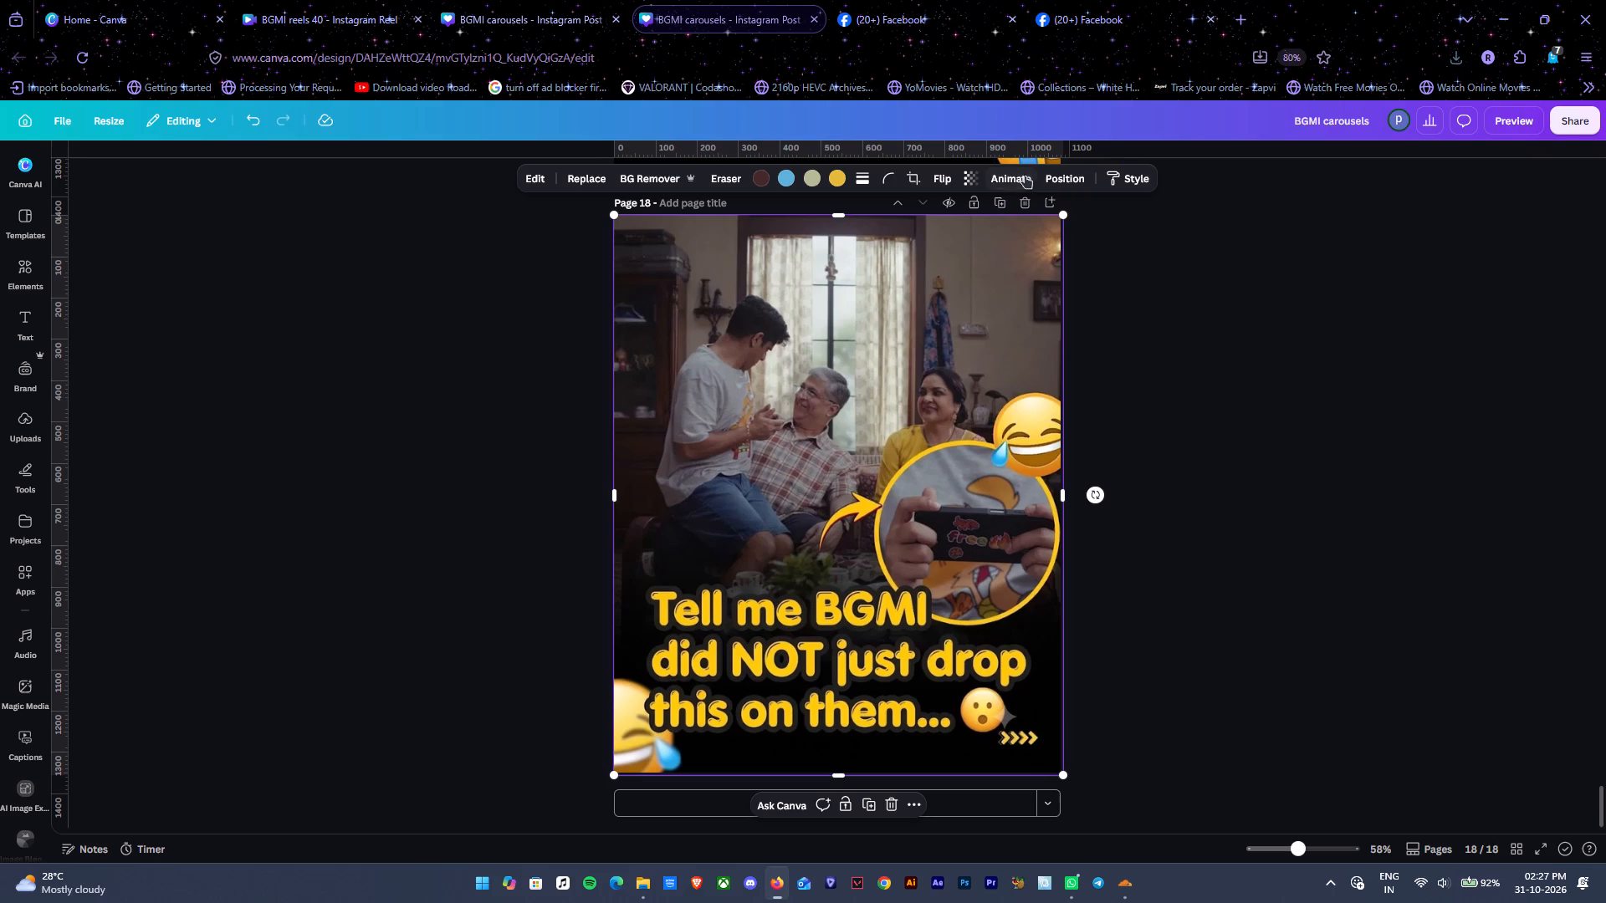
# Erase the sparkle watermark beside the surprised emoji on page 18 using Magic Eraser with brush size 18.
pyautogui.click(719, 173)
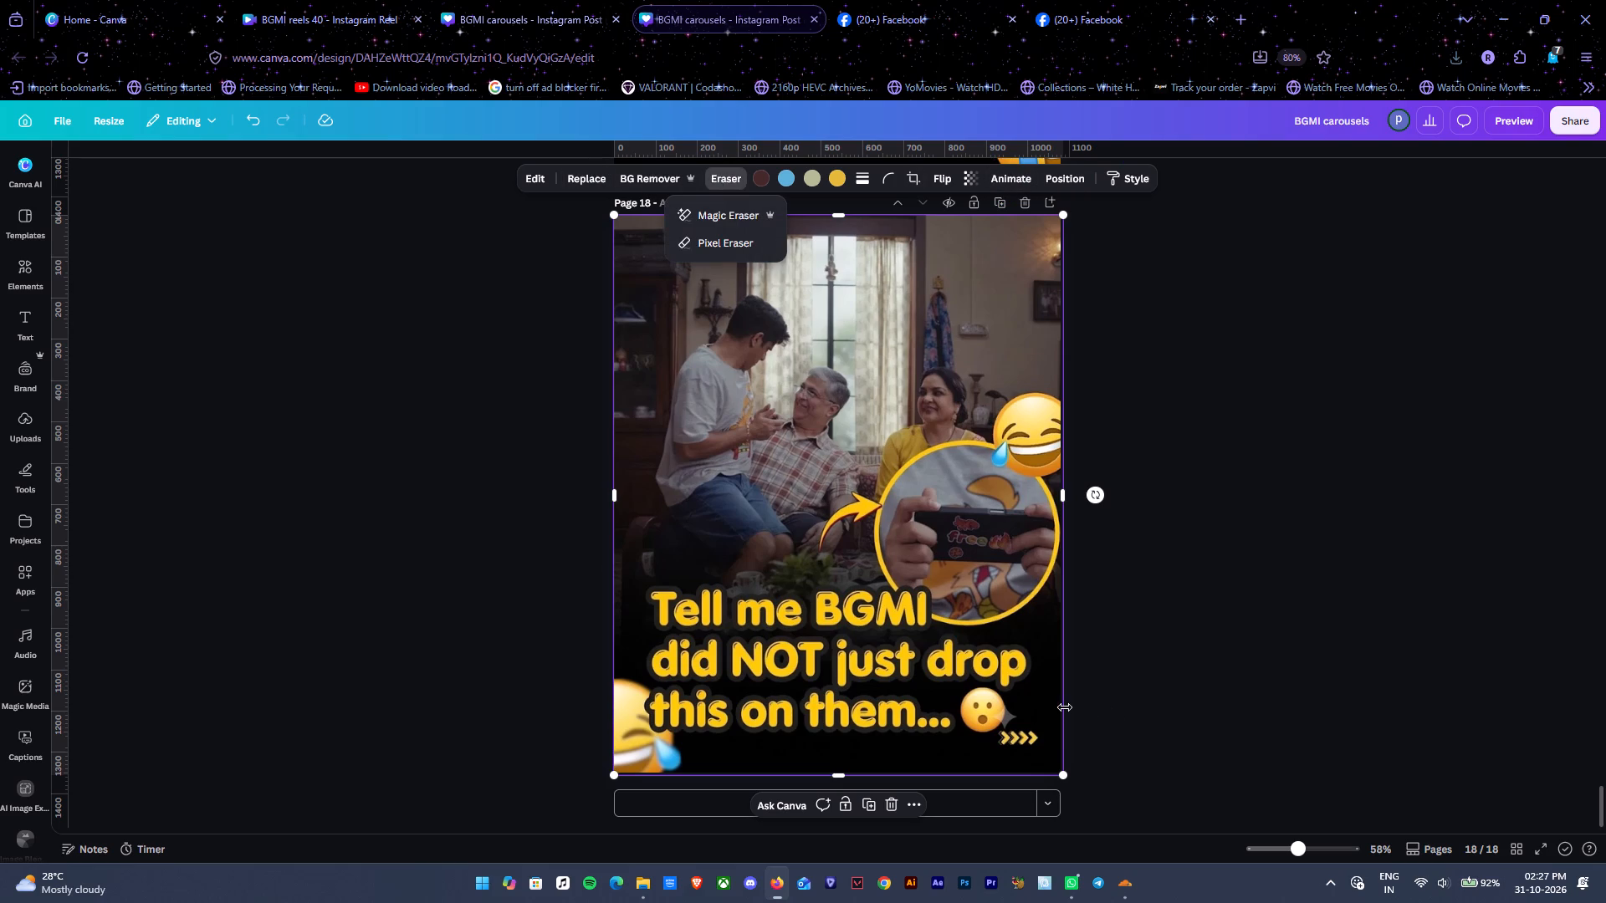
pyautogui.click(736, 227)
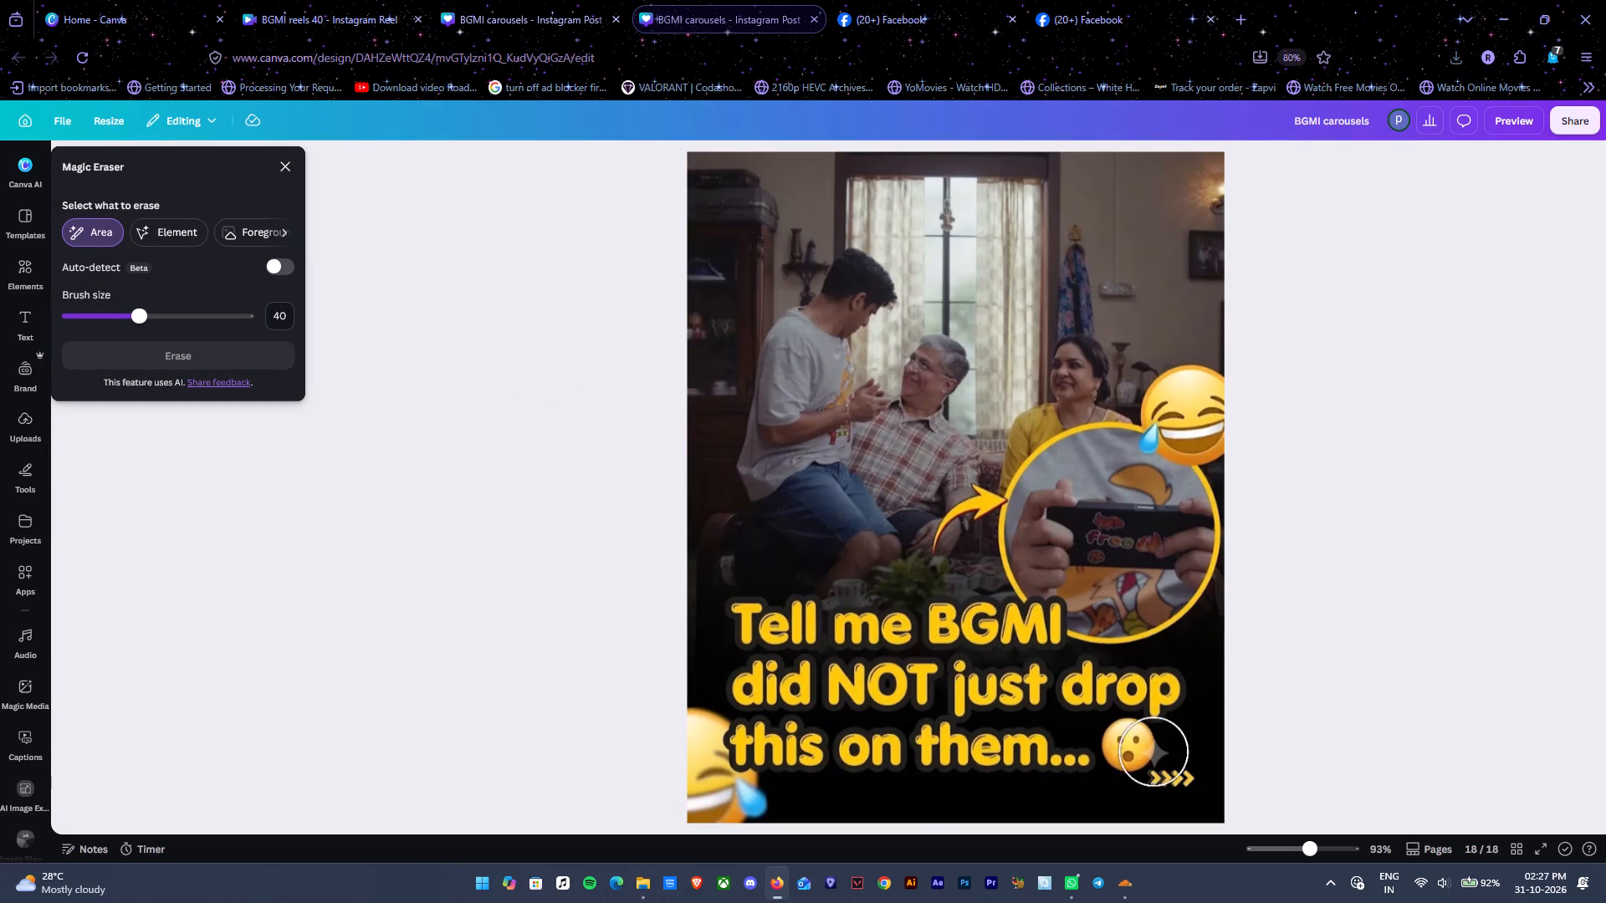
pyautogui.moveTo(110, 312); pyautogui.dragTo(100, 309)
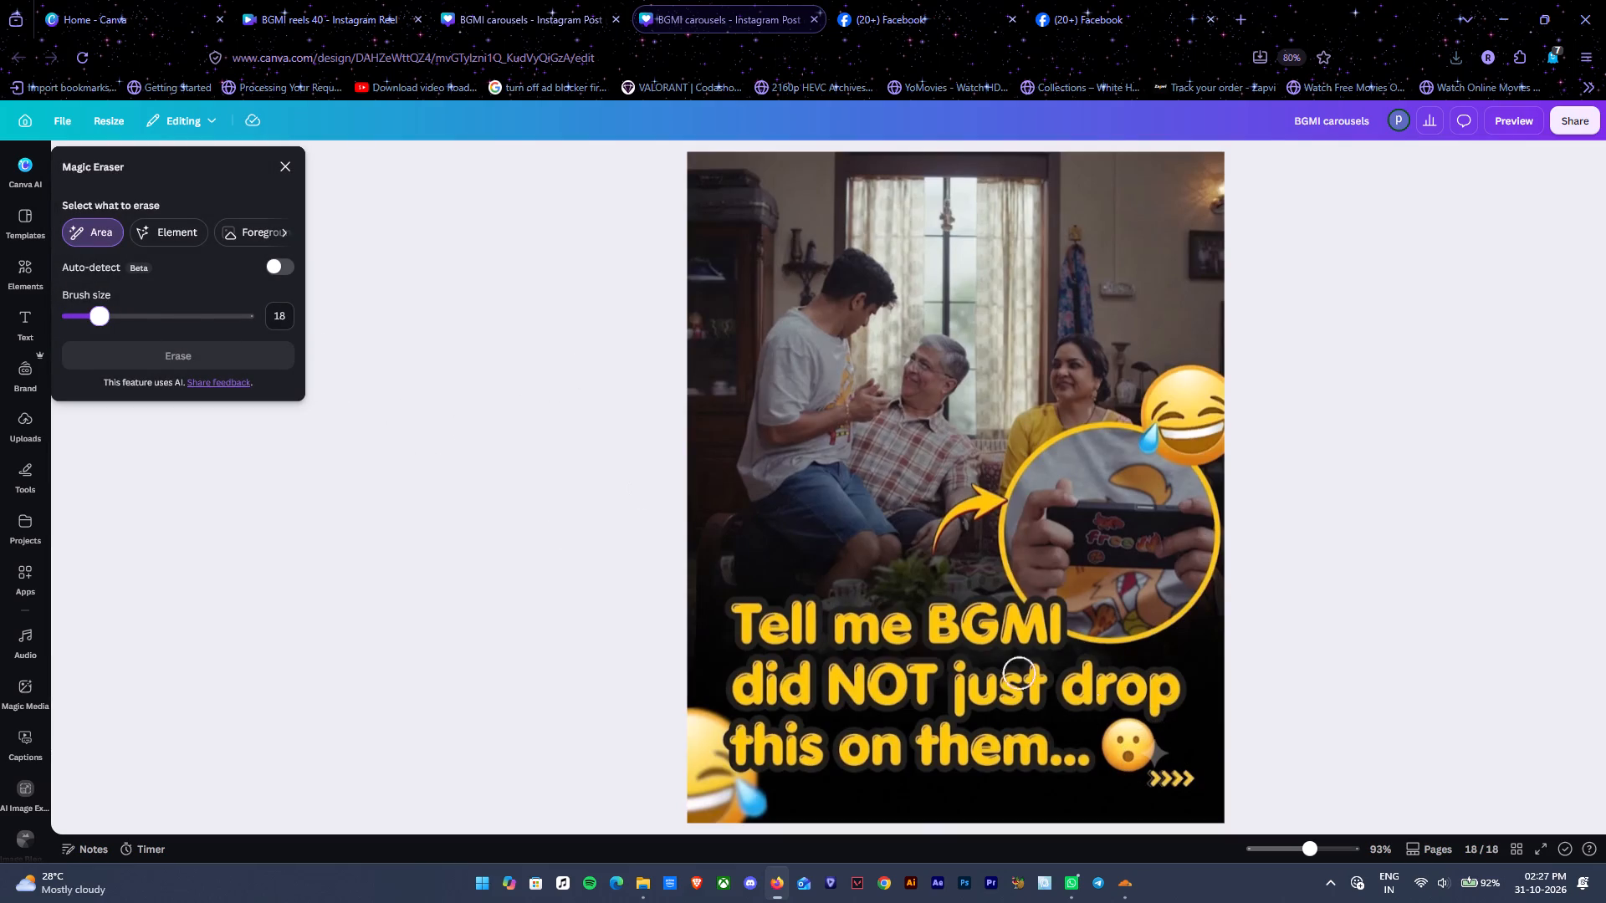
pyautogui.click(1150, 750)
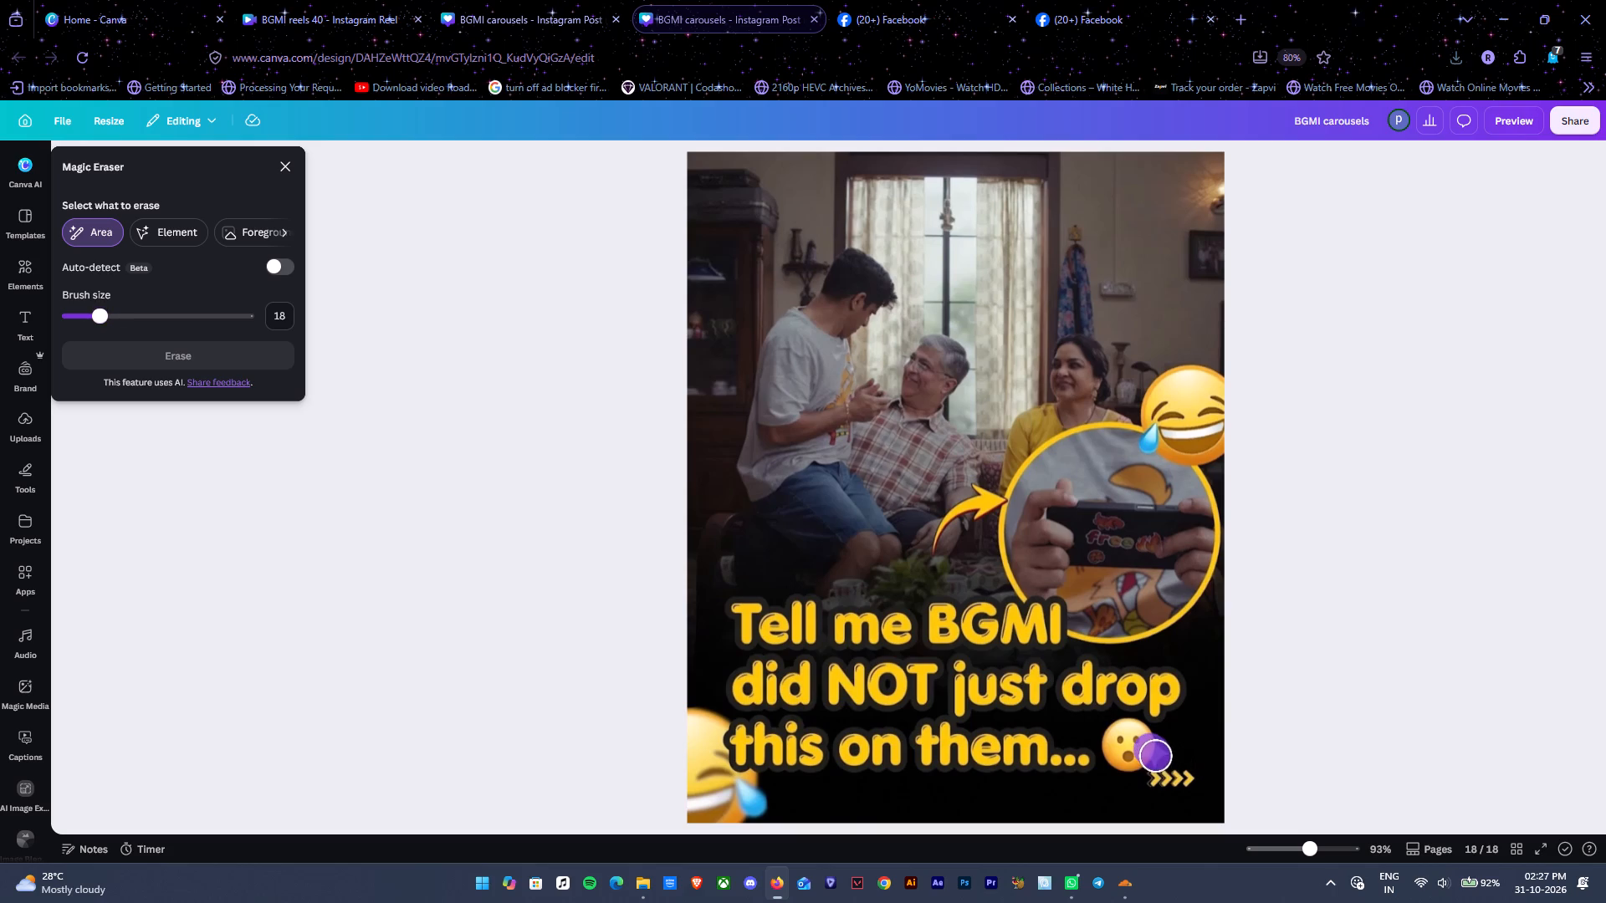
pyautogui.click(156, 358)
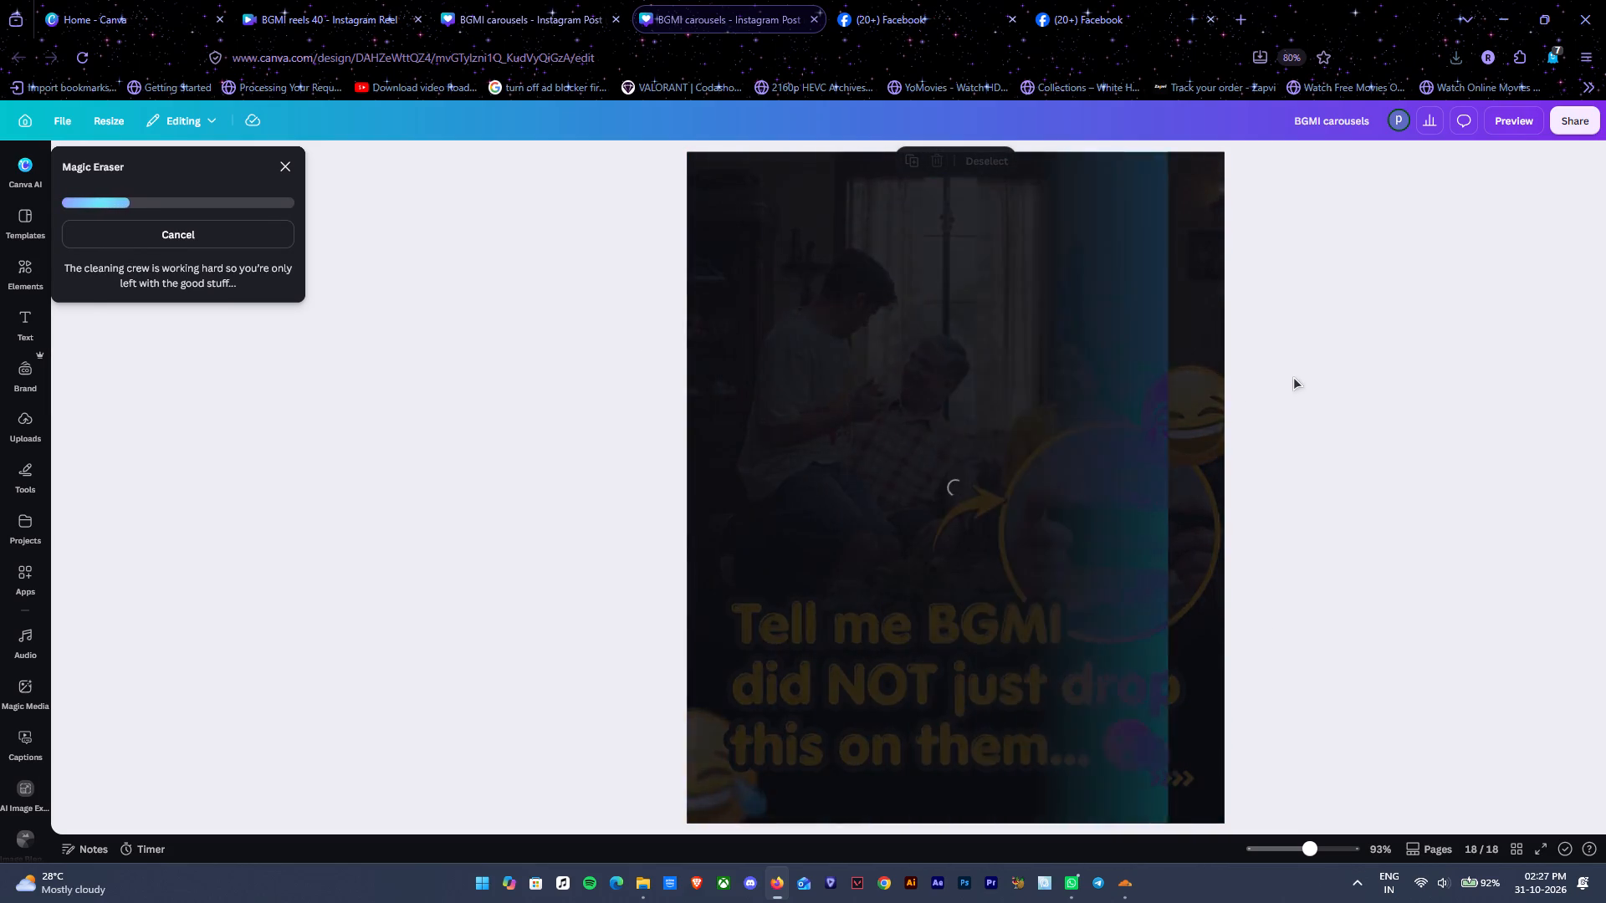
pyautogui.click(282, 169)
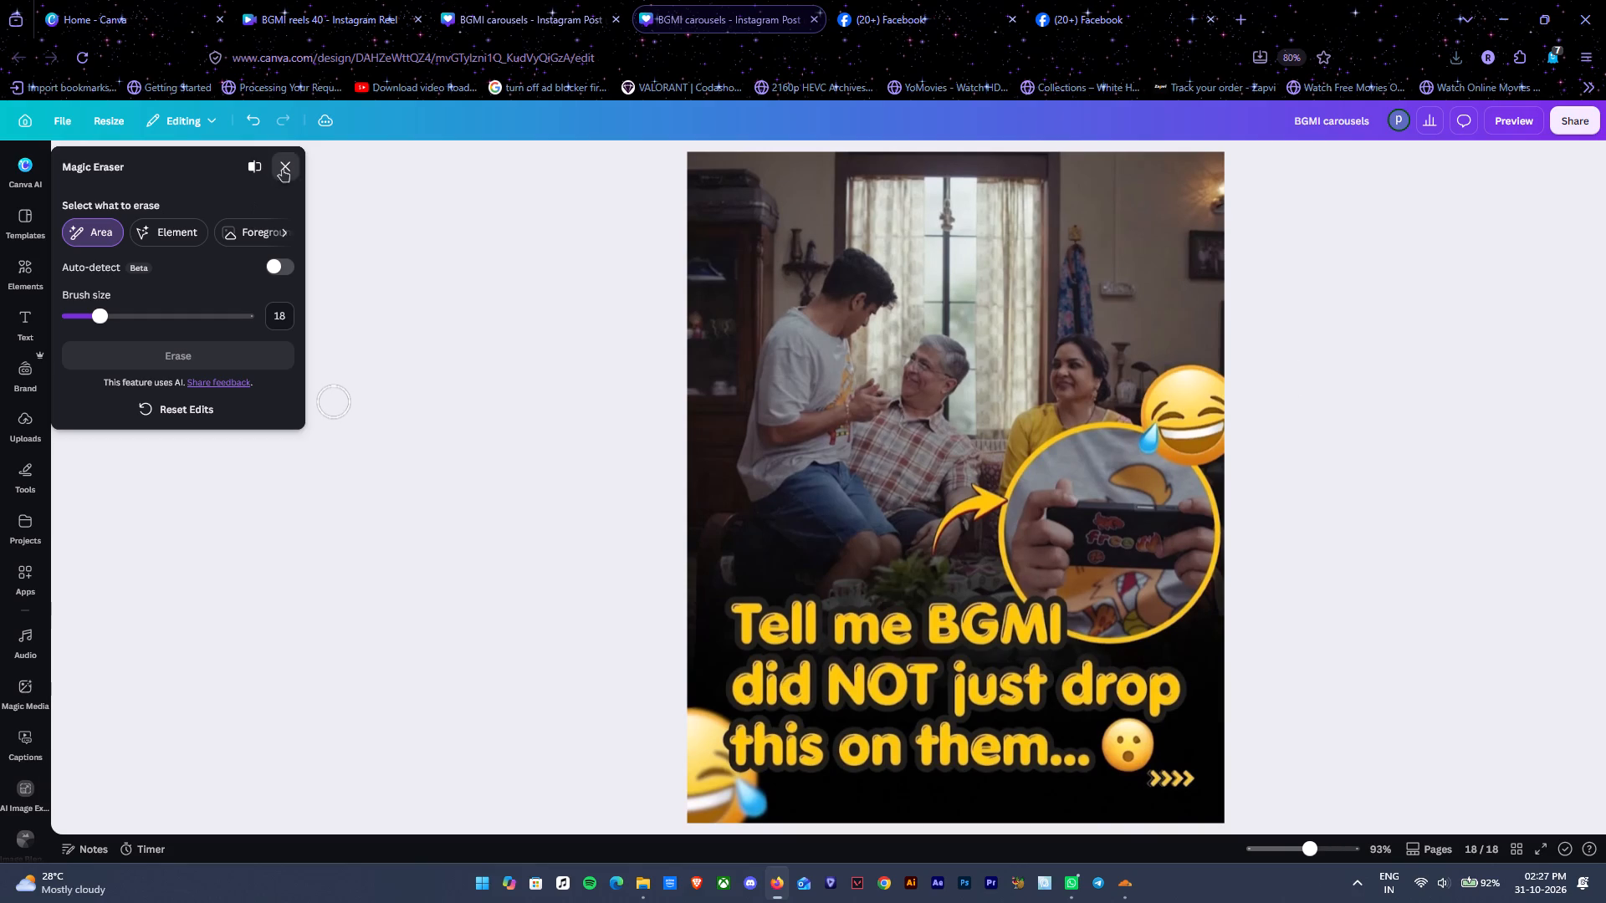
# Add page 19, place the WhatsApp image 2.25.55 PM on it, enlarge it to about page width and shift it slightly upward.
pyautogui.click(657, 803)
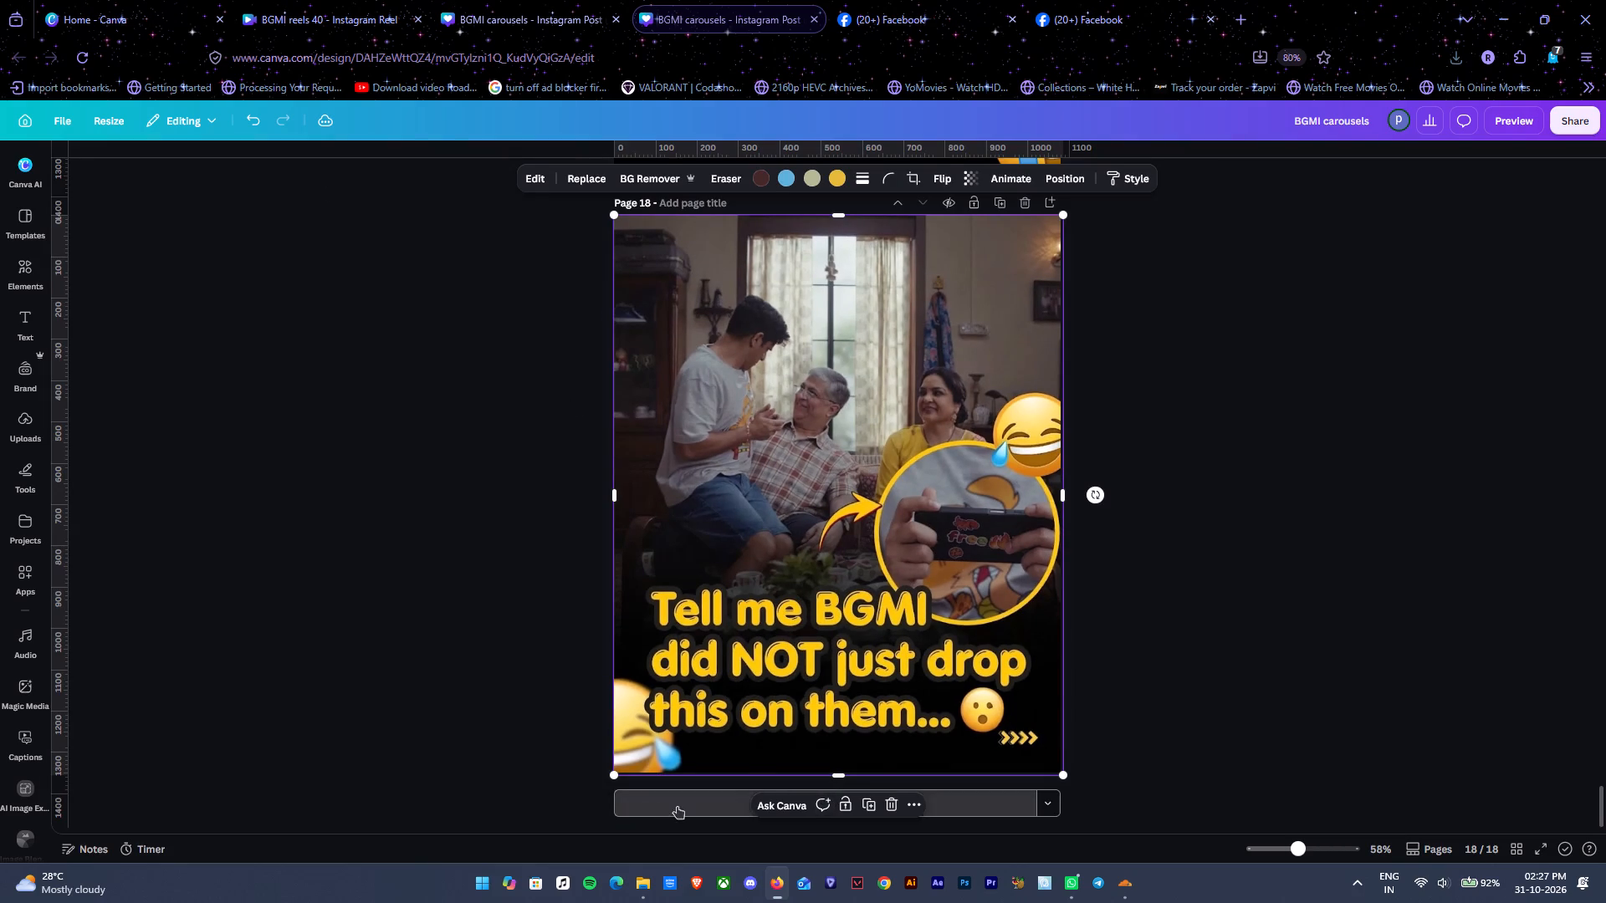
pyautogui.click(649, 875)
pyautogui.click(304, 181)
pyautogui.moveTo(321, 187); pyautogui.dragTo(411, 262)
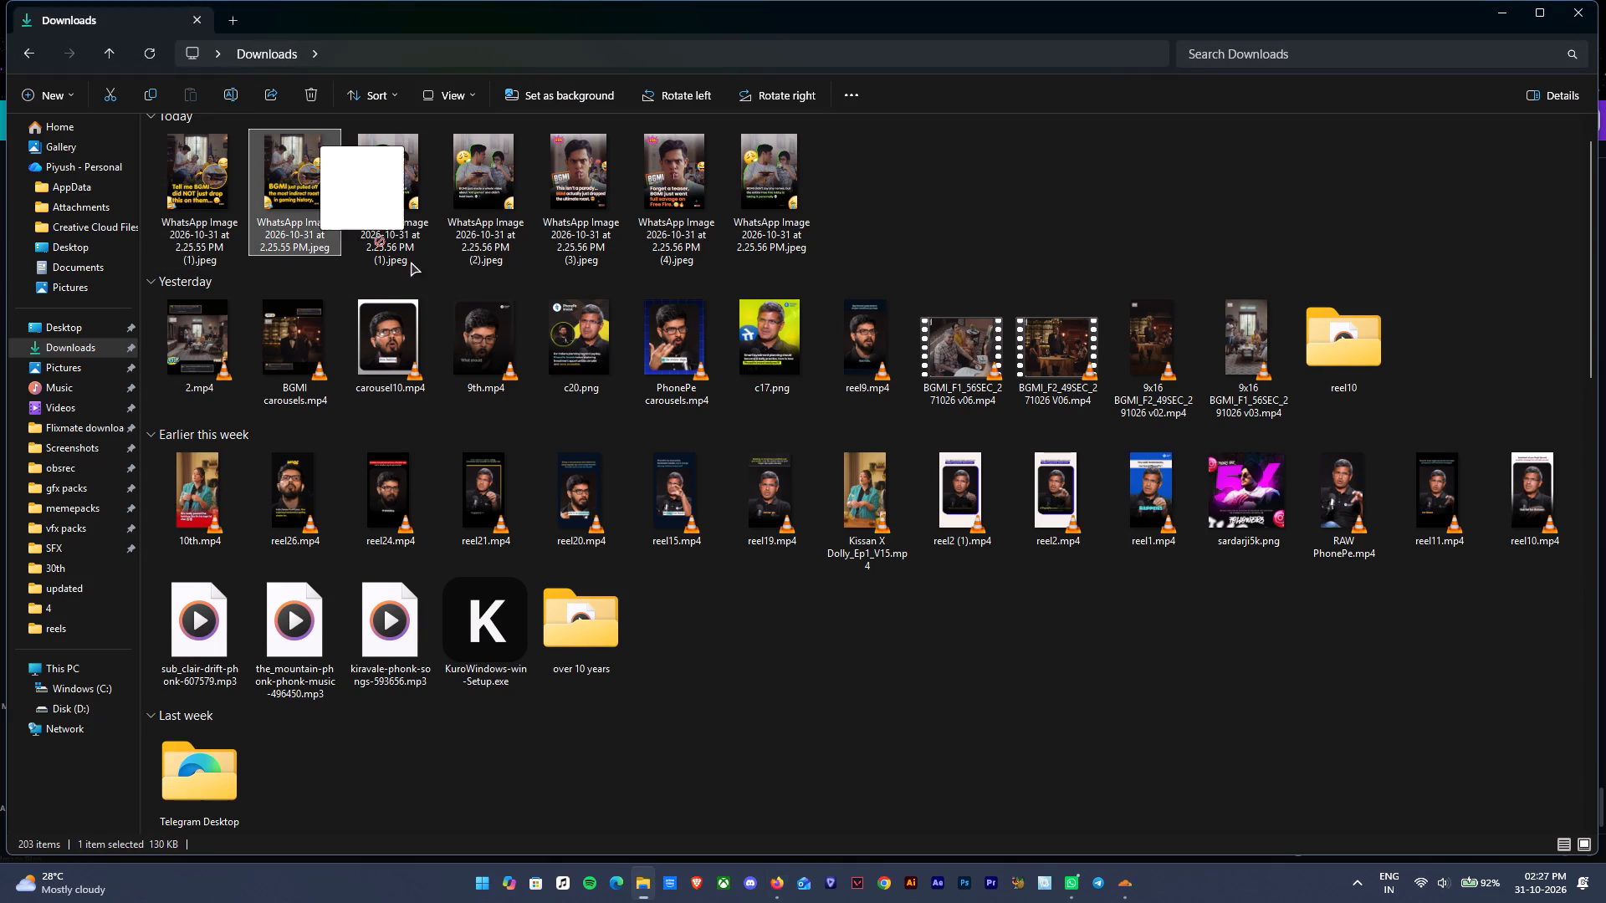
pyautogui.moveTo(411, 262); pyautogui.dragTo(833, 505)
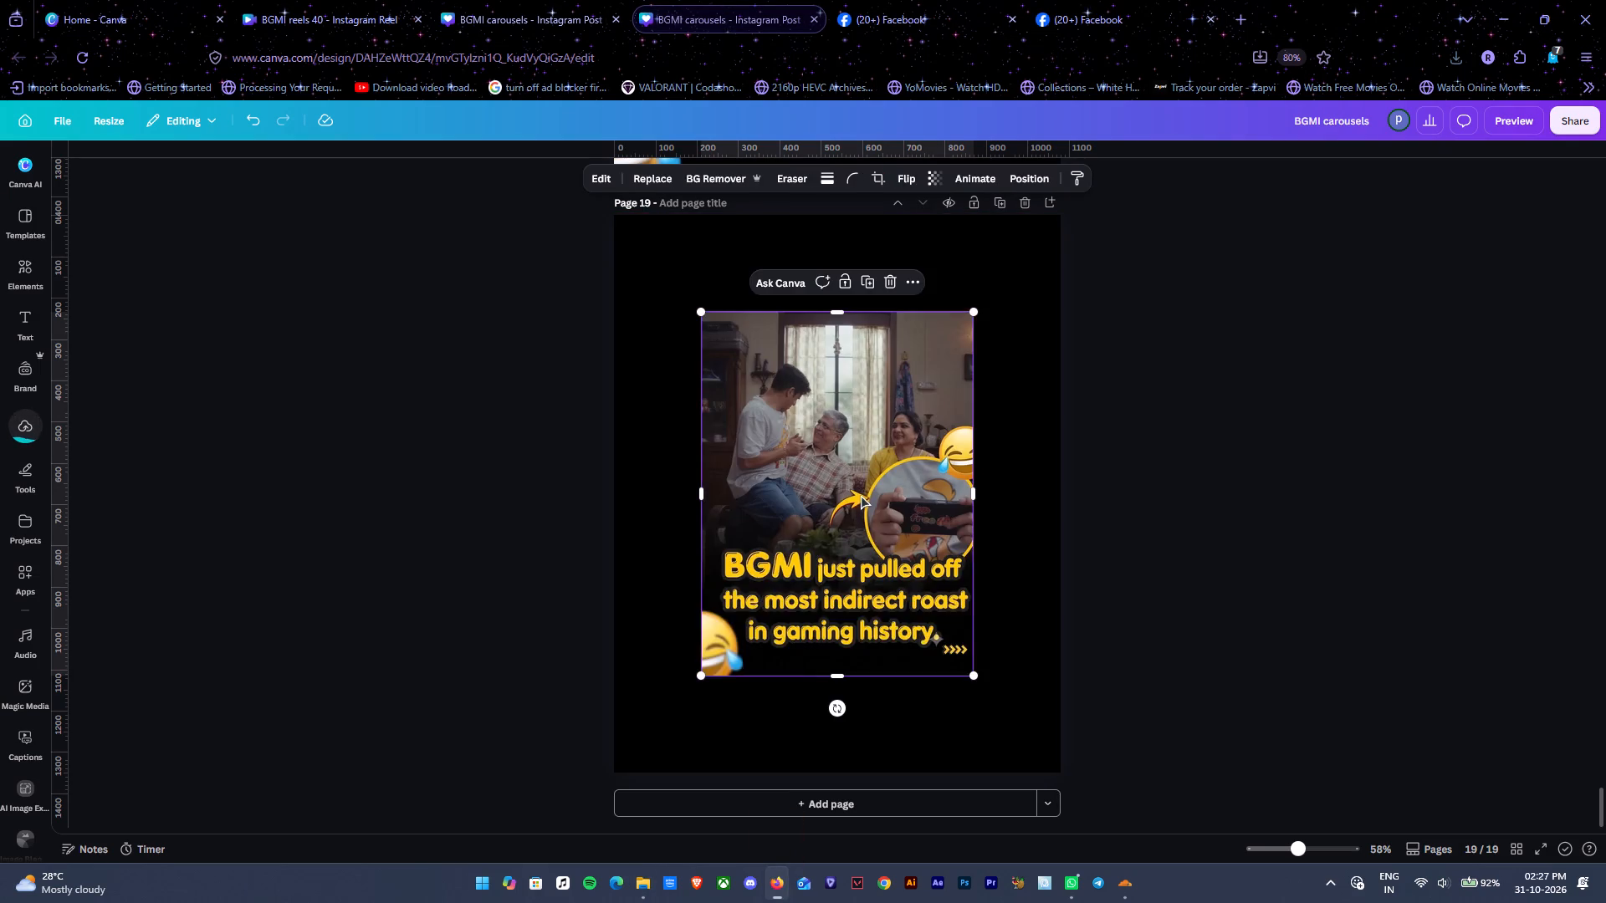
pyautogui.moveTo(861, 495); pyautogui.dragTo(770, 395)
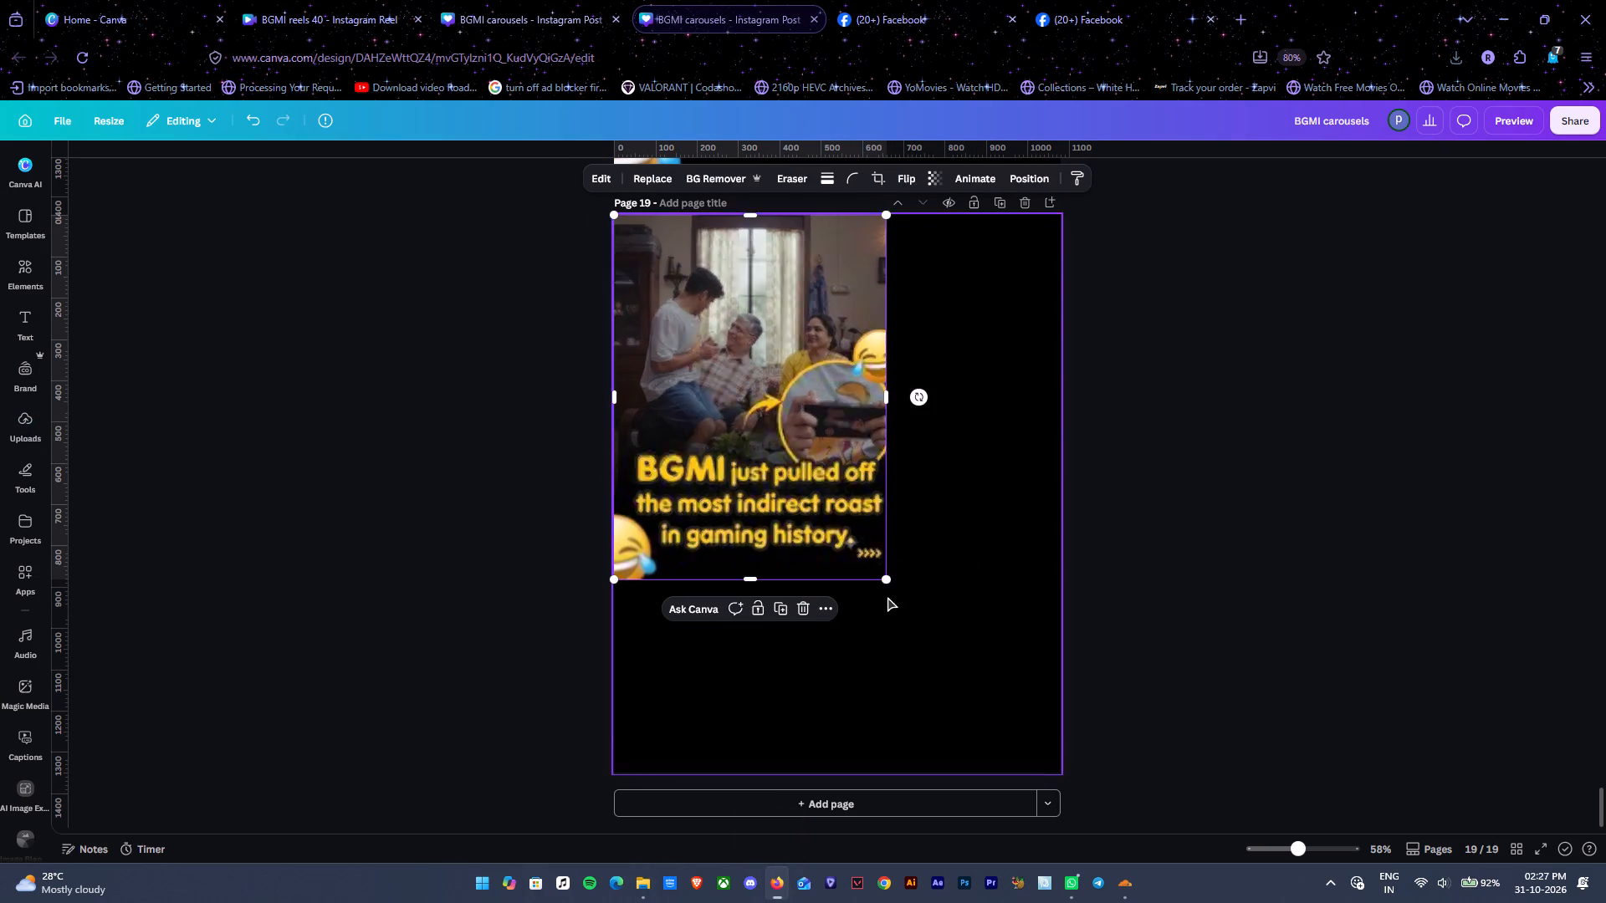
pyautogui.moveTo(888, 575); pyautogui.dragTo(1086, 782)
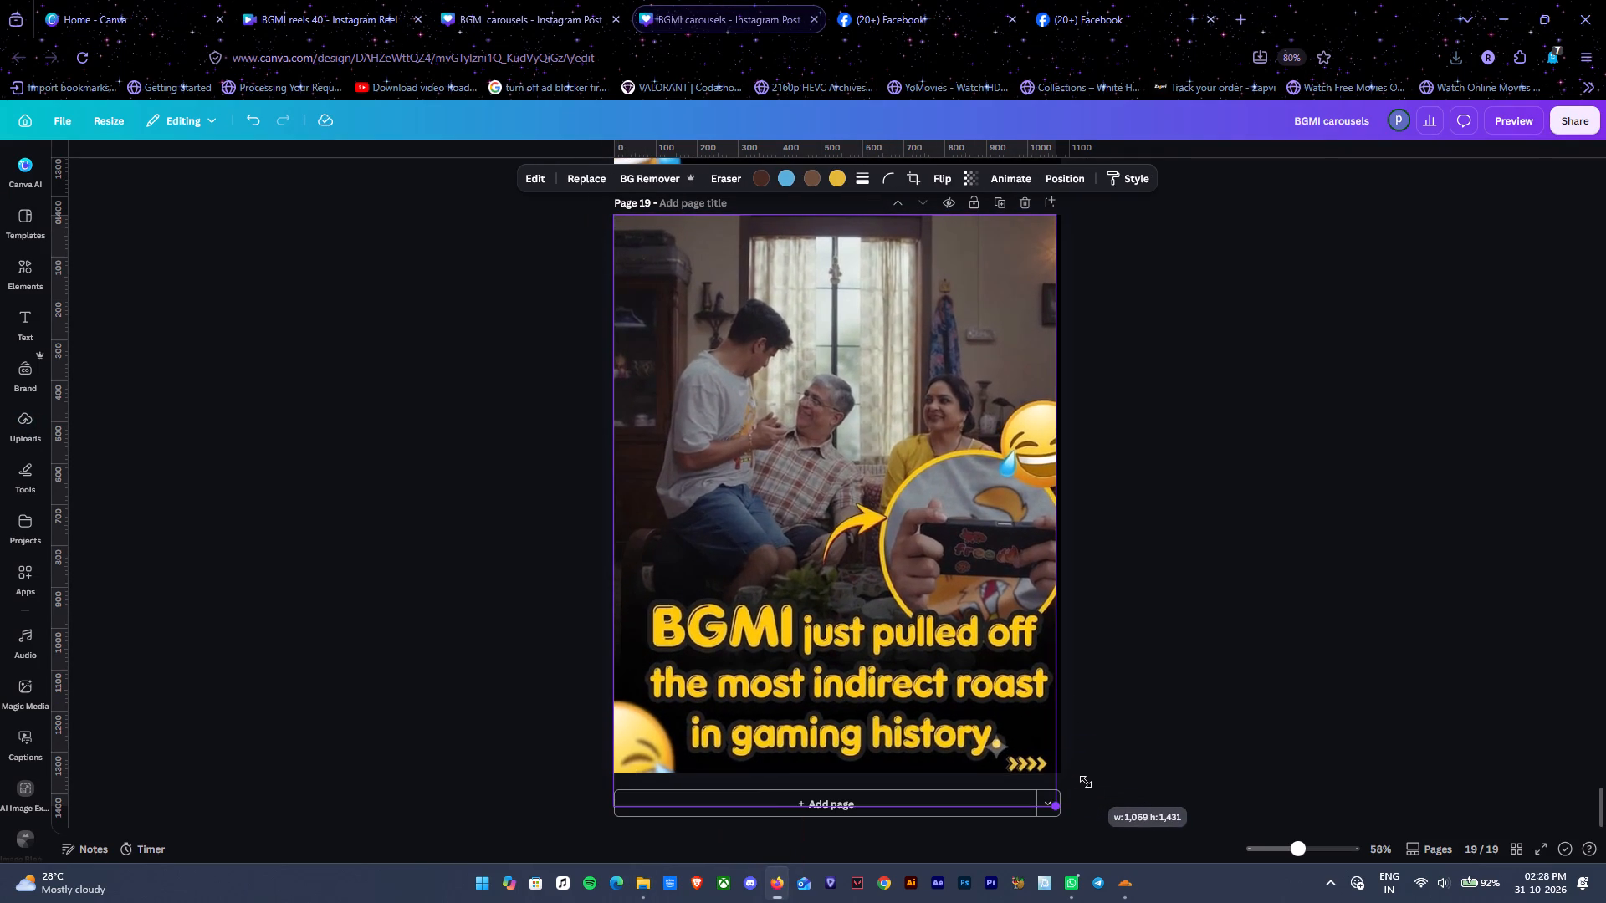
pyautogui.moveTo(1086, 782); pyautogui.dragTo(1088, 782)
pyautogui.moveTo(1026, 657); pyautogui.dragTo(1026, 635)
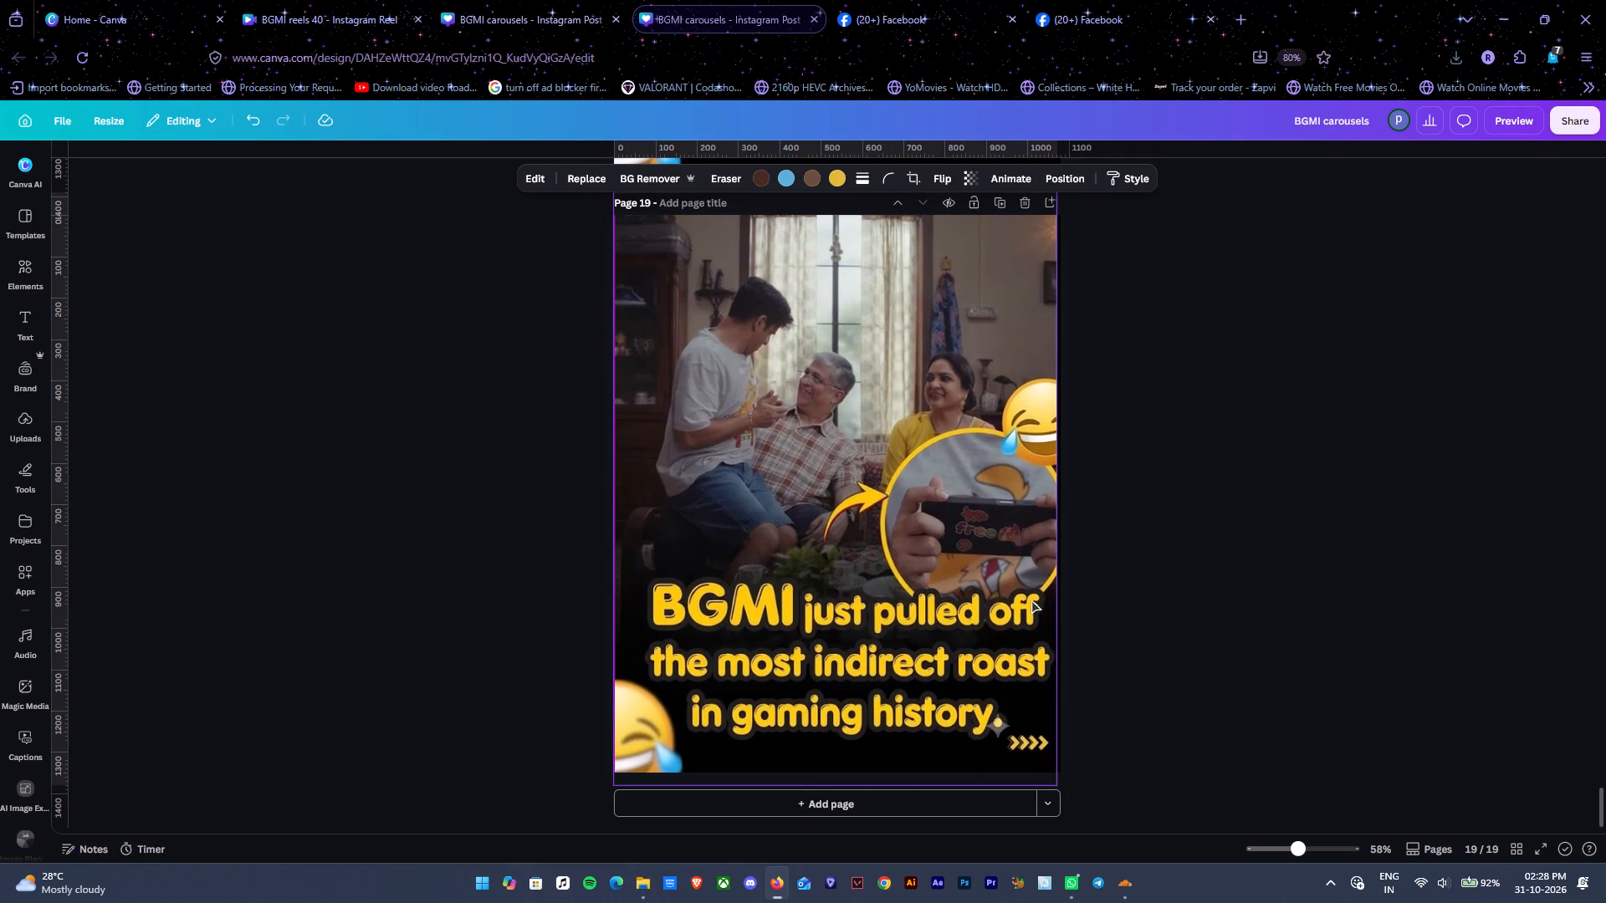
pyautogui.scroll(4, 842, 398)
pyautogui.scroll(-4, 842, 398)
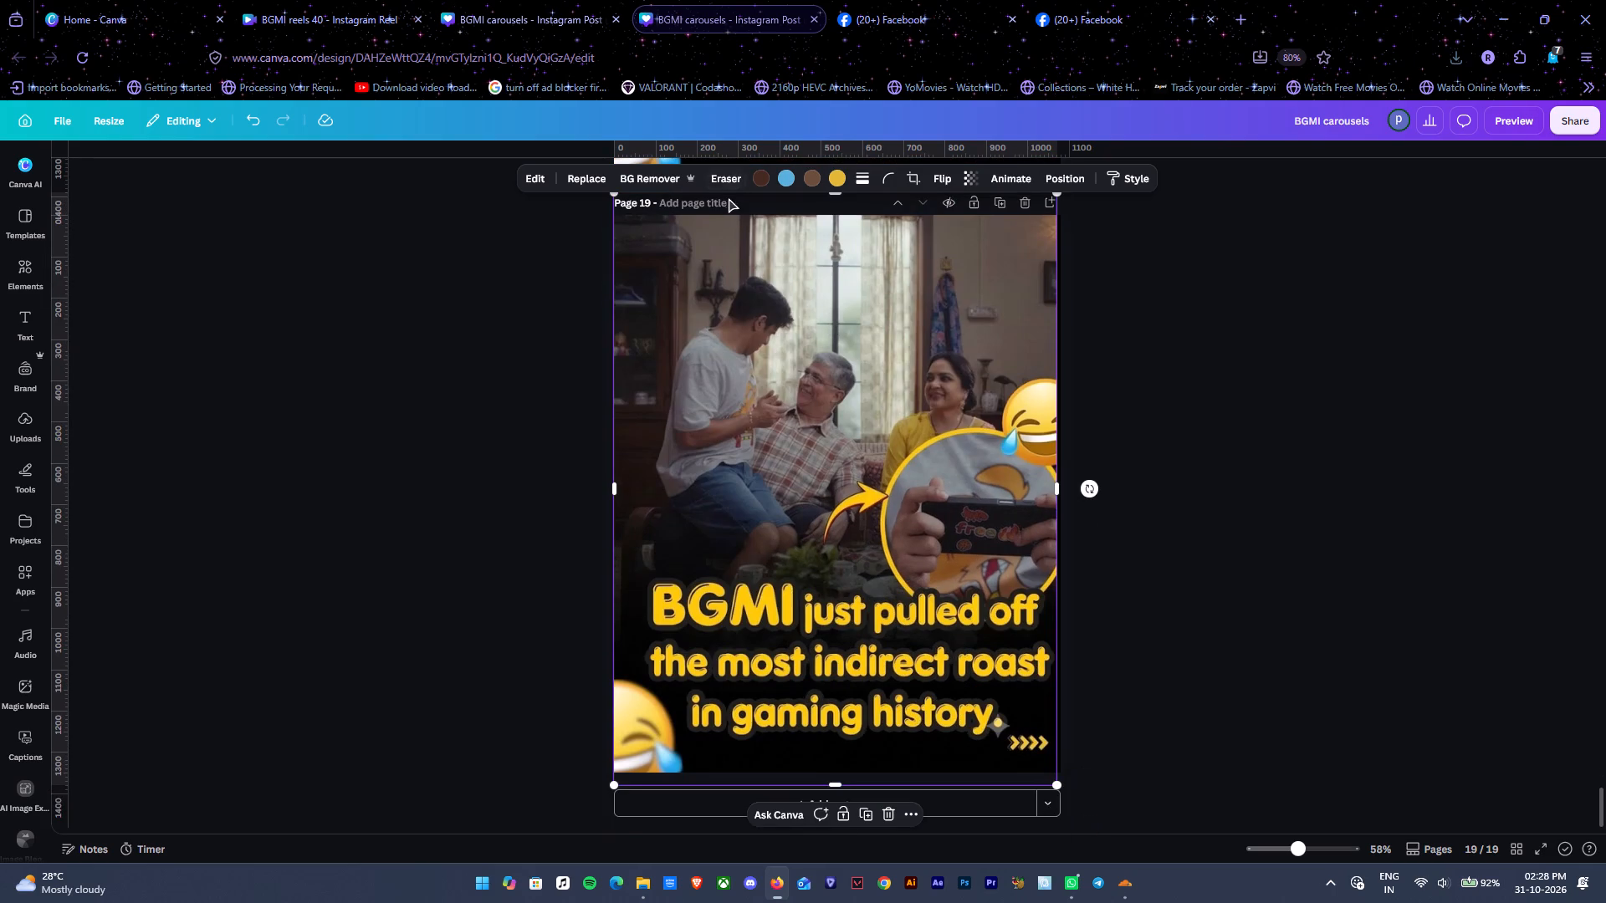
# Erase the sparkle watermark after "history" on page 19 using Magic Eraser with brush size 18.
pyautogui.click(722, 179)
pyautogui.moveTo(733, 236); pyautogui.dragTo(734, 212)
pyautogui.click(734, 212)
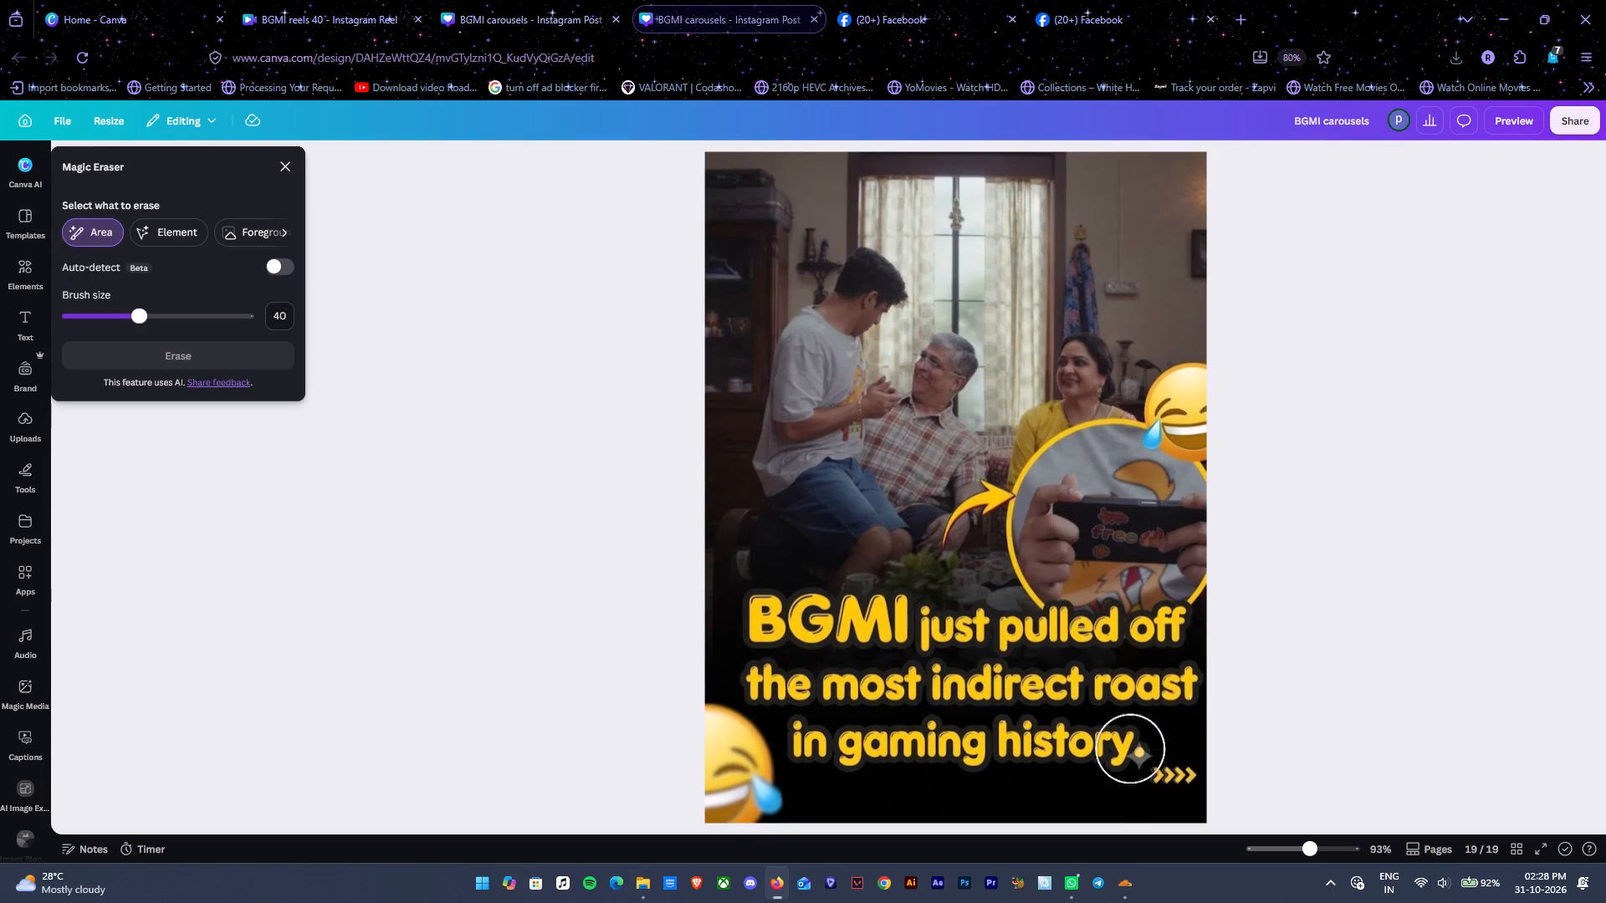
pyautogui.click(100, 327)
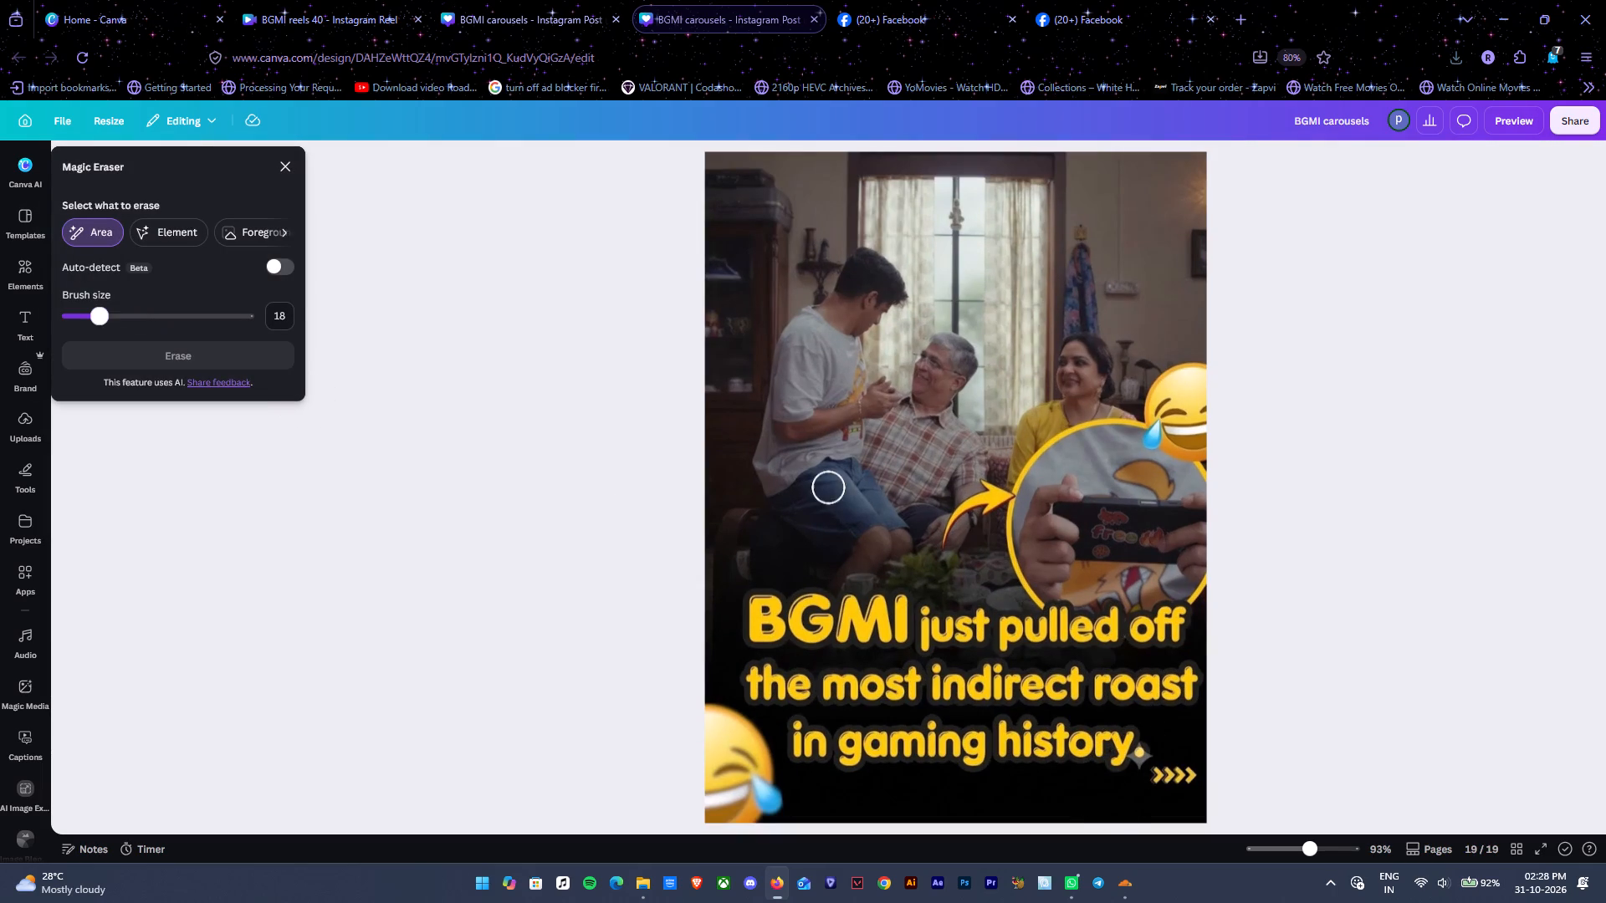
pyautogui.click(1138, 755)
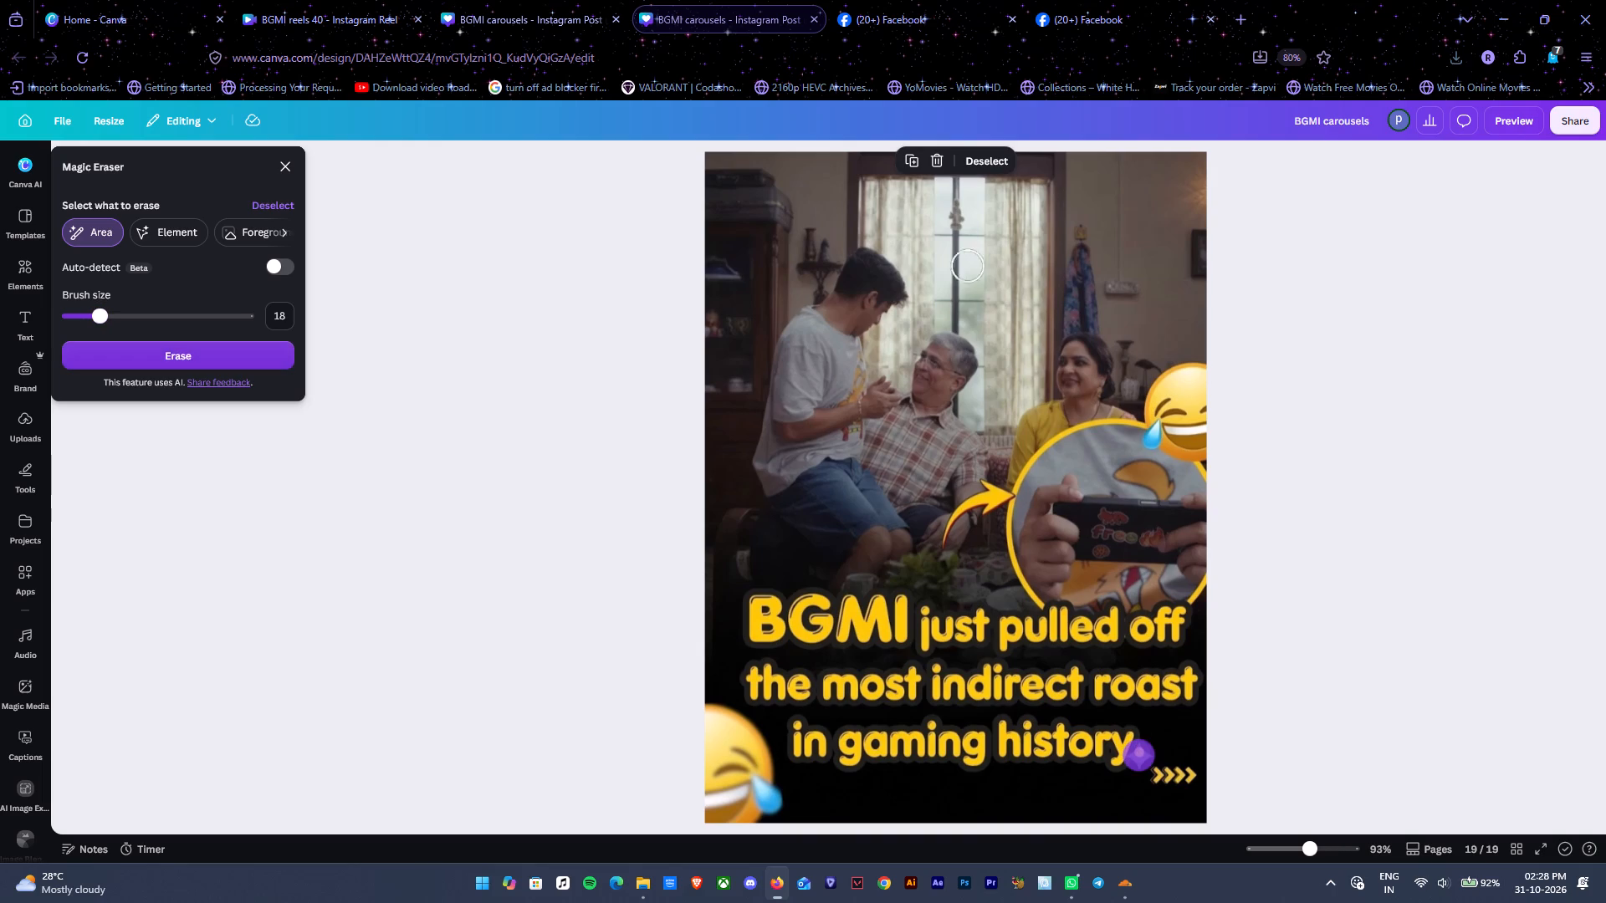
pyautogui.click(166, 361)
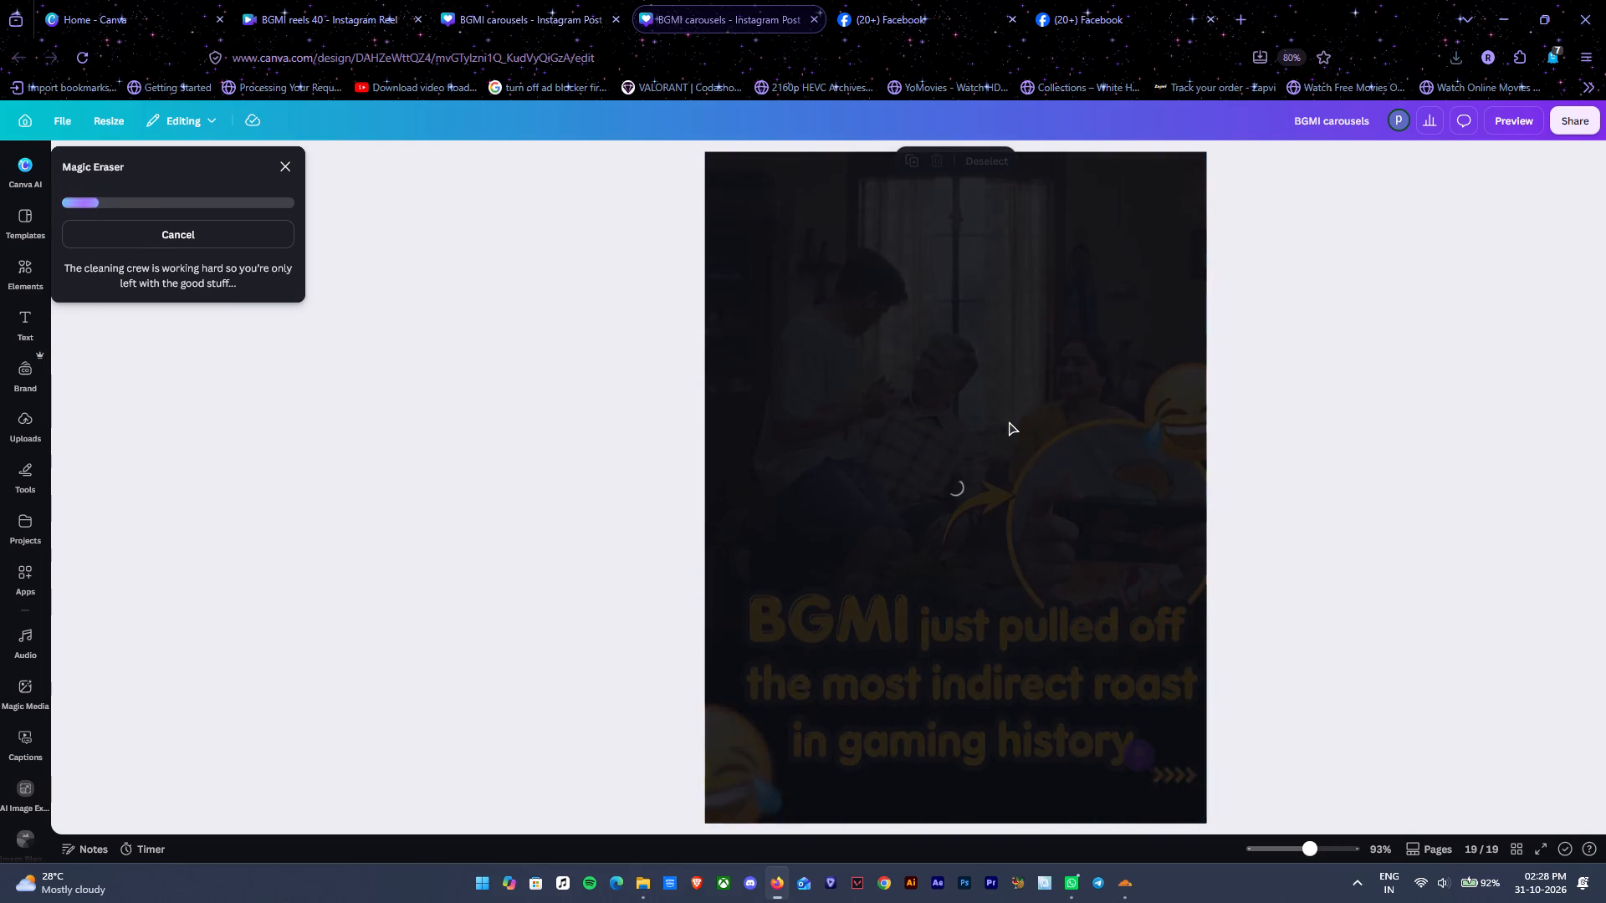
pyautogui.click(273, 160)
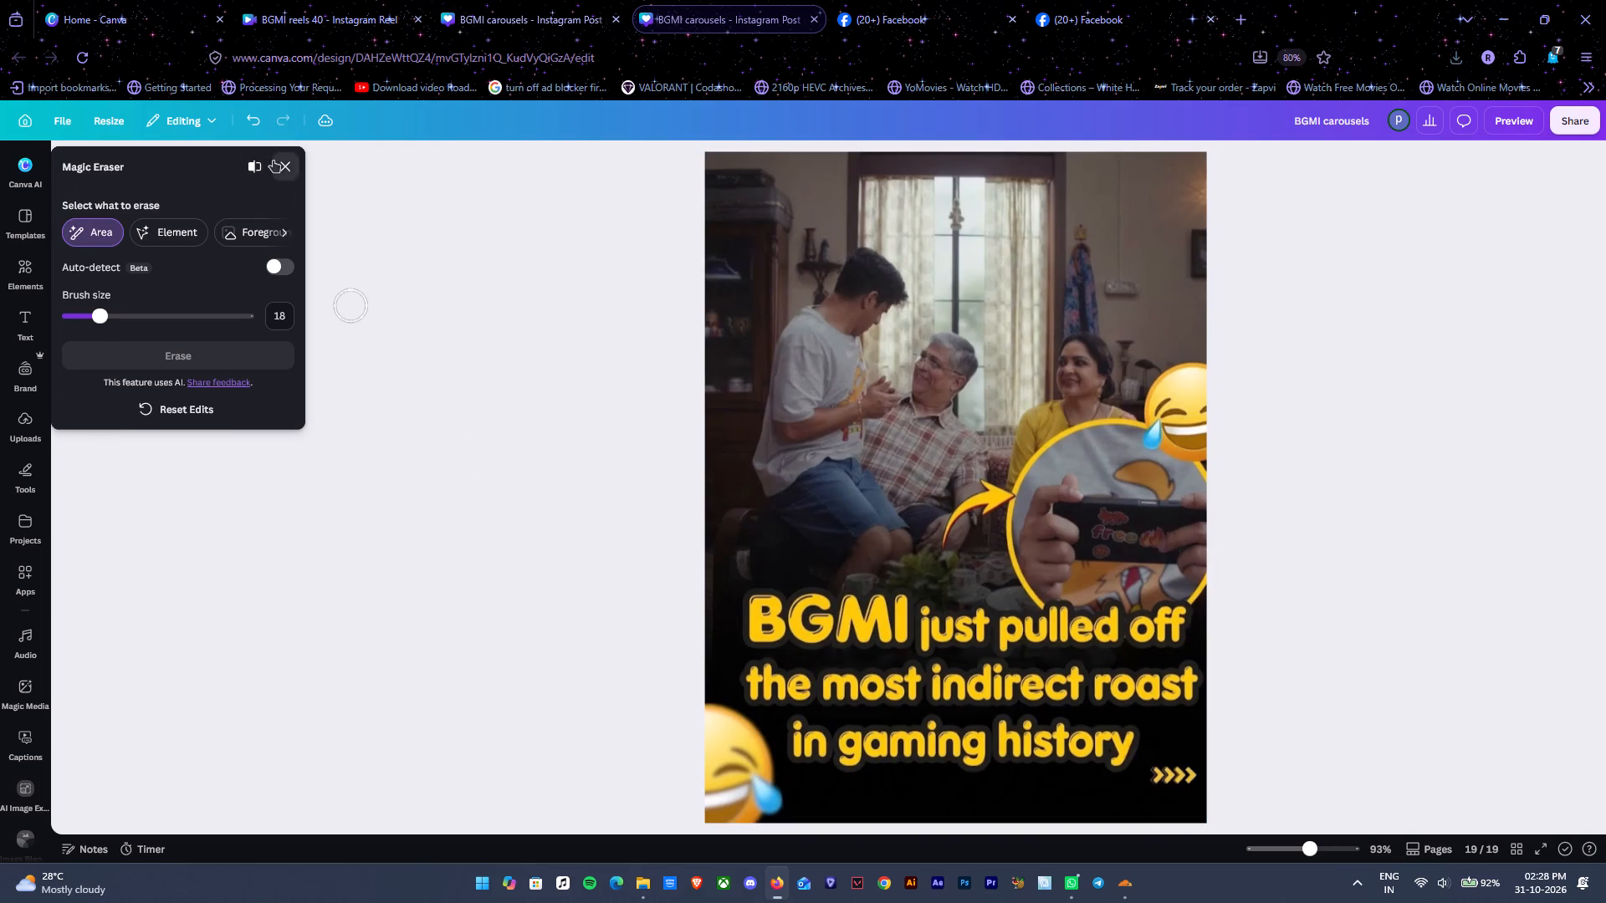
# Add page 20, place the WhatsApp image 2.25.56 PM (1) on it and enlarge it to fill the page.
pyautogui.click(1006, 805)
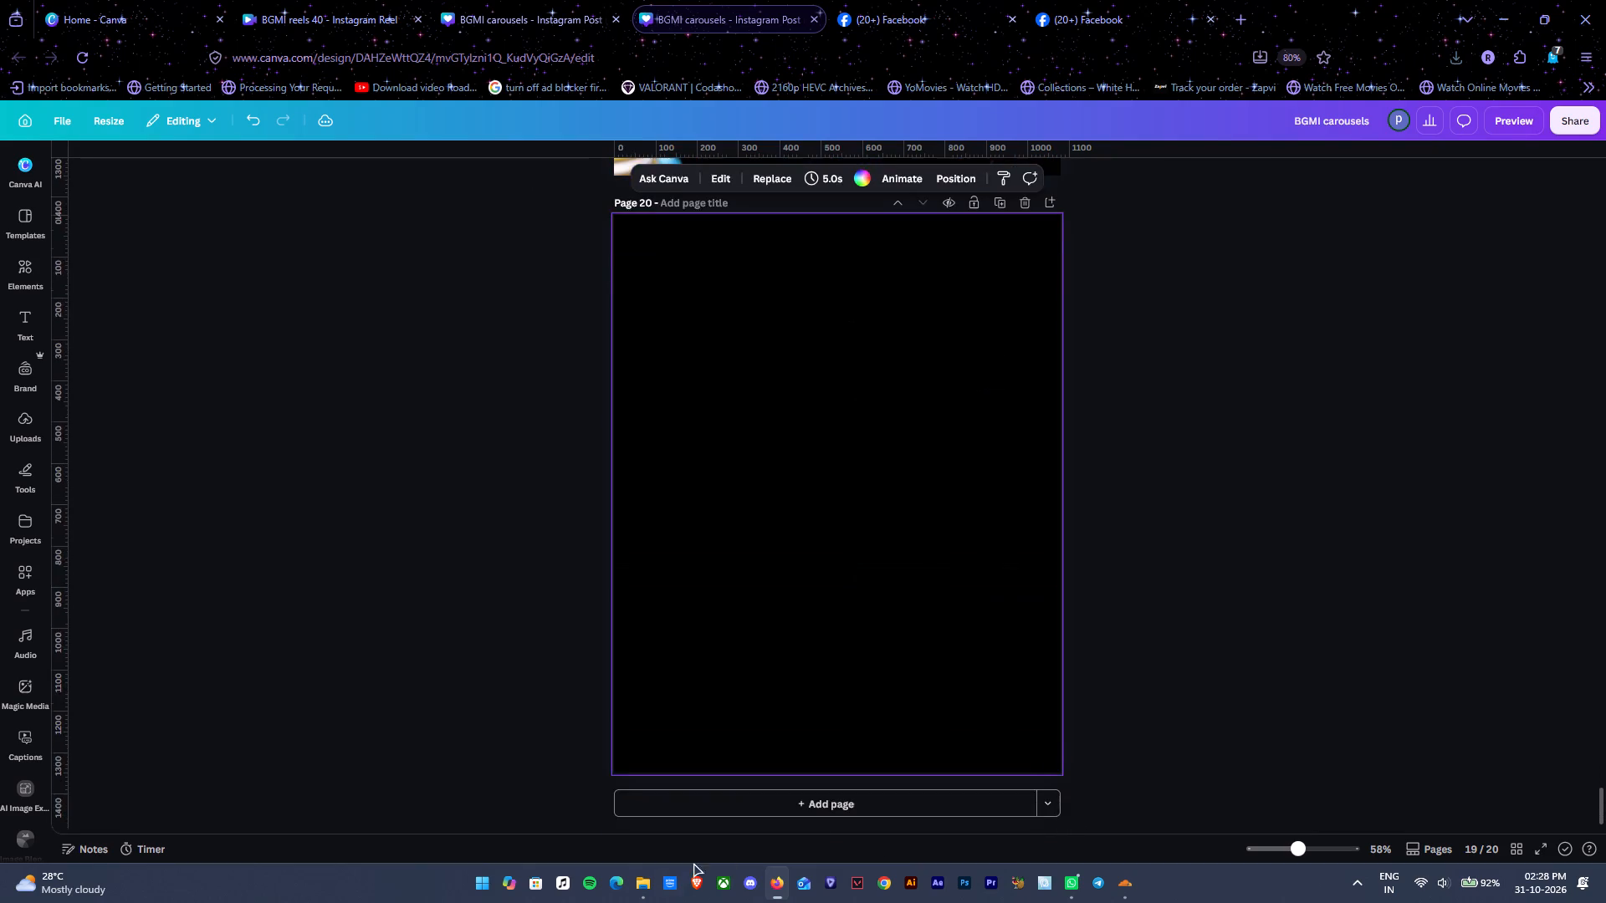
pyautogui.click(647, 880)
pyautogui.click(395, 176)
pyautogui.moveTo(416, 180); pyautogui.dragTo(833, 568)
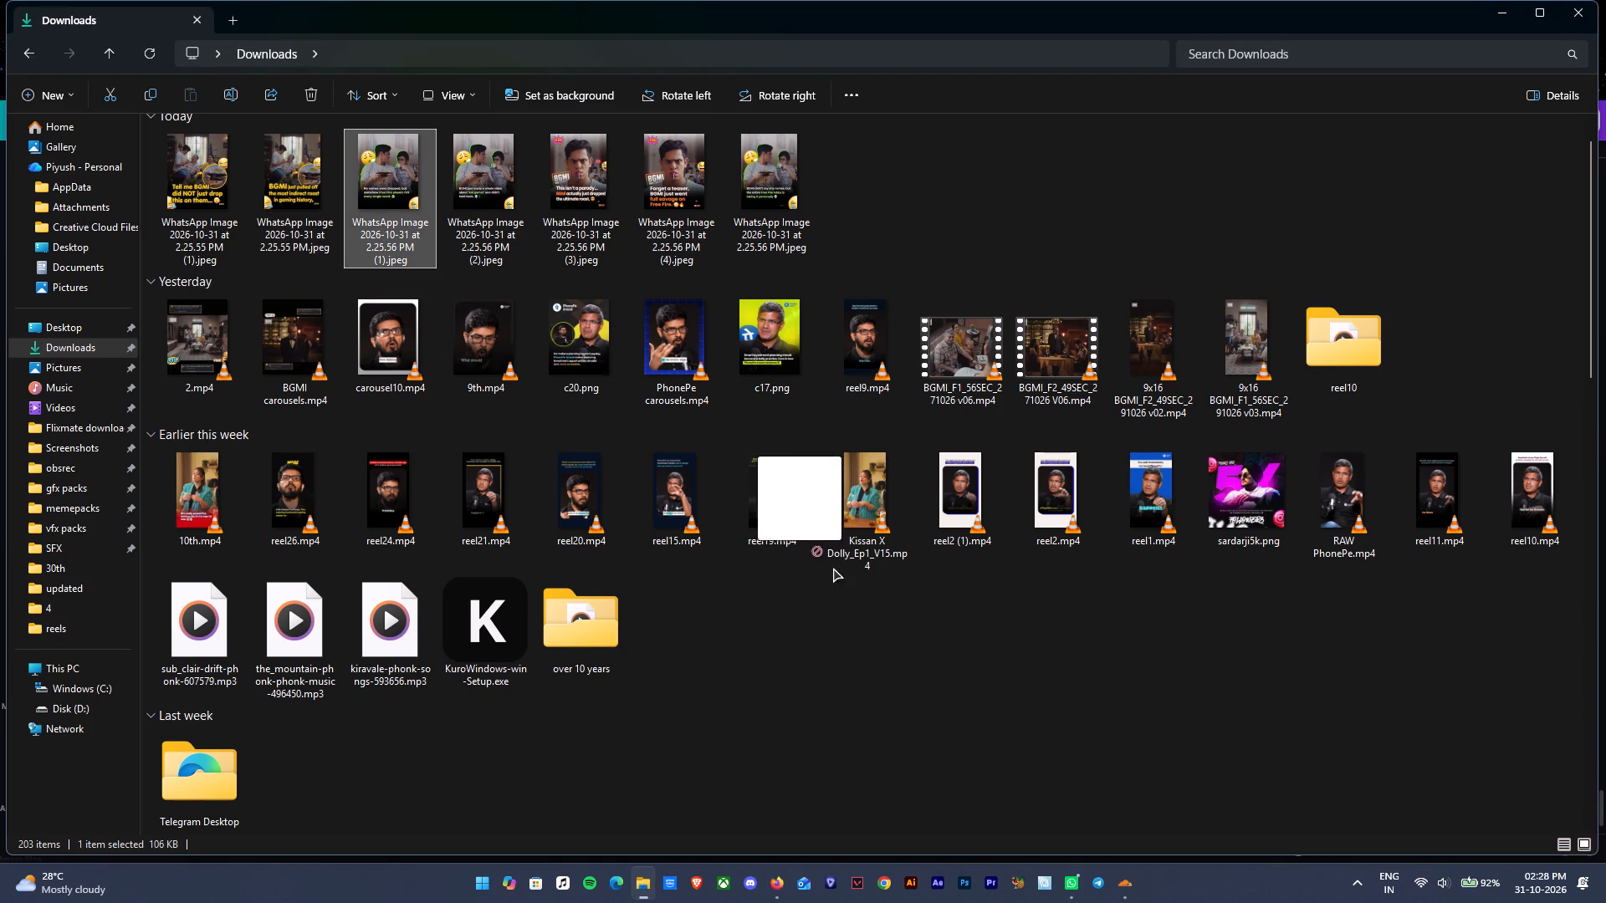
pyautogui.moveTo(833, 568); pyautogui.dragTo(789, 487)
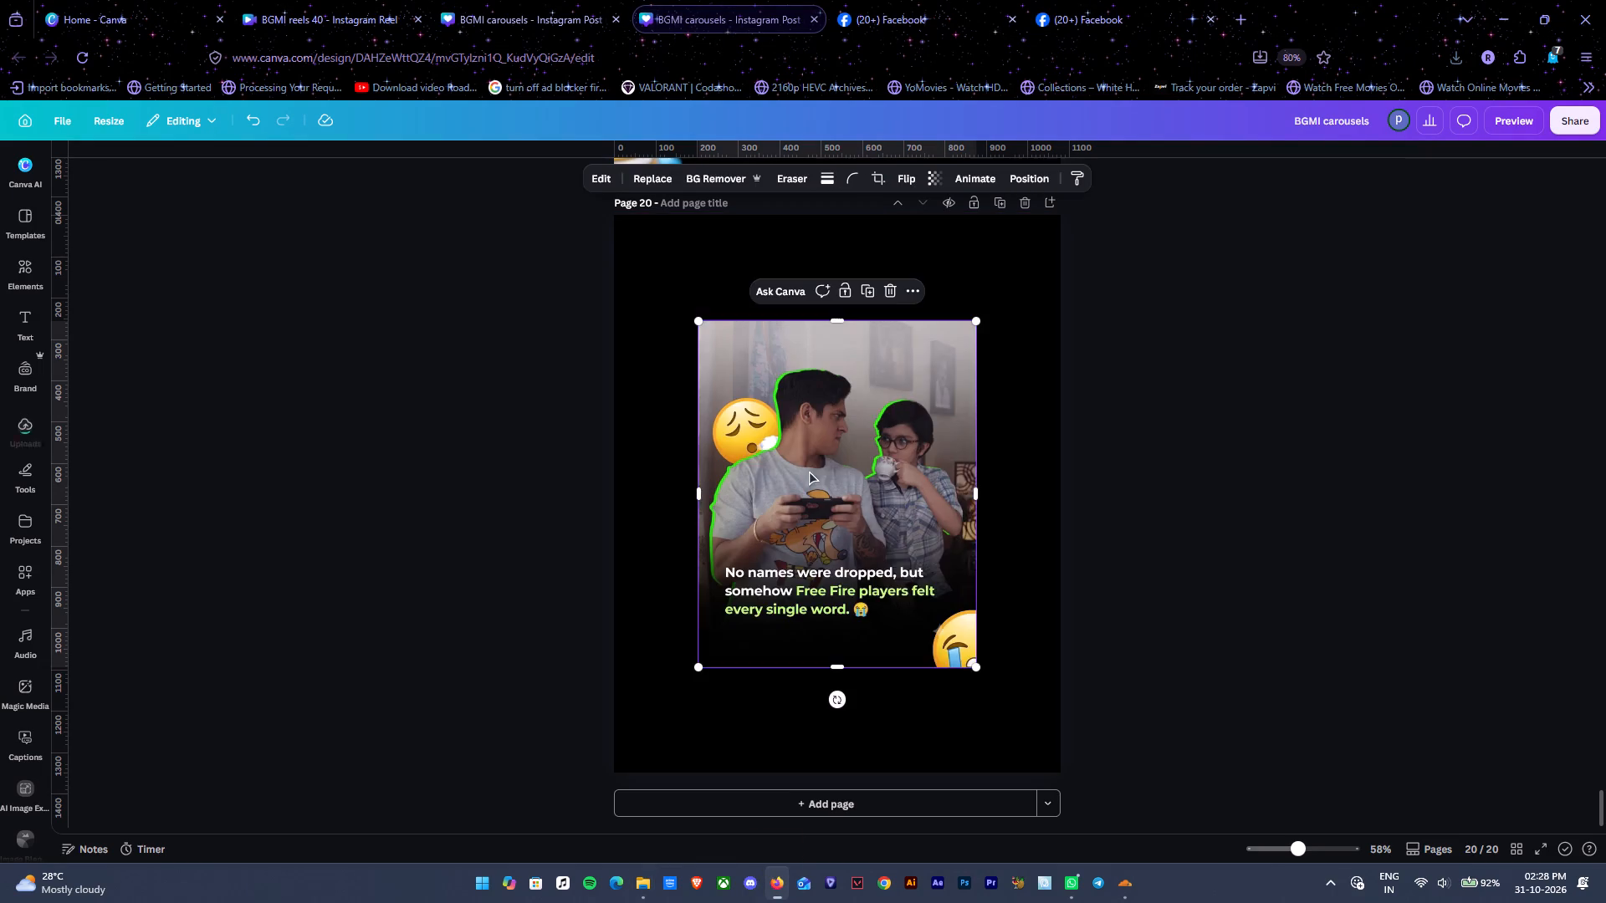
pyautogui.moveTo(809, 471); pyautogui.dragTo(727, 364)
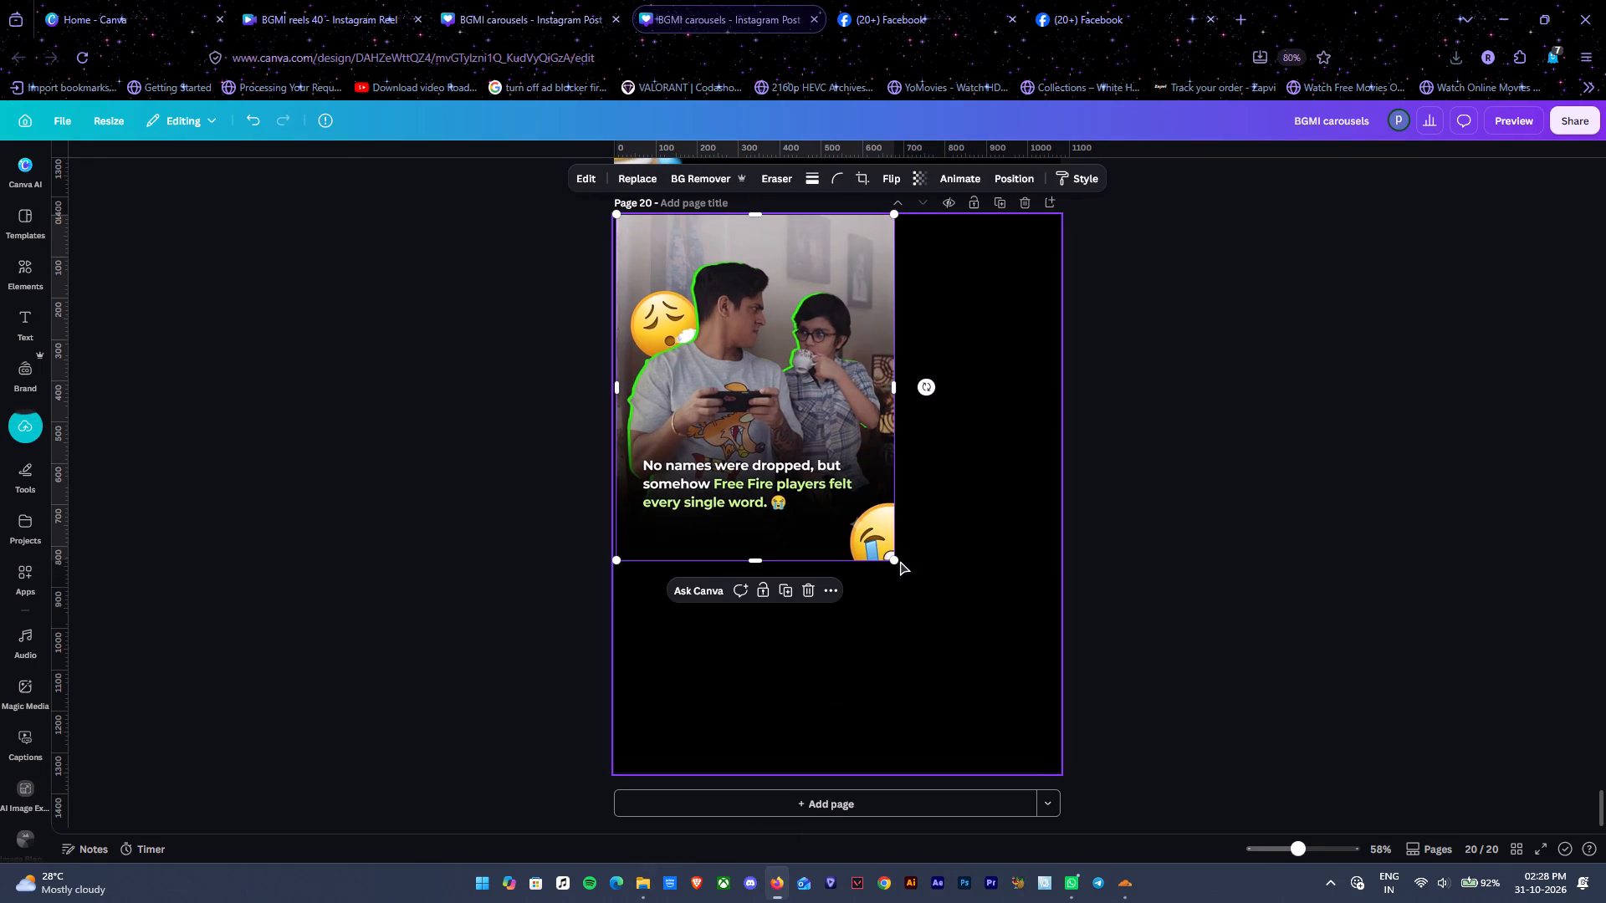
pyautogui.moveTo(893, 559); pyautogui.dragTo(1089, 747)
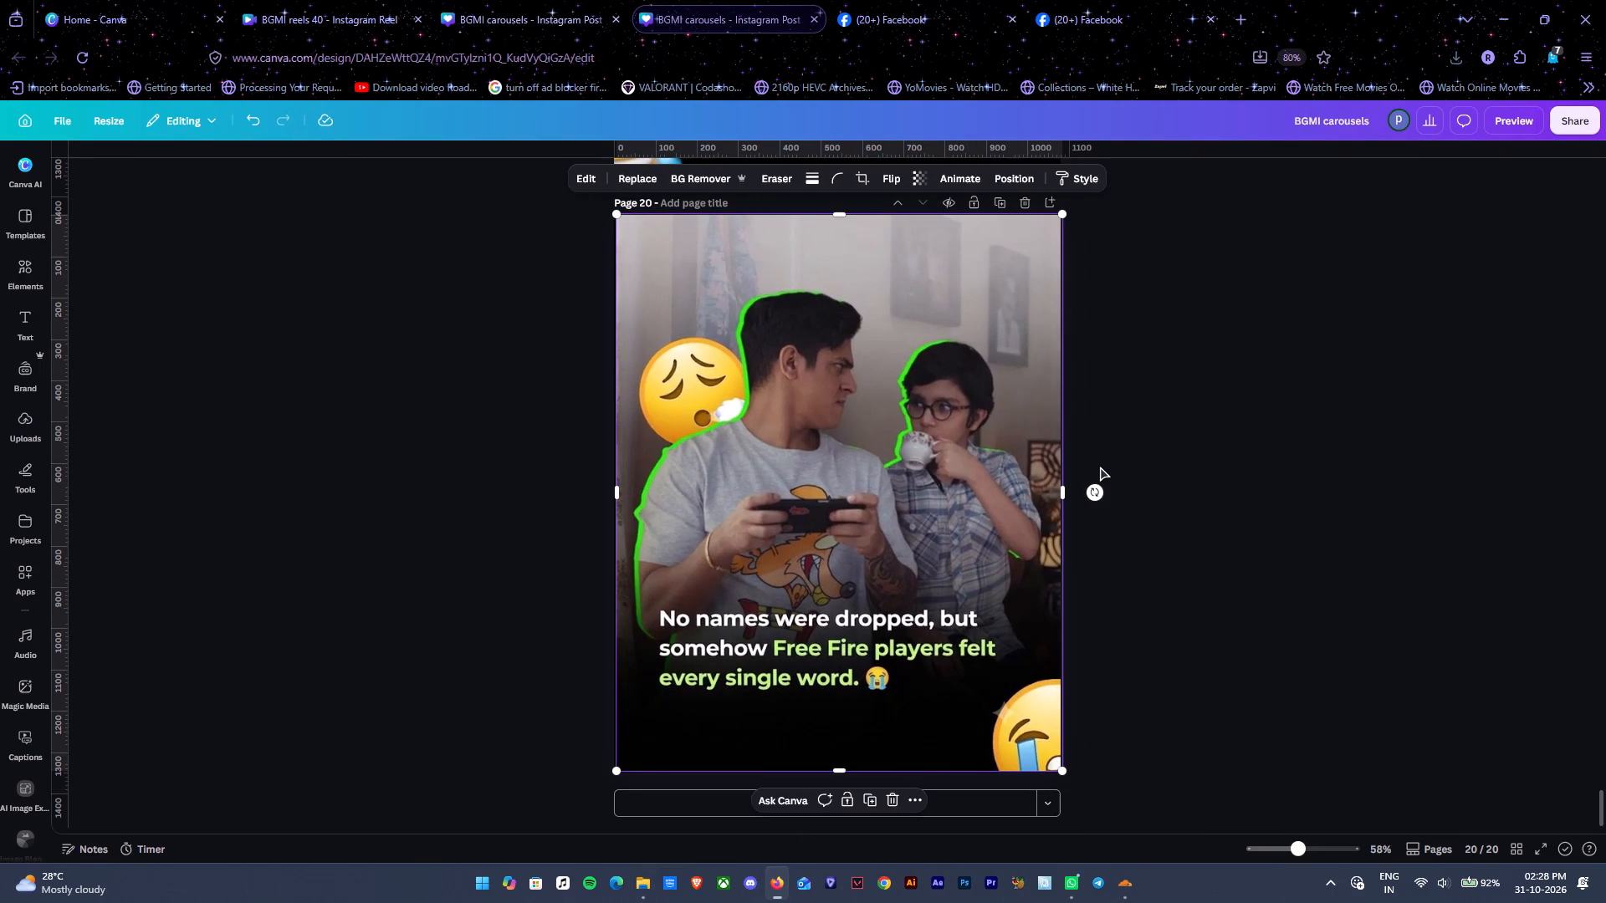
pyautogui.click(1100, 466)
# Copy the crying emoji from page 17 to page 20 and position it over the emoji in the image's bottom-right corner.
pyautogui.scroll(18, 1100, 466)
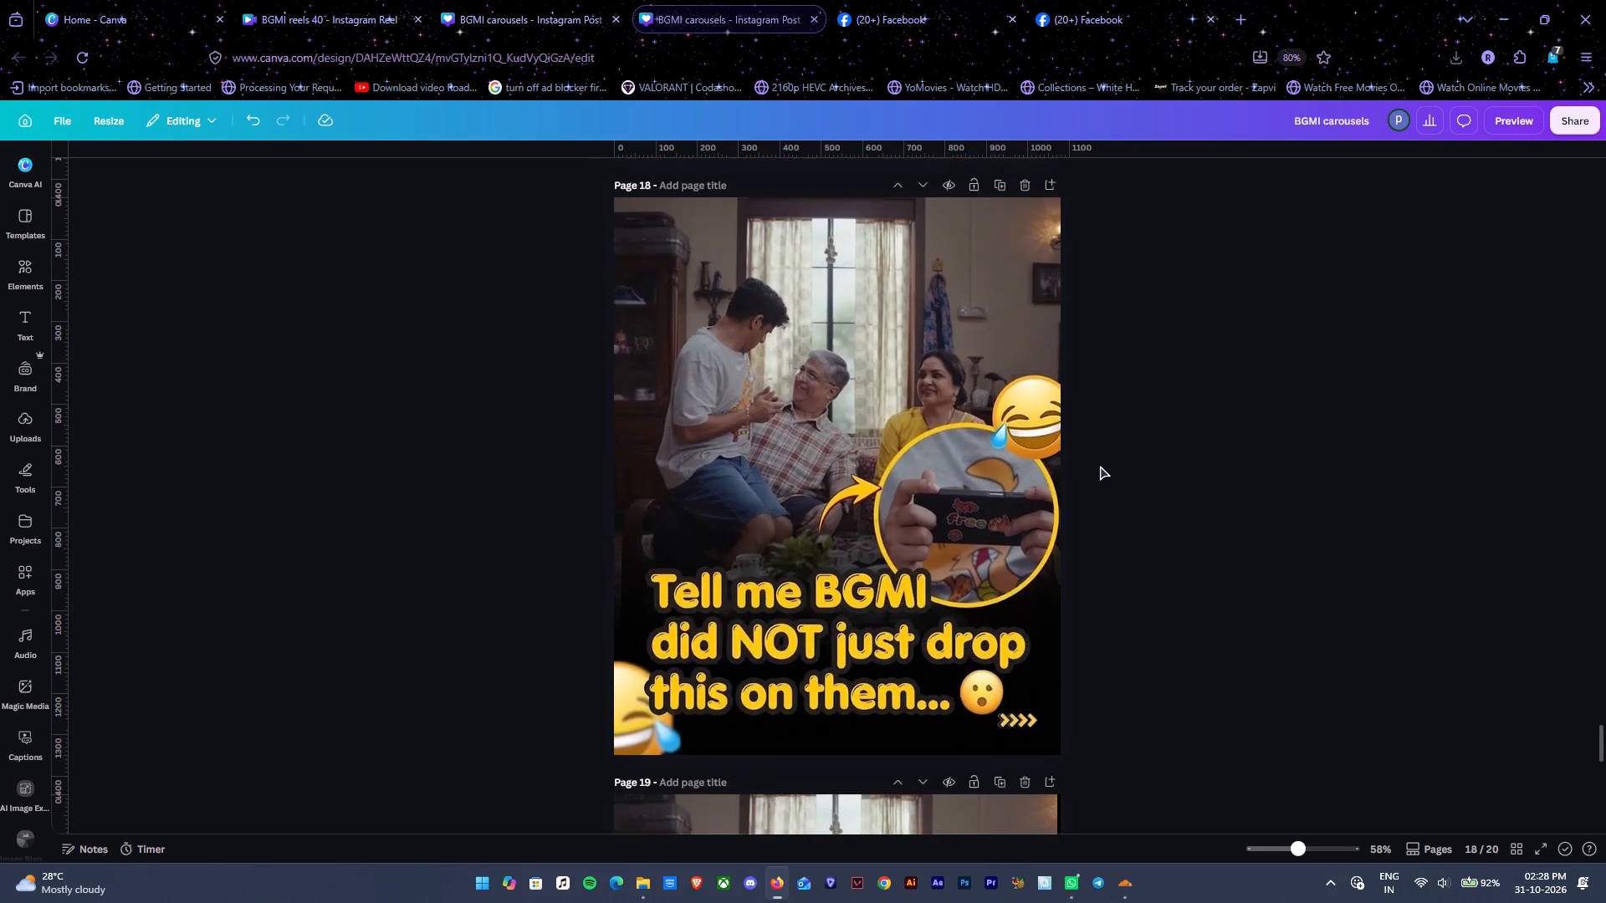
pyautogui.scroll(1, 1100, 466)
pyautogui.click(1019, 518)
pyautogui.hotkey('ctrl', 'c')
pyautogui.scroll(1, 1019, 518)
pyautogui.scroll(-14, 1021, 518)
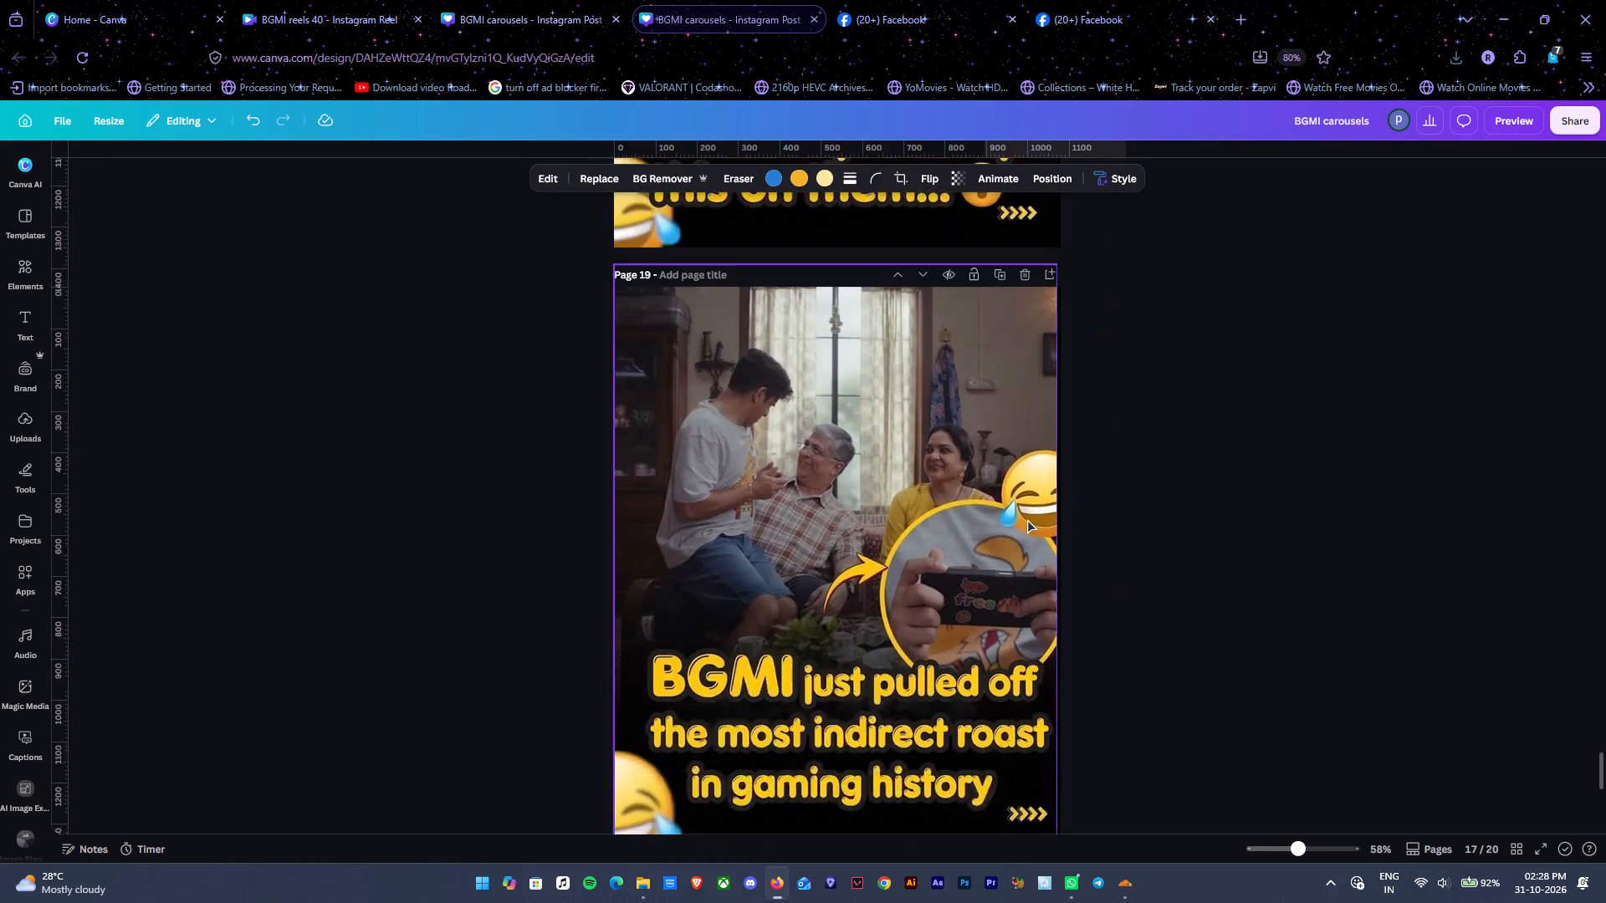
pyautogui.scroll(-11, 1027, 519)
pyautogui.hotkey('ctrl', 'v')
pyautogui.moveTo(1038, 719); pyautogui.dragTo(1029, 730)
pyautogui.click(1210, 645)
# Add page 21, place the WhatsApp image 2.25.56 PM (2) on it and enlarge it to fill the page.
pyautogui.click(851, 805)
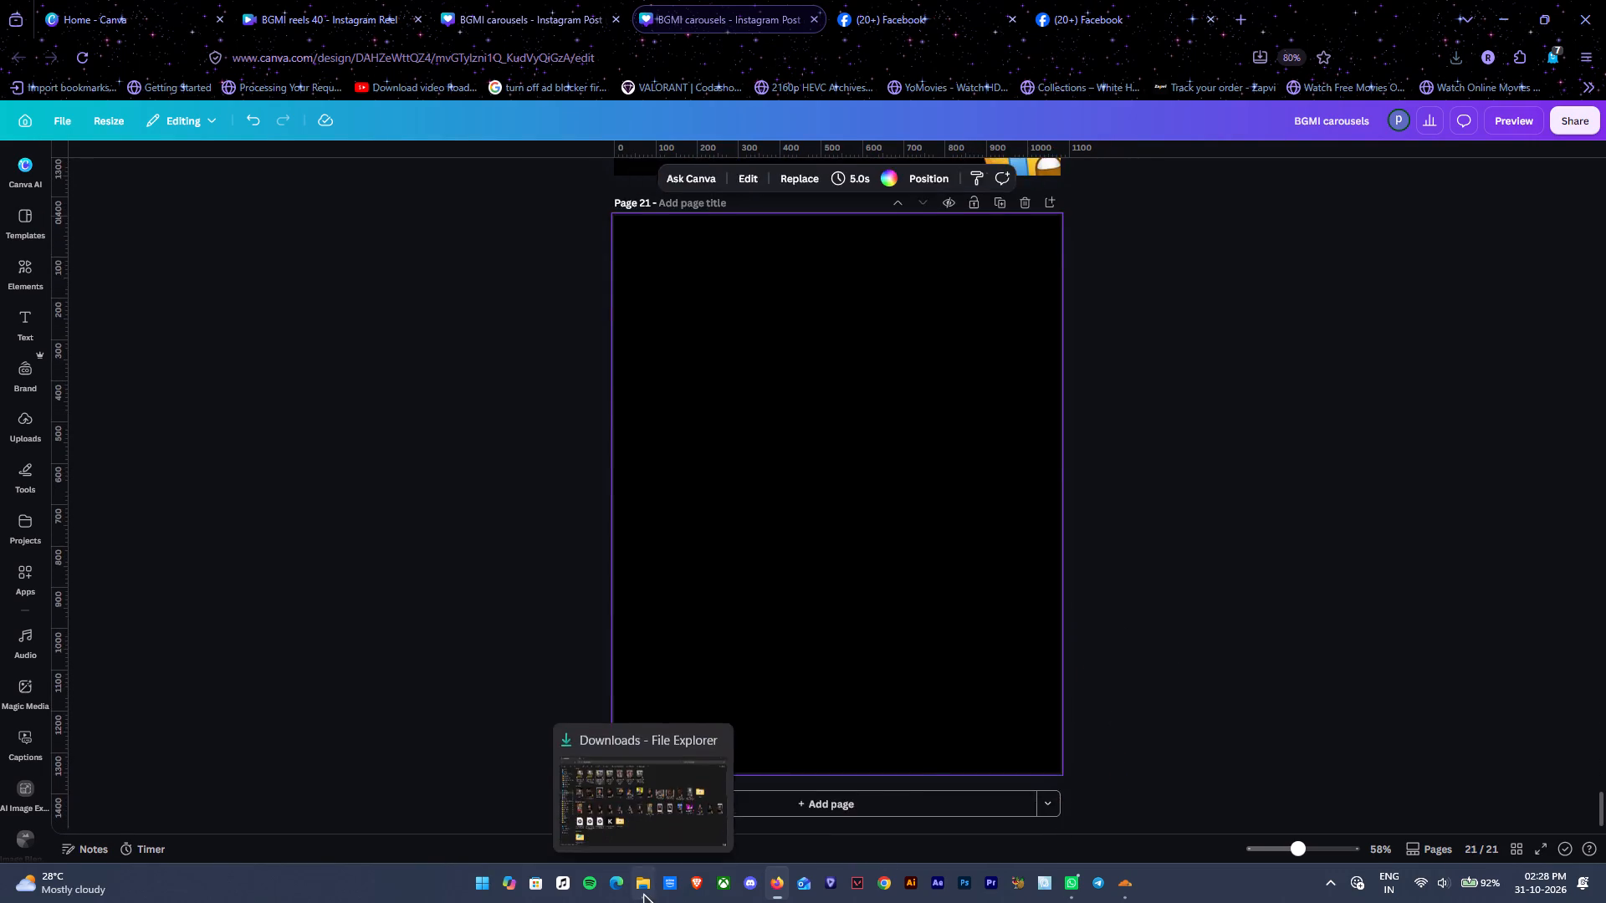
pyautogui.click(643, 893)
pyautogui.click(487, 194)
pyautogui.moveTo(504, 181); pyautogui.dragTo(780, 878)
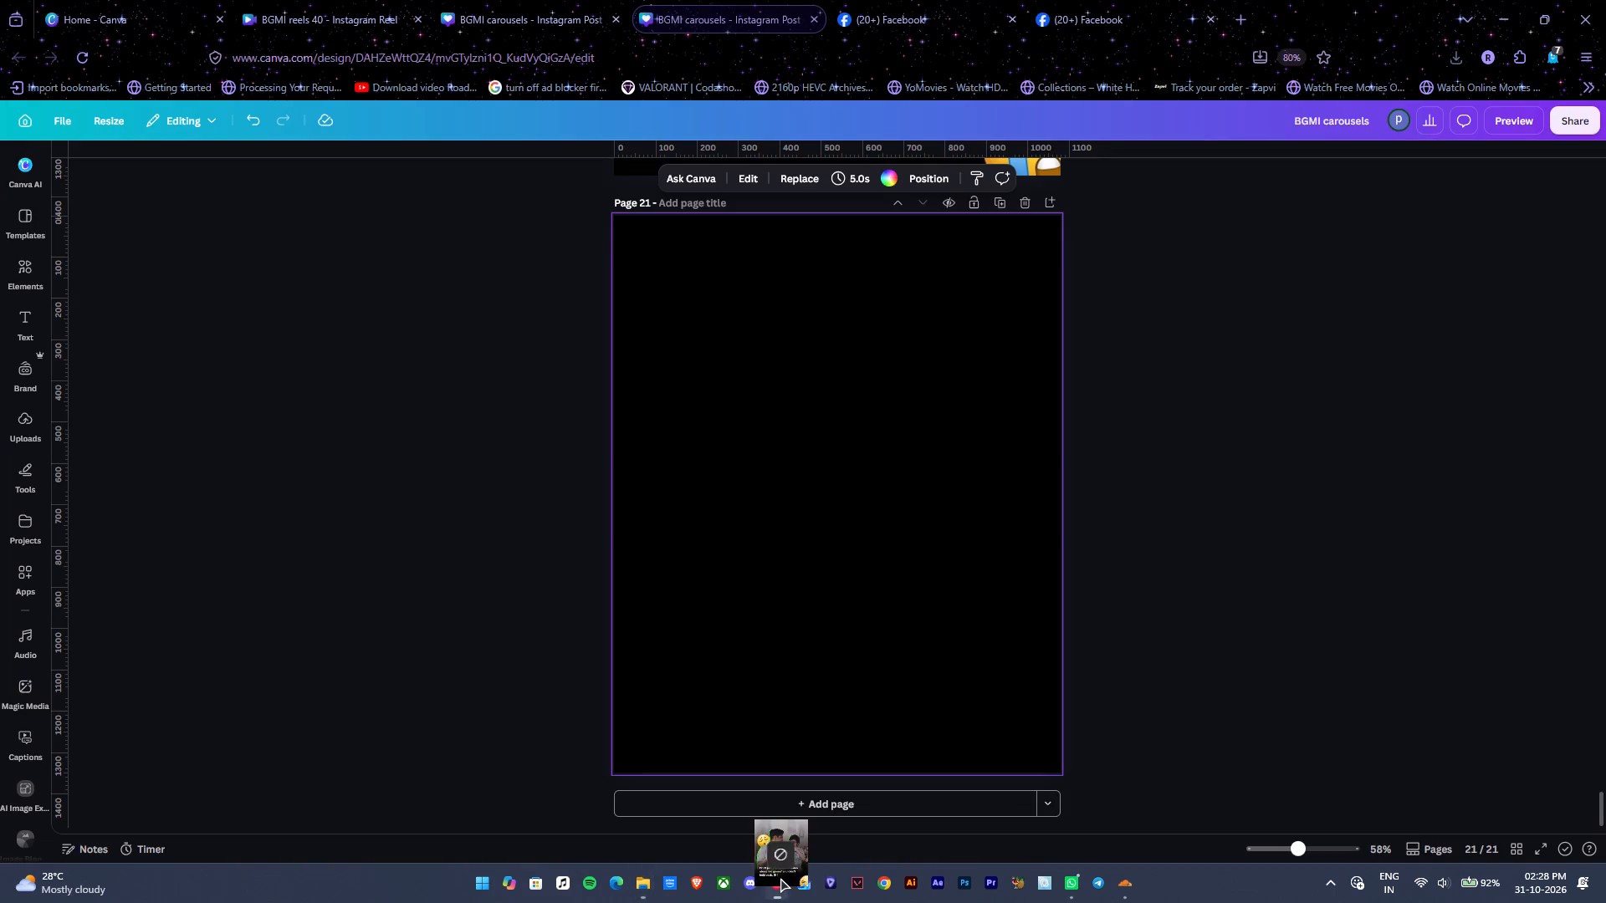
pyautogui.moveTo(780, 878); pyautogui.dragTo(829, 538)
pyautogui.moveTo(843, 514); pyautogui.dragTo(762, 411)
pyautogui.moveTo(893, 564); pyautogui.dragTo(1084, 735)
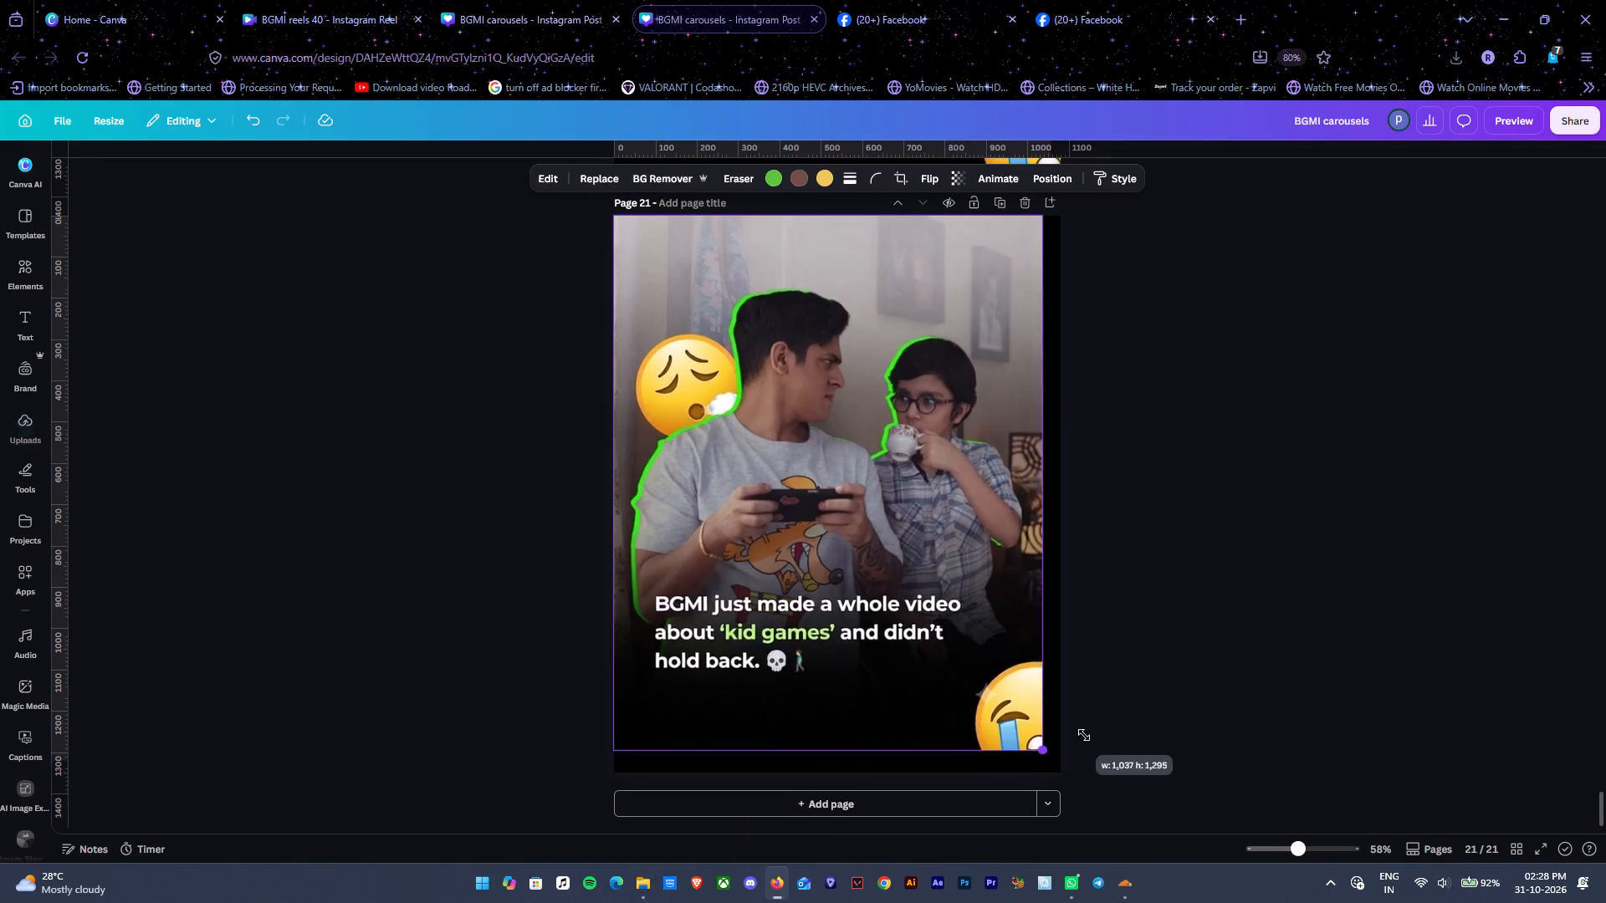
pyautogui.moveTo(1084, 735); pyautogui.dragTo(1087, 757)
pyautogui.click(1147, 645)
# Copy the crying emoji overlay from page 20 to the same bottom-right corner of page 21.
pyautogui.scroll(2, 1147, 645)
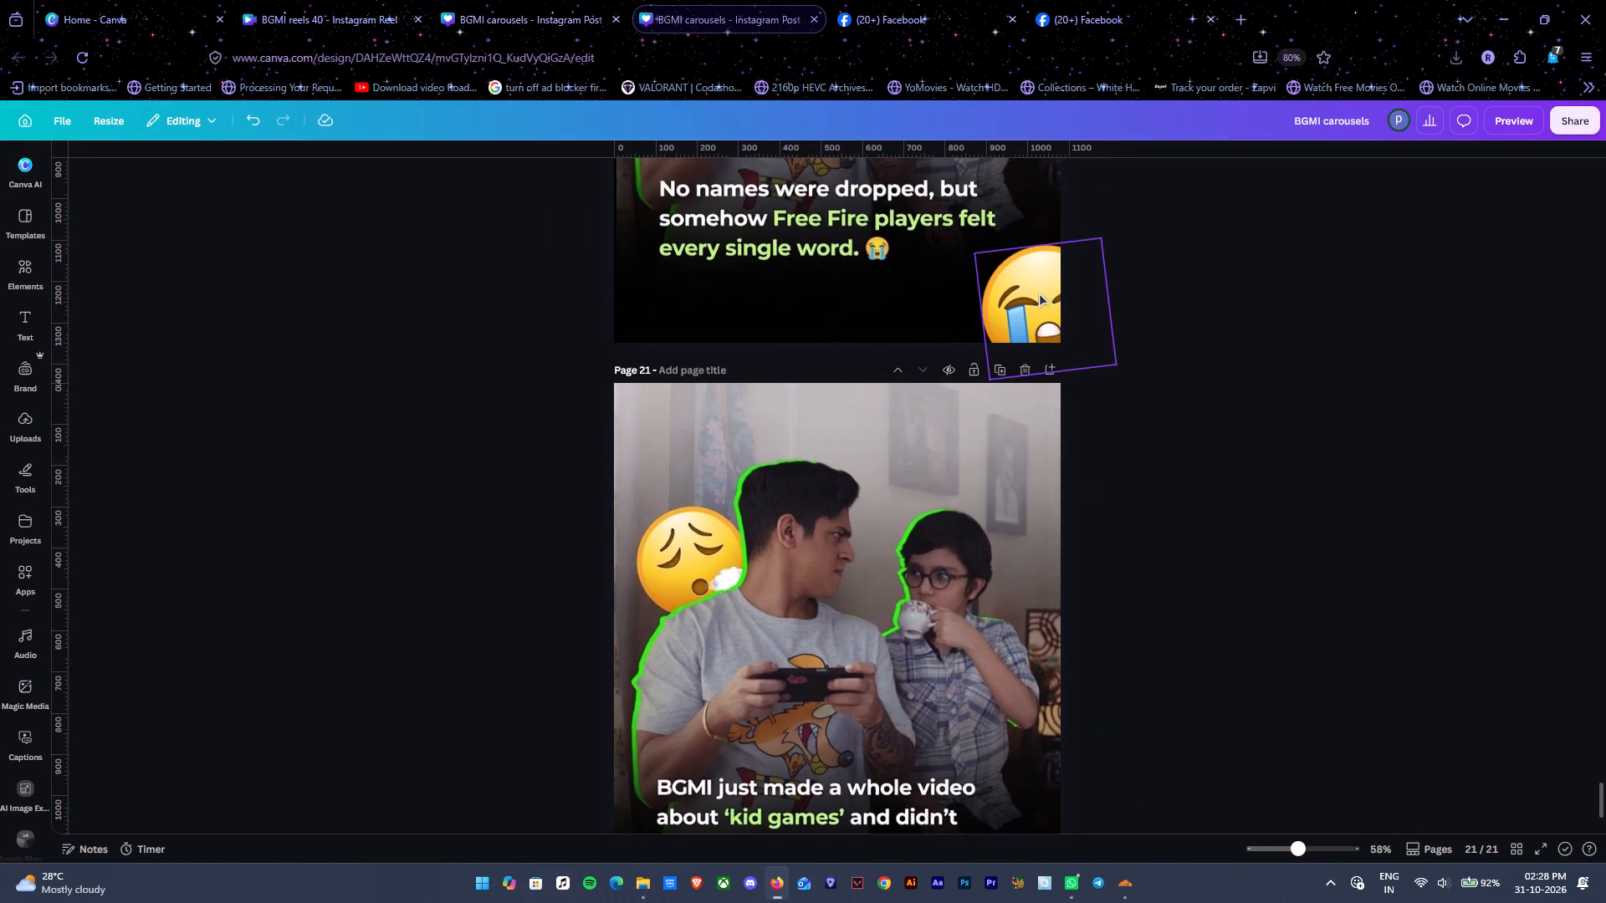
pyautogui.click(1039, 293)
pyautogui.hotkey('ctrl', 'c')
pyautogui.scroll(-4, 1039, 293)
pyautogui.hotkey('ctrl', 'v')
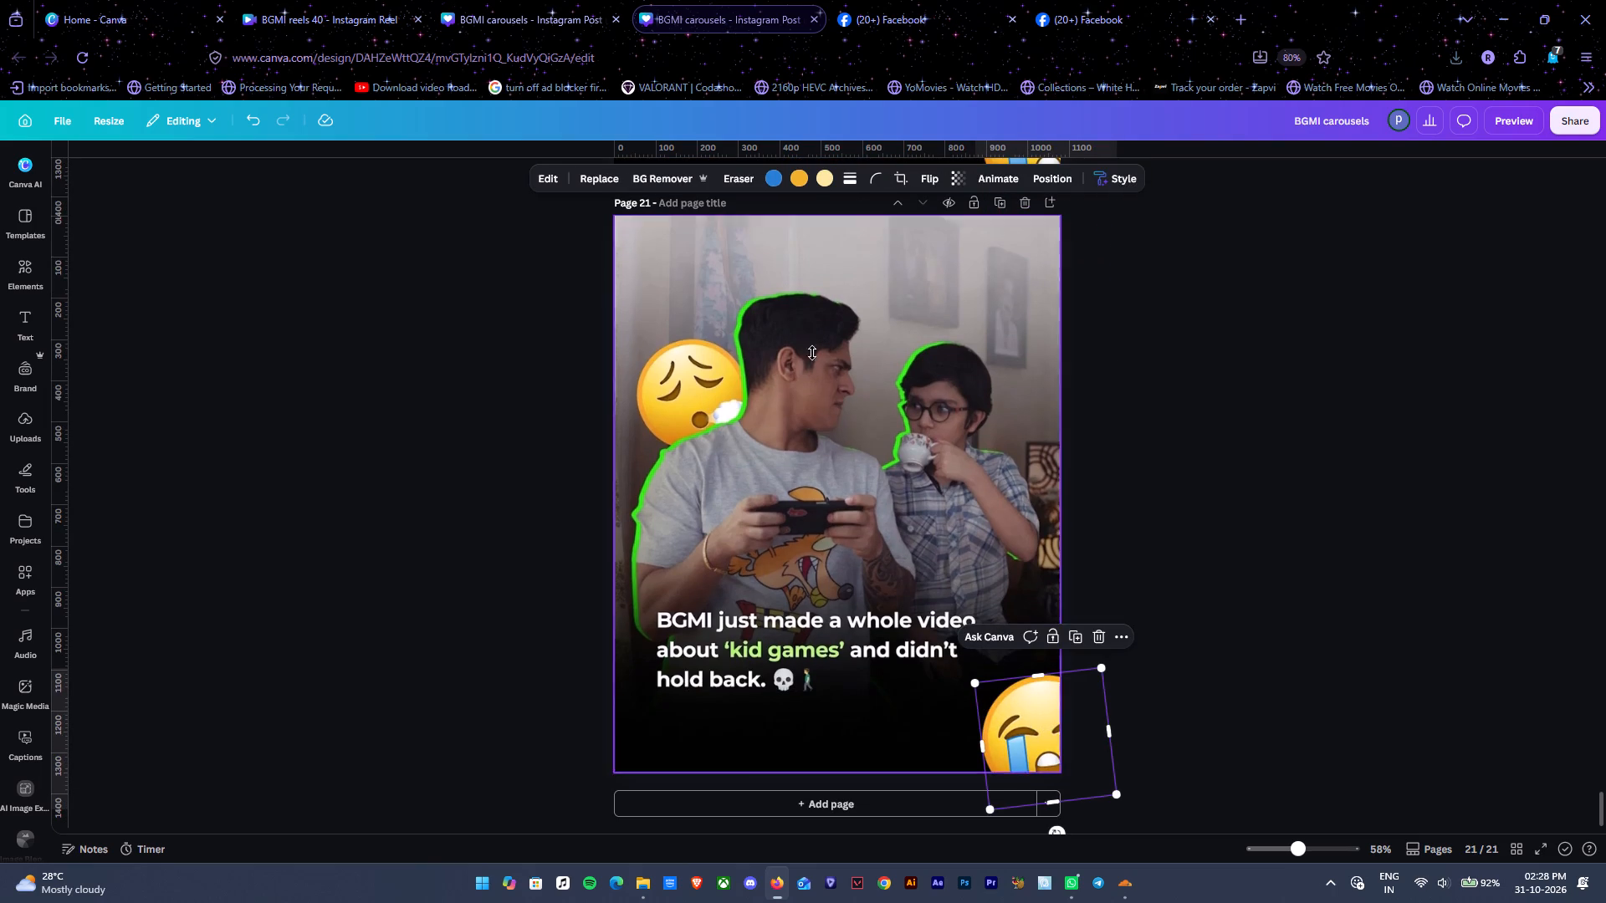
# Add page 22, place the WhatsApp image 2.25.56 PM (3) on it, enlarge it to fill the page and shift it up to show the swipe label.
pyautogui.click(647, 896)
pyautogui.click(591, 171)
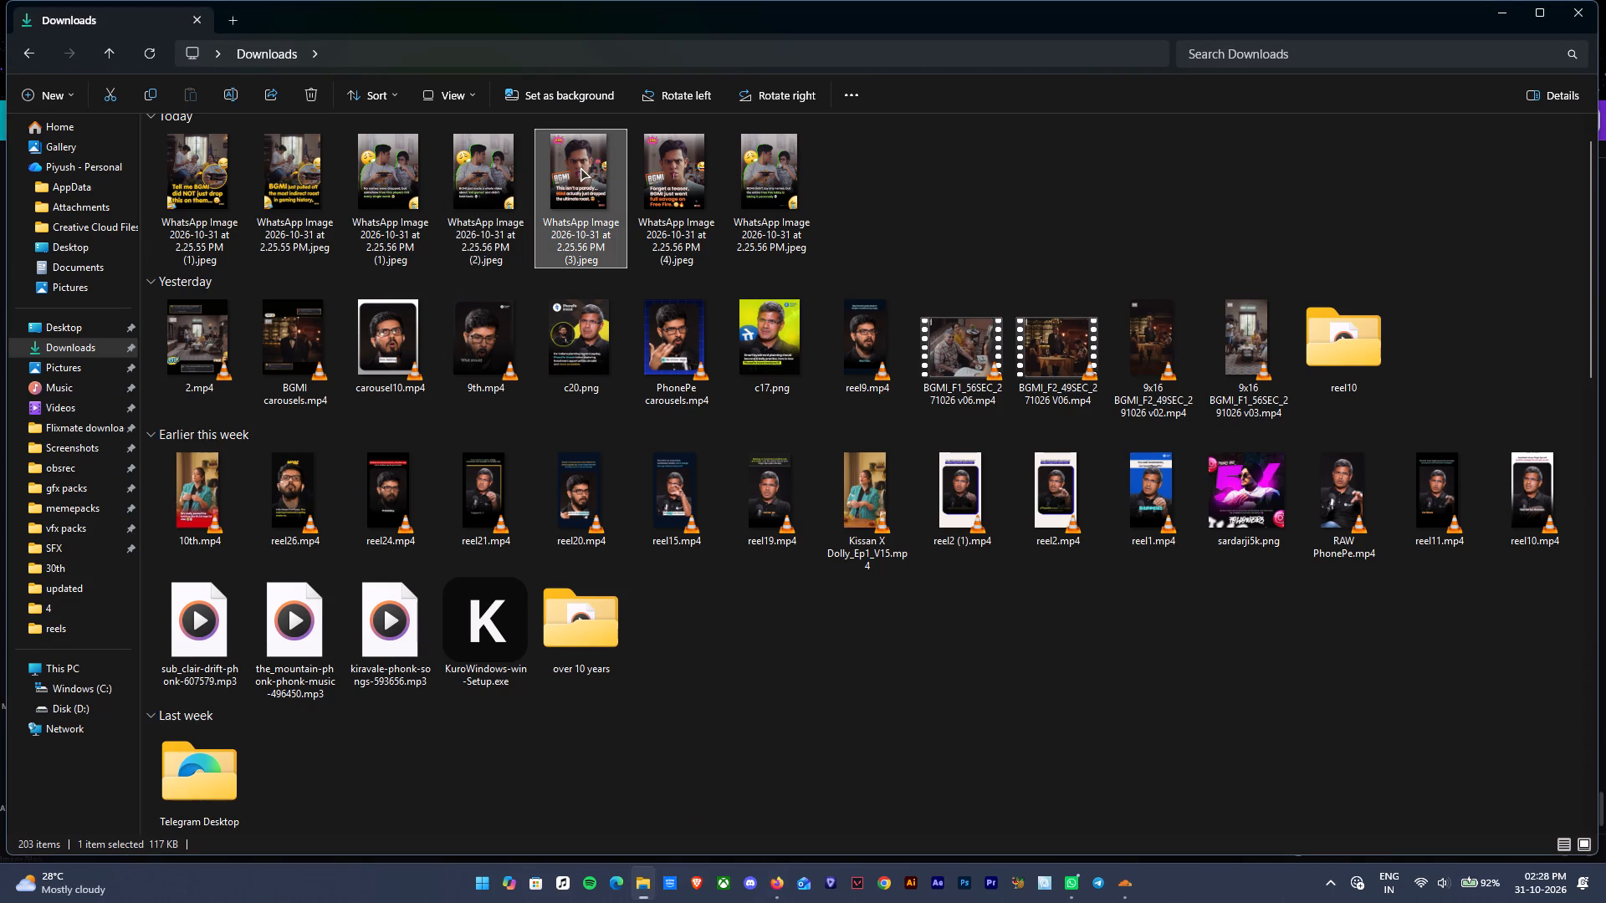
pyautogui.click(769, 899)
pyautogui.click(815, 804)
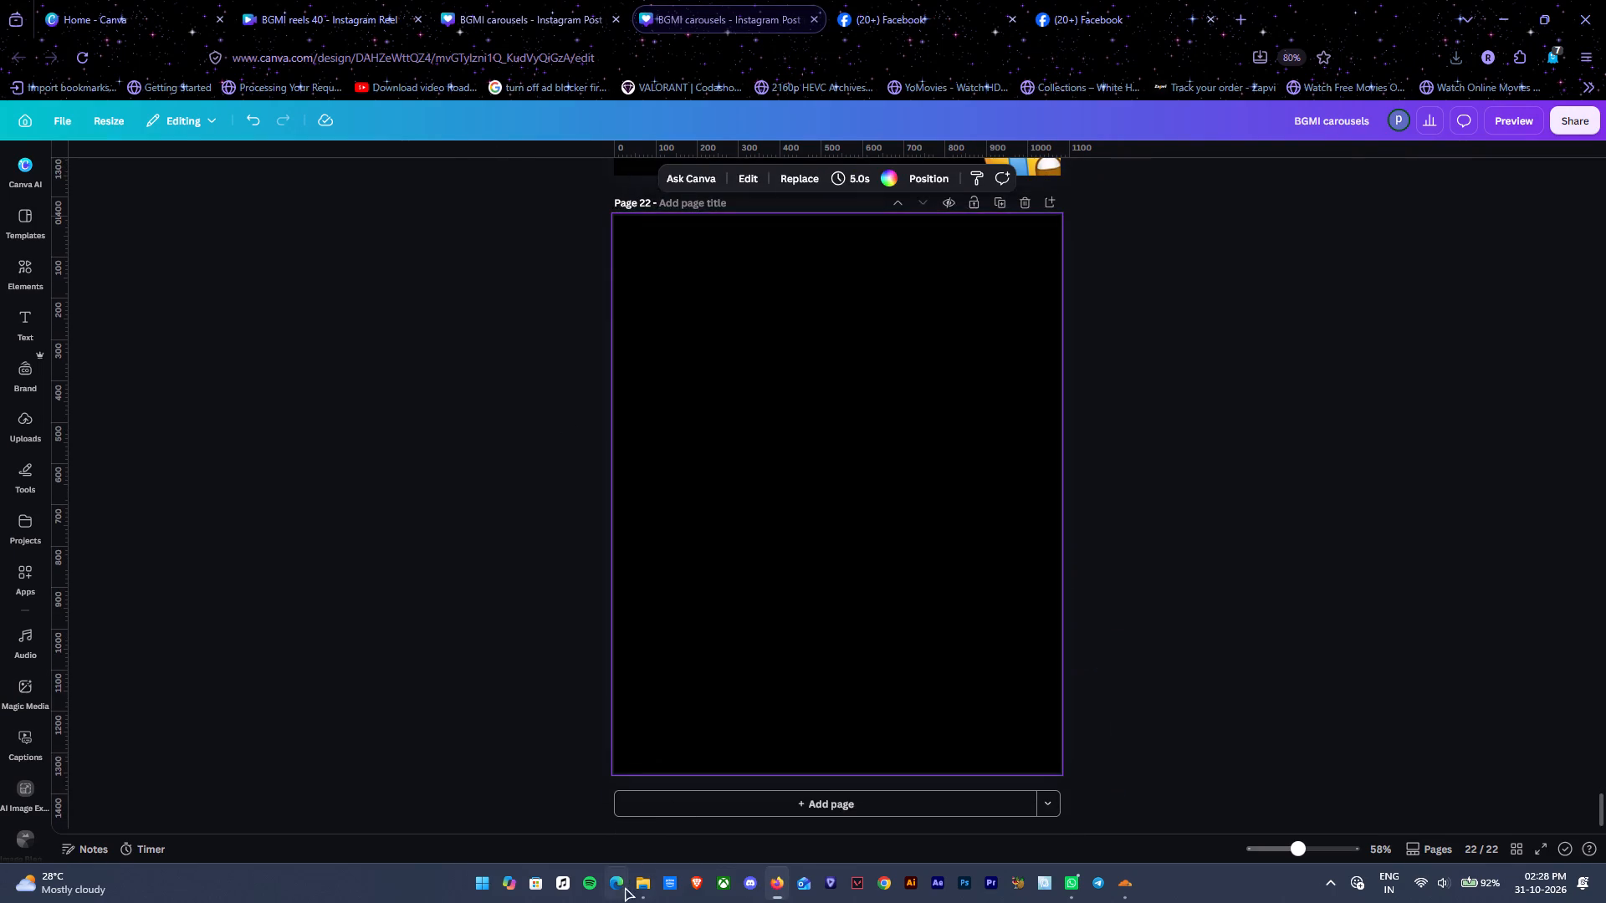
pyautogui.click(632, 887)
pyautogui.moveTo(574, 186); pyautogui.dragTo(777, 877)
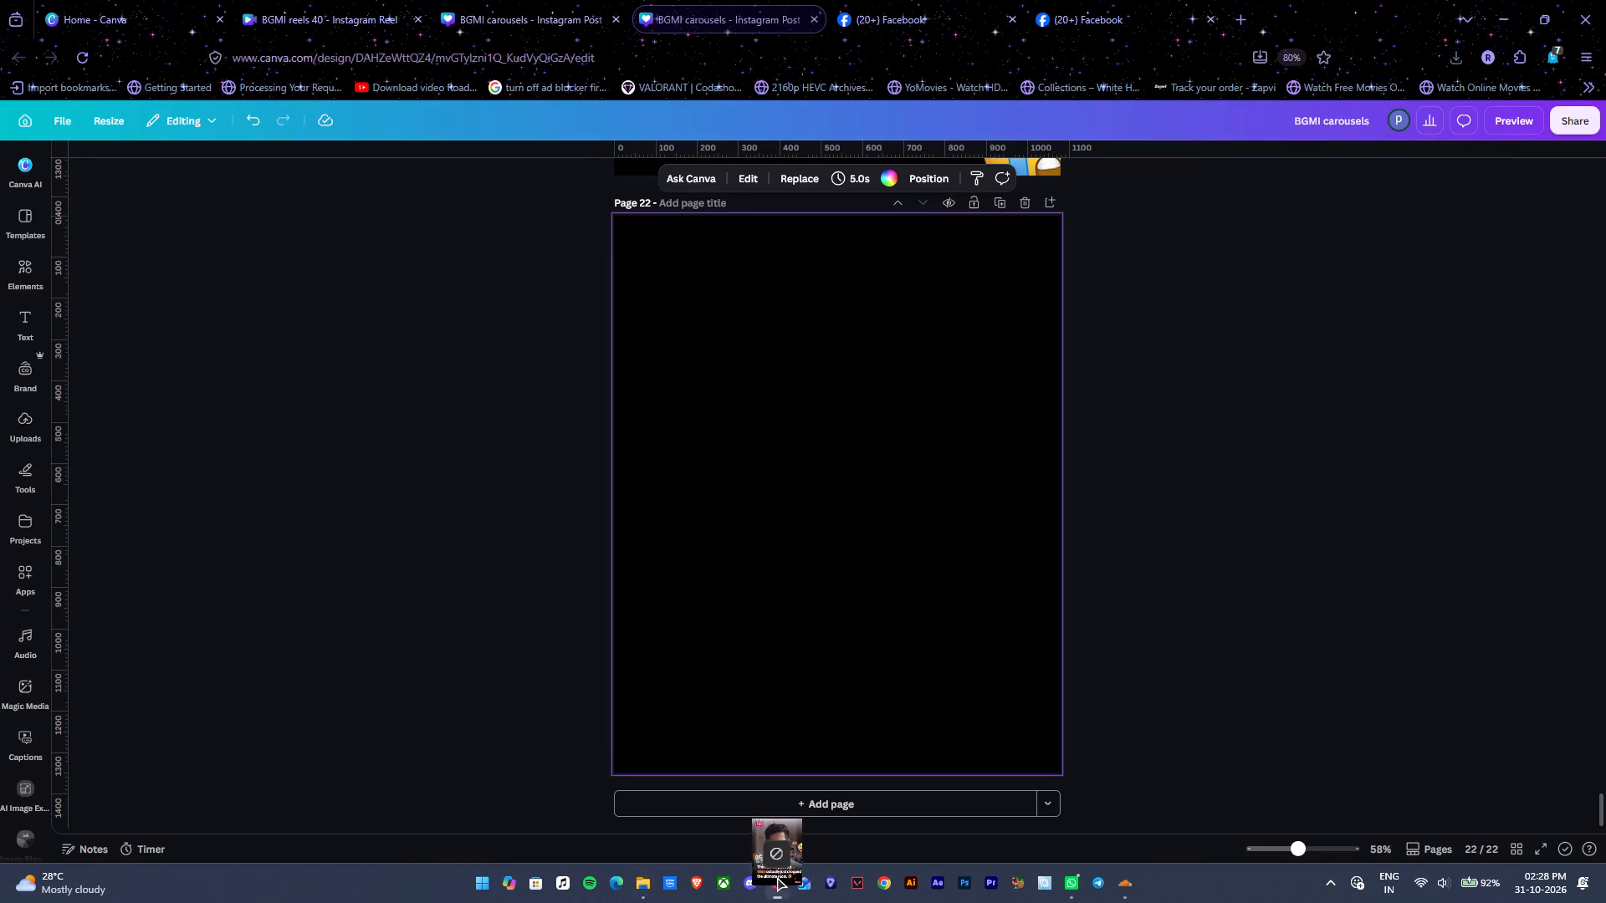
pyautogui.moveTo(777, 877); pyautogui.dragTo(739, 396)
pyautogui.moveTo(781, 389); pyautogui.dragTo(699, 296)
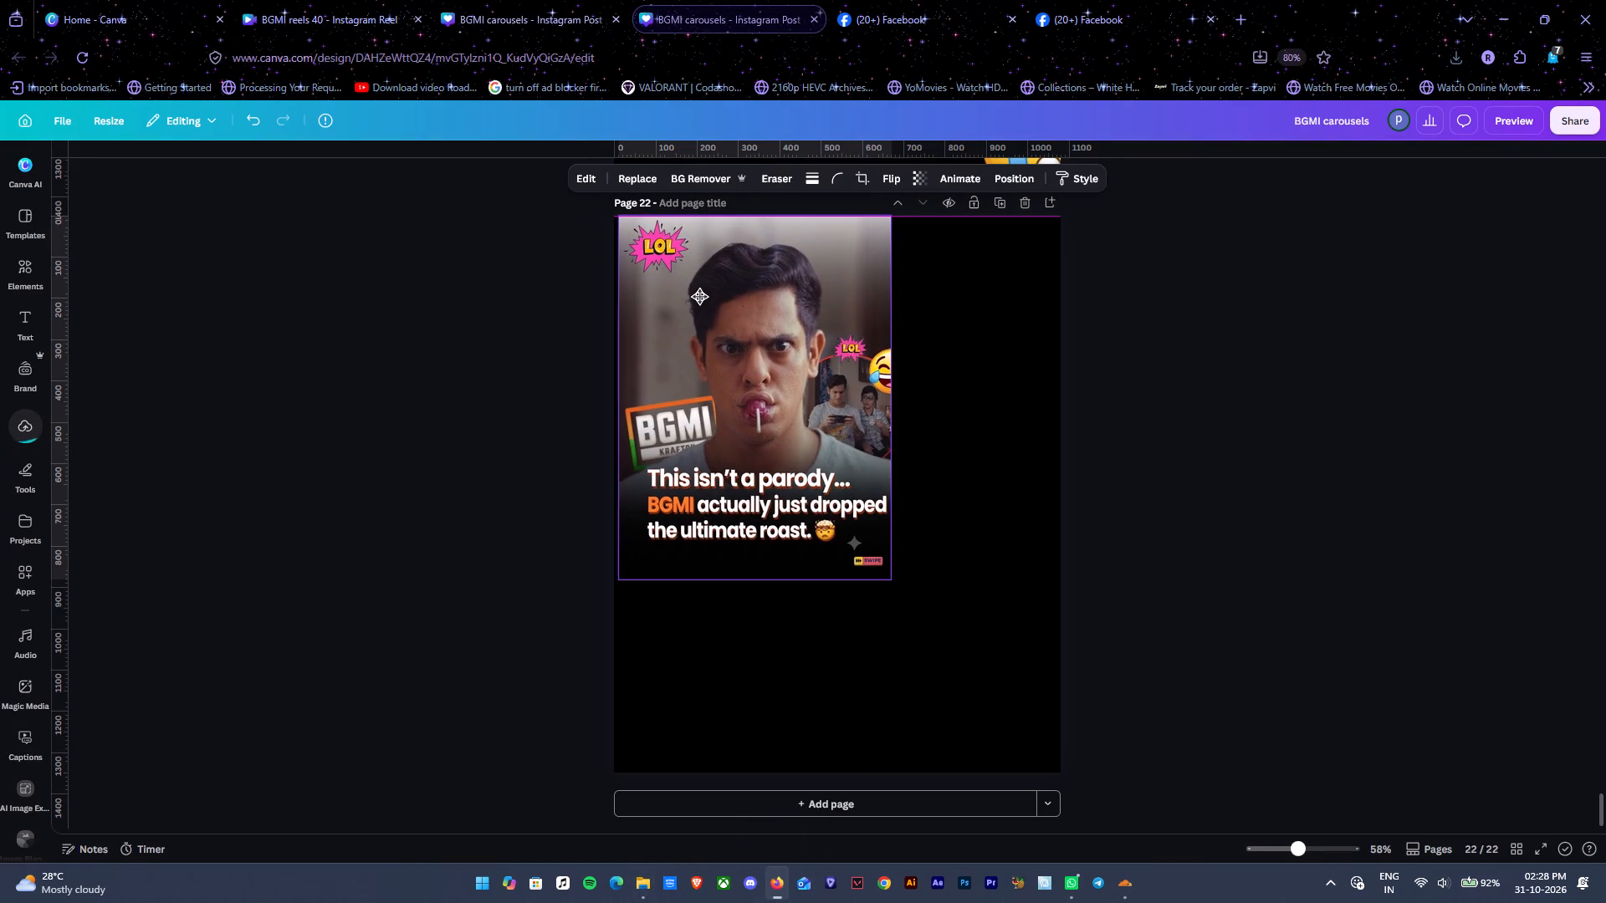
pyautogui.moveTo(699, 296); pyautogui.dragTo(694, 296)
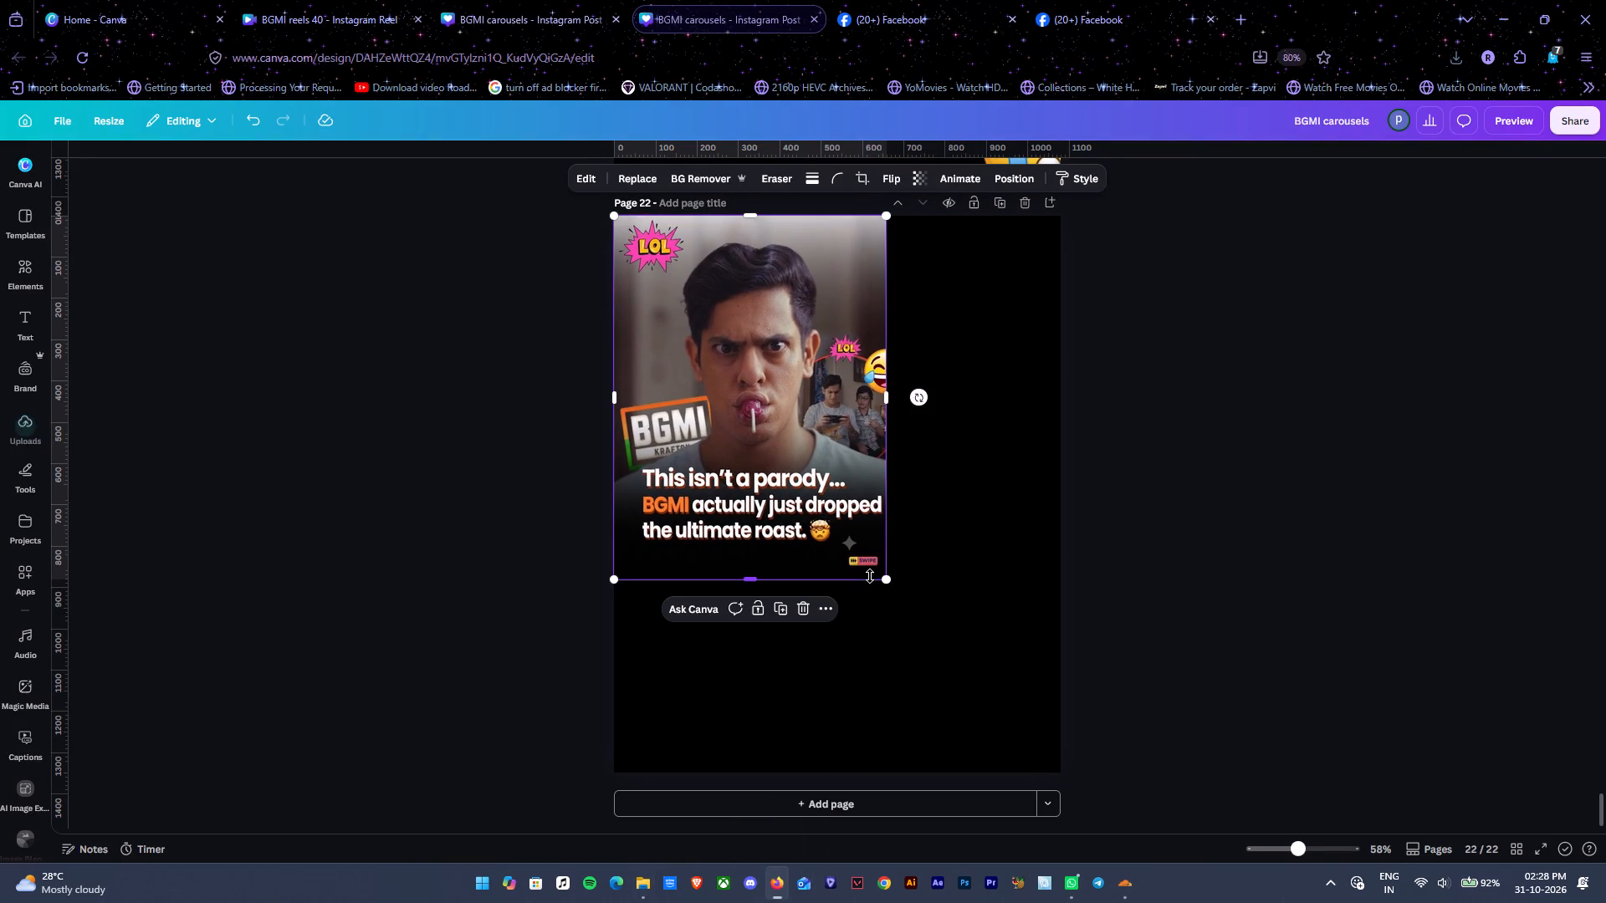
pyautogui.moveTo(887, 583); pyautogui.dragTo(1117, 782)
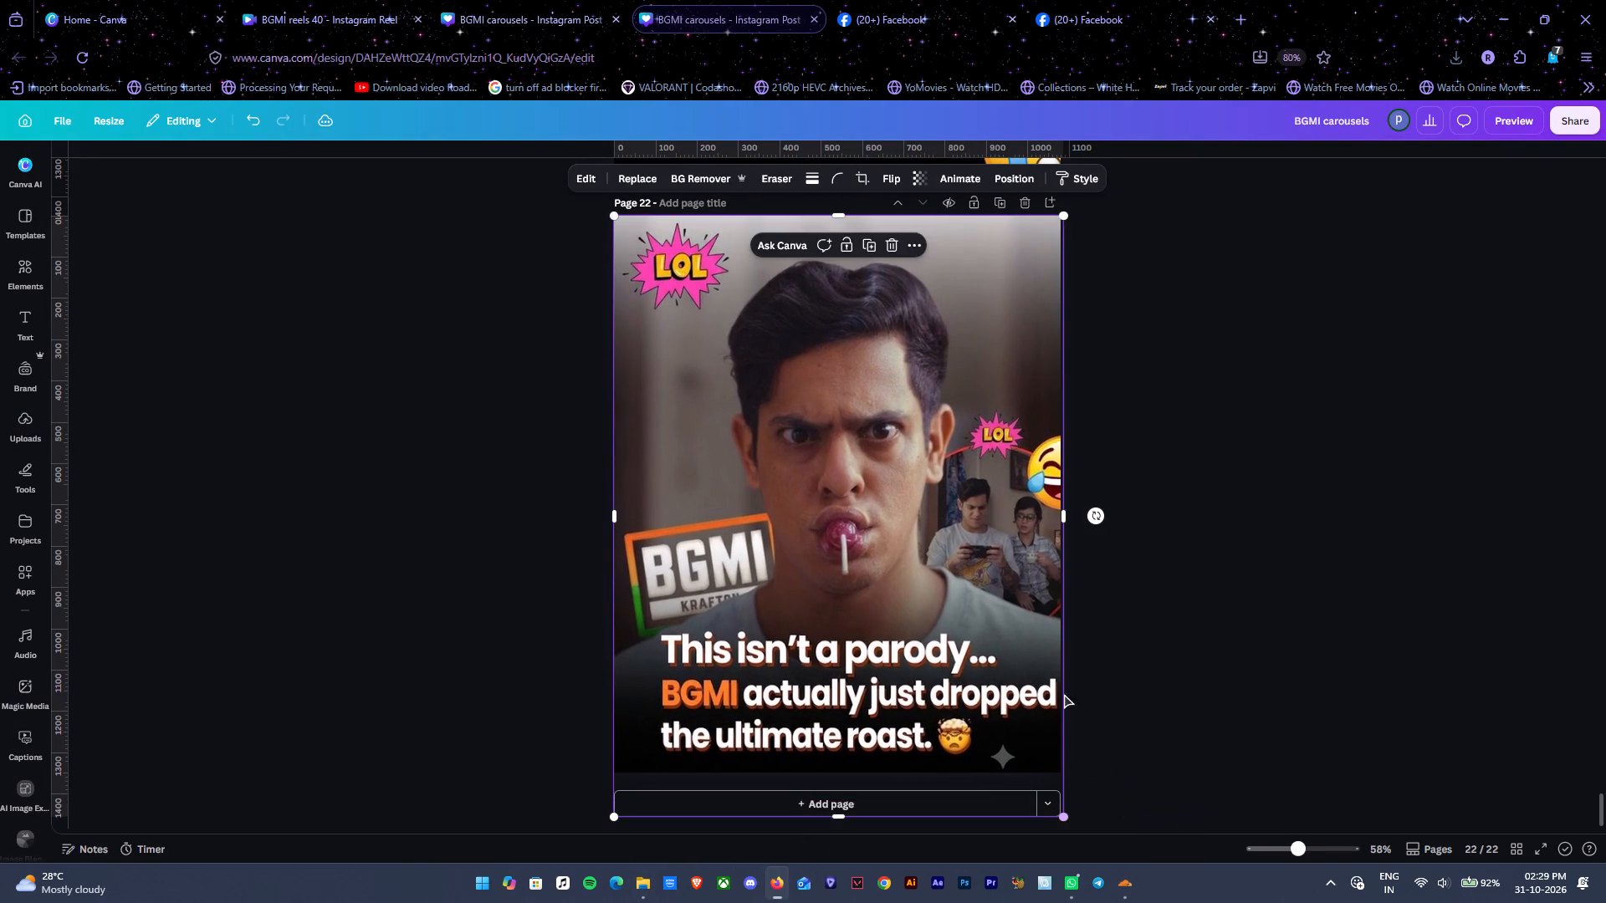
pyautogui.moveTo(1017, 649); pyautogui.dragTo(1019, 630)
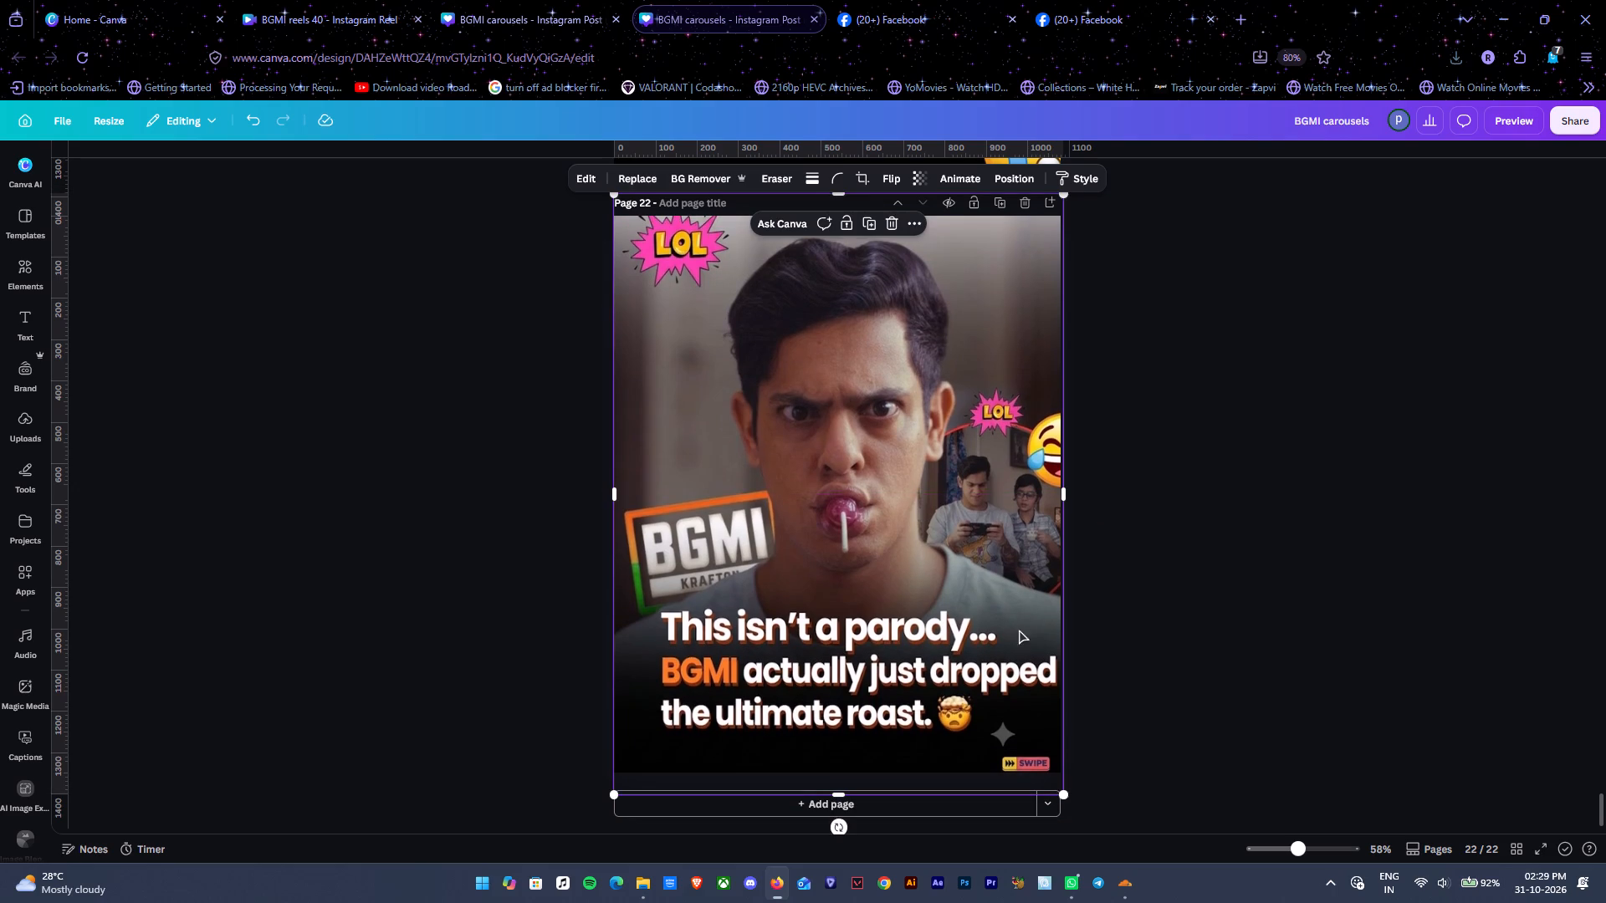
pyautogui.moveTo(860, 495); pyautogui.dragTo(860, 491)
pyautogui.moveTo(860, 491); pyautogui.dragTo(862, 481)
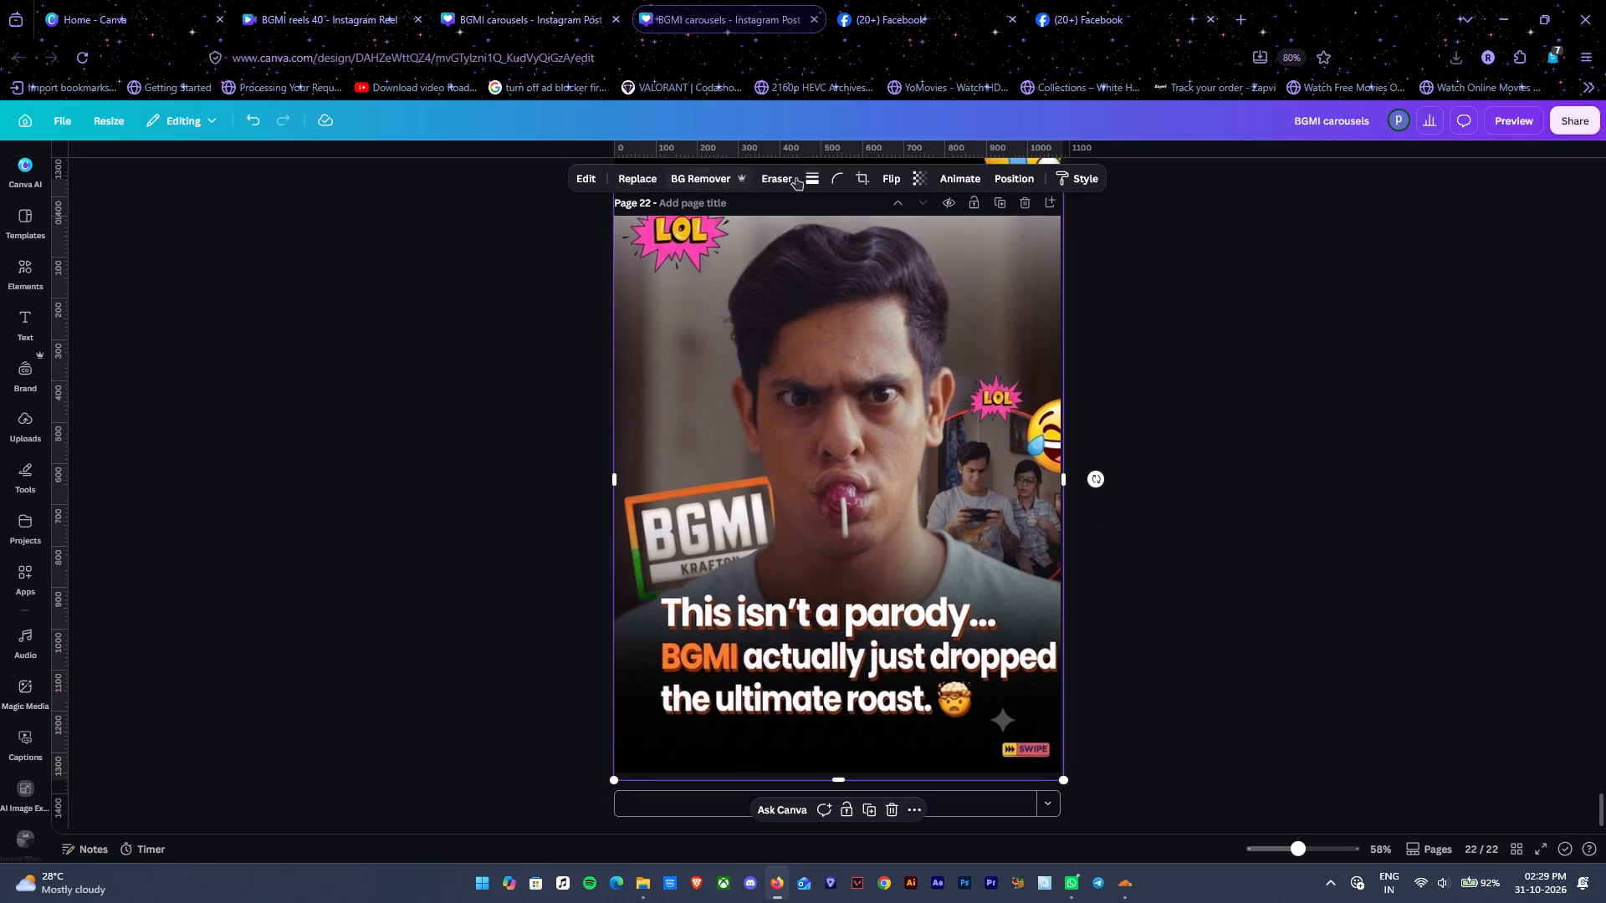
# Erase the sparkle watermark above the swipe label on page 22's image with Magic Eraser at brush size 40.
pyautogui.click(773, 179)
pyautogui.click(749, 218)
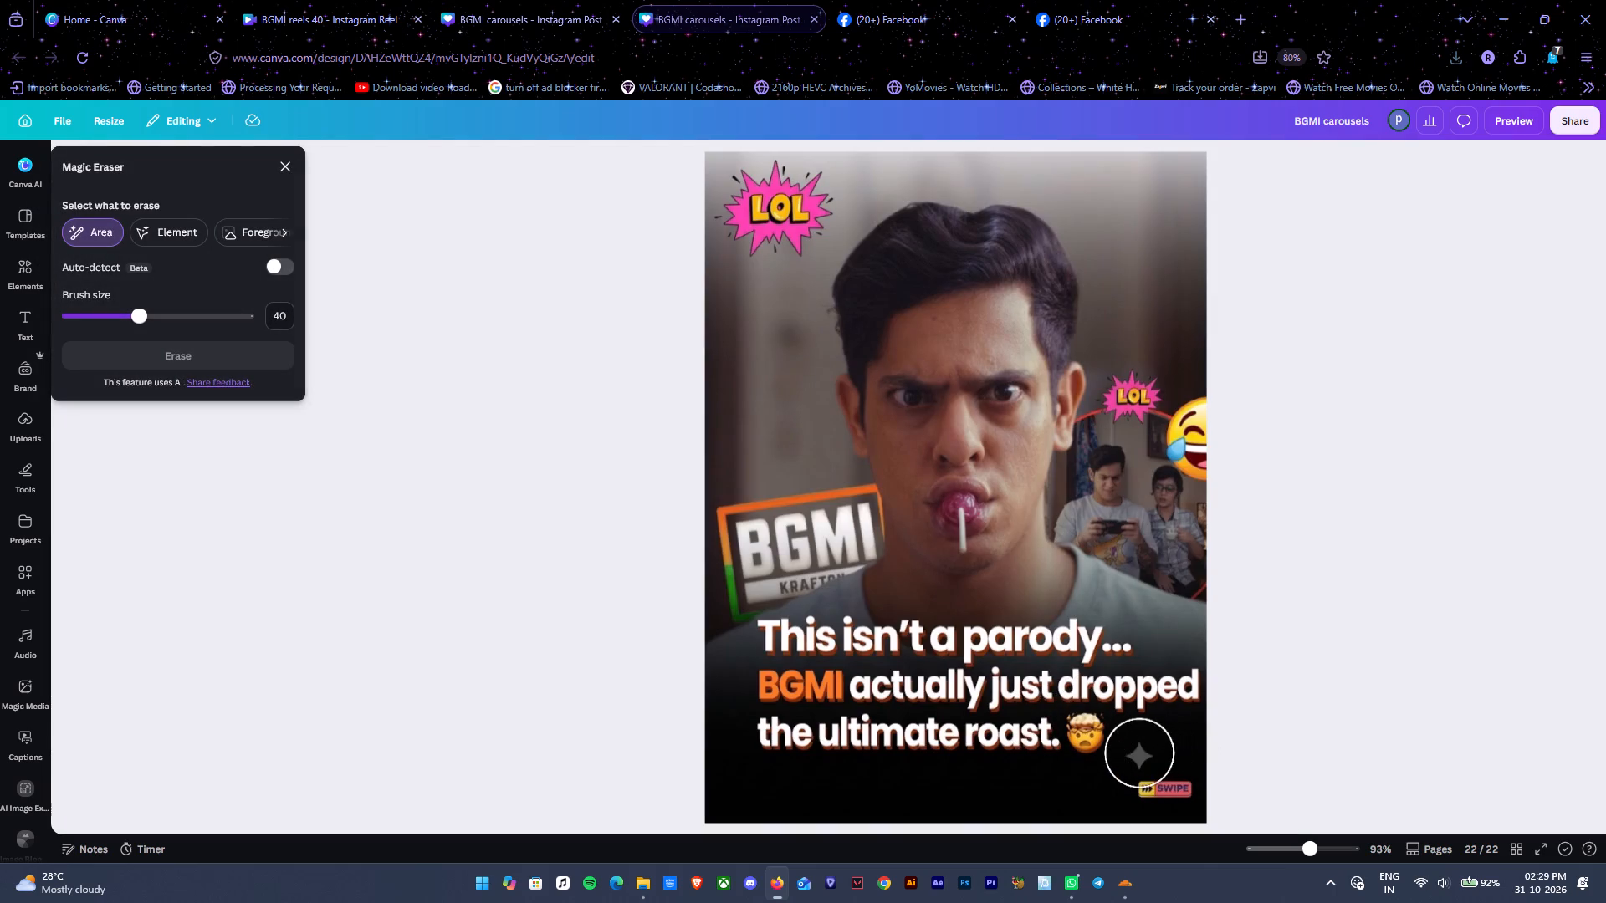
pyautogui.click(1140, 753)
pyautogui.click(241, 344)
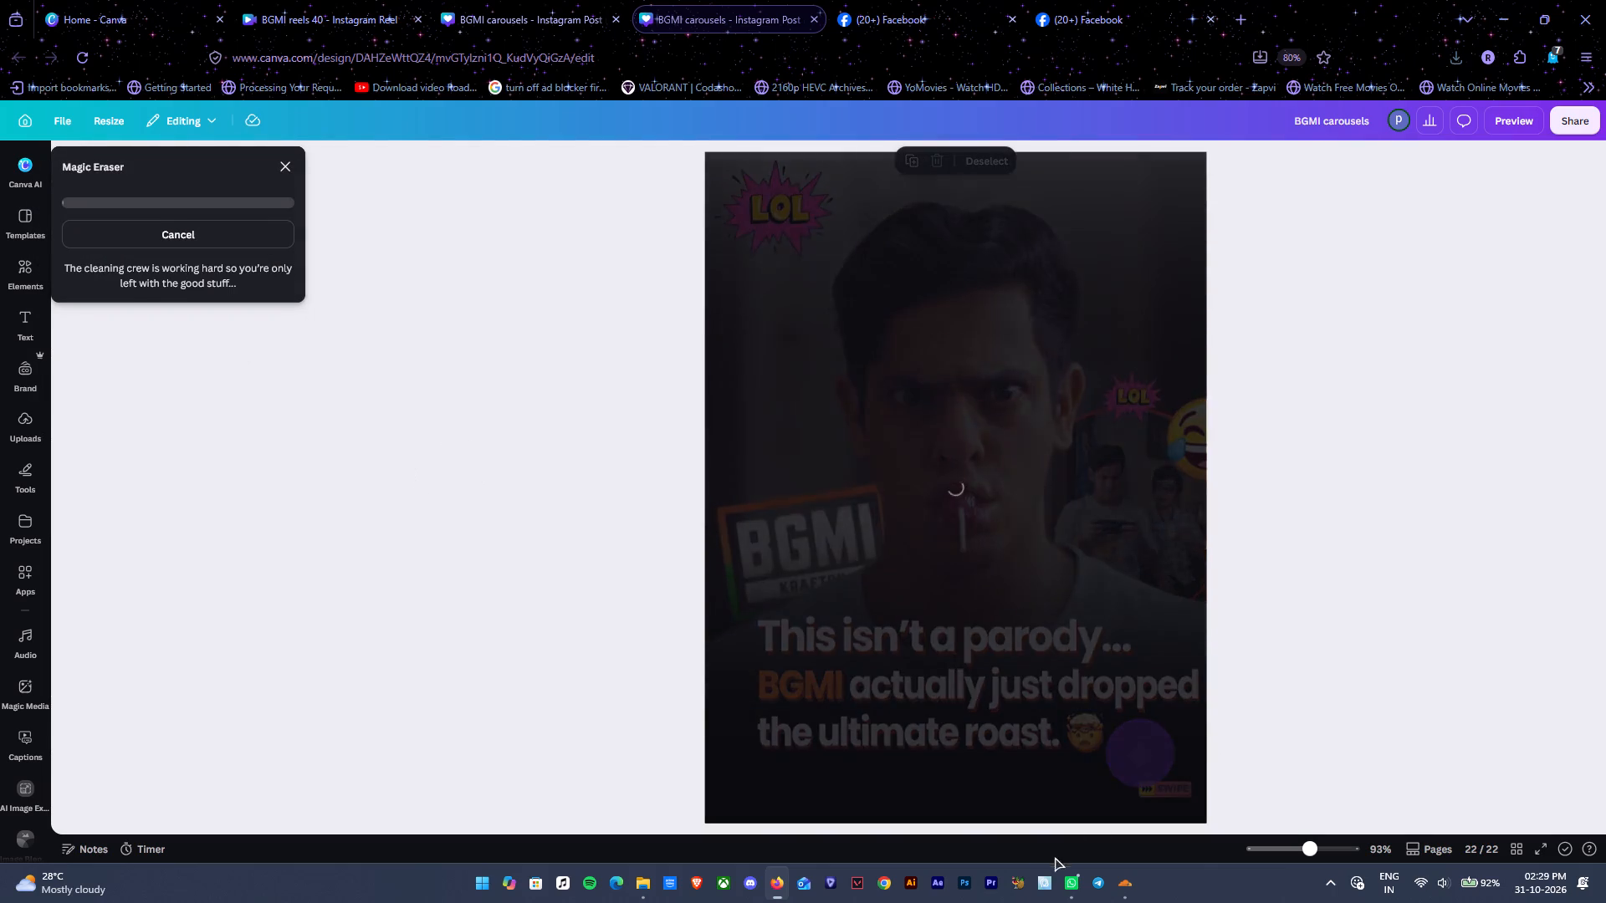
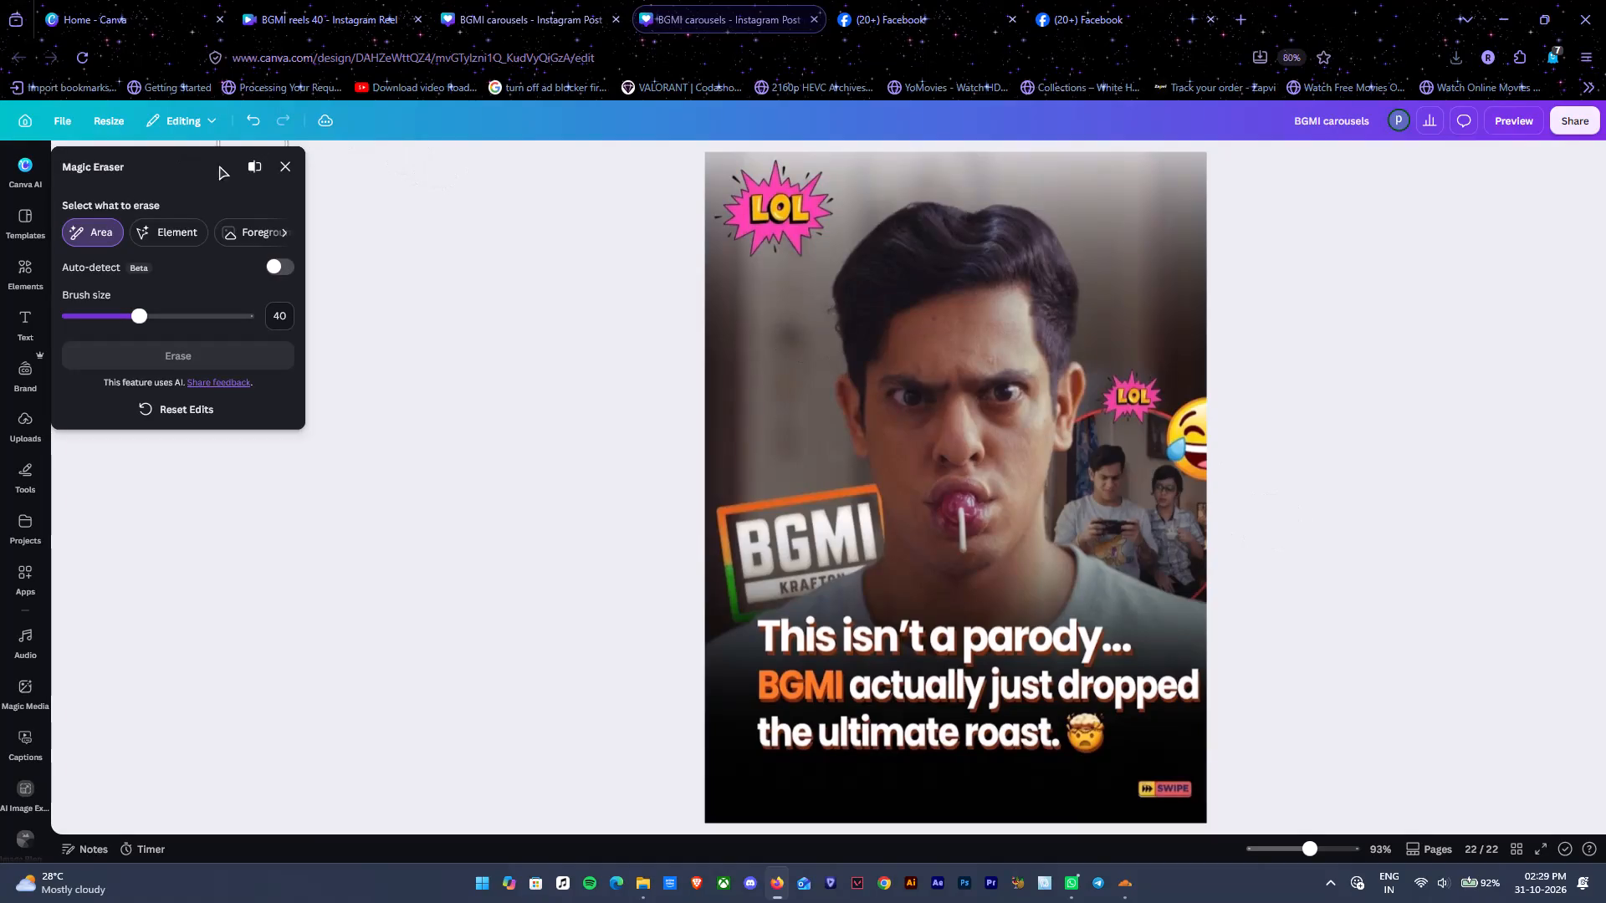
# Leave Magic Eraser and add a blank page 23 after page 22.
pyautogui.click(285, 167)
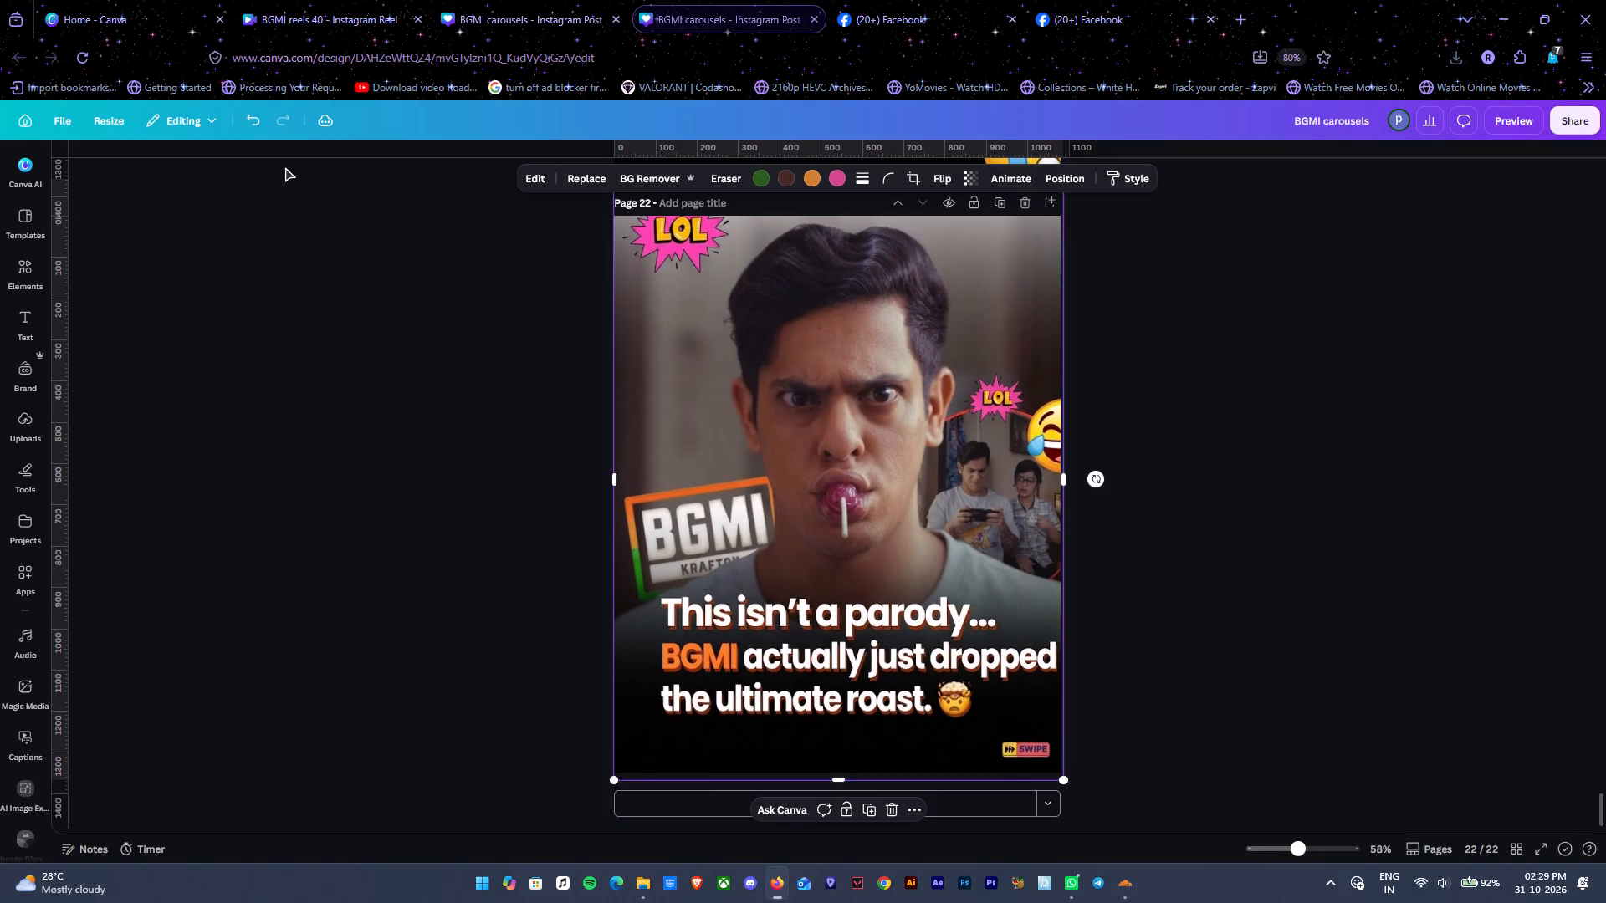
pyautogui.click(621, 798)
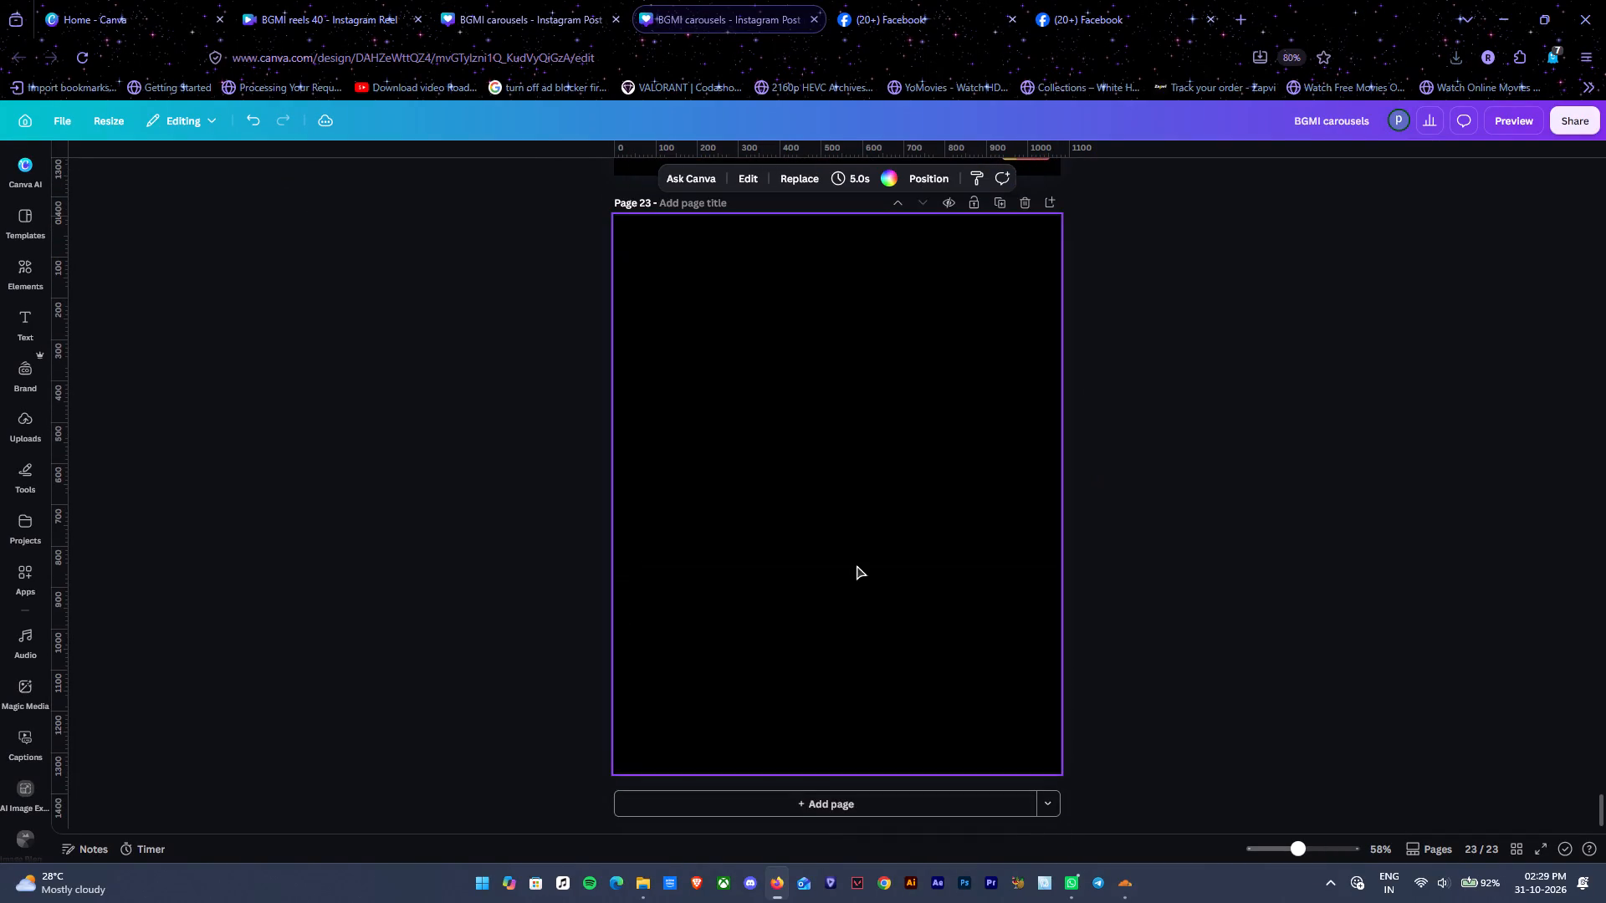
# Nudge page 22's full-page image slightly to the left within the page.
pyautogui.scroll(7, 860, 487)
pyautogui.scroll(-3, 881, 543)
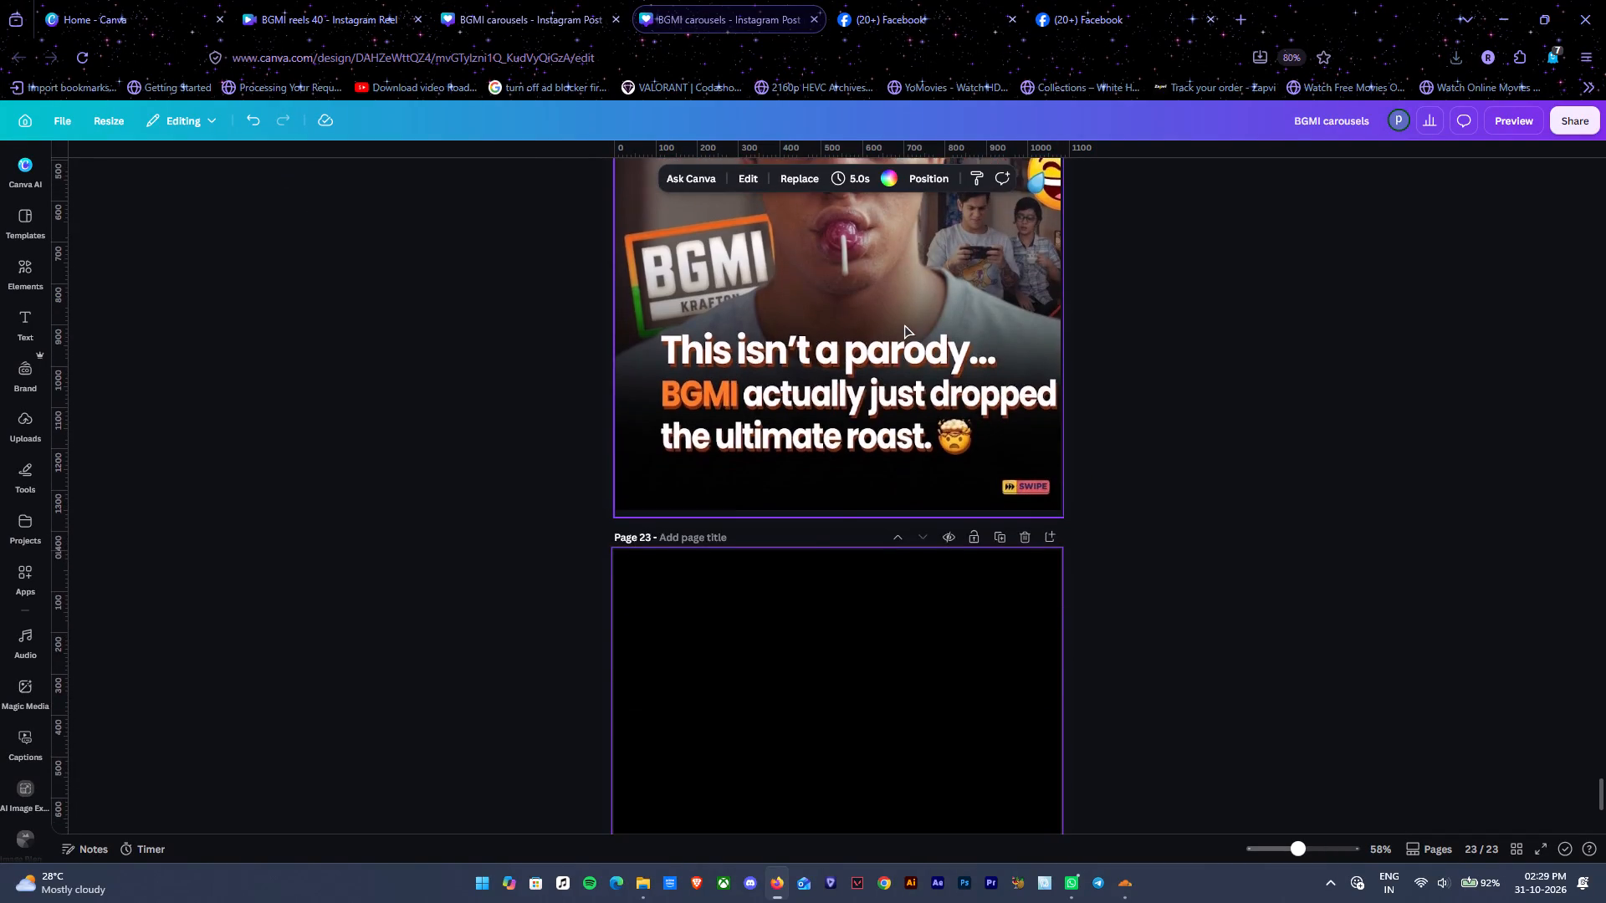
pyautogui.scroll(1, 904, 324)
pyautogui.click(909, 460)
pyautogui.click(935, 424)
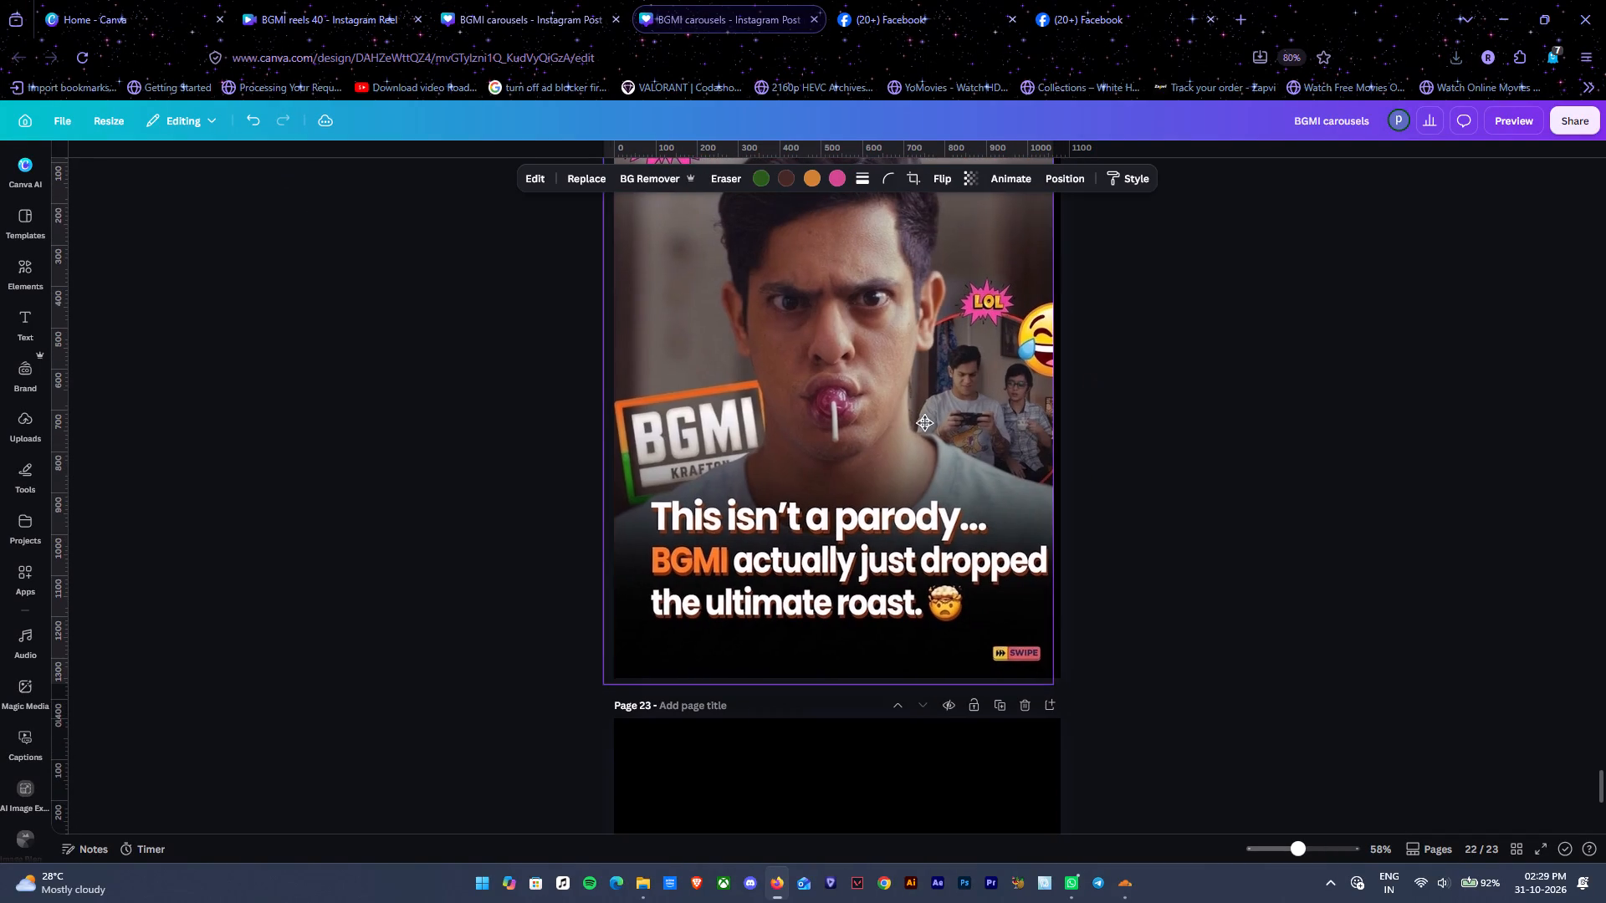
pyautogui.click(1210, 435)
pyautogui.scroll(2, 1204, 437)
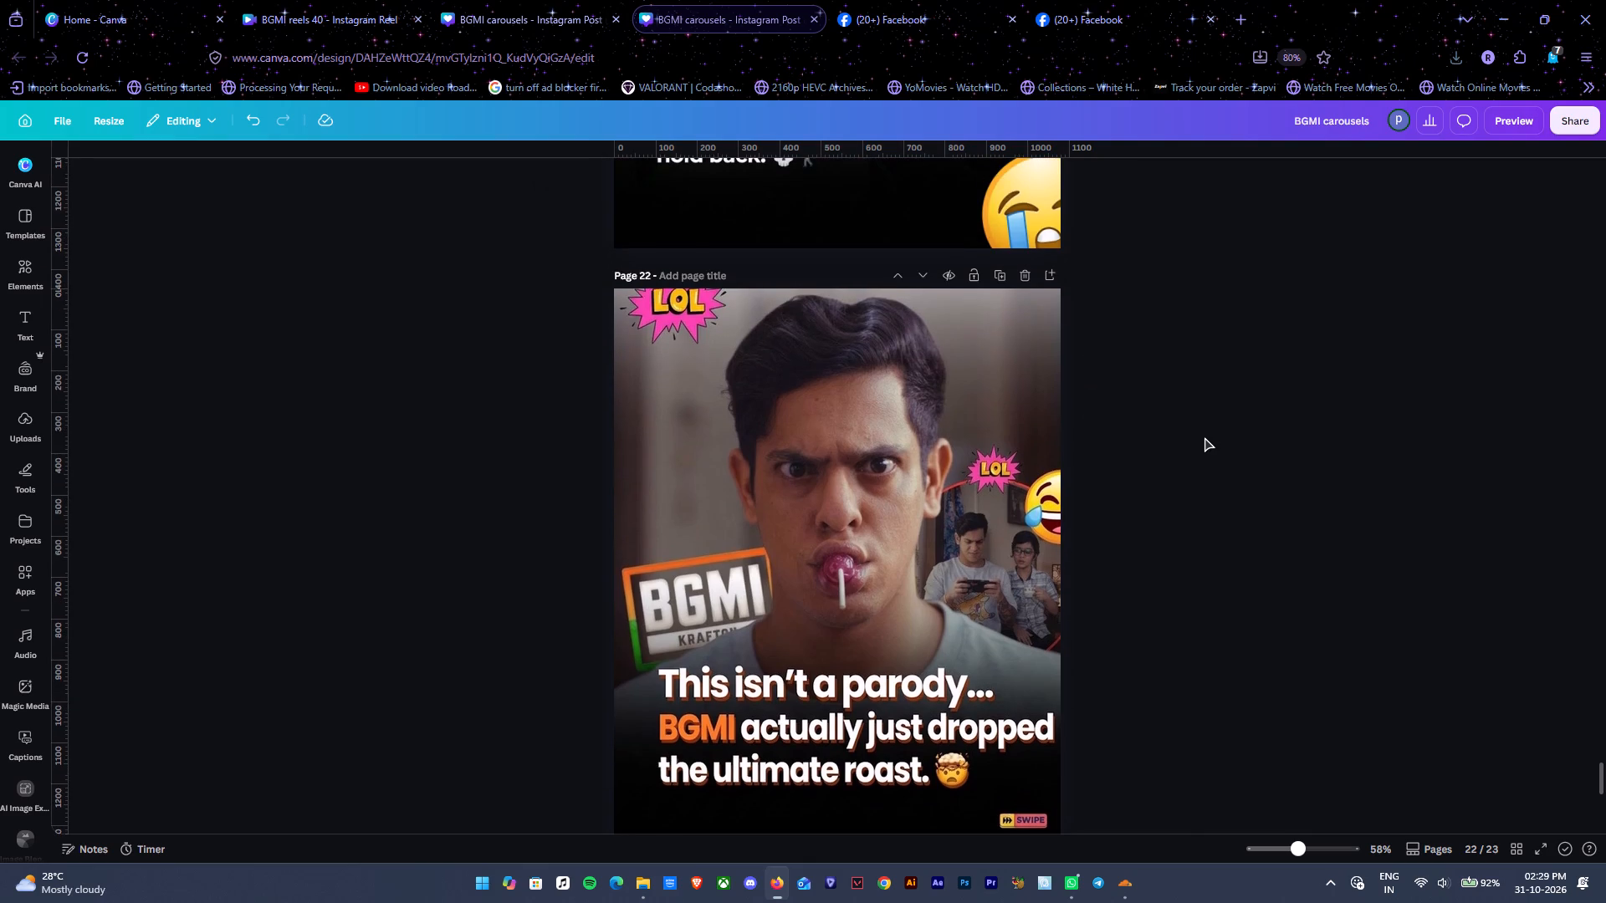
# Place the WhatsApp image 2.25.56 PM (4) from Downloads on page 23 and enlarge it to fill the page, keeping the swipe label visible.
pyautogui.scroll(-7, 1204, 437)
pyautogui.click(898, 495)
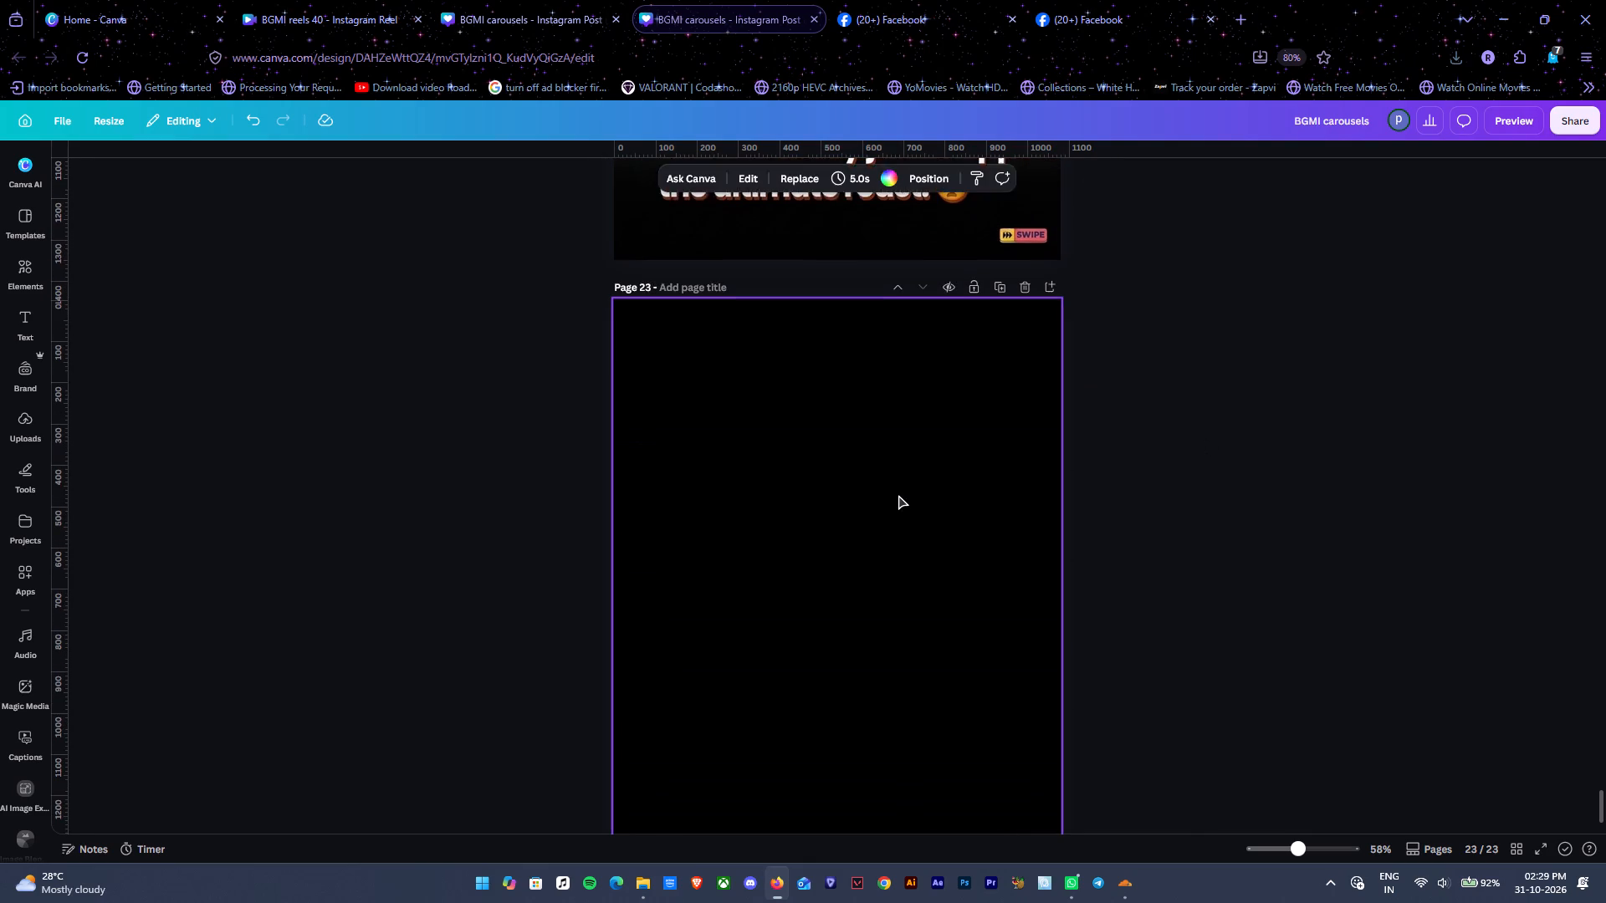
pyautogui.scroll(-2, 898, 495)
pyautogui.click(646, 874)
pyautogui.click(662, 136)
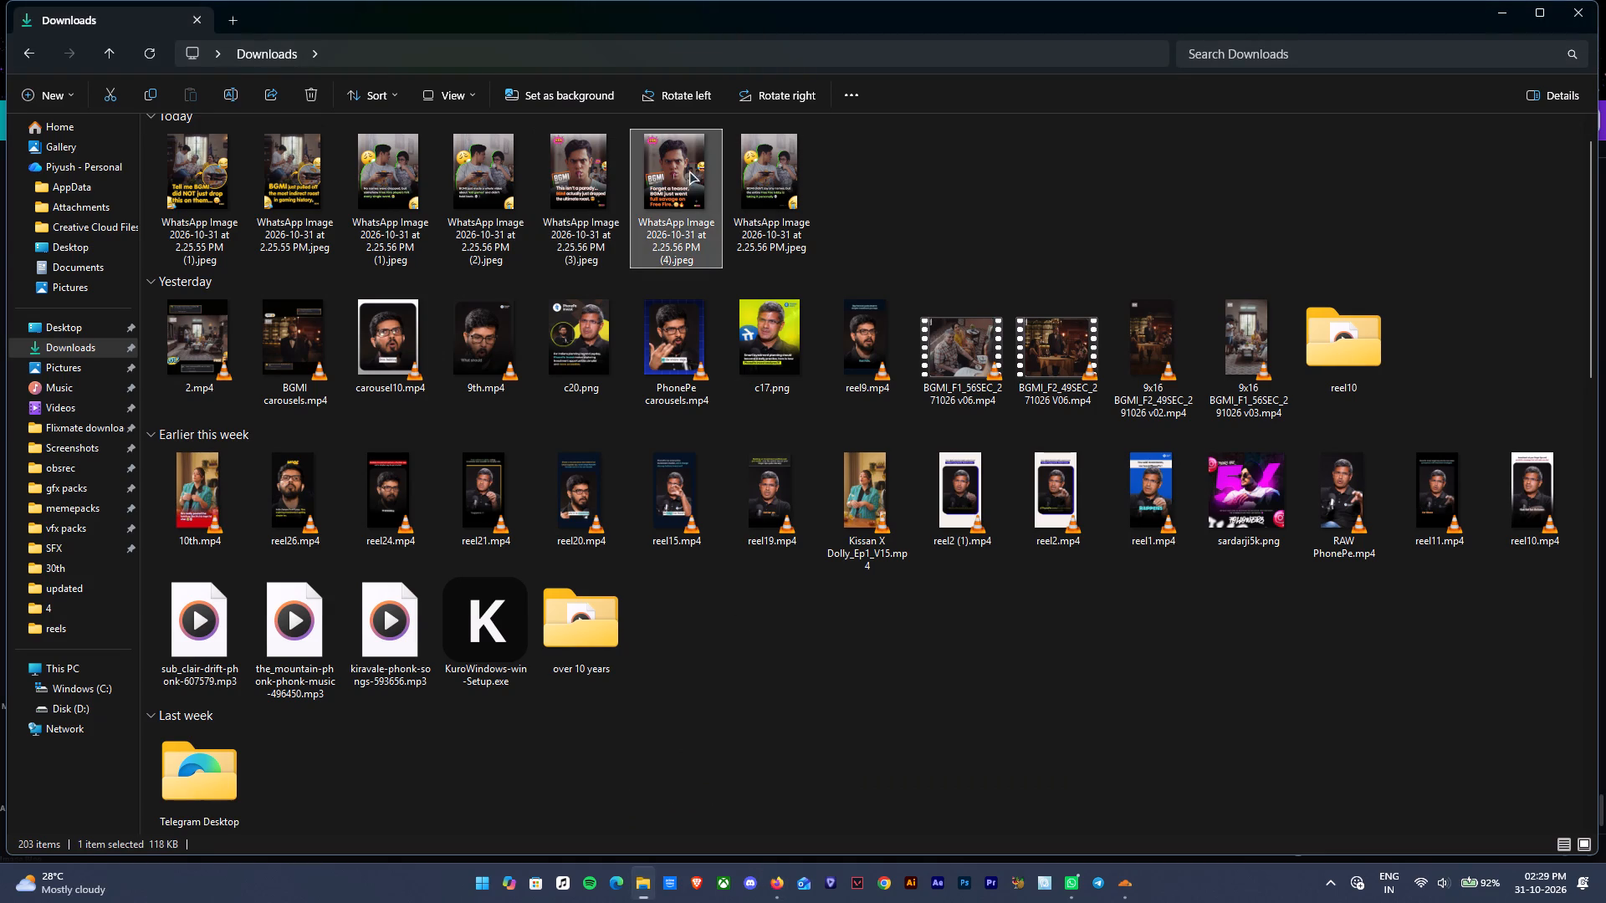
pyautogui.moveTo(675, 165); pyautogui.dragTo(797, 450)
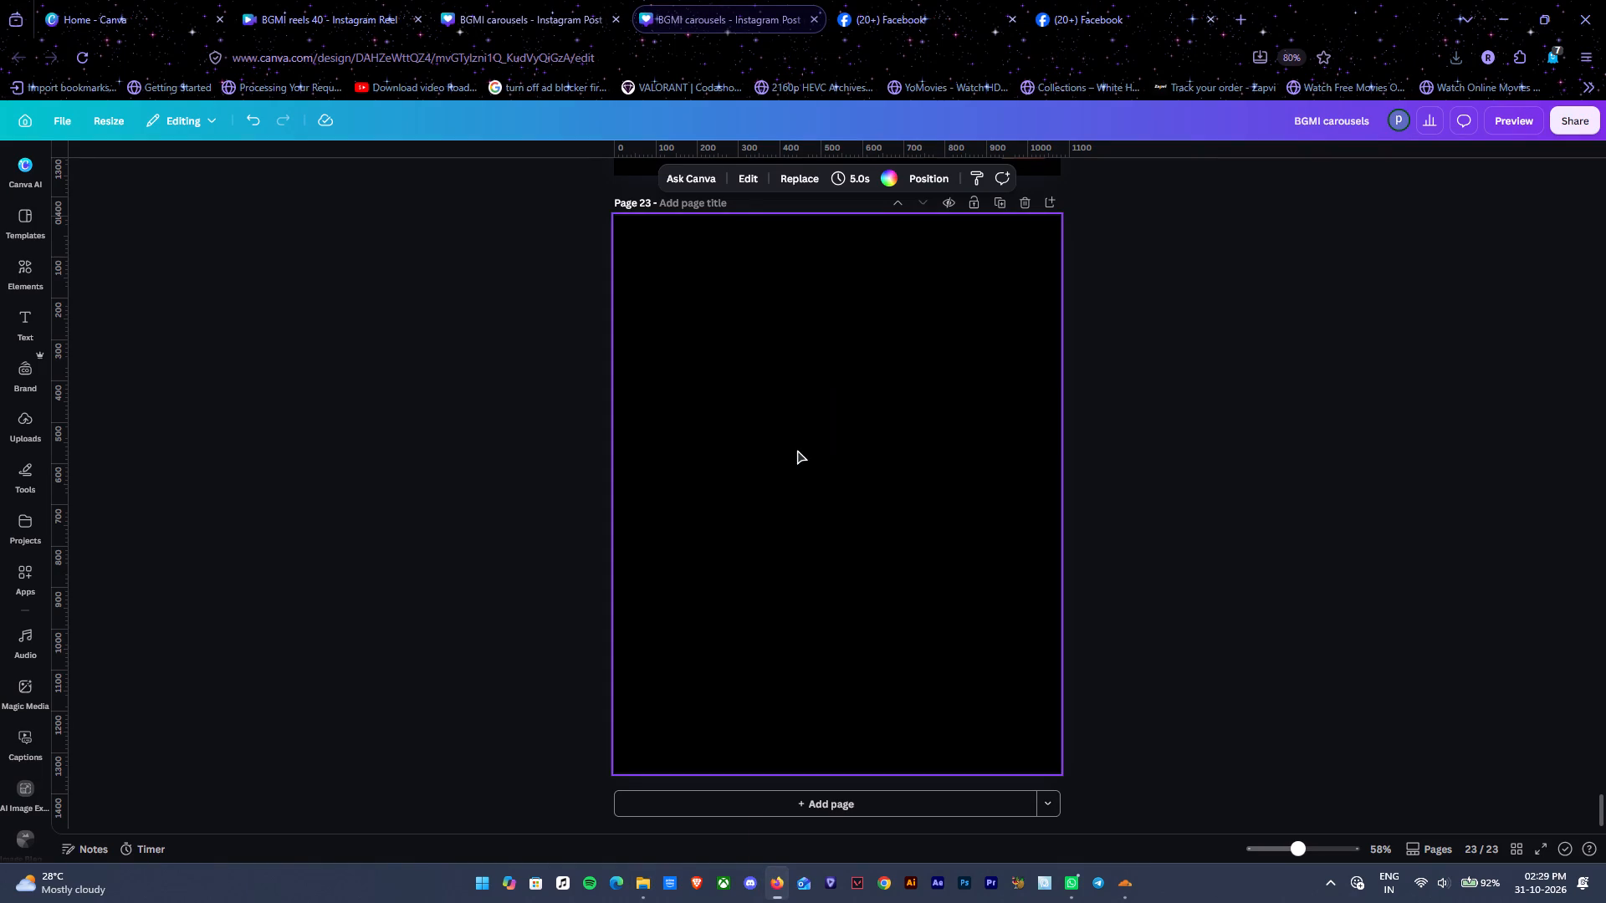
pyautogui.moveTo(817, 471); pyautogui.dragTo(732, 365)
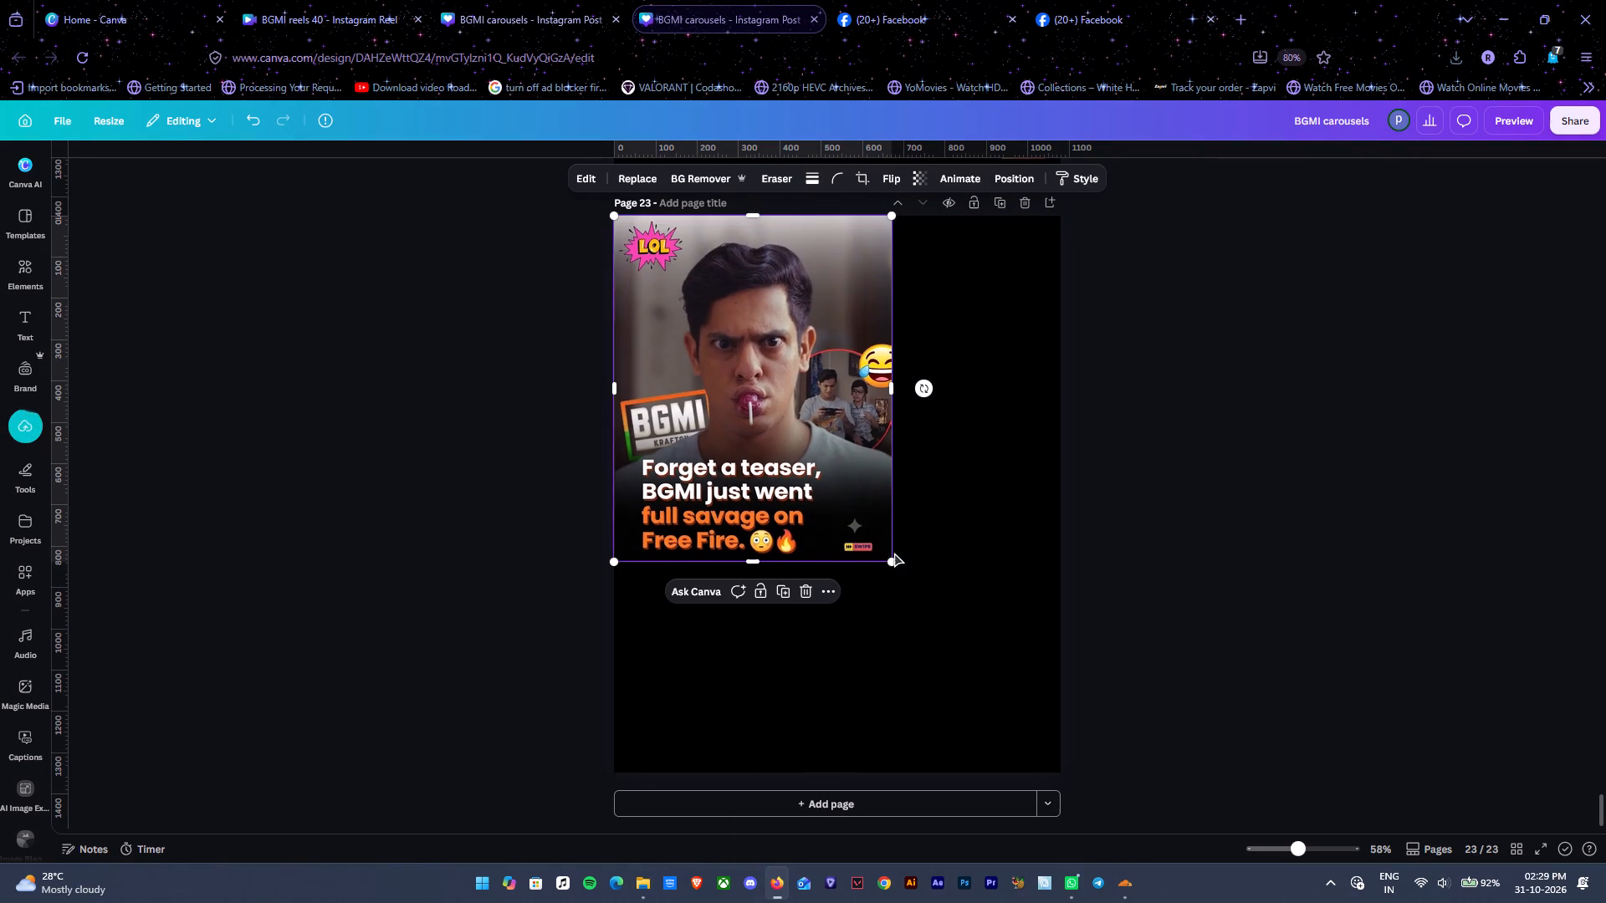
pyautogui.moveTo(893, 564); pyautogui.dragTo(1111, 752)
pyautogui.moveTo(962, 617); pyautogui.dragTo(965, 608)
# Erase the sparkle watermark above the swipe label on page 23's image with Magic Eraser at brush size 40.
pyautogui.click(781, 179)
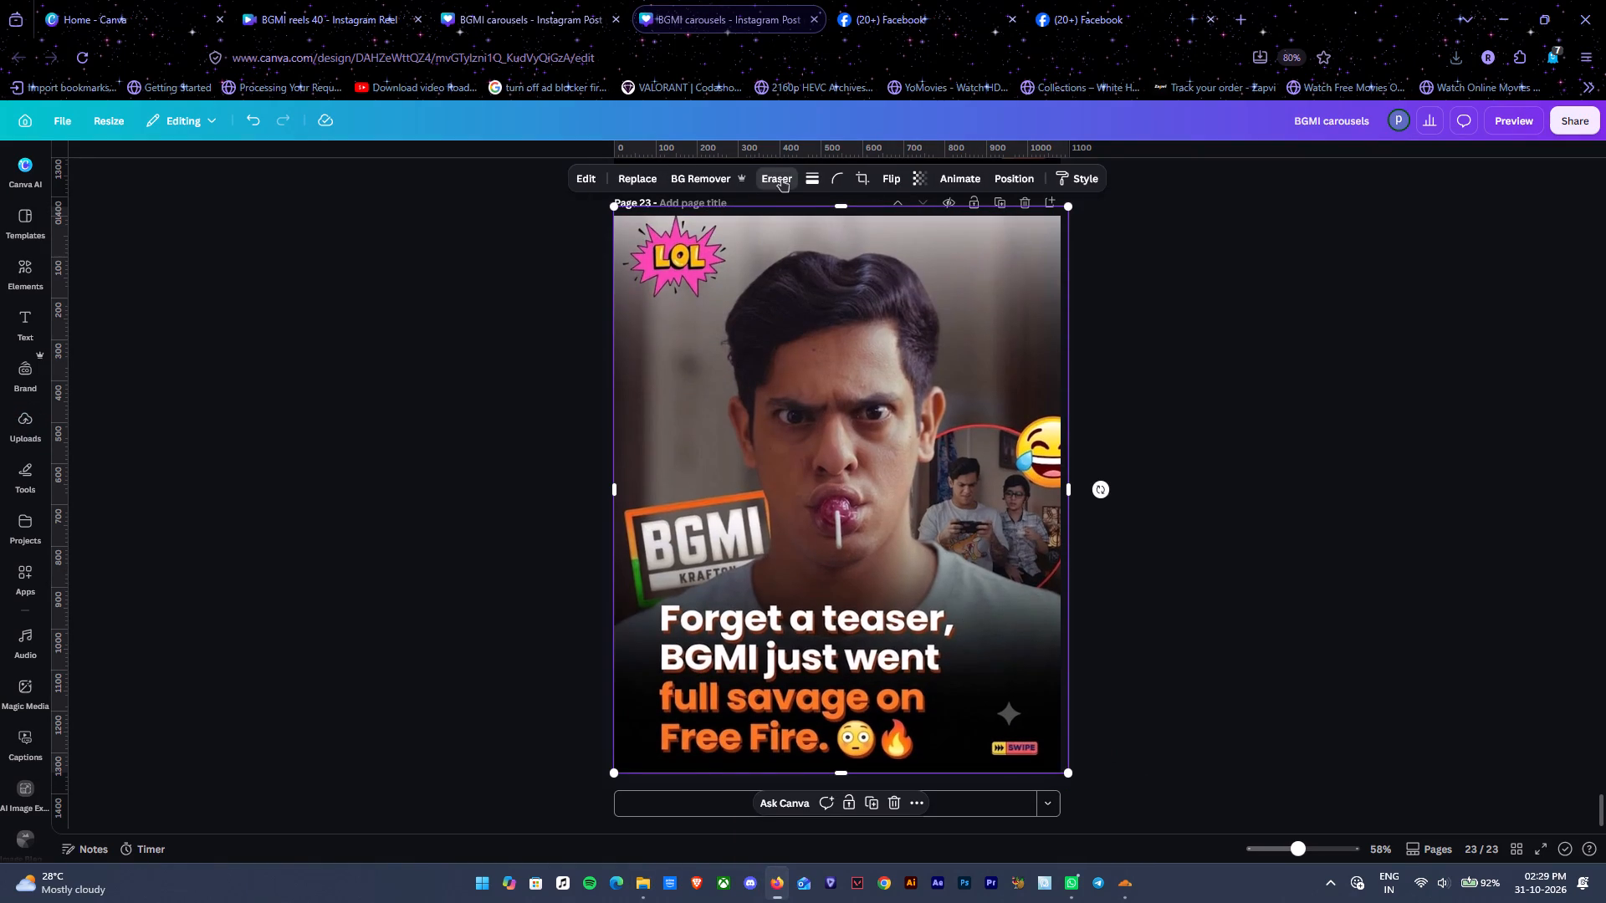
pyautogui.click(761, 219)
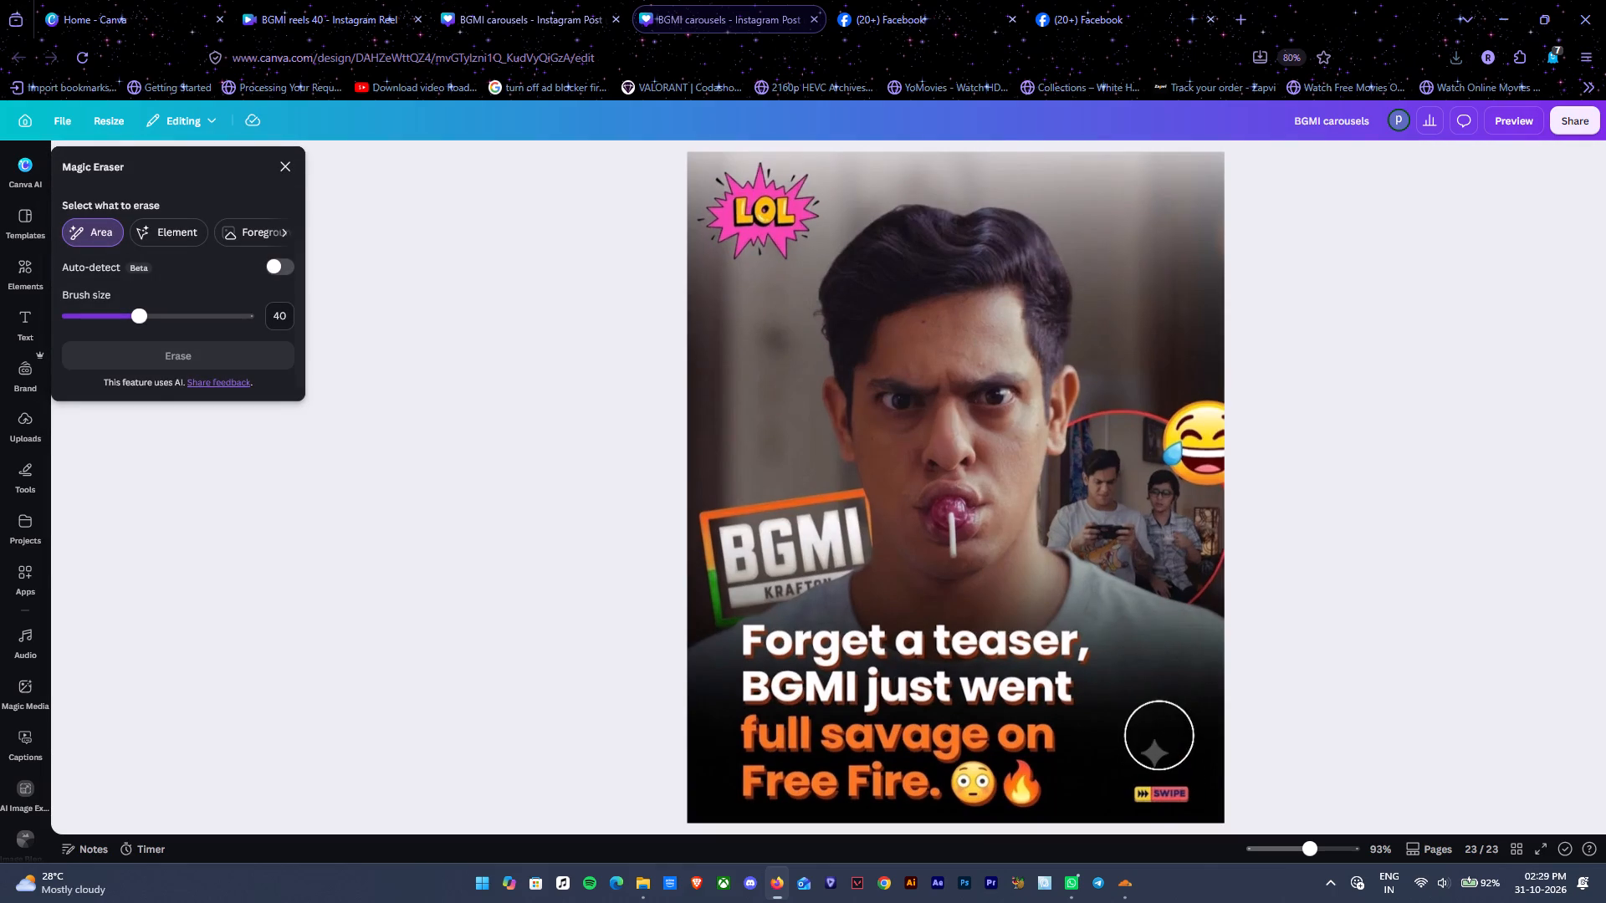
pyautogui.click(1159, 736)
pyautogui.click(191, 362)
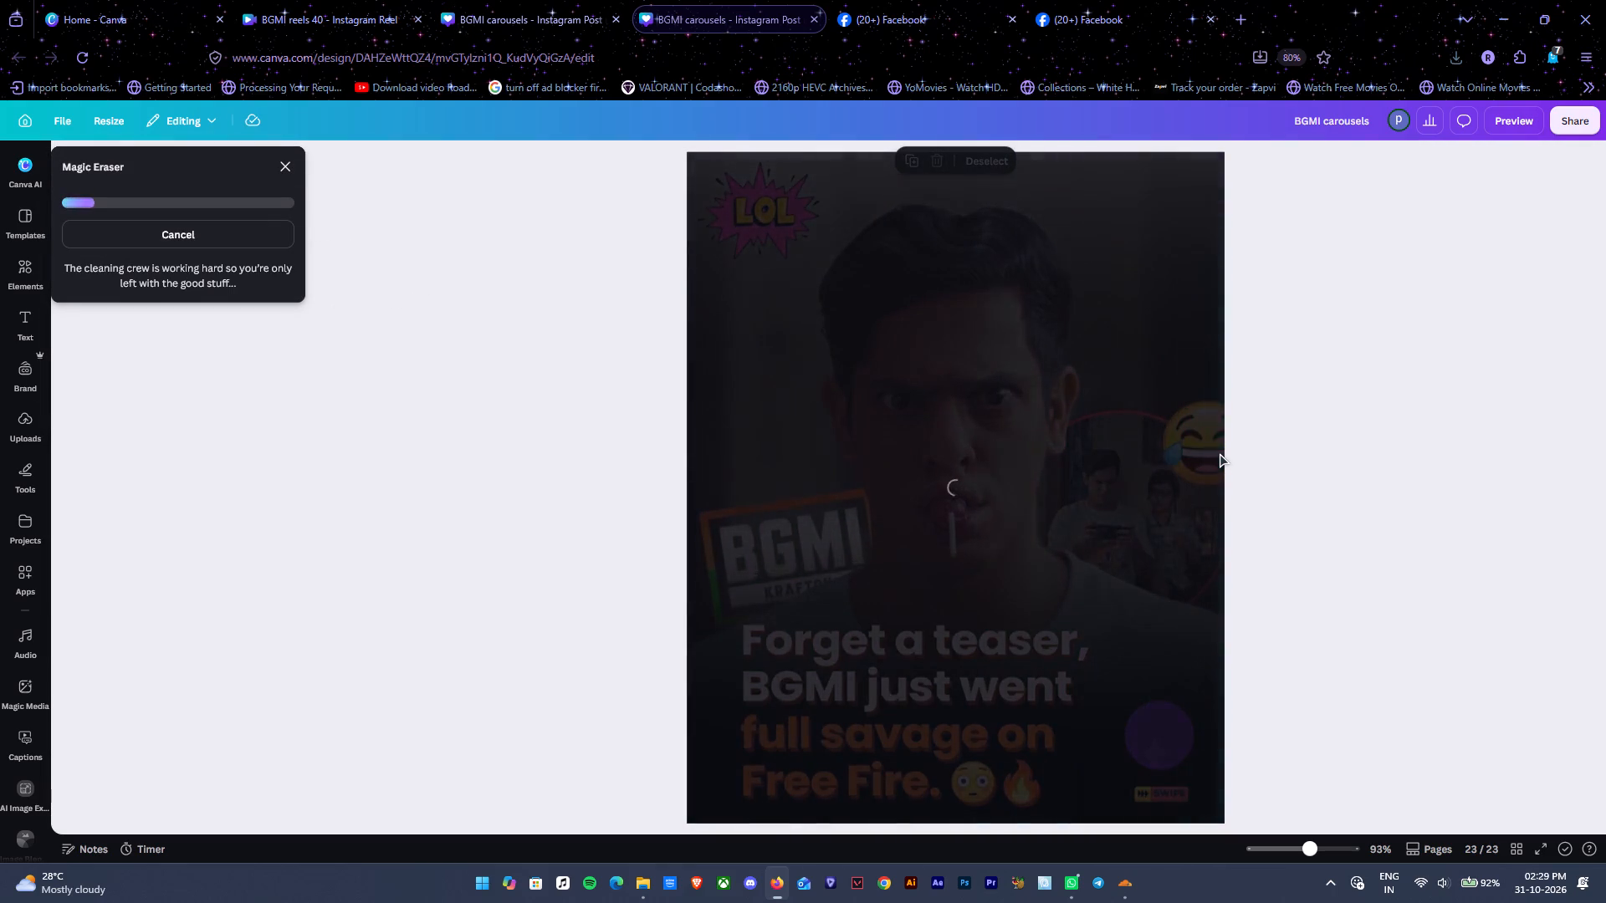
pyautogui.click(1220, 453)
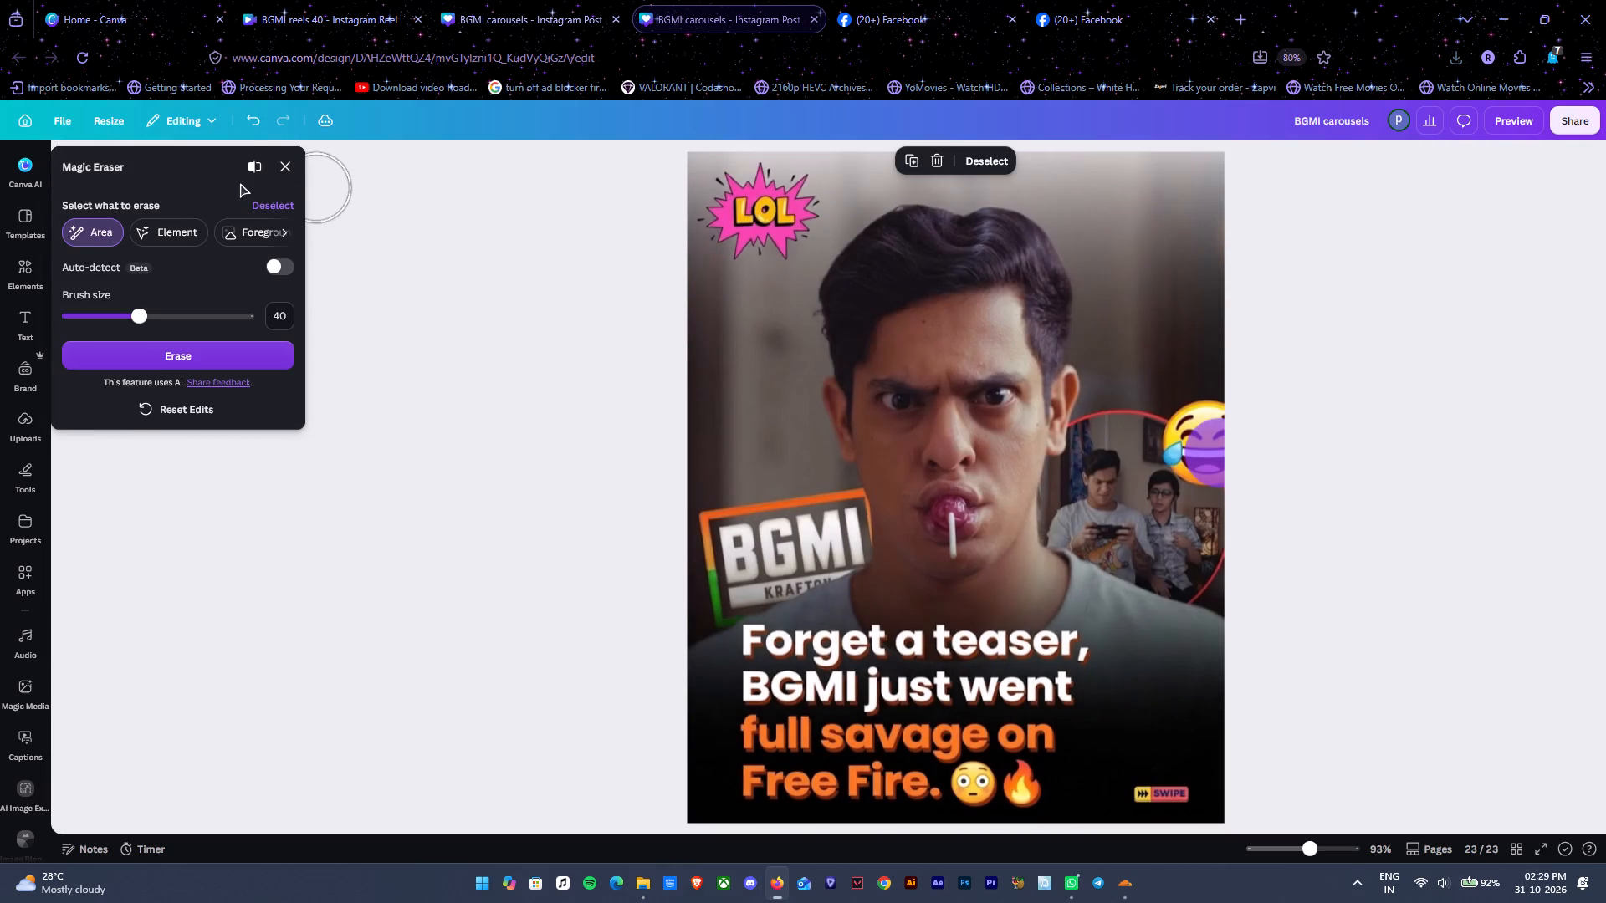
pyautogui.click(282, 163)
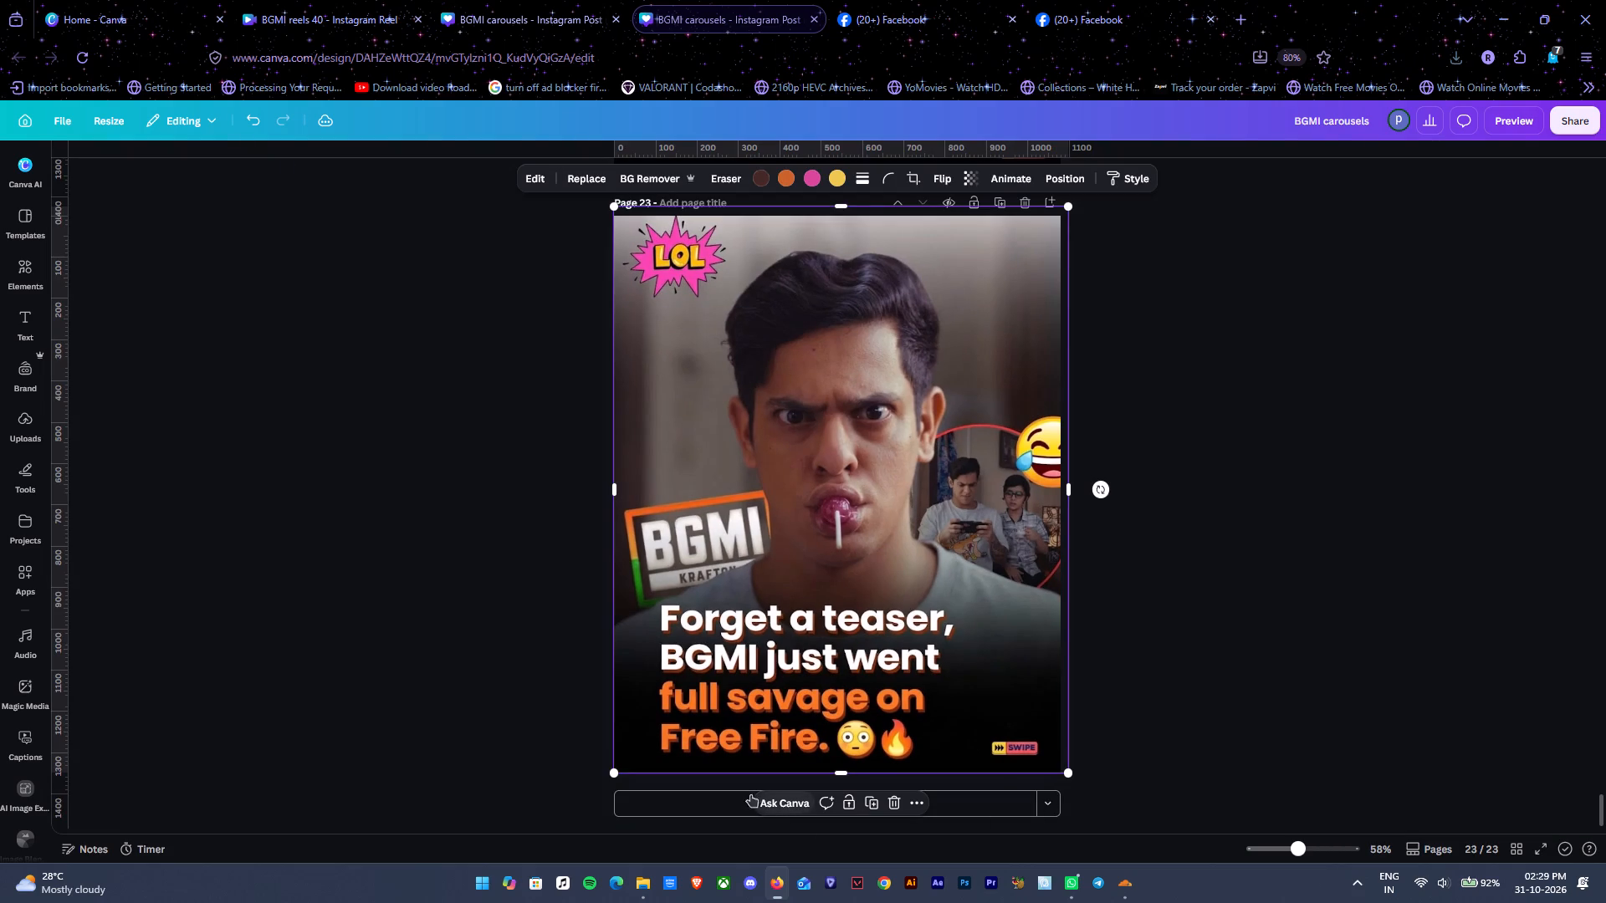
# Add a blank page 24 after page 23.
pyautogui.click(713, 802)
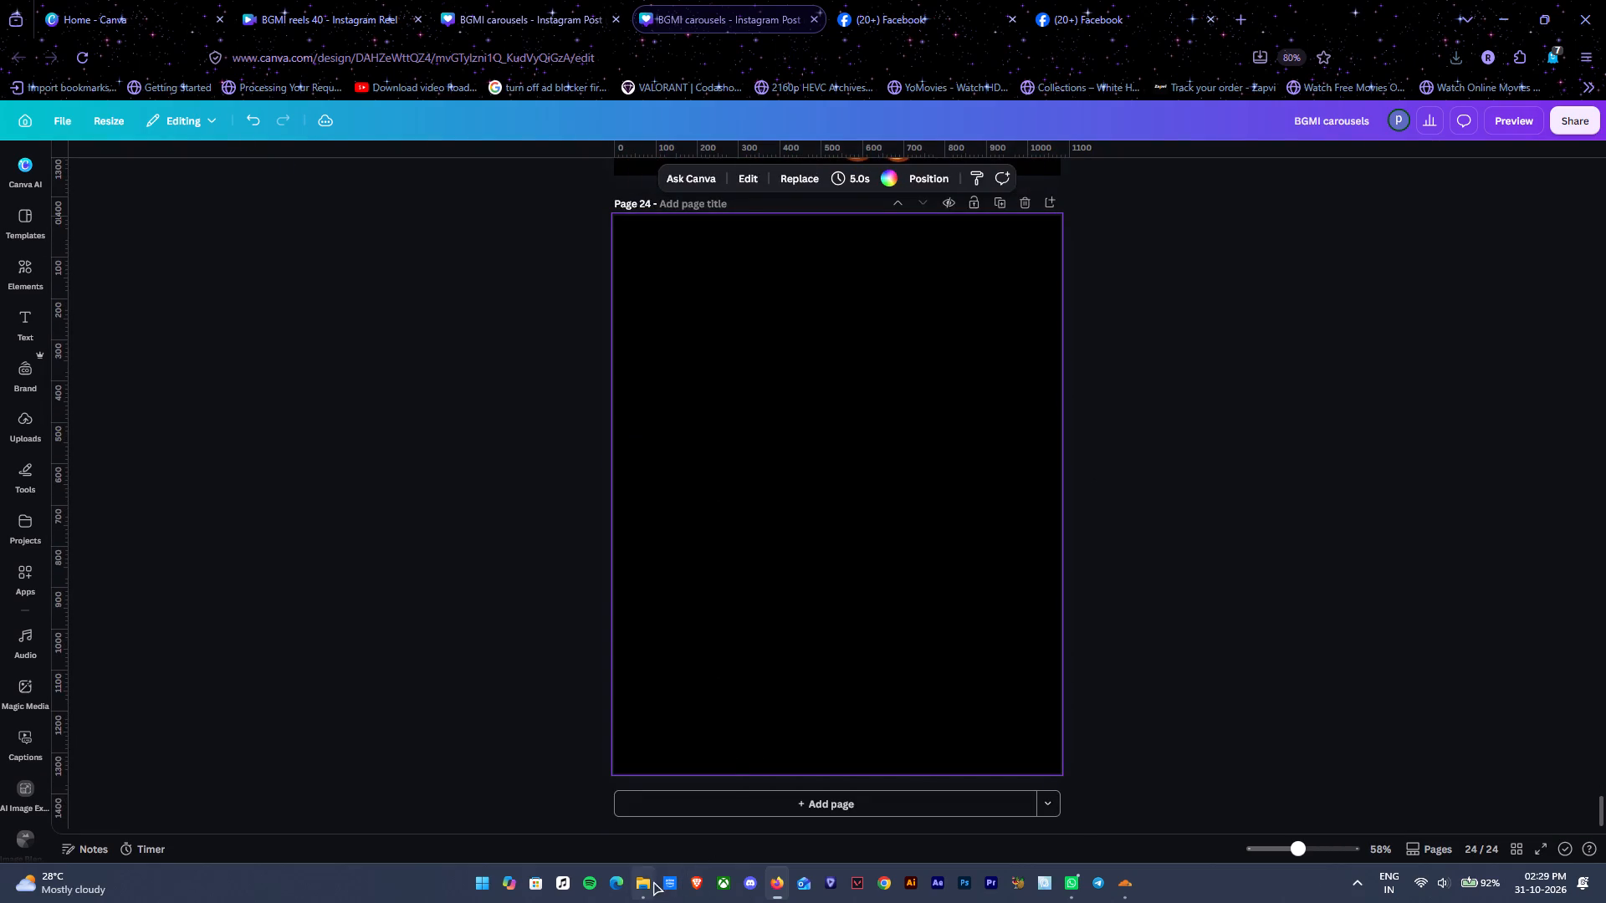
# Place the WhatsApp image 2.25.56 PM (without a number suffix) from Downloads on page 24 and enlarge it to fill the page.
pyautogui.click(645, 881)
pyautogui.click(780, 180)
pyautogui.moveTo(783, 176); pyautogui.dragTo(784, 800)
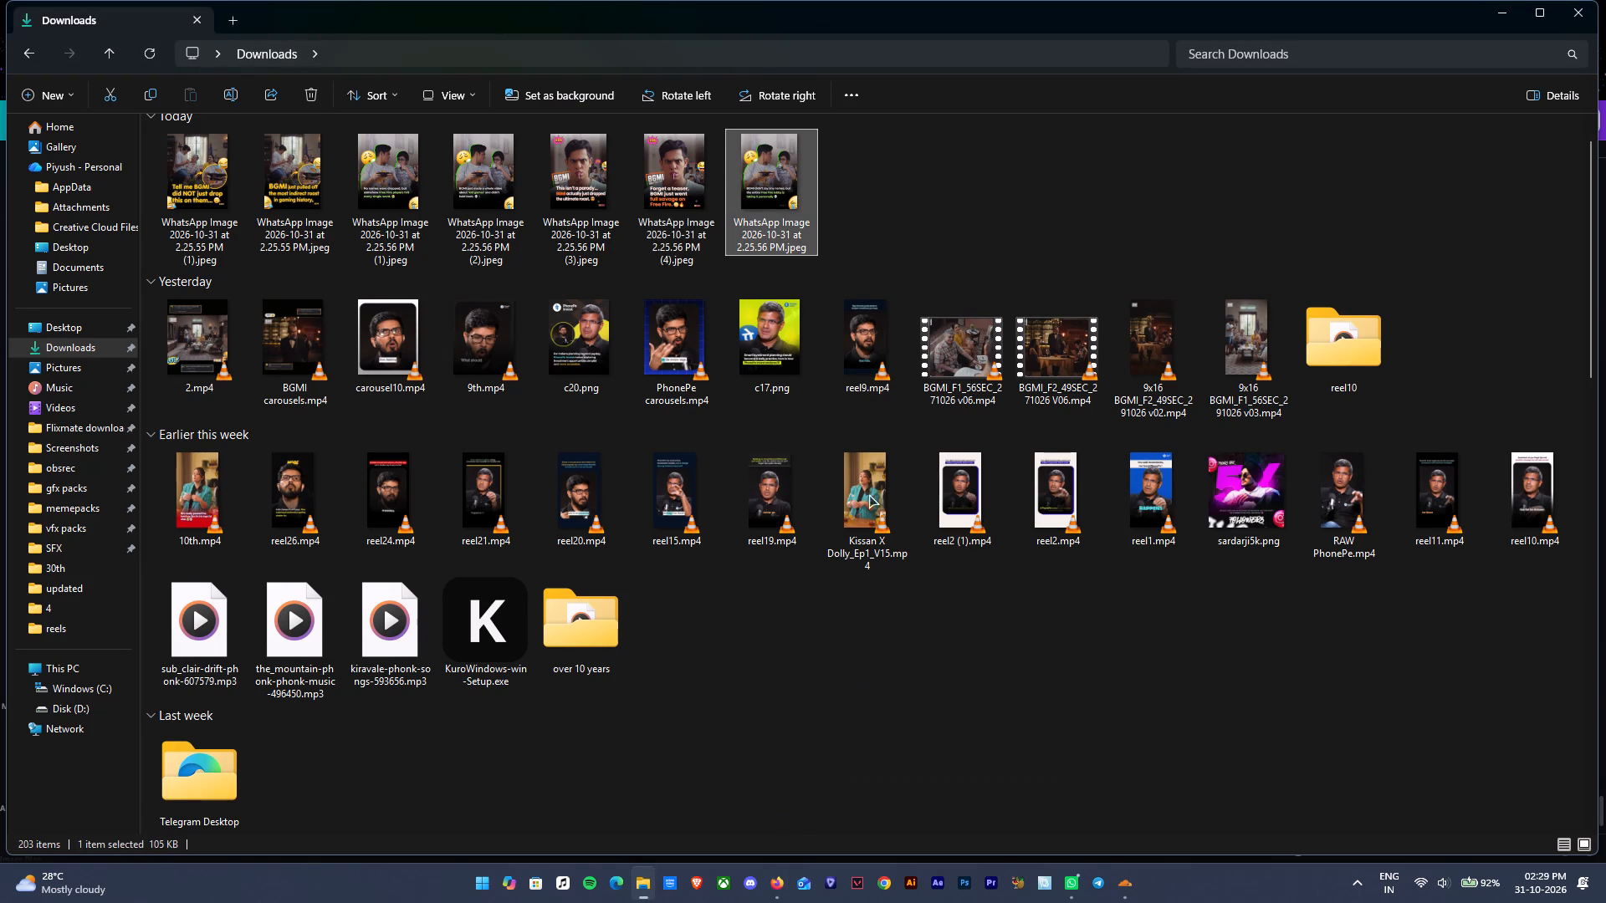
pyautogui.moveTo(781, 181); pyautogui.dragTo(763, 425)
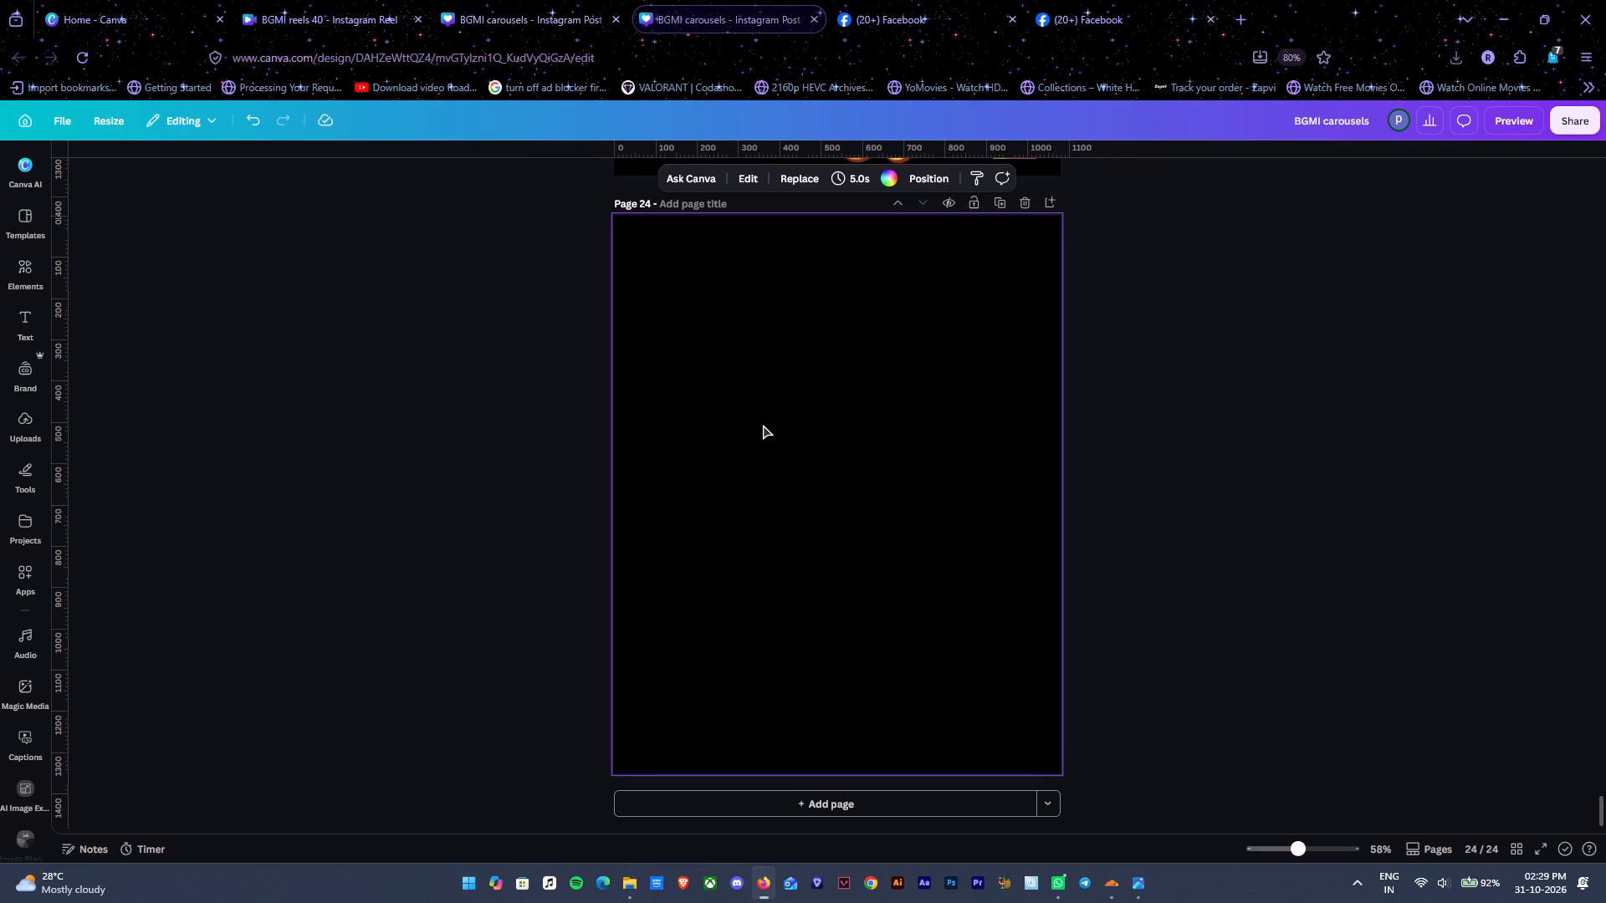
pyautogui.moveTo(827, 436); pyautogui.dragTo(743, 332)
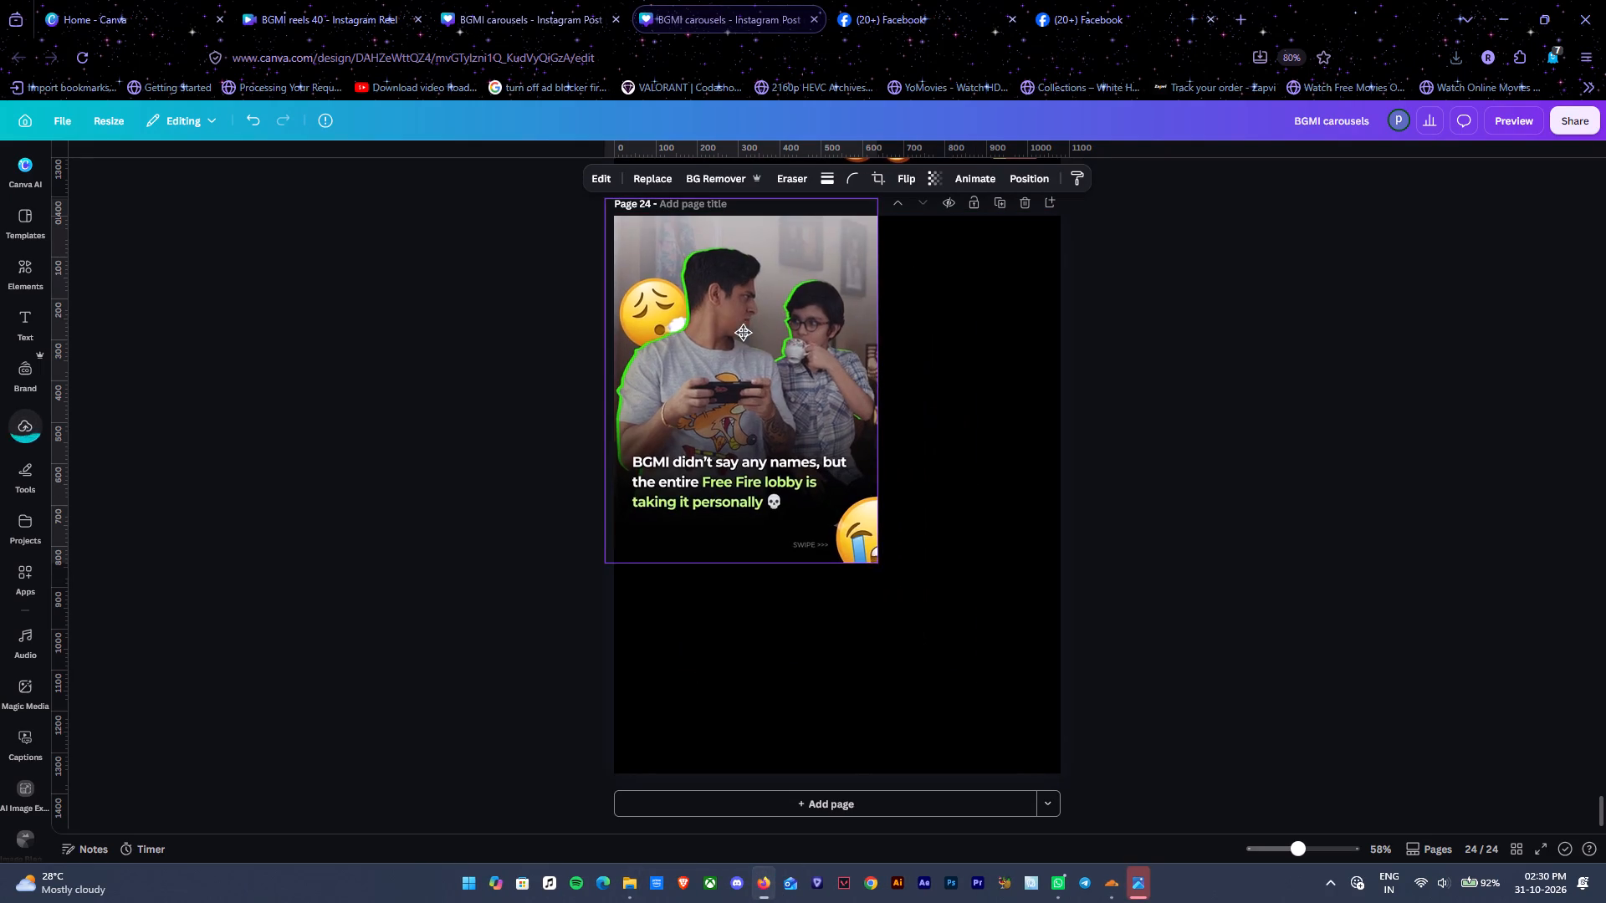
pyautogui.moveTo(743, 332); pyautogui.dragTo(737, 334)
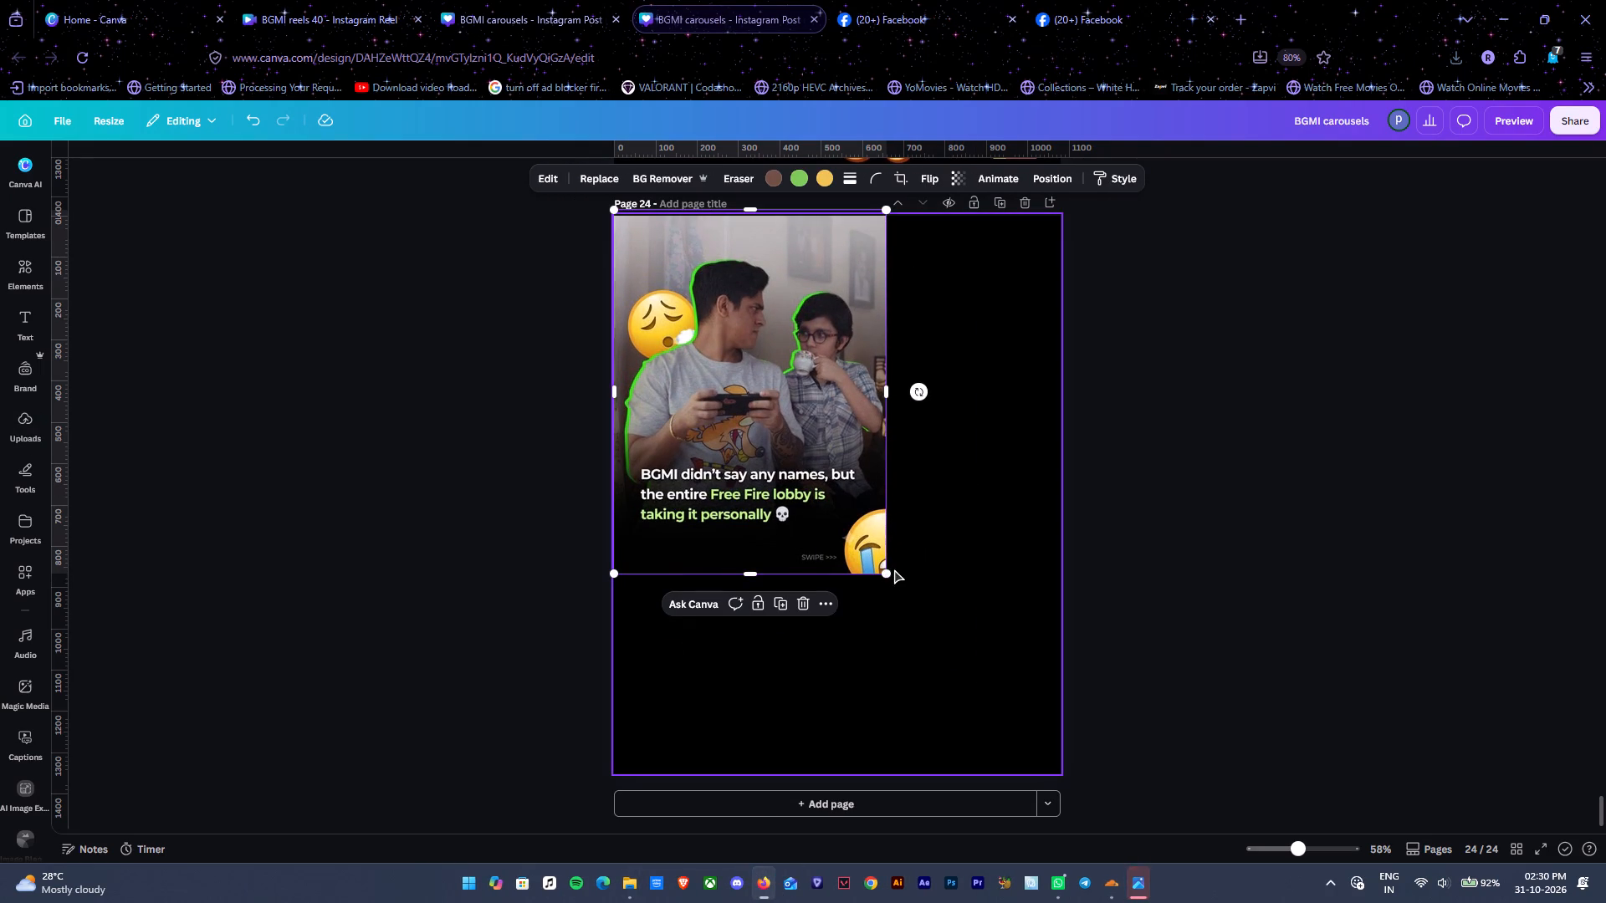
pyautogui.moveTo(890, 574); pyautogui.dragTo(1160, 708)
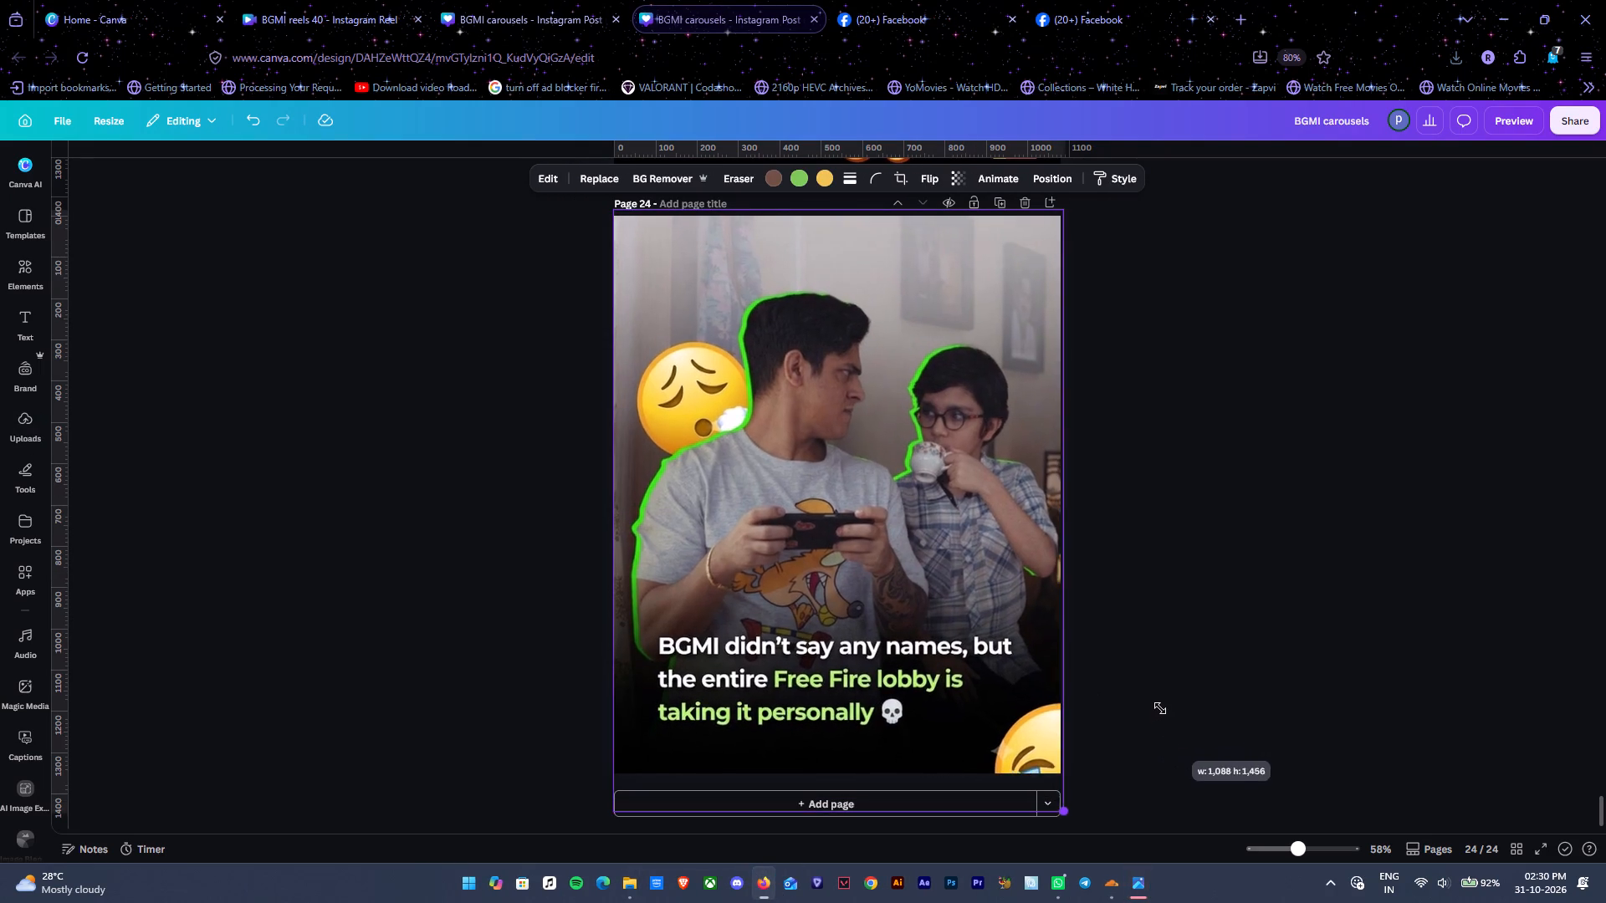
pyautogui.moveTo(1160, 708); pyautogui.dragTo(1195, 727)
pyautogui.moveTo(977, 588); pyautogui.dragTo(979, 579)
# Copy the crying emoji from the bottom corner of page 21 and paste it onto page 24.
pyautogui.scroll(16, 1083, 460)
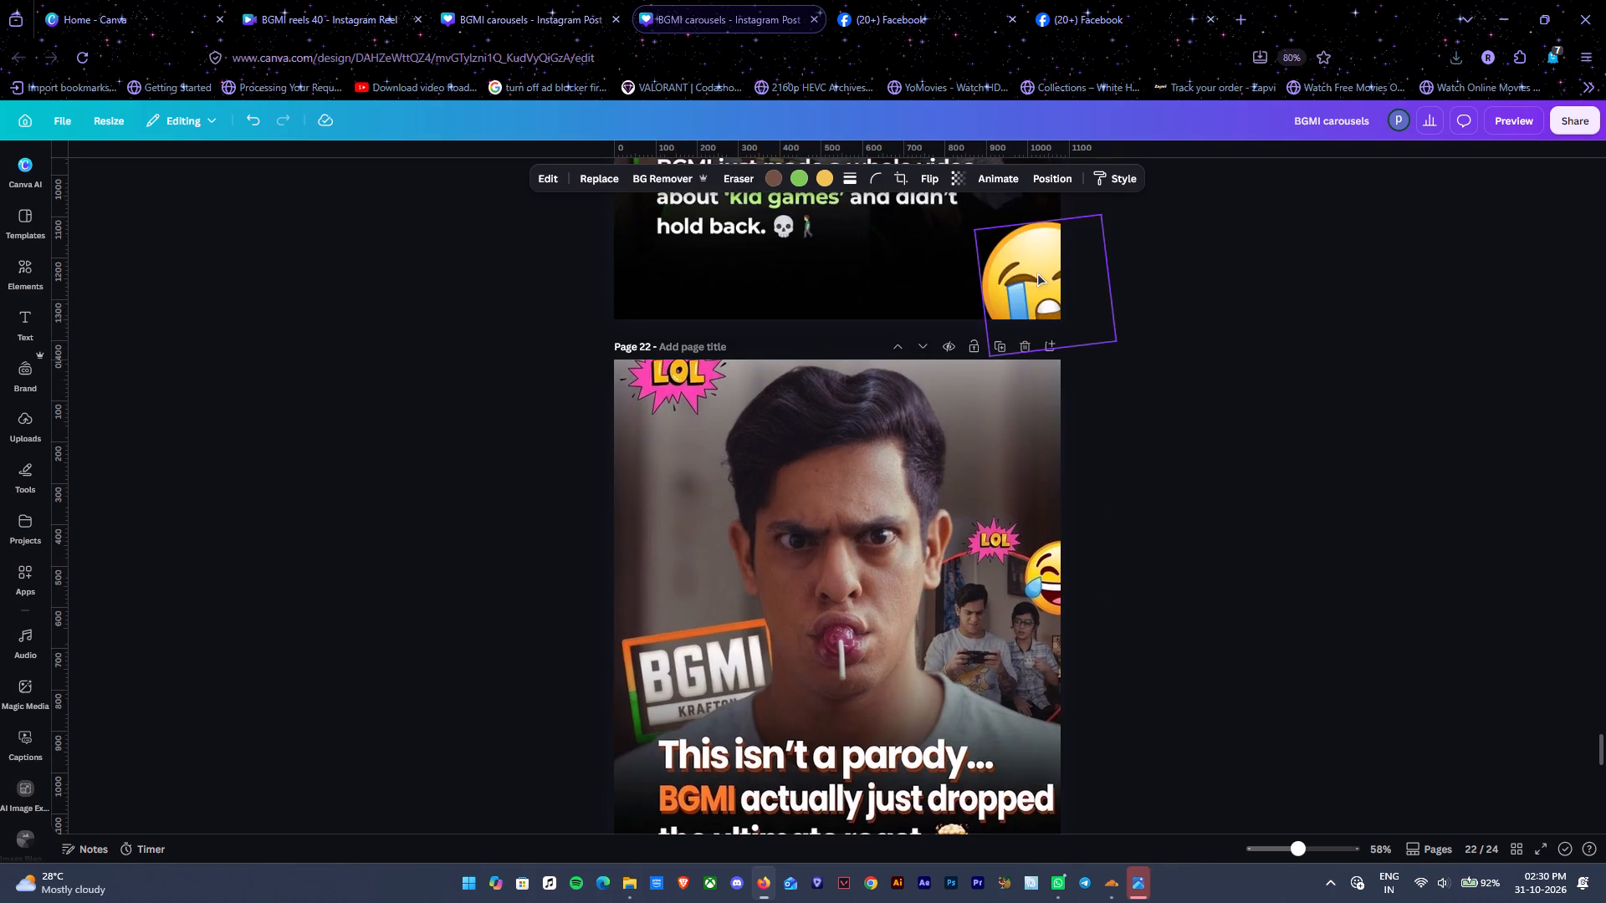
pyautogui.click(1036, 273)
pyautogui.hotkey('ctrl', 'c')
pyautogui.scroll(-20, 1085, 465)
pyautogui.scroll(-2, 1085, 465)
pyautogui.hotkey('ctrl', 'v')
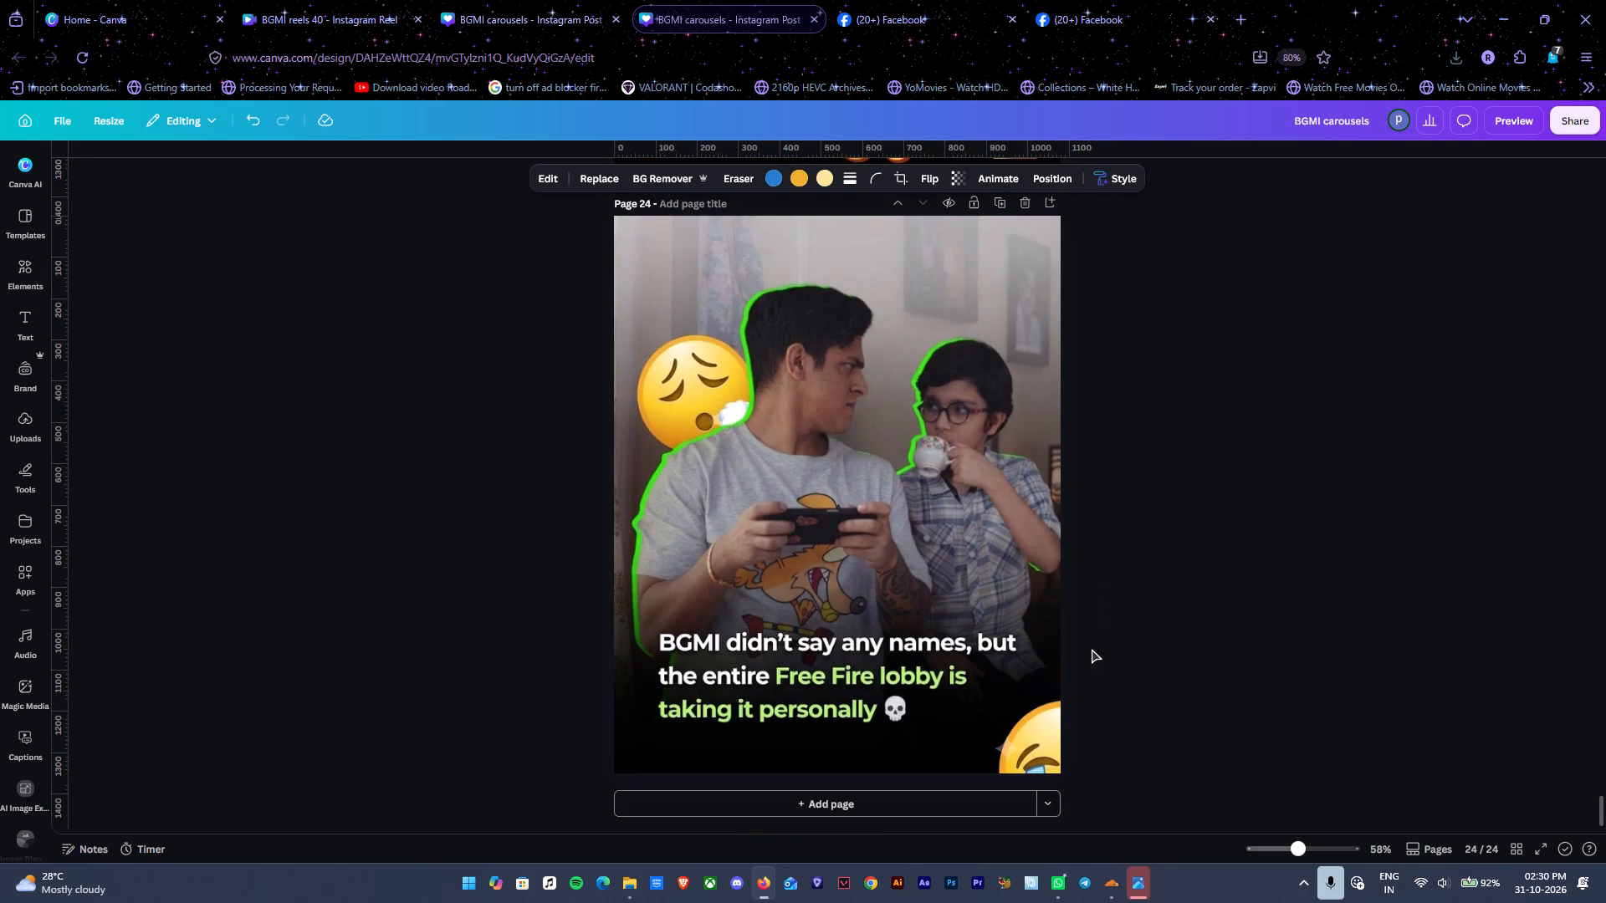
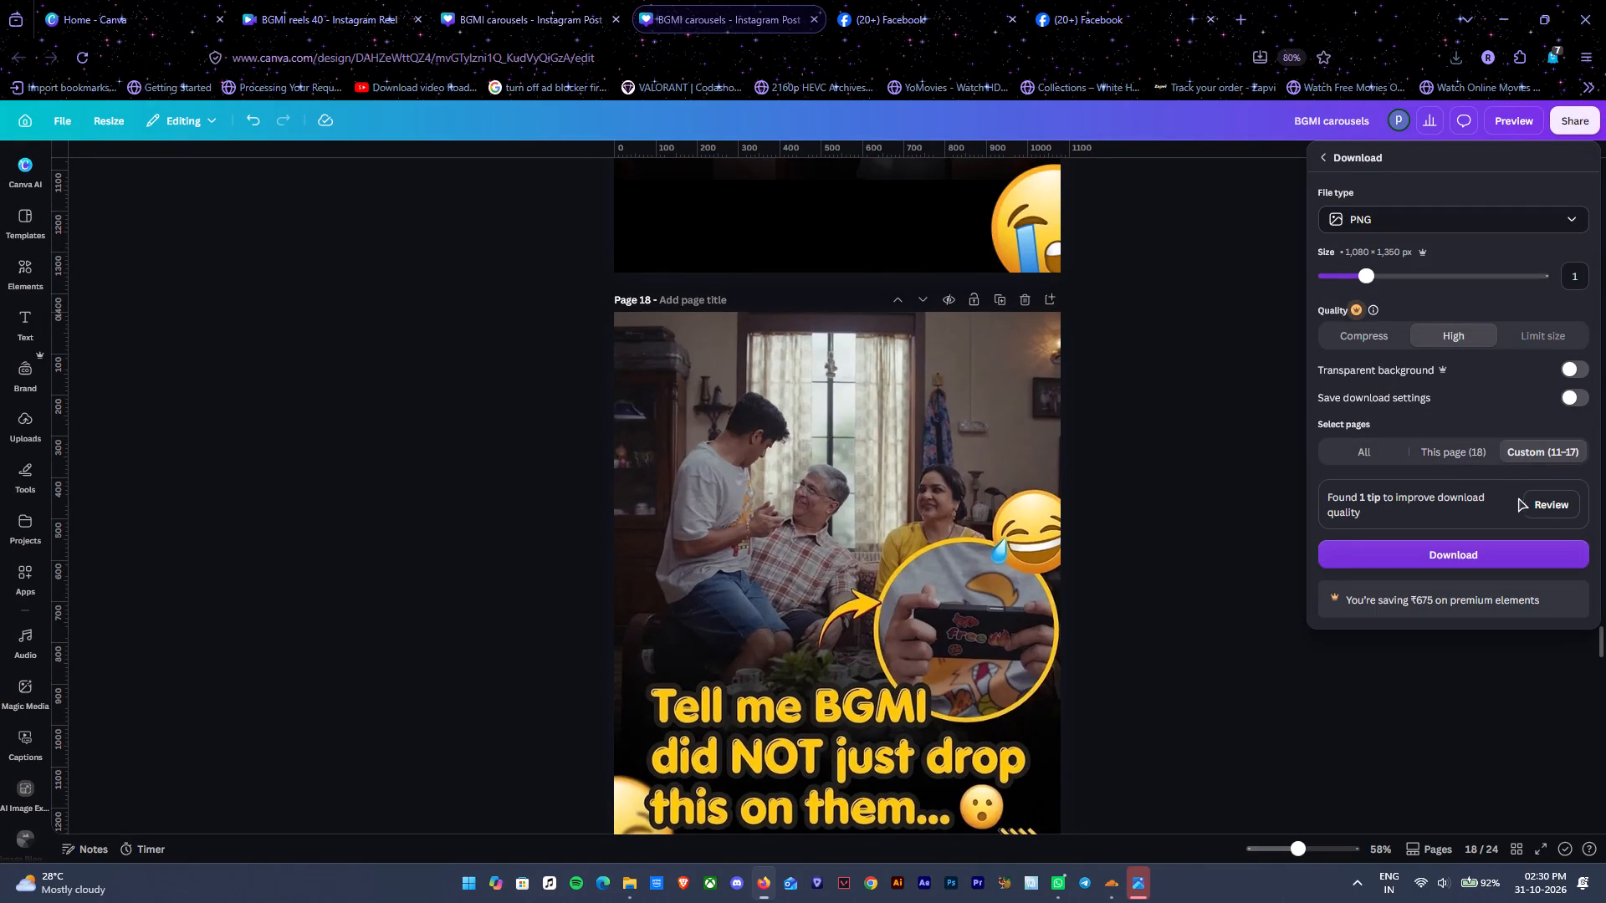
pyautogui.click(1568, 428)
pyautogui.click(1557, 451)
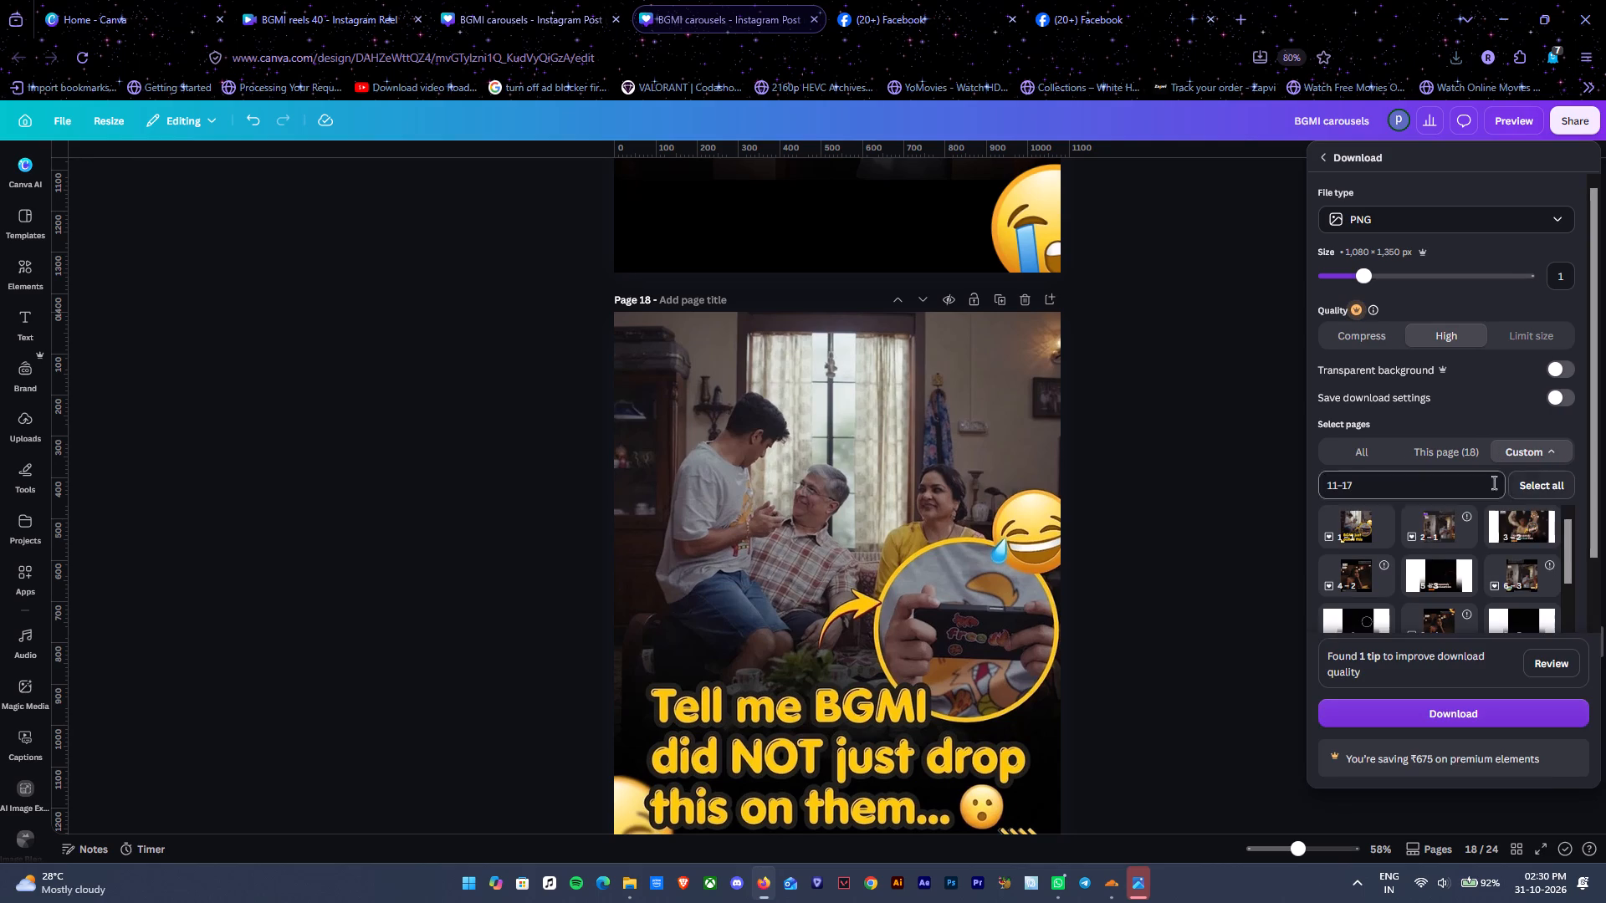
pyautogui.click(1532, 478)
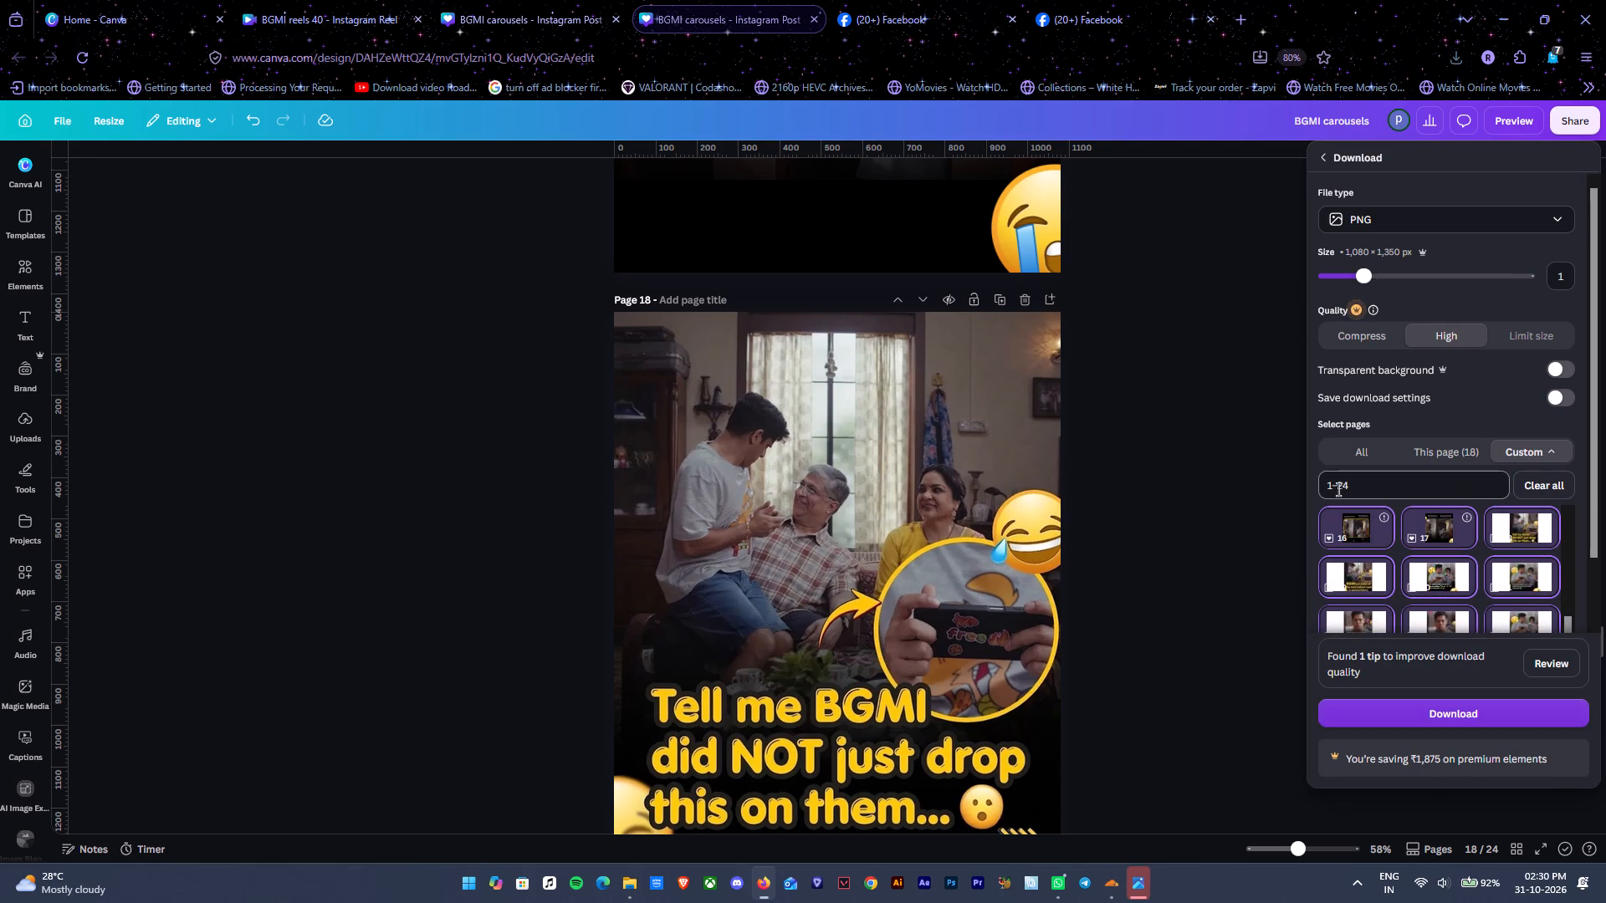
pyautogui.click(1333, 488)
pyautogui.press('BackSpace')
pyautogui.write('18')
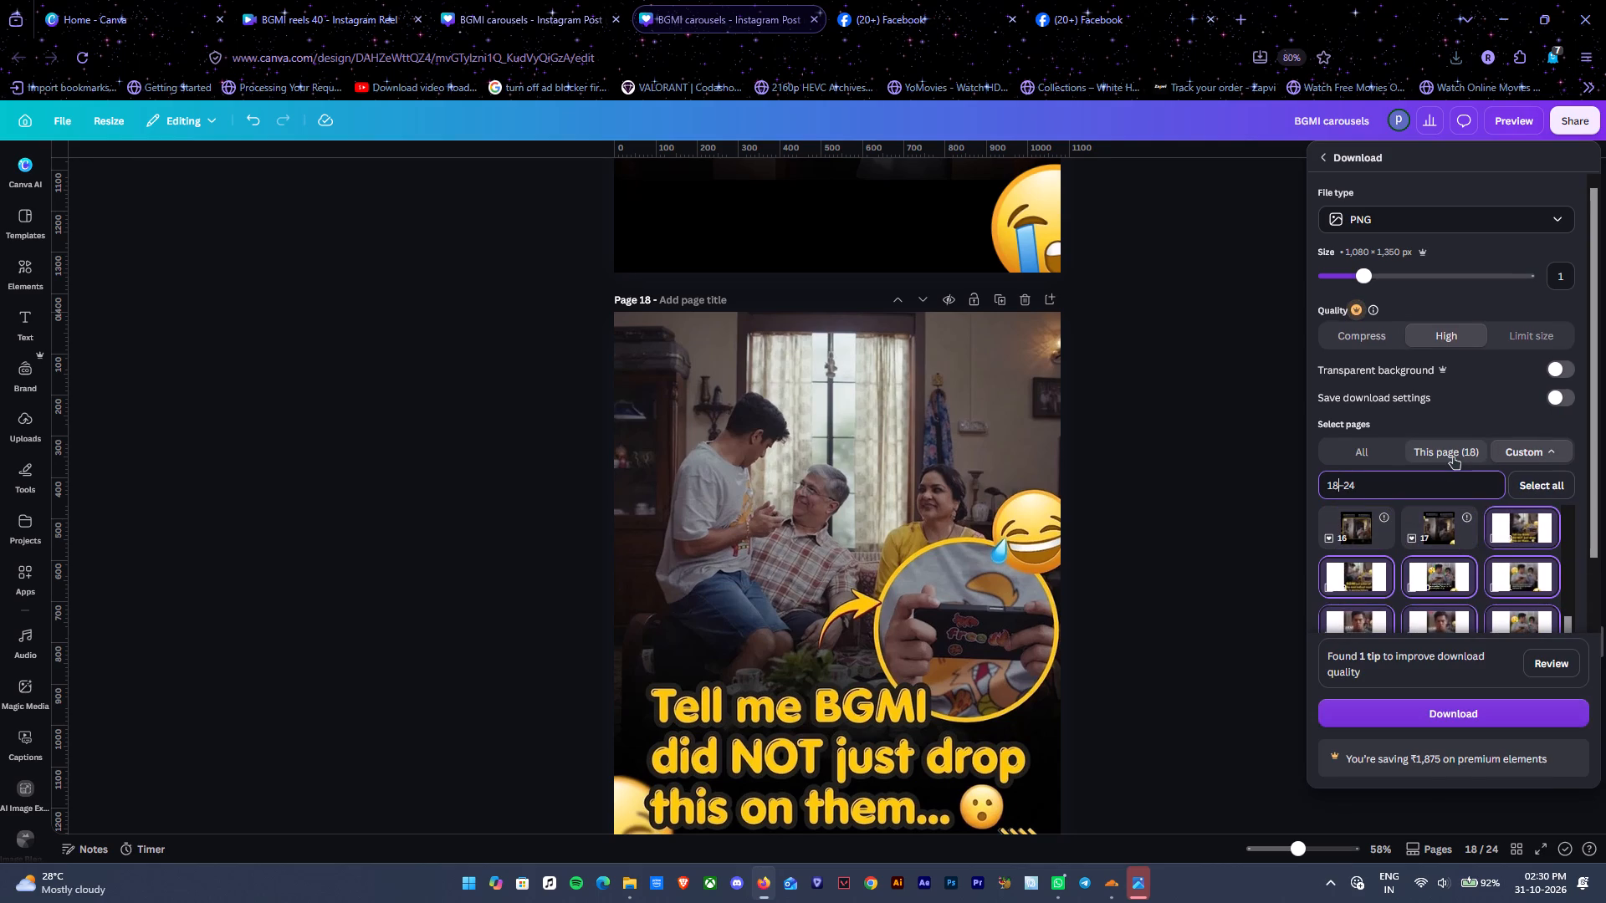
pyautogui.click(1516, 717)
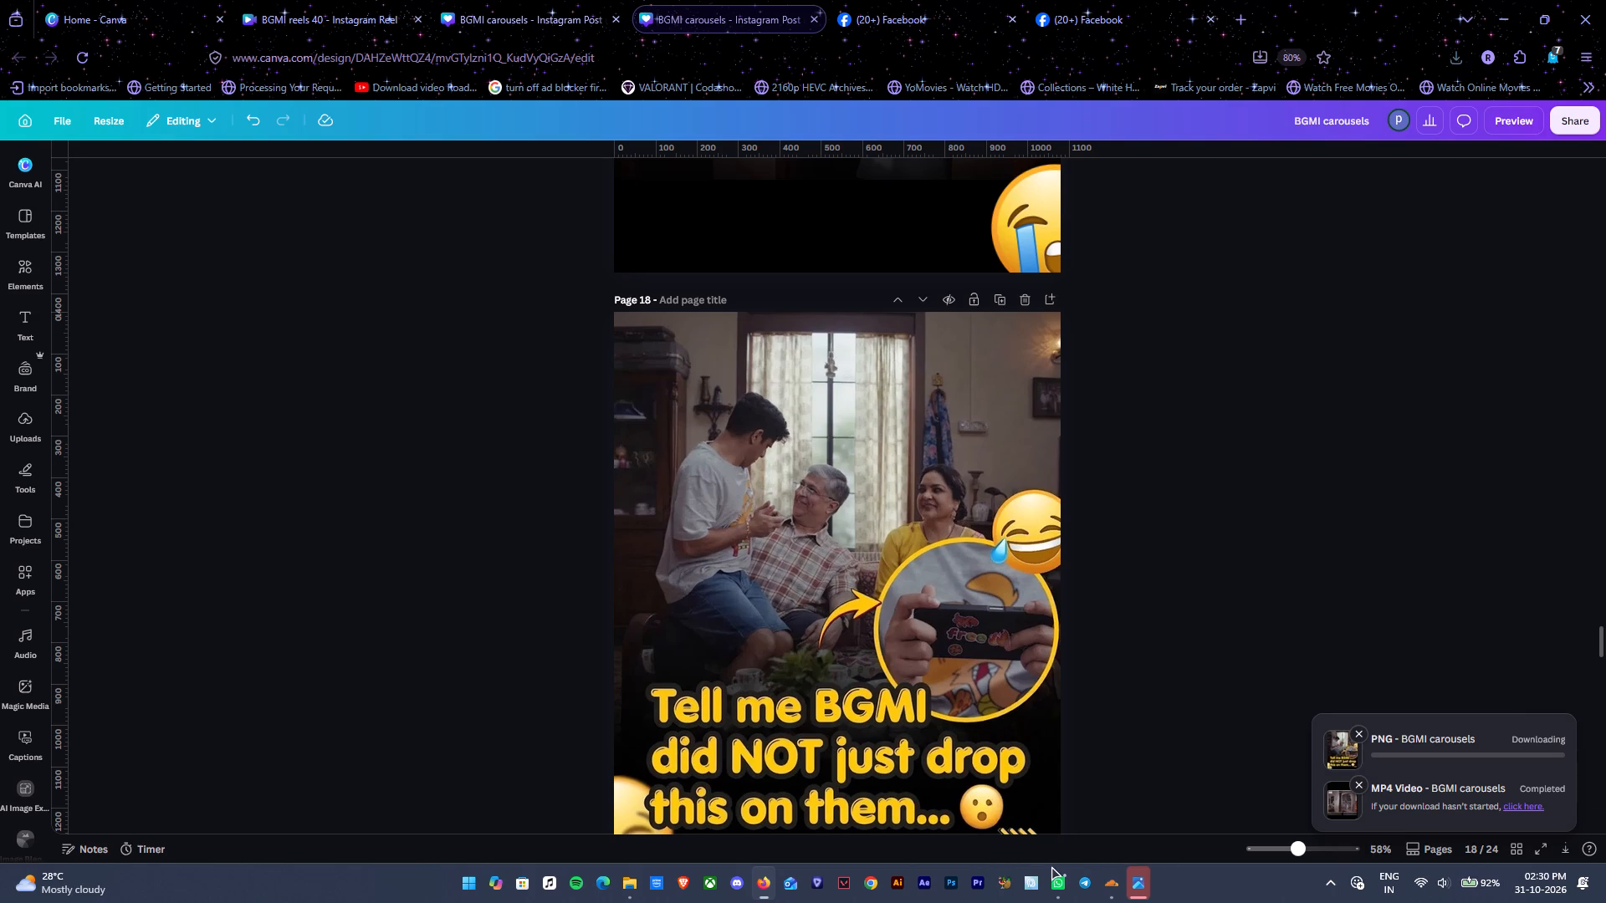
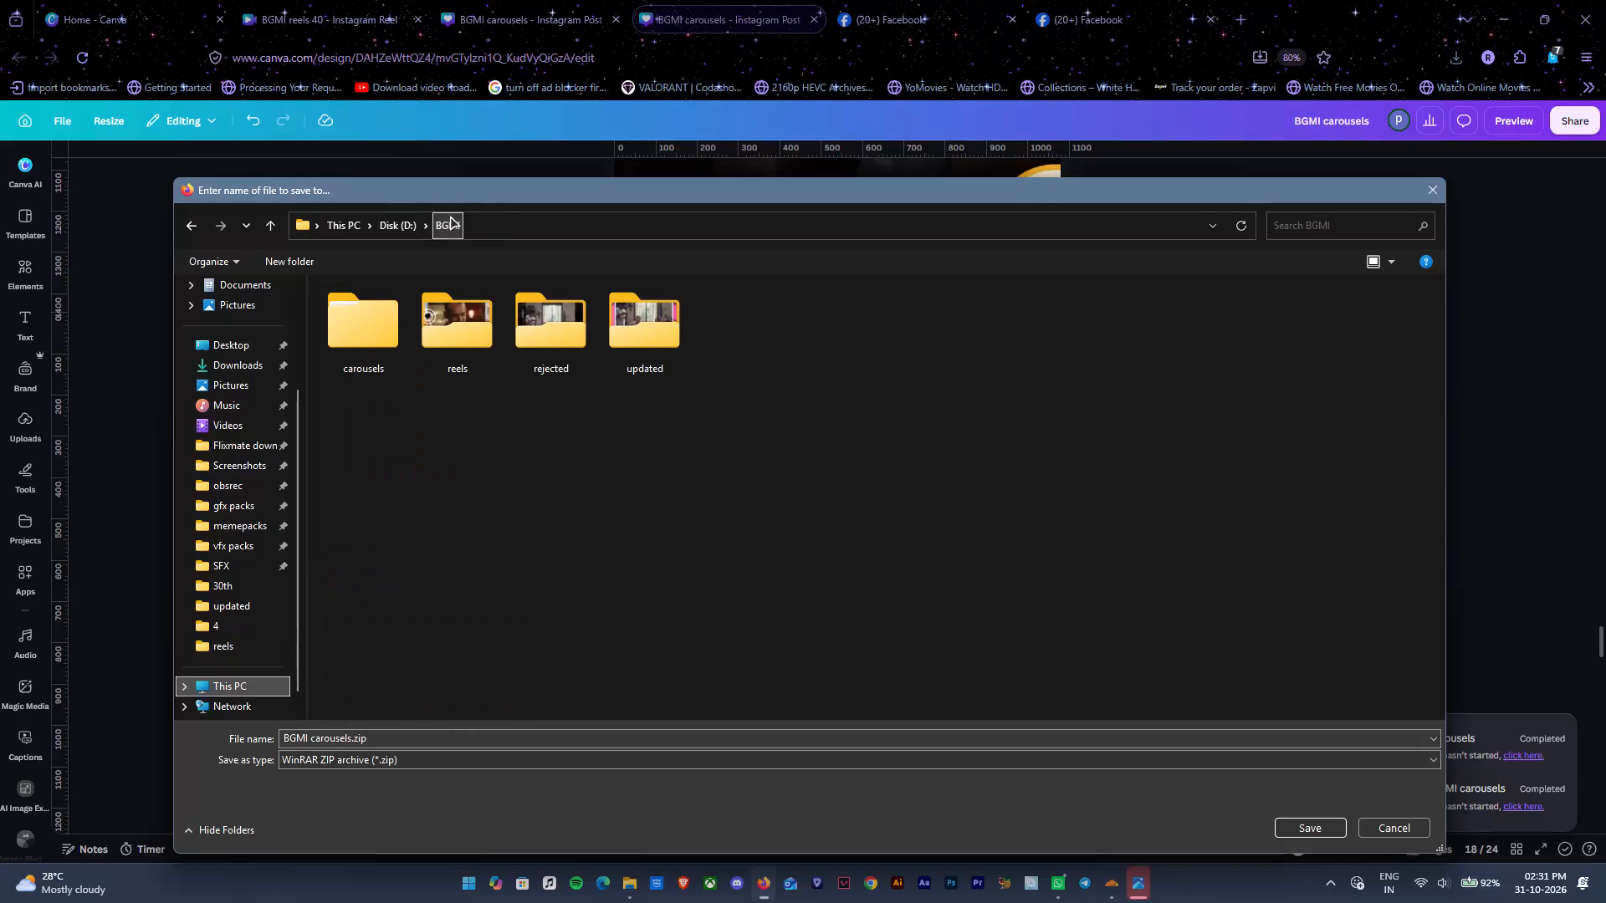
# Save the BGMI carousels.zip download into a new folder named s1 inside the carousels folder of D:\BGMI.
pyautogui.doubleClick(370, 354)
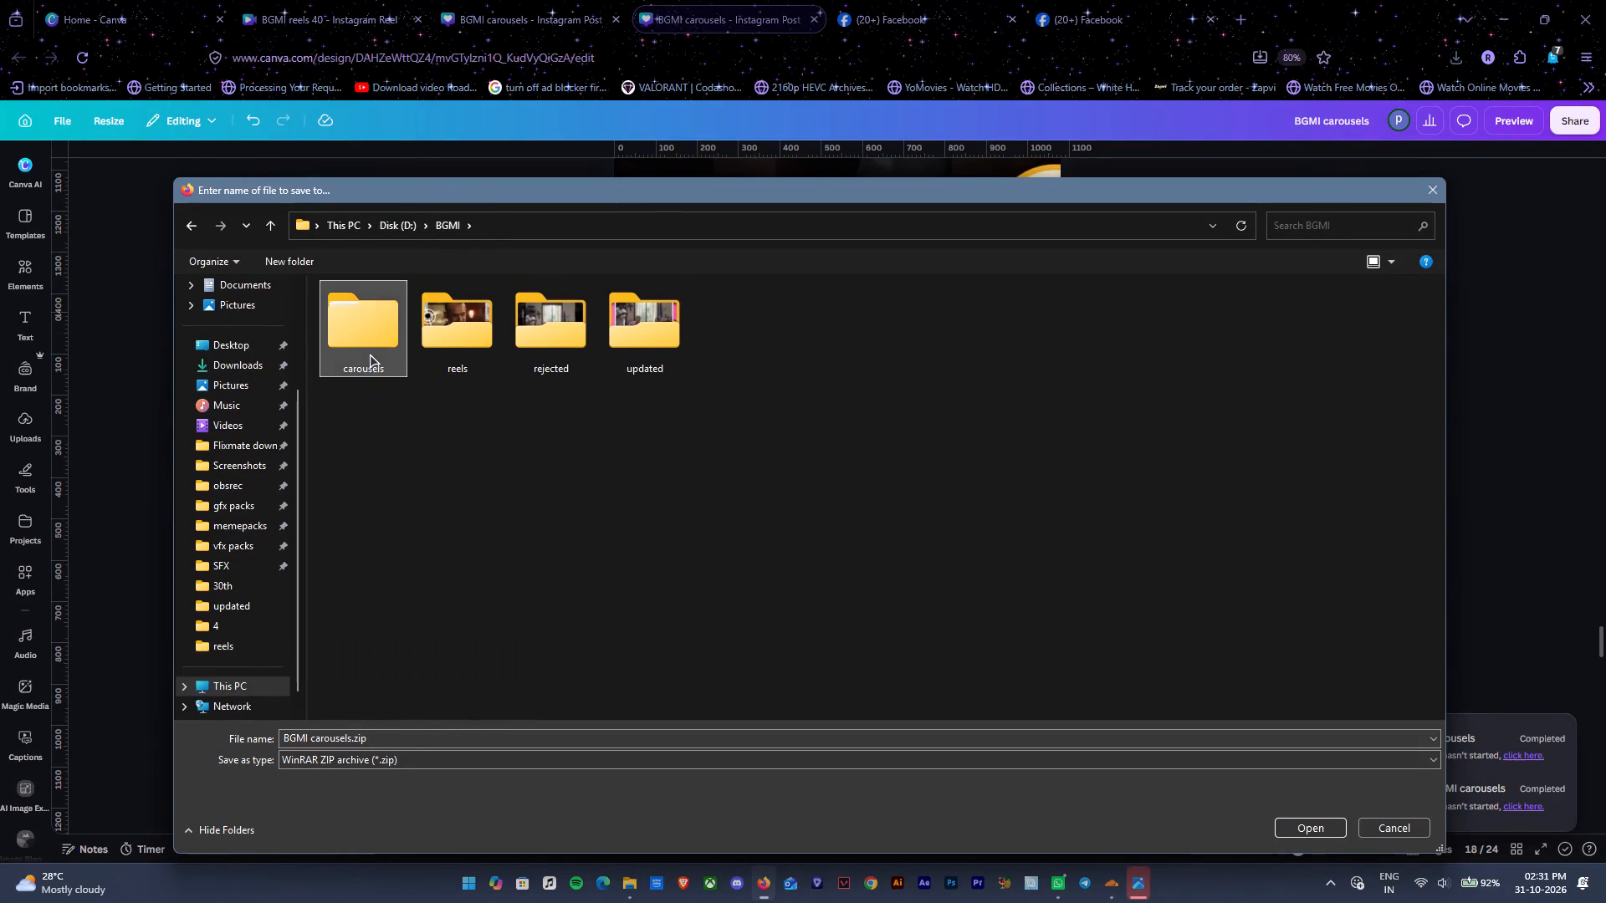
pyautogui.rightClick(462, 548)
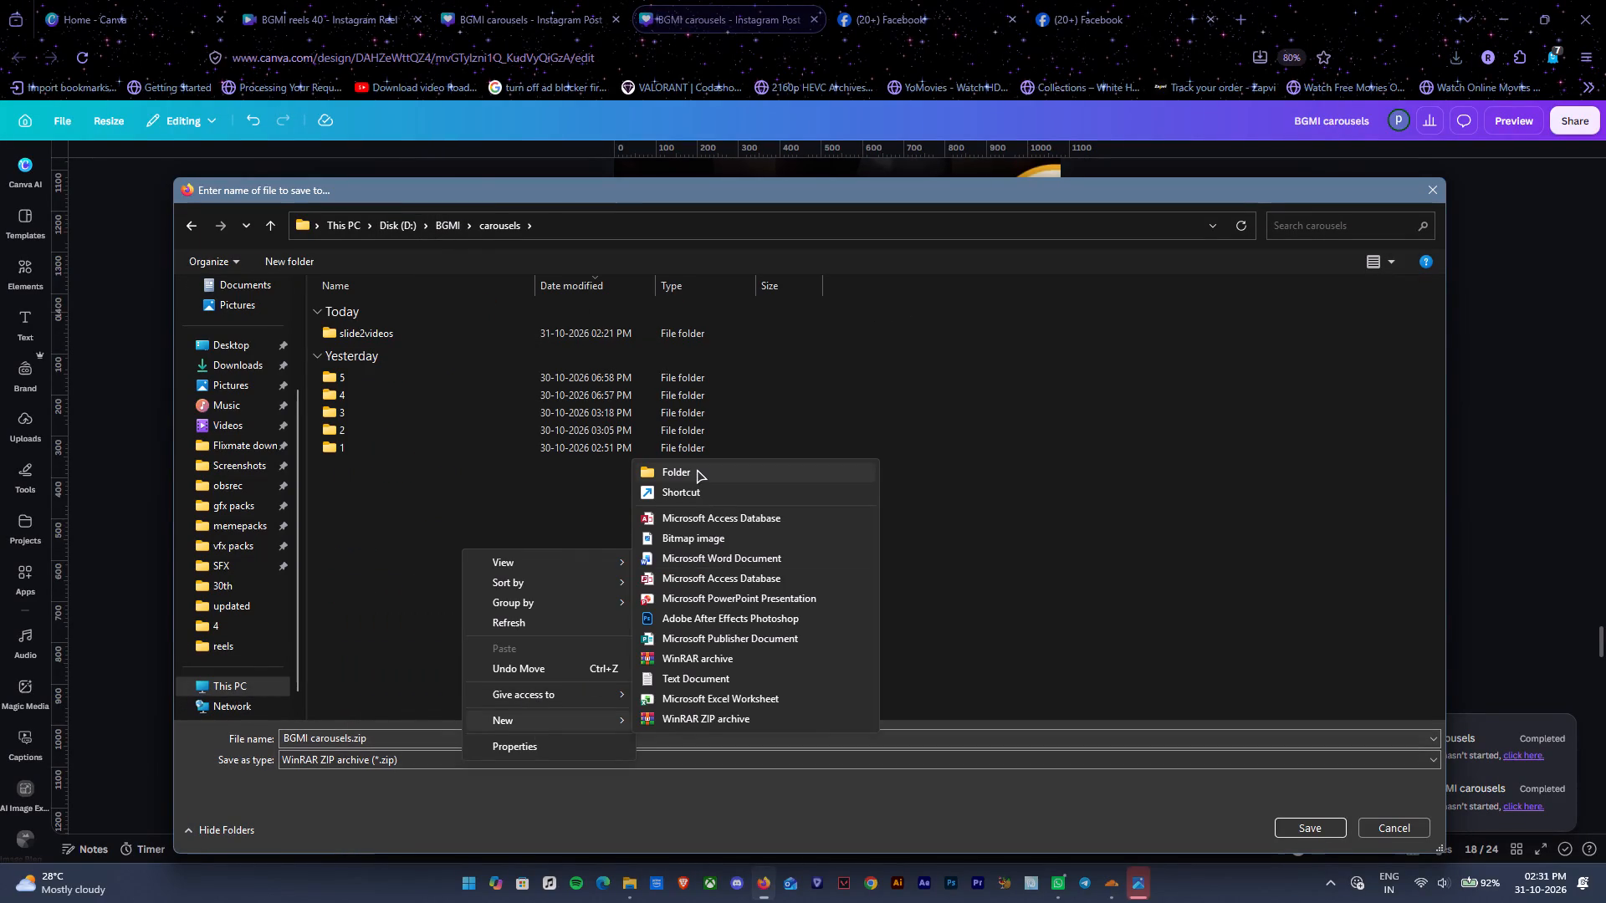
pyautogui.click(697, 469)
pyautogui.press('s')
pyautogui.press('1')
pyautogui.click(901, 598)
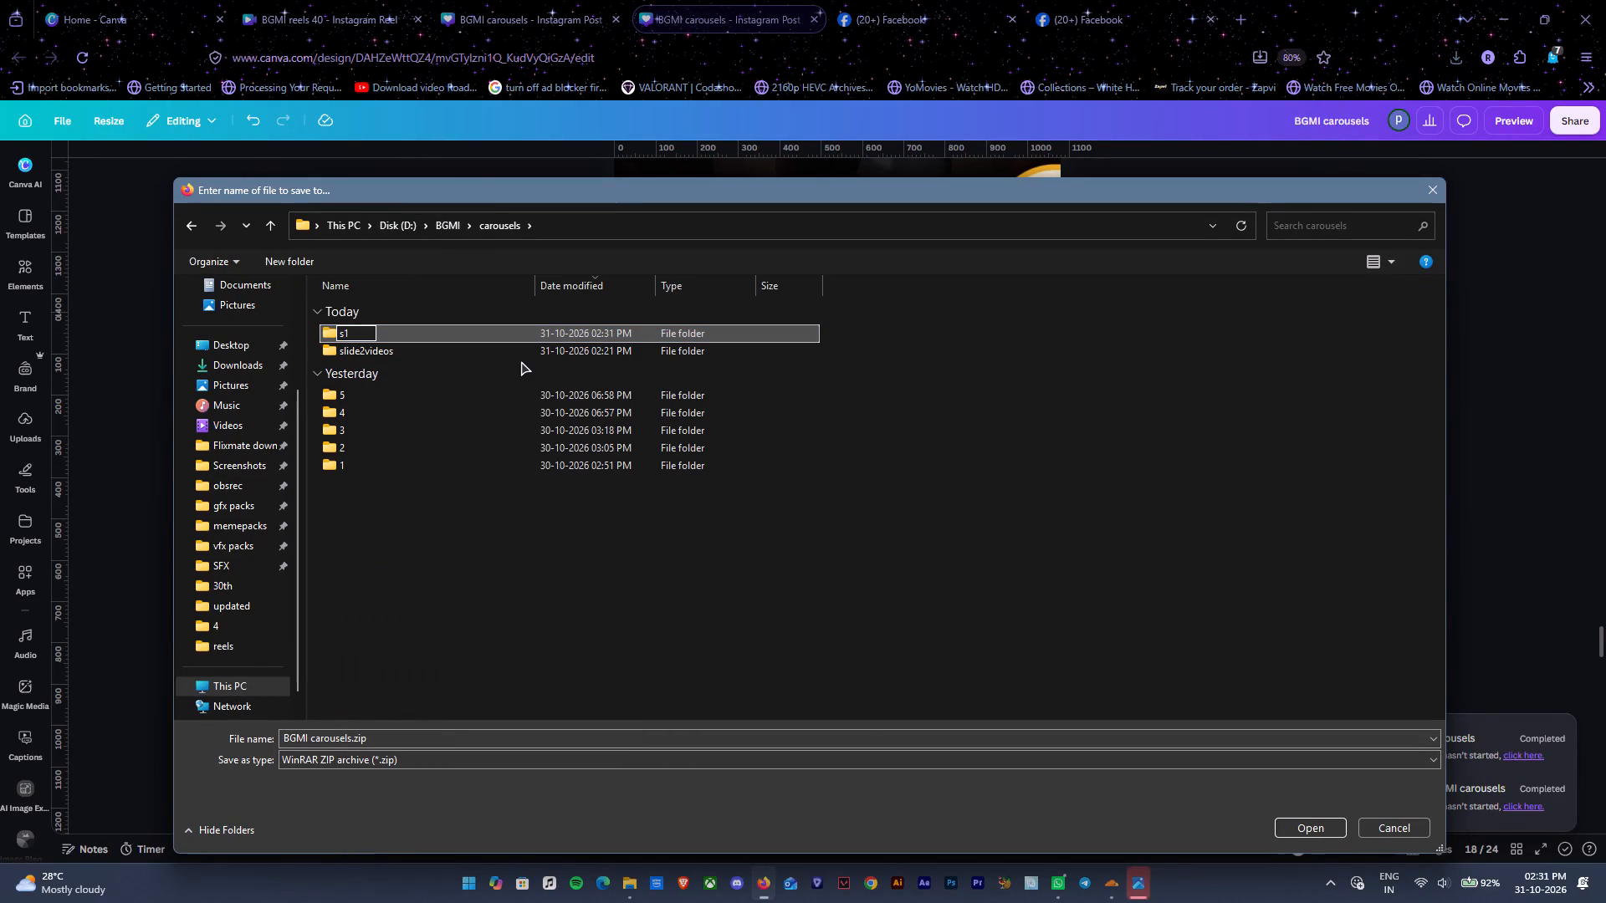
pyautogui.doubleClick(523, 335)
pyautogui.click(1321, 825)
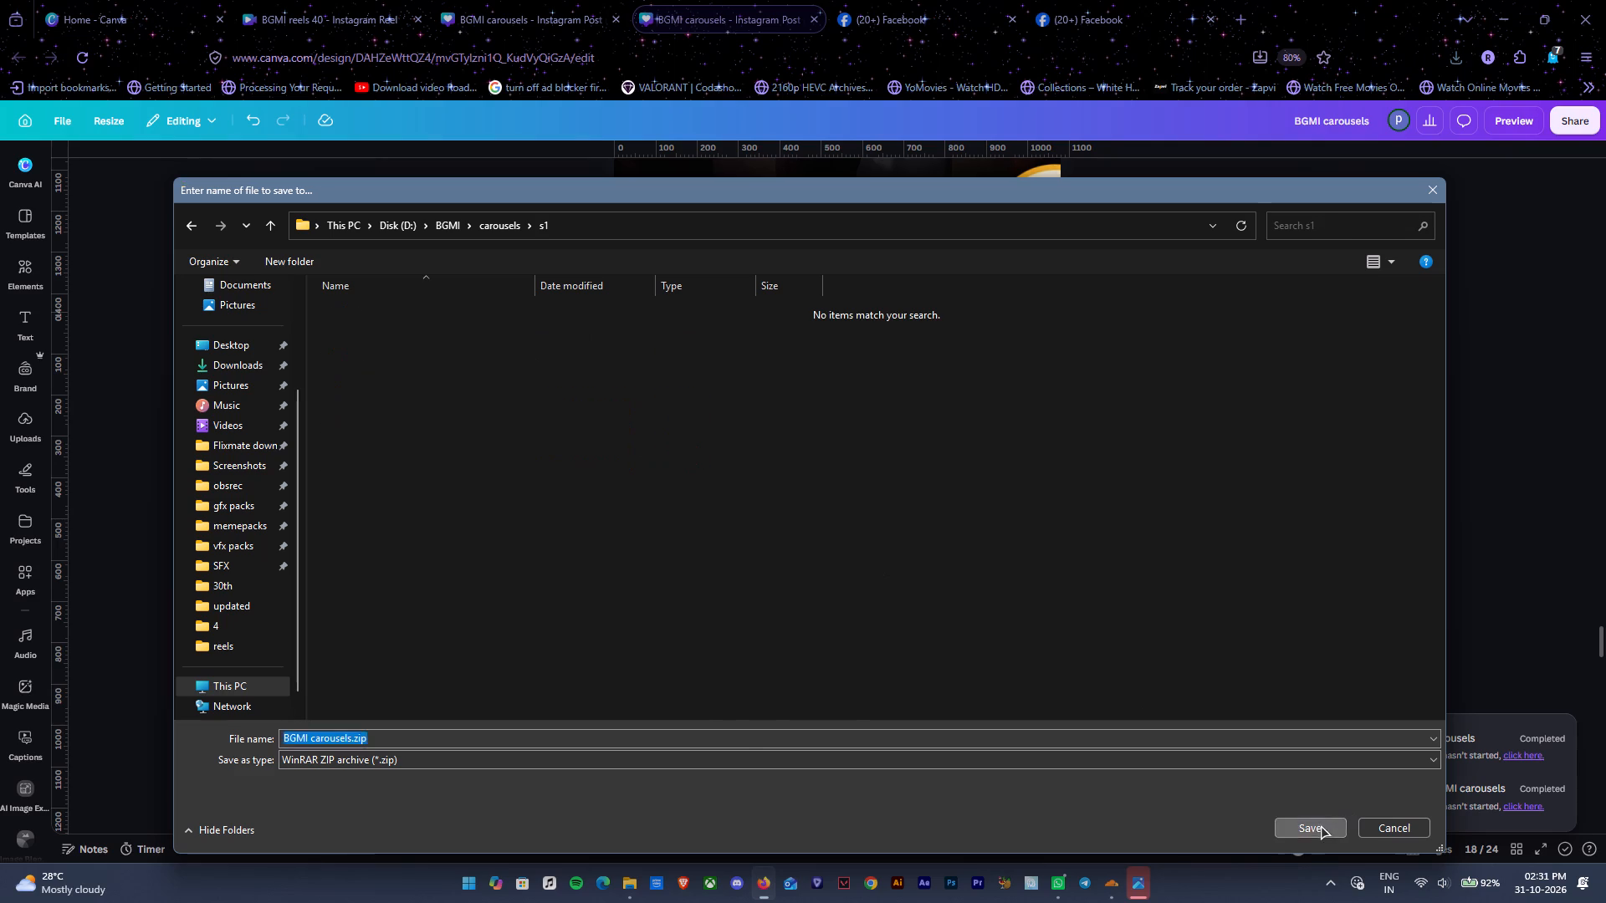
# In File Explorer, go to D:\BGMI\carousels\s1 and extract BGMI carousels.zip directly into that folder with WinRAR.
pyautogui.click(634, 889)
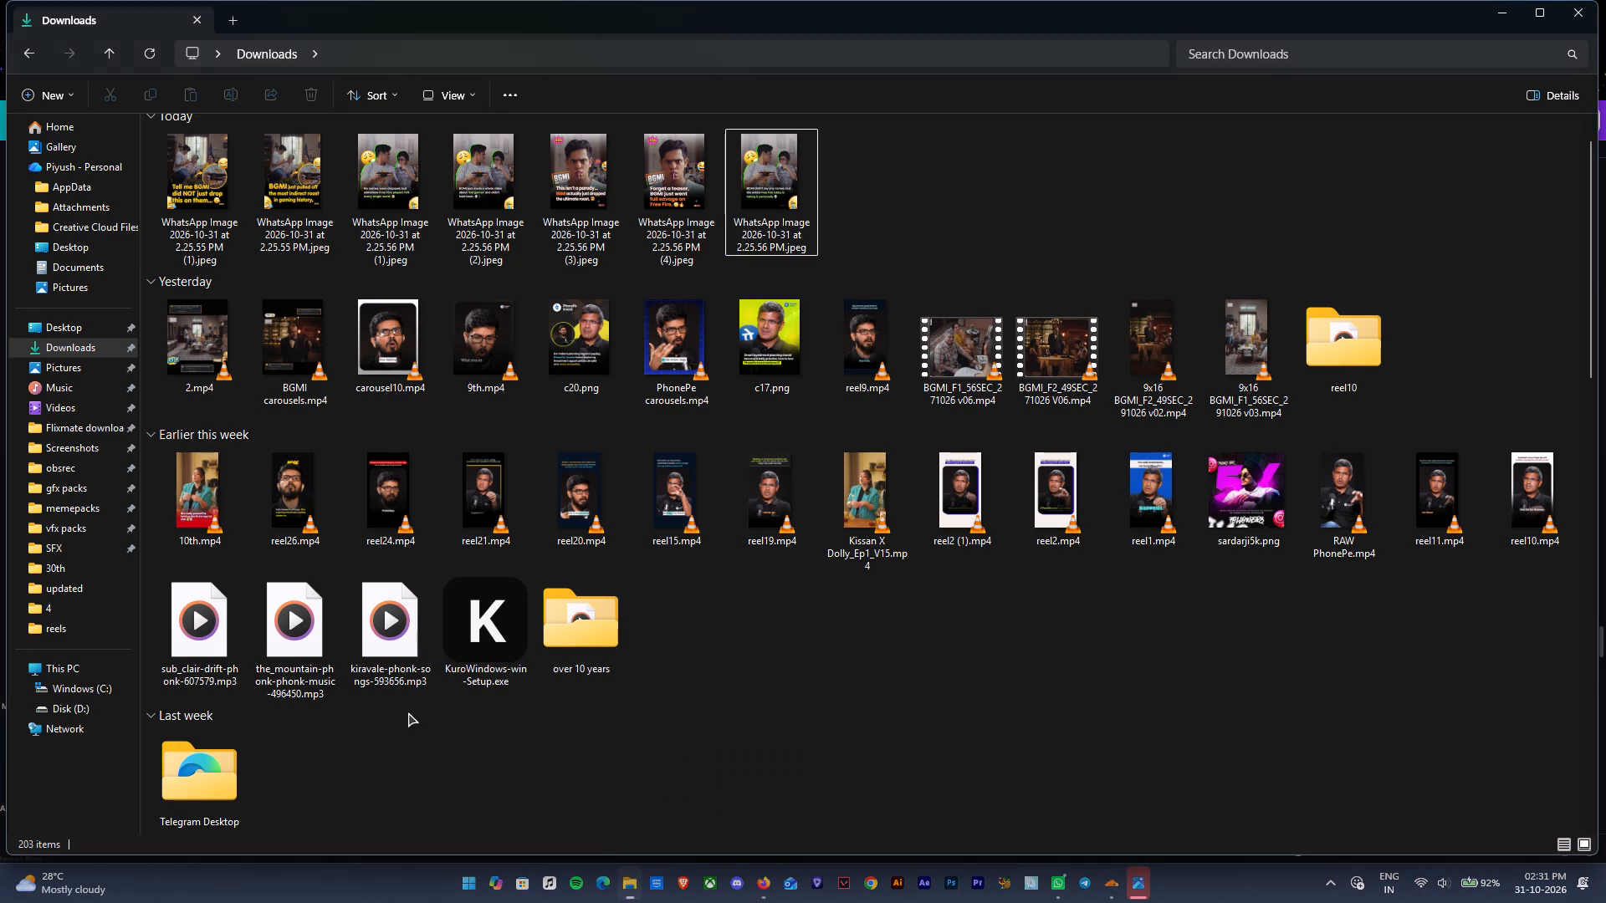
pyautogui.click(95, 627)
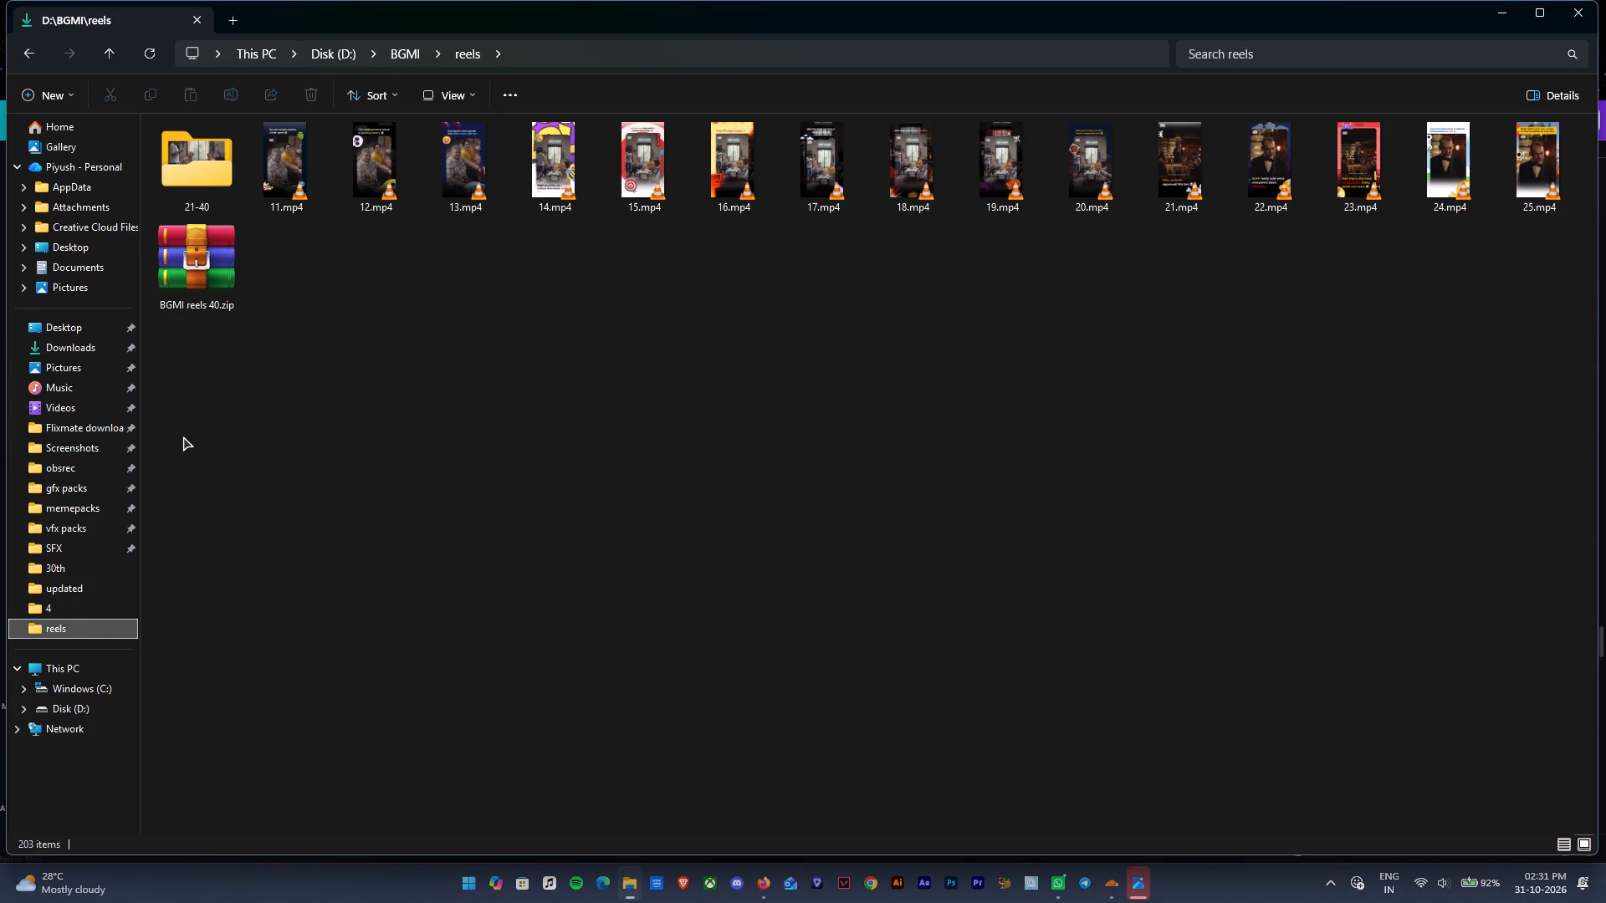
pyautogui.click(406, 56)
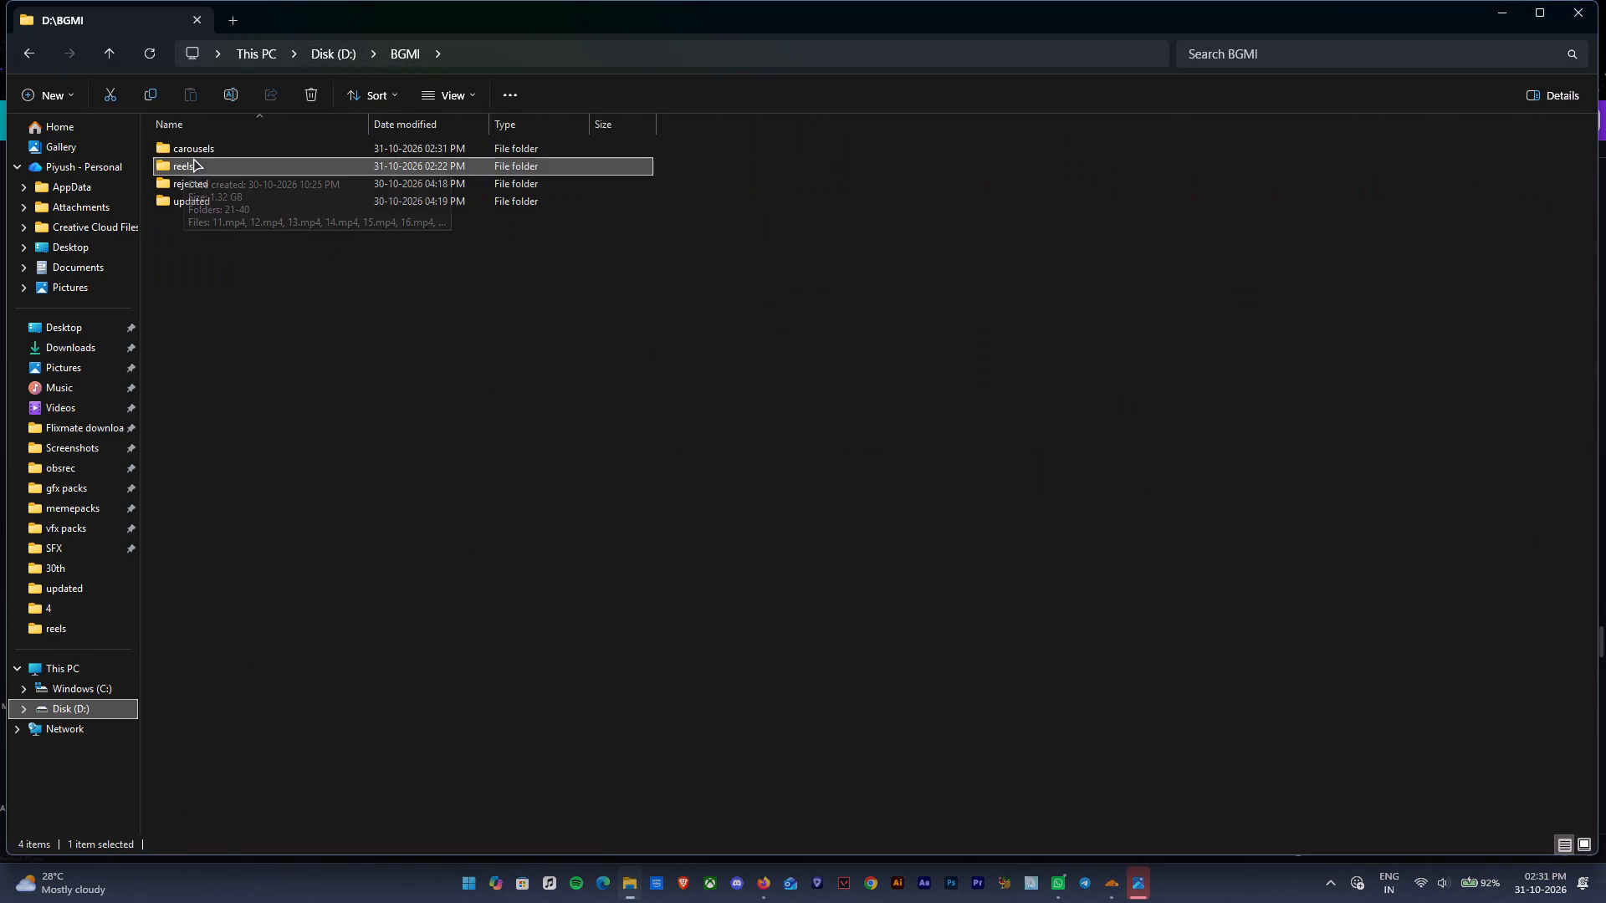
pyautogui.doubleClick(204, 145)
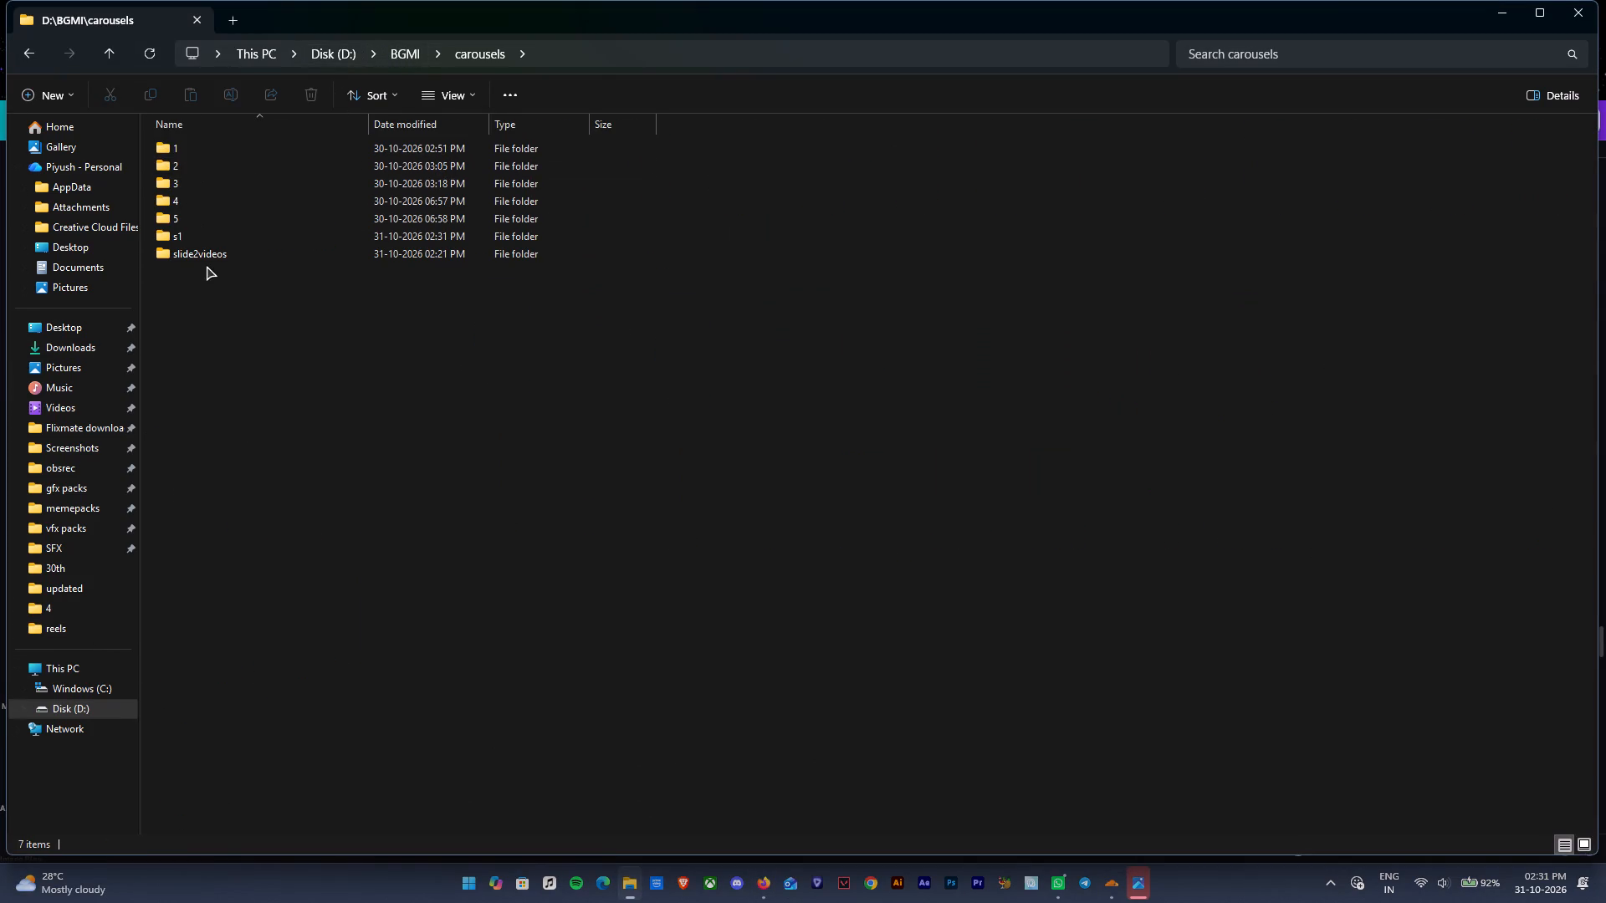
pyautogui.doubleClick(216, 228)
pyautogui.click(210, 145)
pyautogui.rightClick(210, 145)
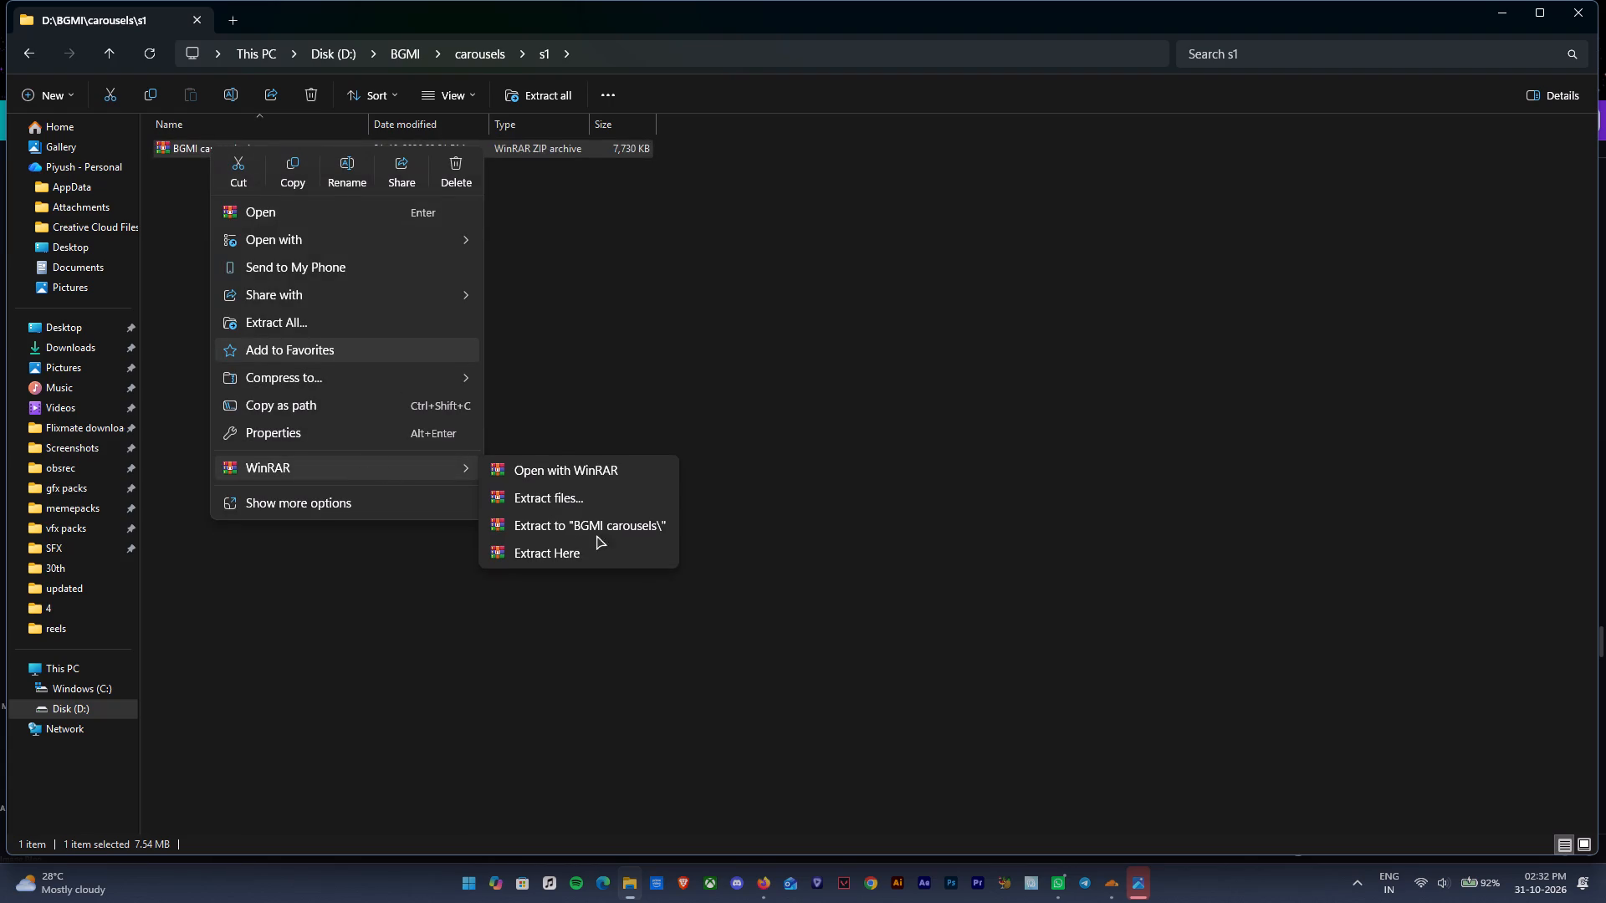
pyautogui.click(570, 562)
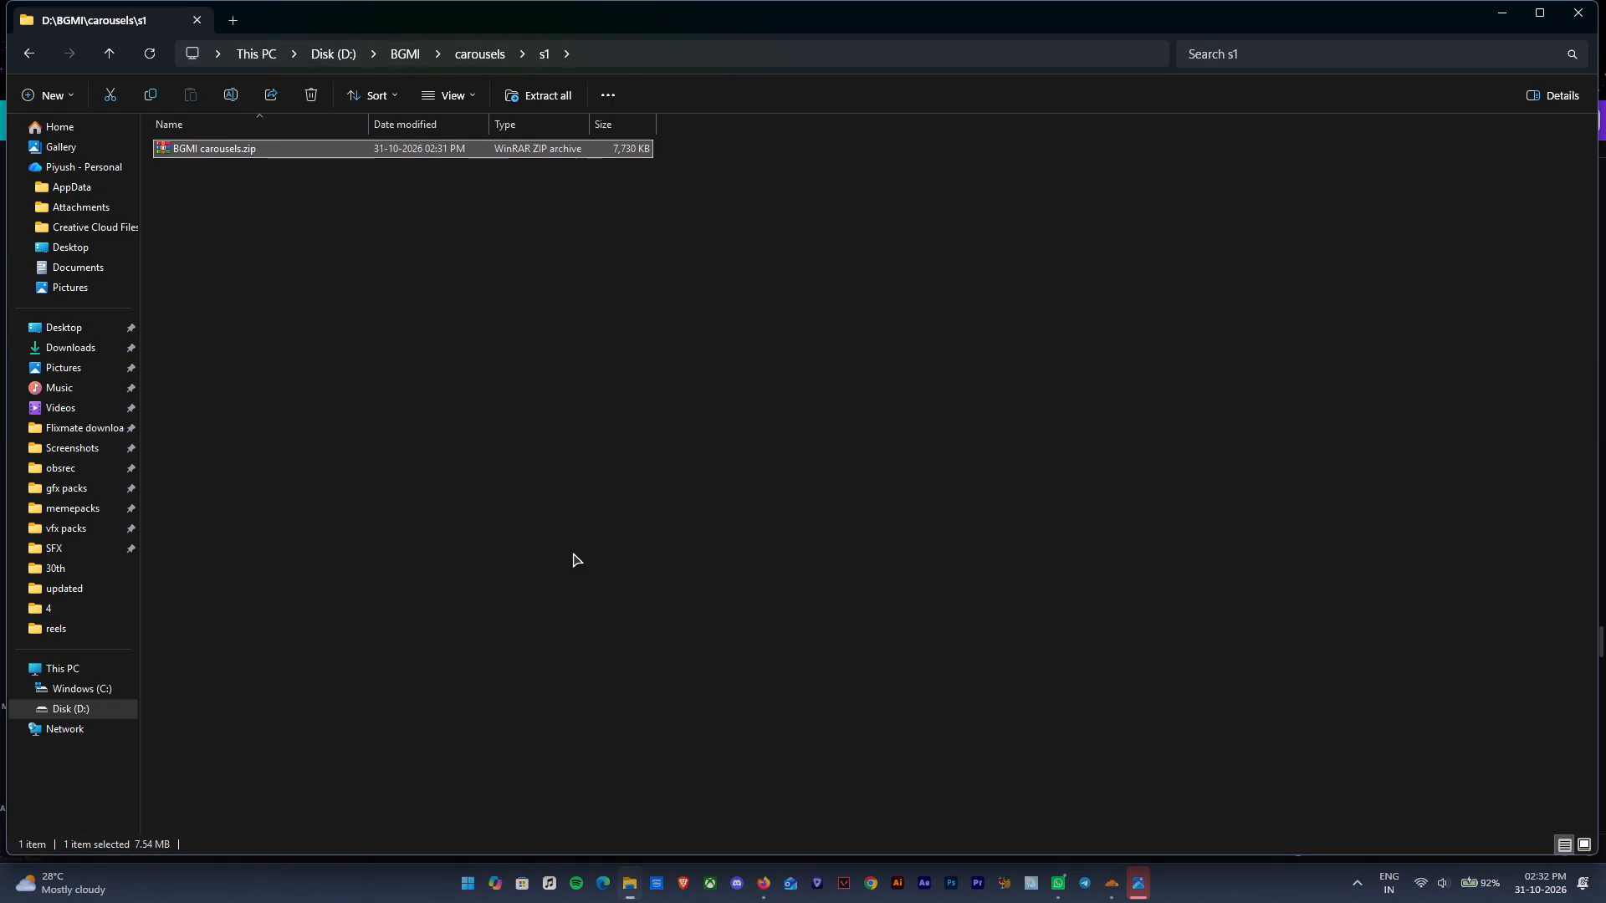